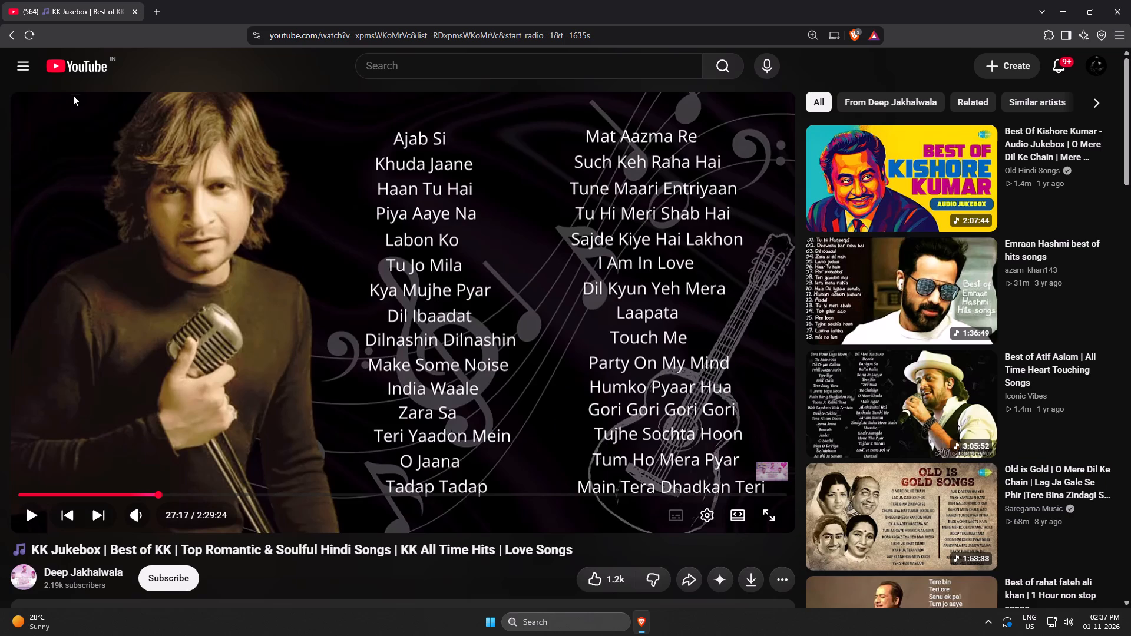
Go to the YouTube home page and minimise the browser window to reach the desktop.
{"action": "left_click", "coordinate": [85, 78]}
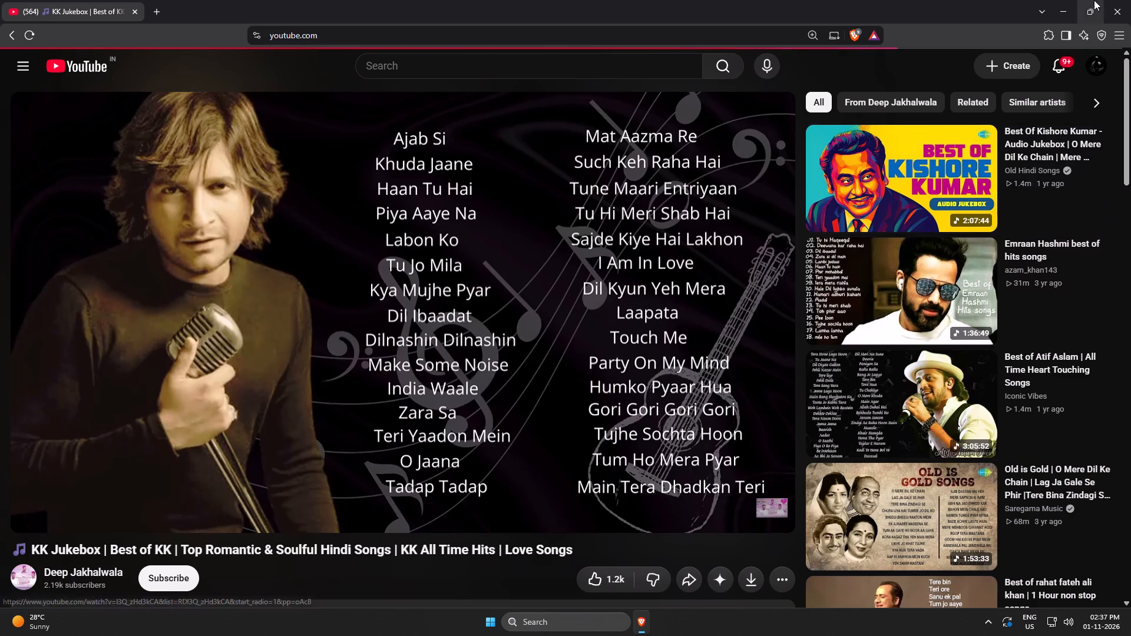
{"action": "left_click", "coordinate": [1064, 5]}
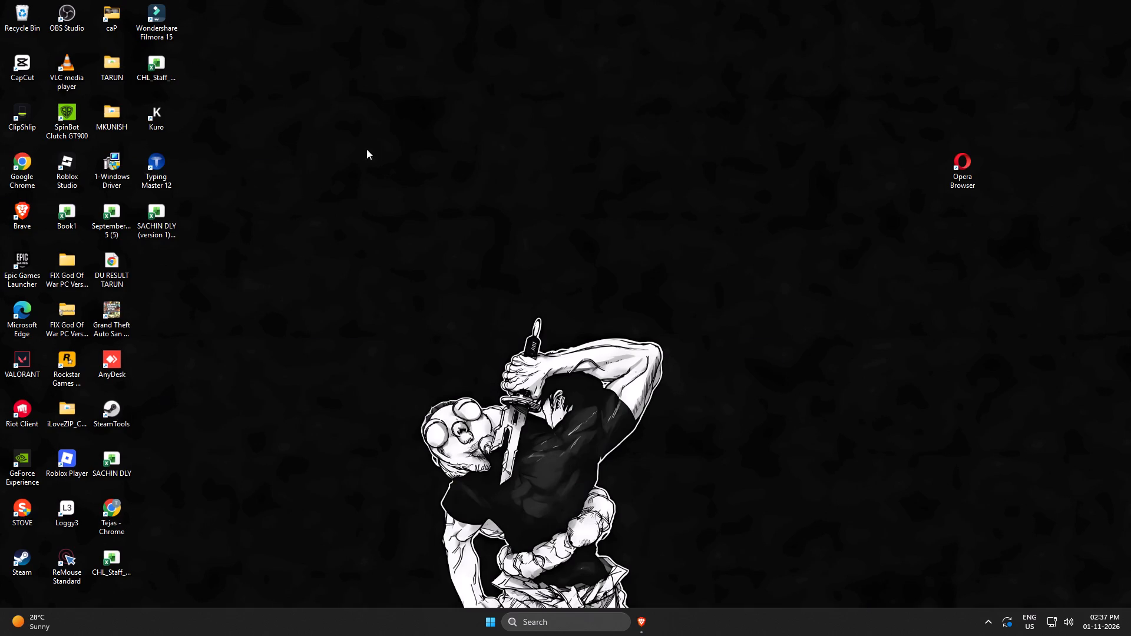
Launch Google Chrome with the Tejas profile, load the Meesho Supplier Panel, and minimise that window.
{"action": "double_click", "coordinate": [25, 166]}
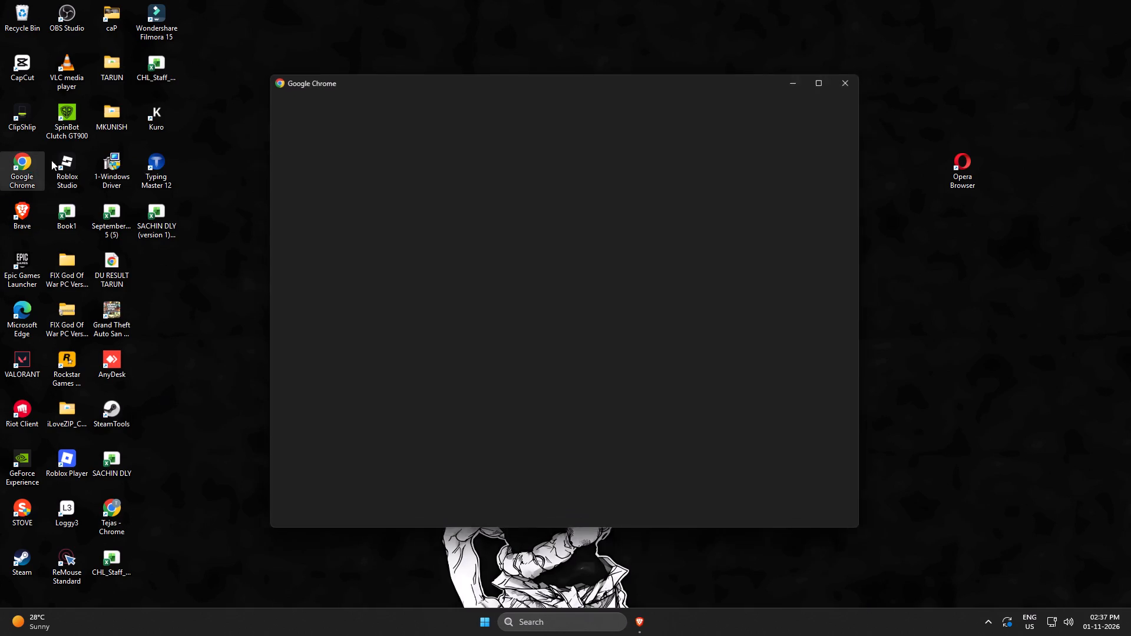
{"action": "left_click", "coordinate": [617, 385]}
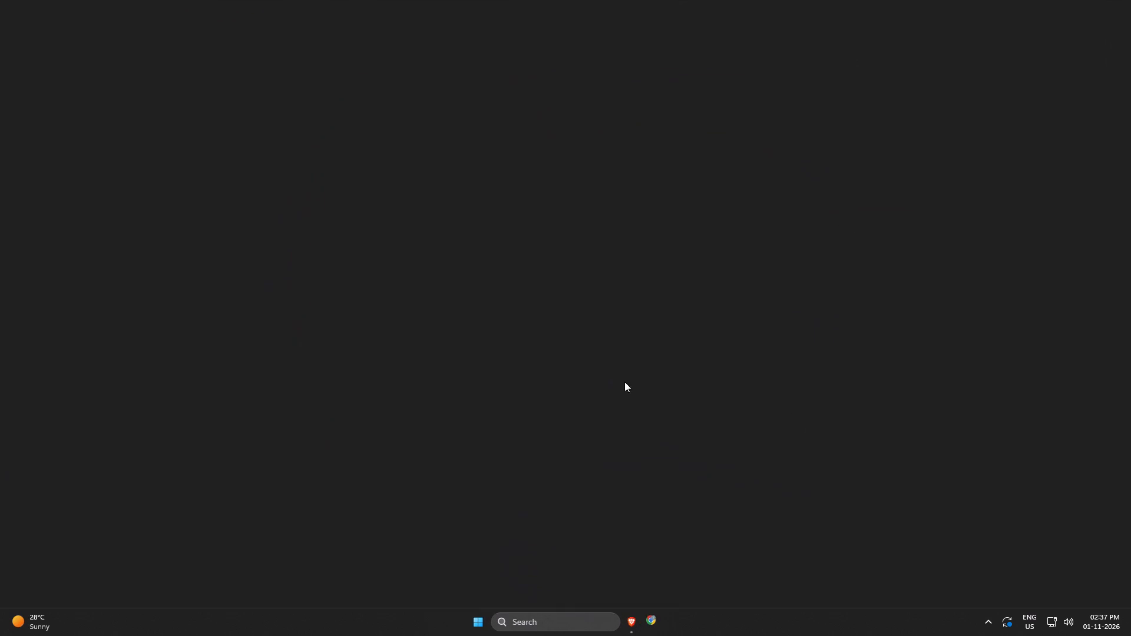
{"action": "left_click", "coordinate": [363, 343]}
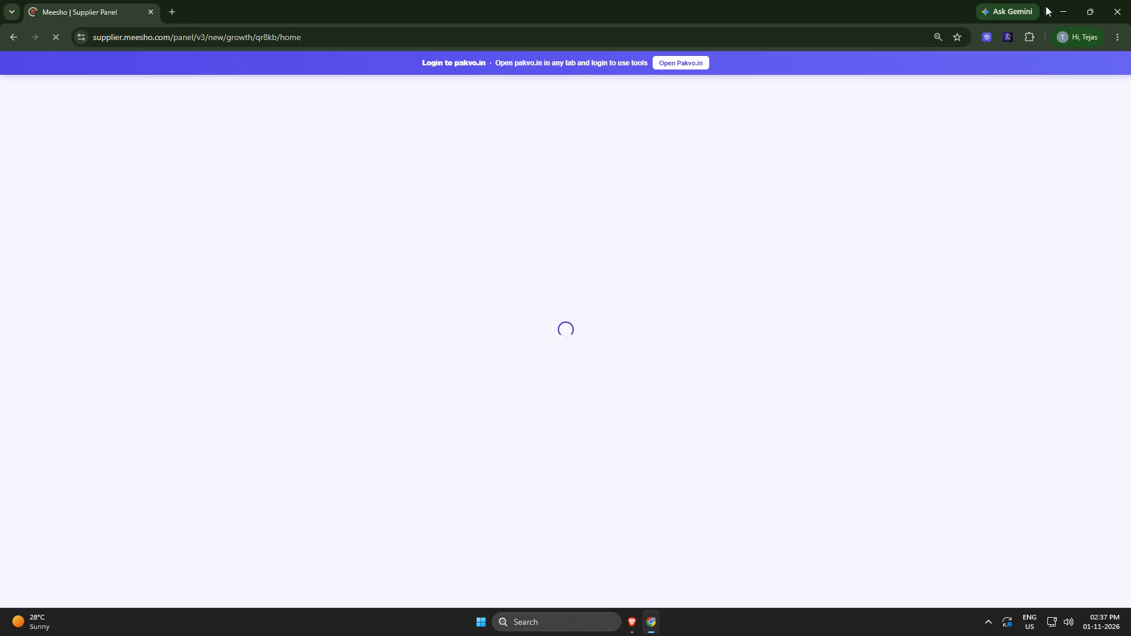
{"action": "left_click", "coordinate": [1061, 13]}
Launch Google Chrome with the Gekko profile, maximise its window, and load the Meesho Supplier Panel.
{"action": "double_click", "coordinate": [26, 161]}
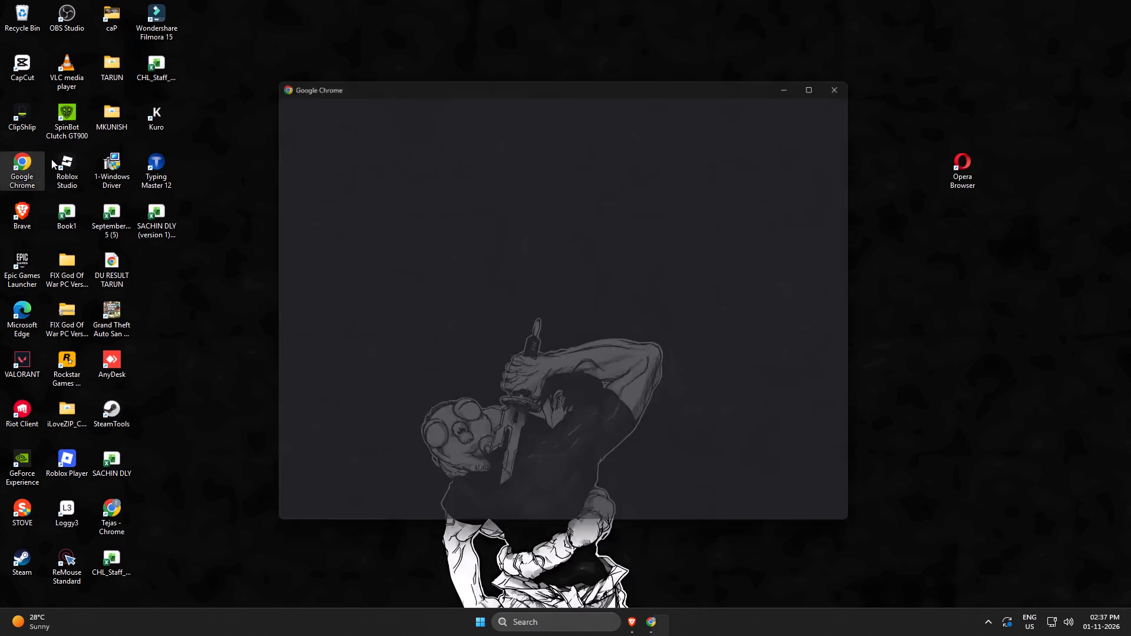
{"action": "left_click", "coordinate": [645, 273]}
{"action": "left_click", "coordinate": [641, 623]}
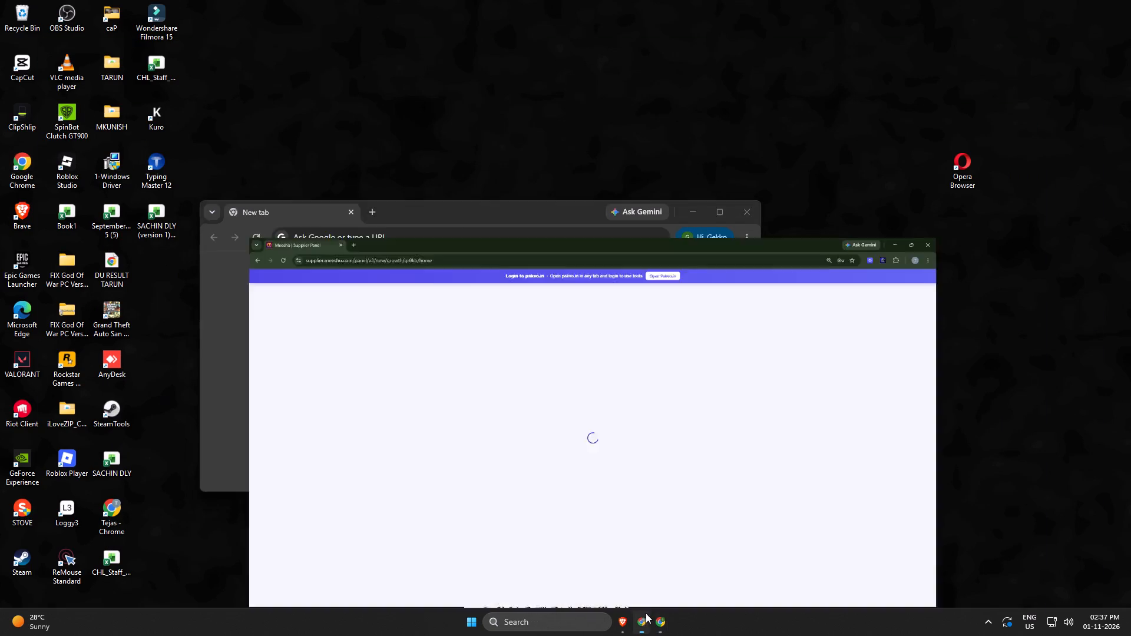
{"action": "left_click", "coordinate": [664, 625]}
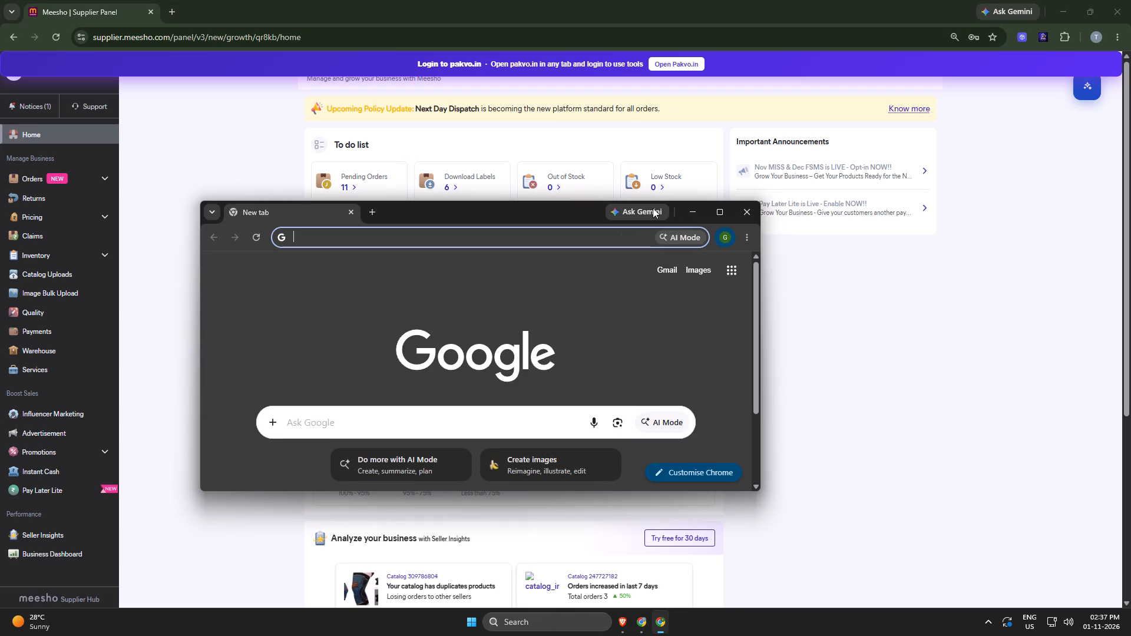
{"action": "left_click", "coordinate": [719, 214]}
{"action": "left_click", "coordinate": [575, 349]}
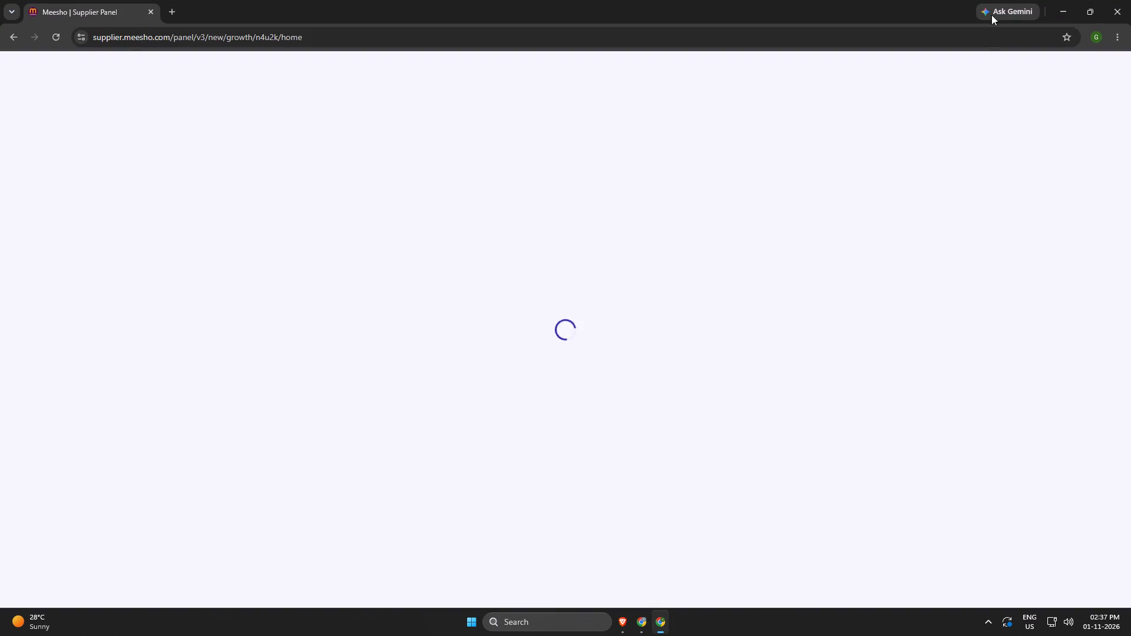
Check the Pending and On Hold orders and the Dispatch Performance page in the Supplier Panel.
{"action": "left_click", "coordinate": [350, 204]}
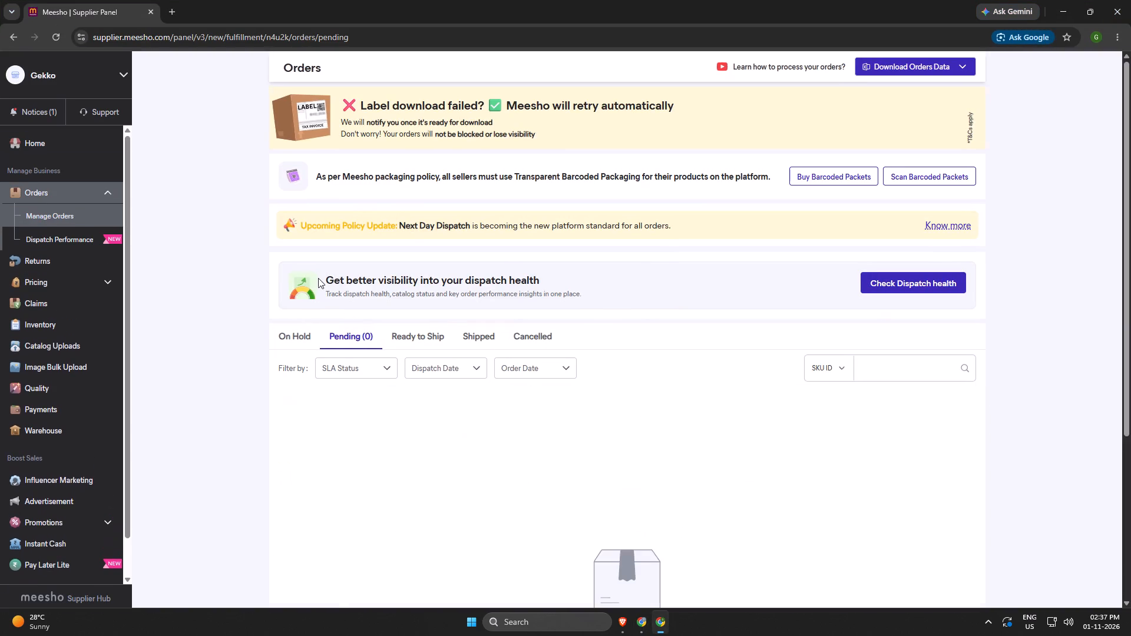
{"action": "left_click", "coordinate": [312, 337]}
{"action": "left_click", "coordinate": [347, 332]}
{"action": "left_click", "coordinate": [82, 234]}
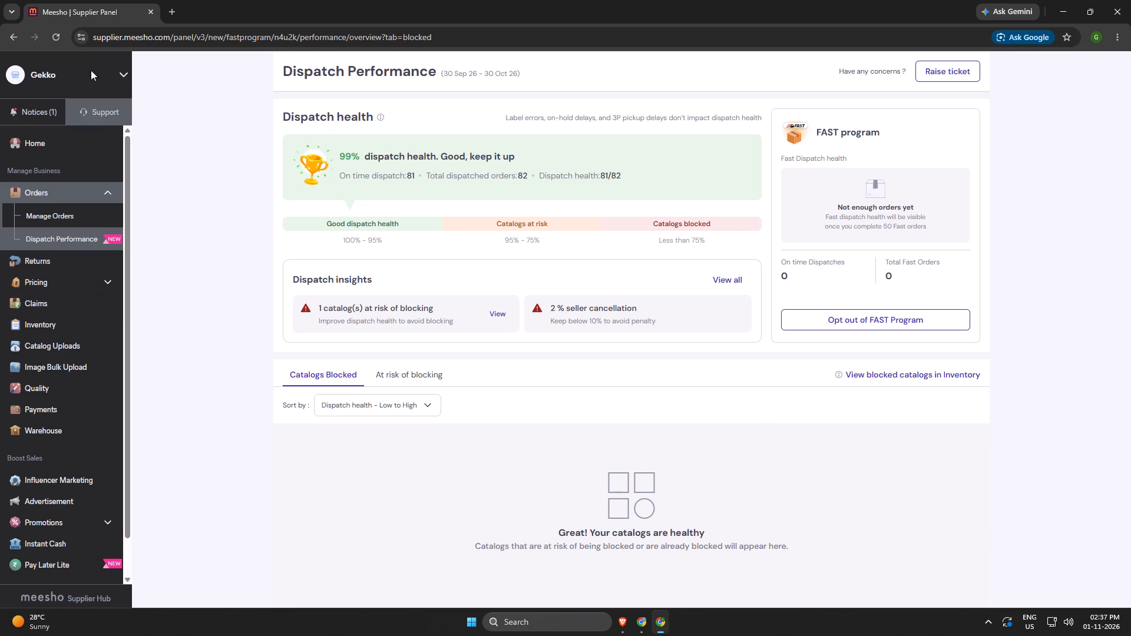
Search Google for "pakvo .in" in a new tab and open the Pakvo website from the results.
{"action": "left_click", "coordinate": [180, 12]}
{"action": "left_click", "coordinate": [603, 233]}
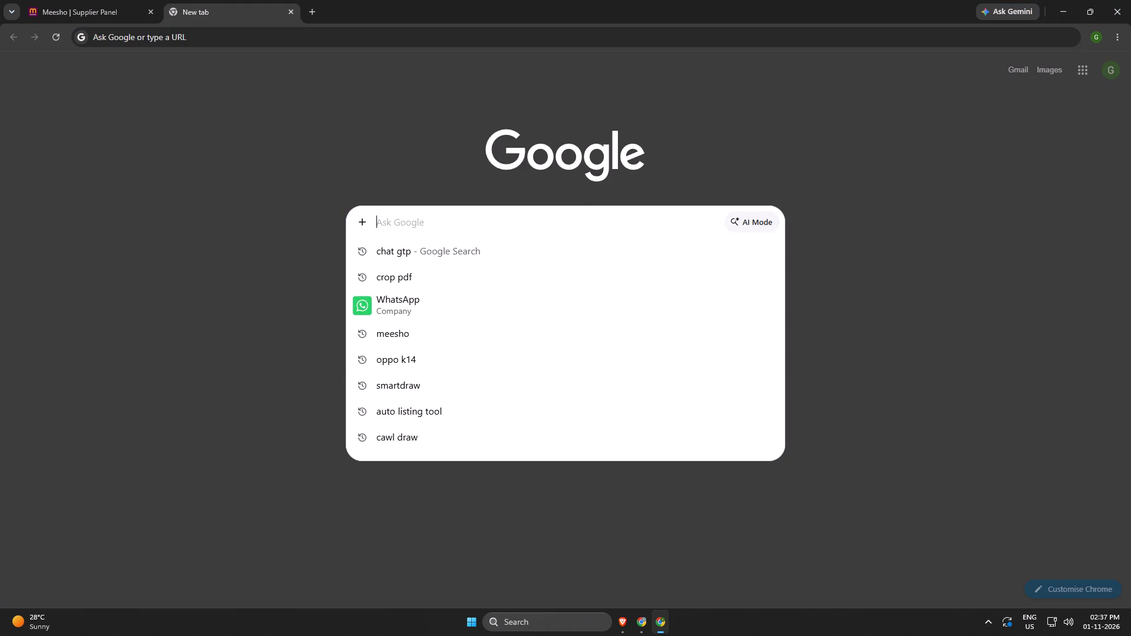
{"action": "type", "text": "pack"}
{"action": "key", "text": "BackSpace"}
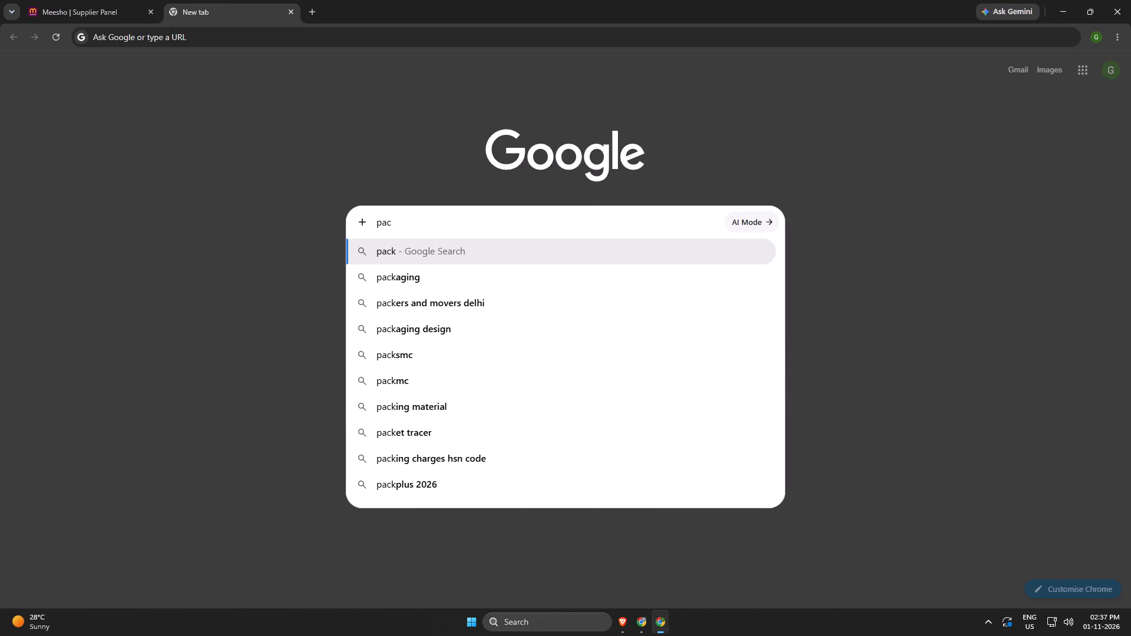
{"action": "key", "text": "BackSpace"}
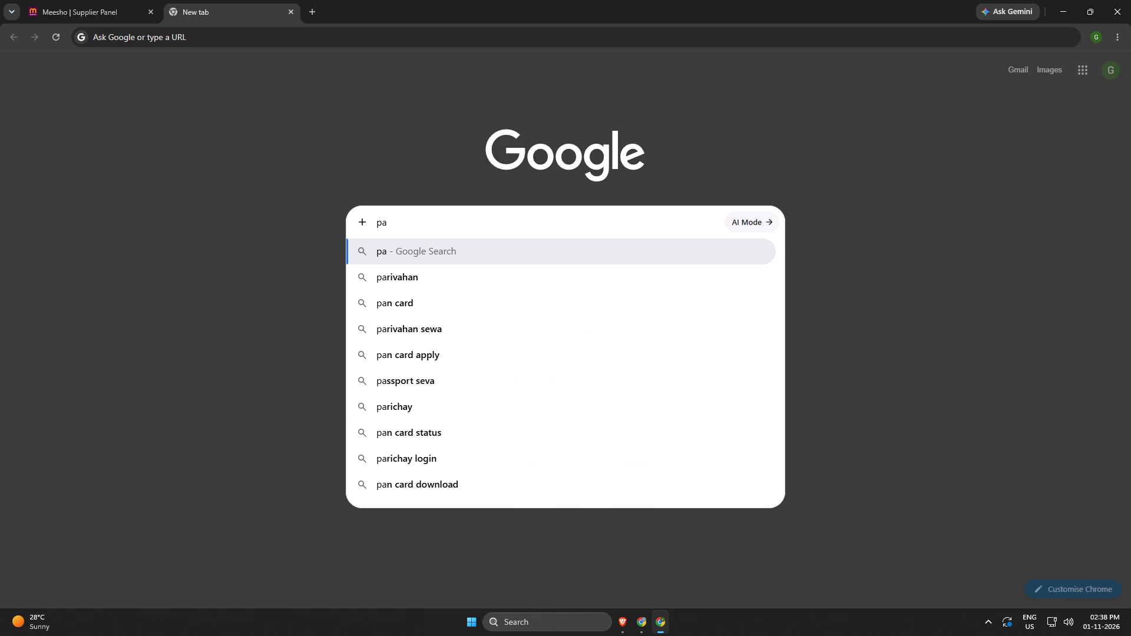
{"action": "type", "text": "kvo"}
{"action": "key", "text": "space"}
{"action": "type", "text": ".in"}
{"action": "key", "text": "space"}
{"action": "key", "text": "Return"}
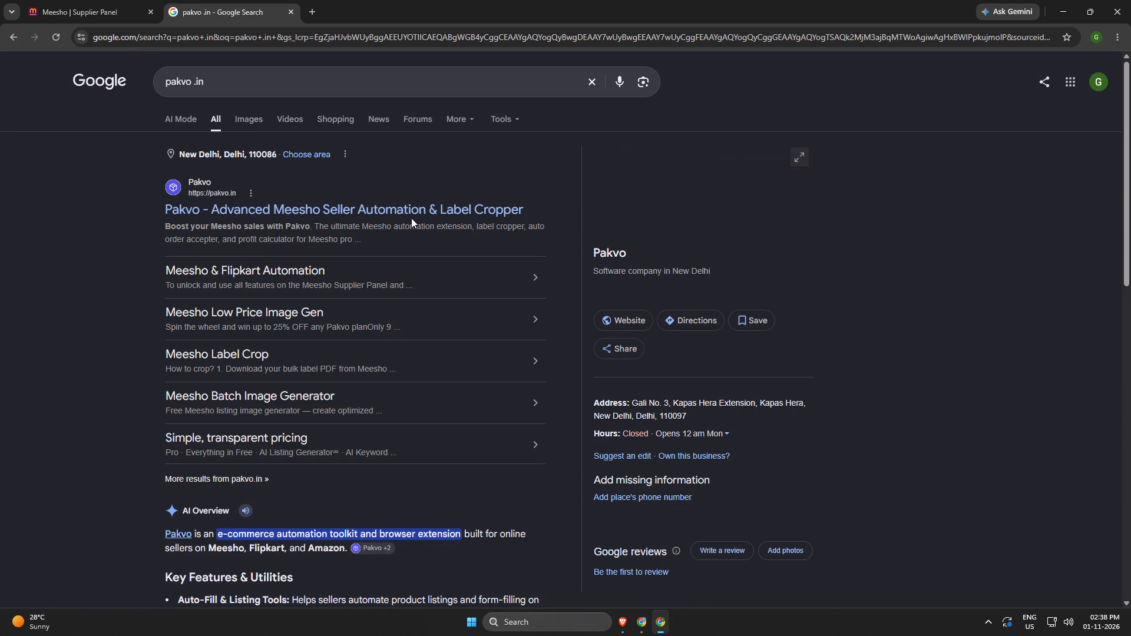
{"action": "left_click", "coordinate": [413, 223]}
{"action": "left_click", "coordinate": [418, 210]}
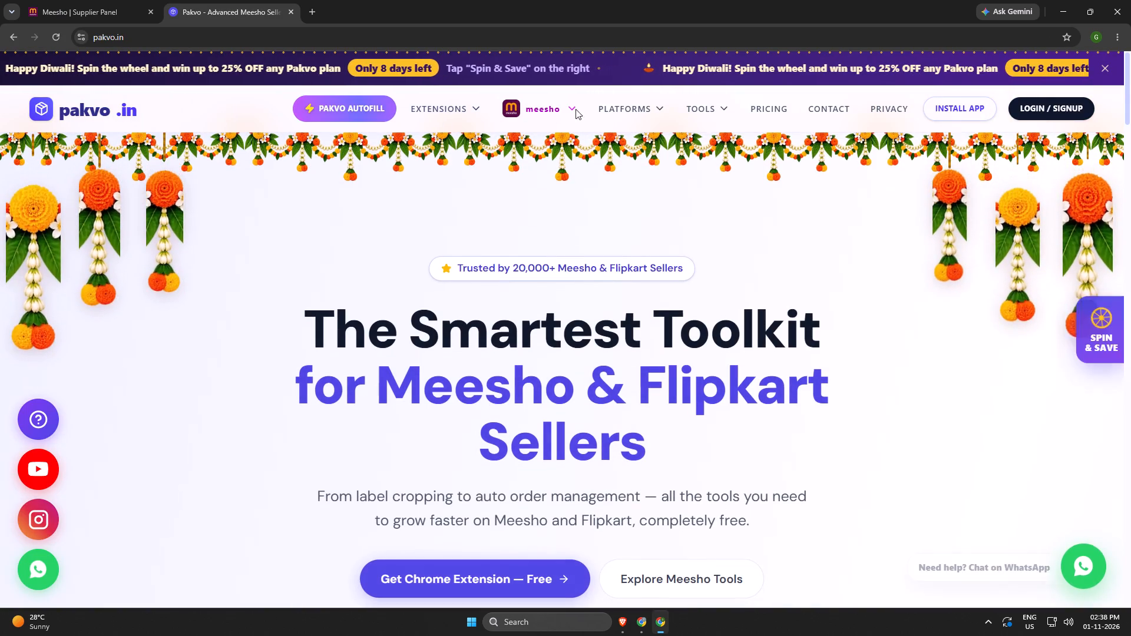
Open Pakvo's free Chrome extension page and go to its Meesho Automation section.
{"action": "left_click", "coordinate": [543, 584]}
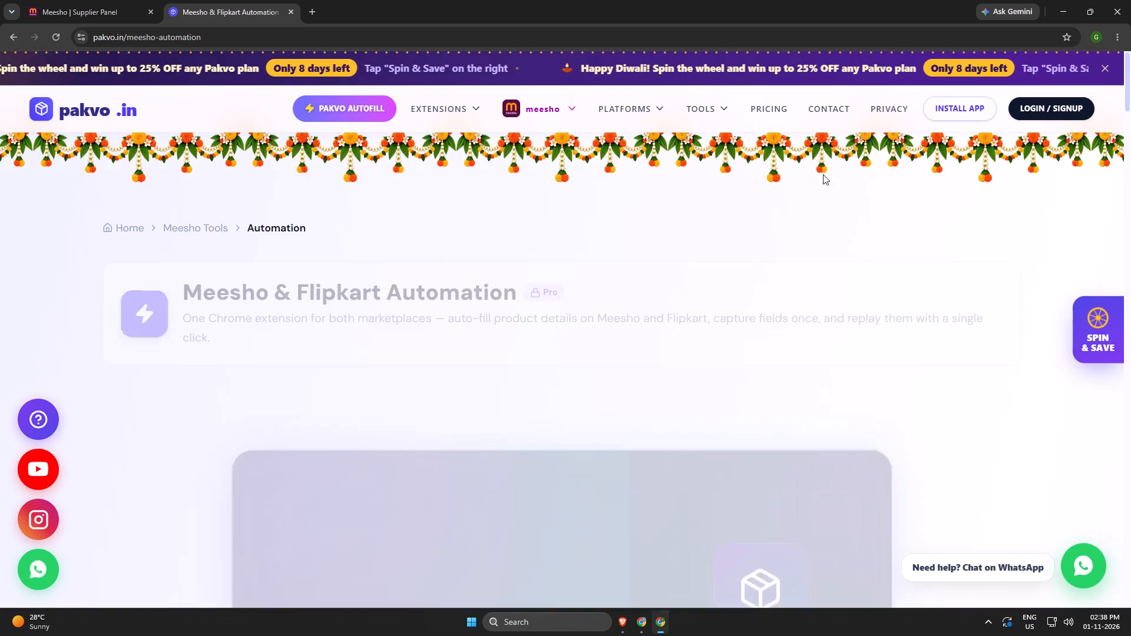
{"action": "scroll", "coordinate": [620, 387], "scroll_direction": "down", "scroll_amount": 2}
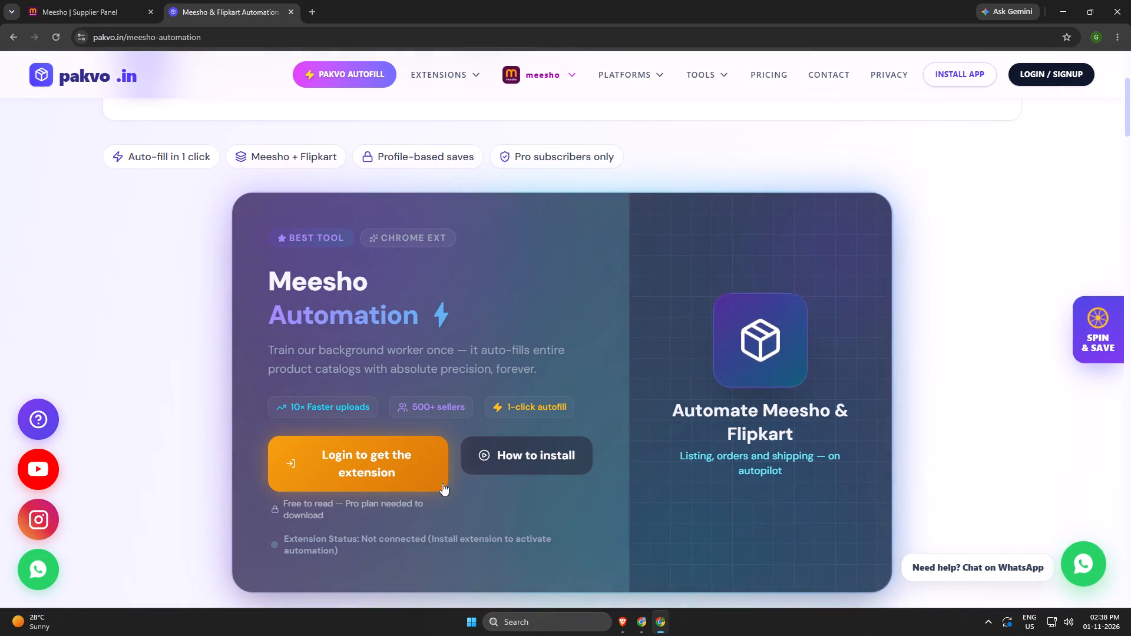
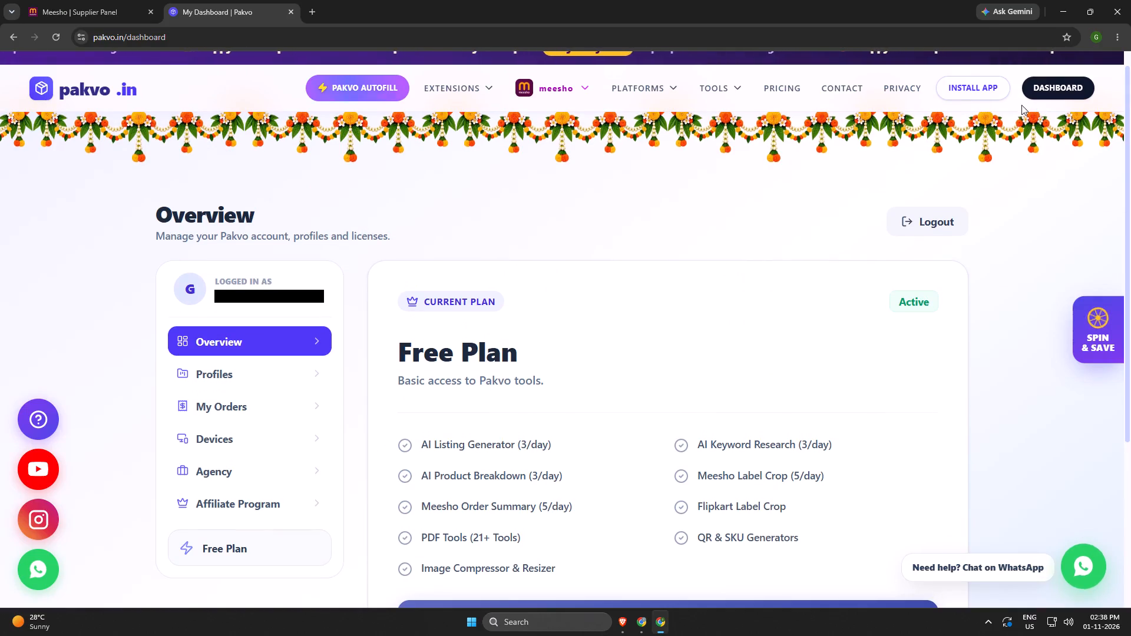
Check the Install Pakvo Web App instructions, close them, and look over the Free Plan details on the dashboard.
{"action": "left_click", "coordinate": [977, 85]}
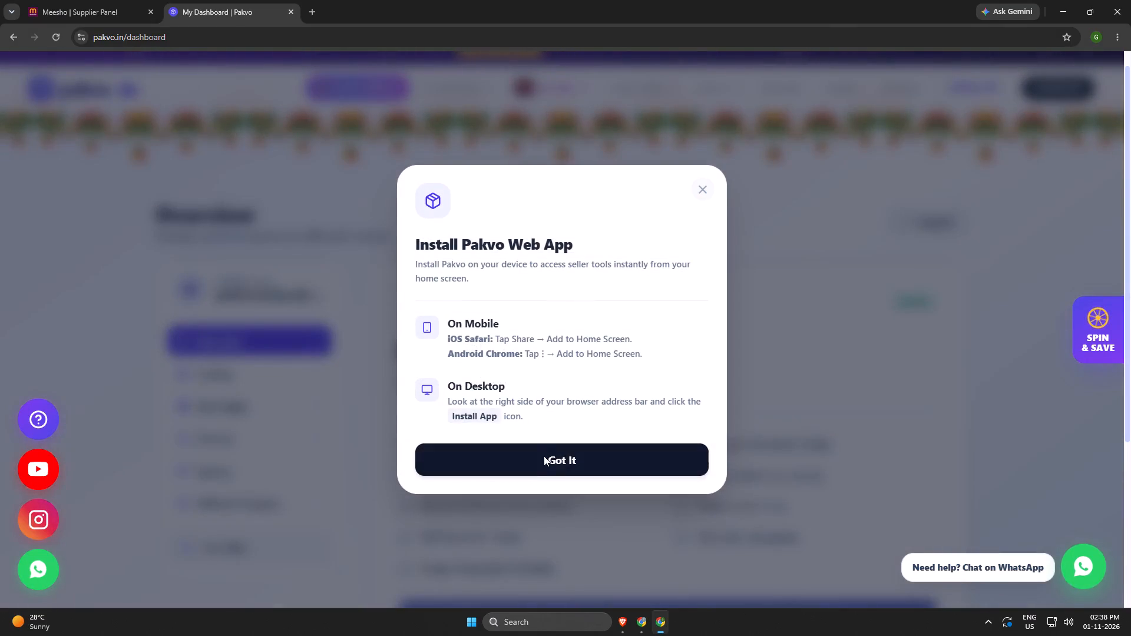
{"action": "left_click", "coordinate": [701, 190]}
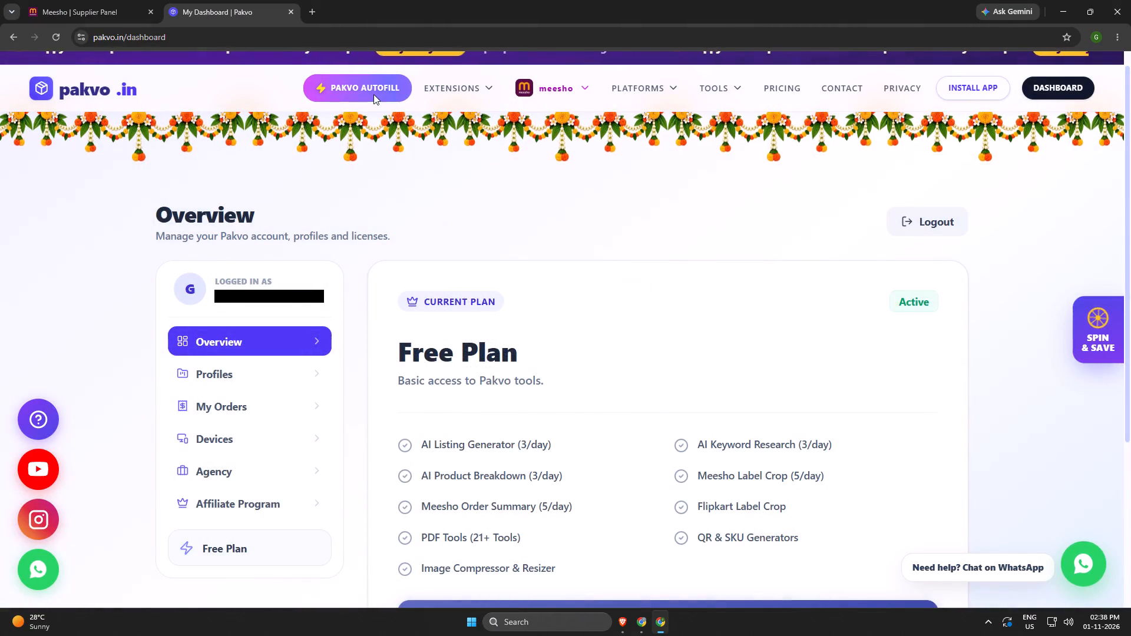
{"action": "scroll", "coordinate": [265, 402], "scroll_direction": "down", "scroll_amount": 3}
{"action": "left_click", "coordinate": [265, 402]}
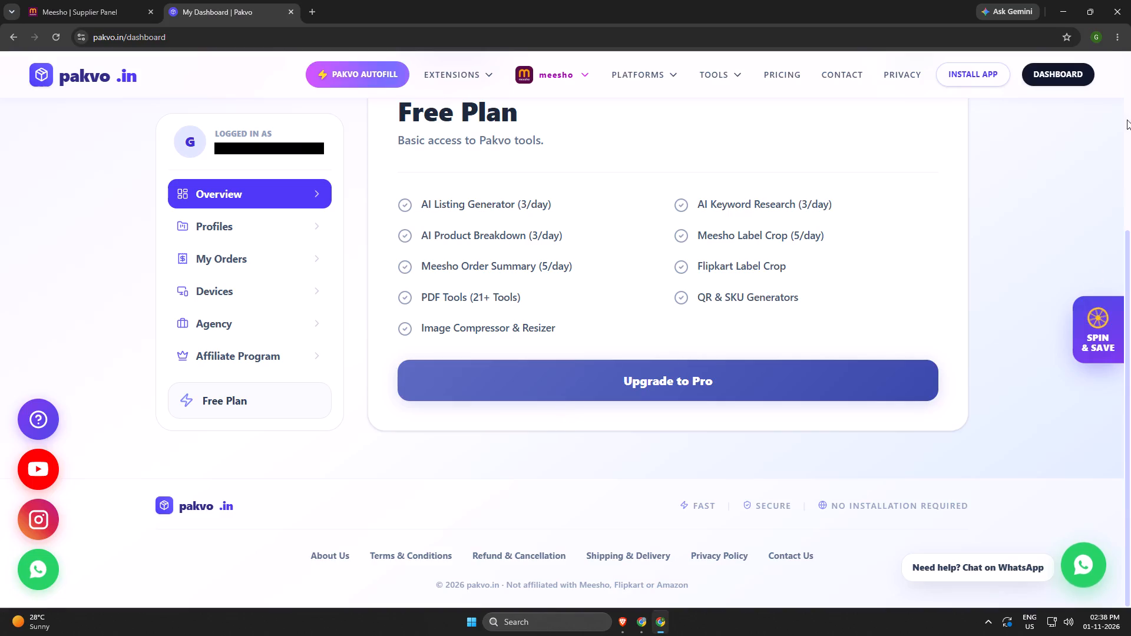
Open Chrome's extension management page for the Gekko profile.
{"action": "left_click", "coordinate": [1117, 37]}
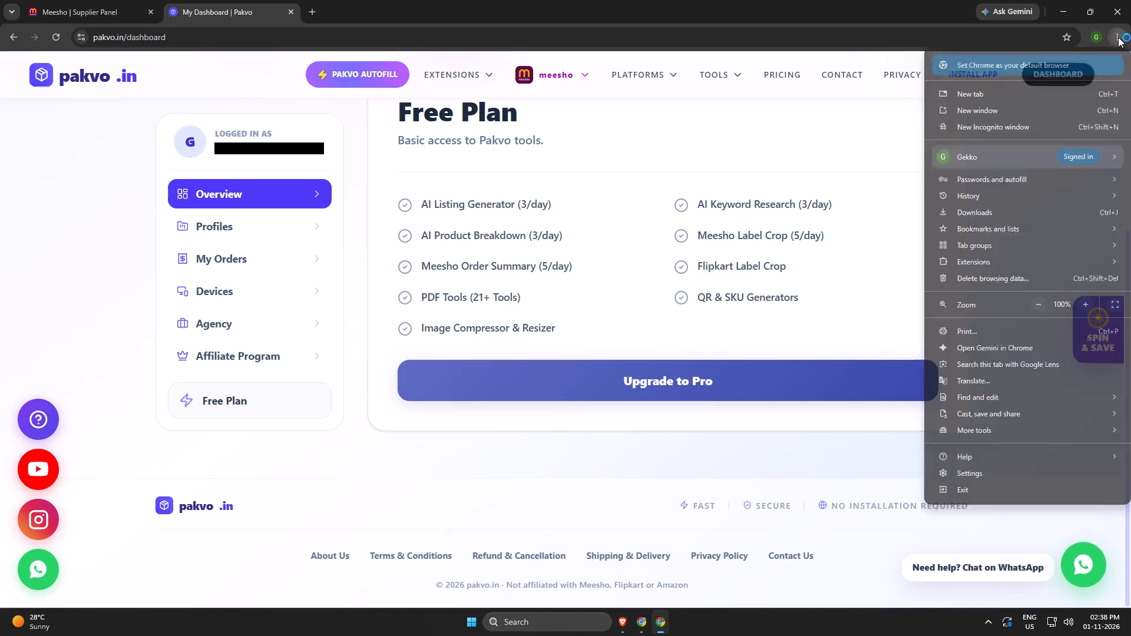
{"action": "left_click", "coordinate": [1013, 262]}
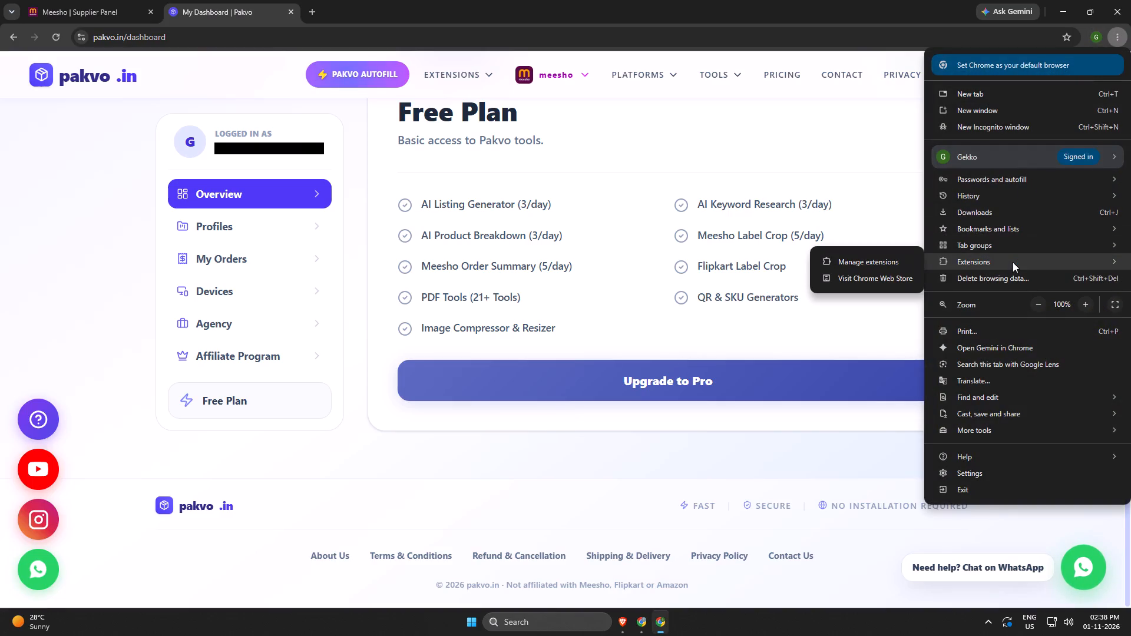
{"action": "left_click", "coordinate": [885, 263]}
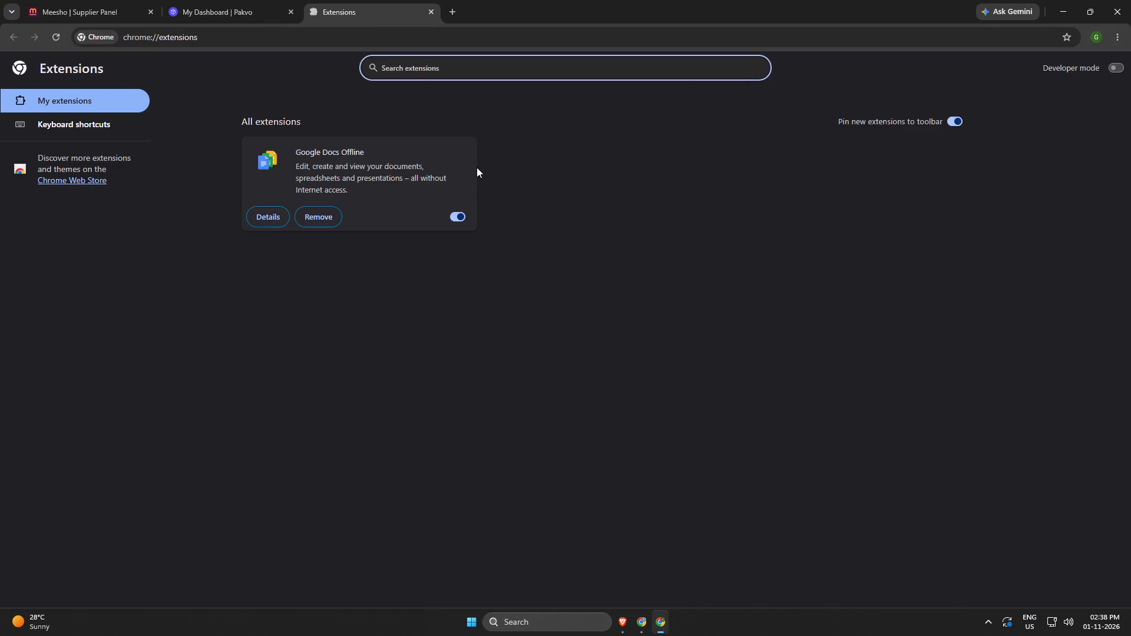
{"action": "left_click", "coordinate": [564, 187]}
Return to the Pakvo dashboard and examine its Profiles, My Orders and Devices sections, refreshing the device list.
{"action": "left_click", "coordinate": [259, 0]}
{"action": "scroll", "coordinate": [541, 301], "scroll_direction": "down", "scroll_amount": 2}
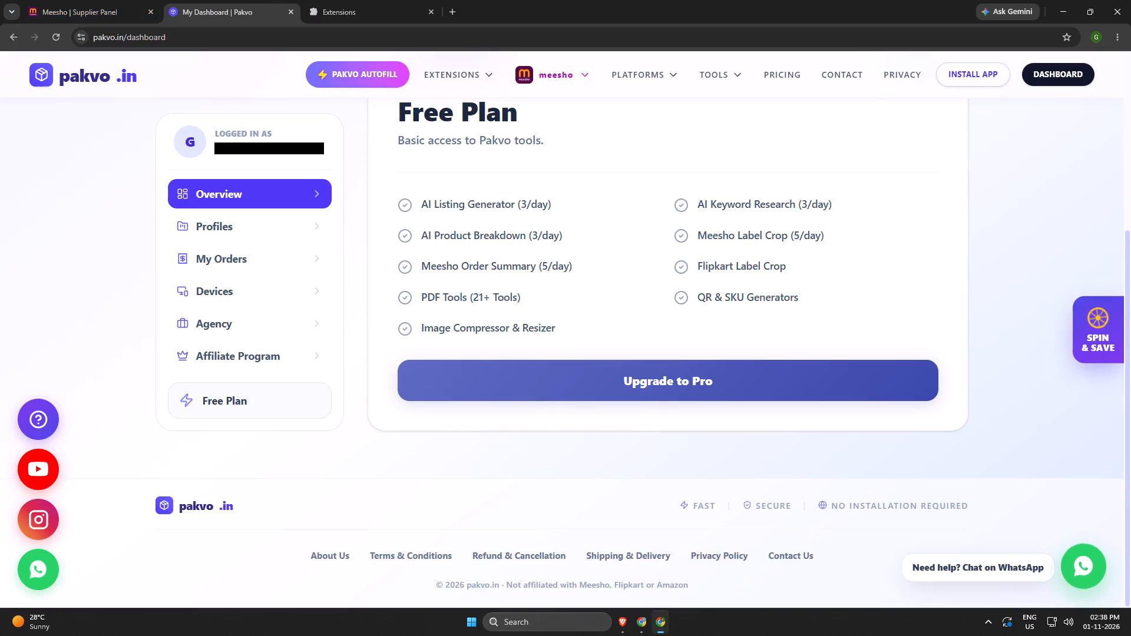
{"action": "scroll", "coordinate": [476, 333], "scroll_direction": "down", "scroll_amount": 3}
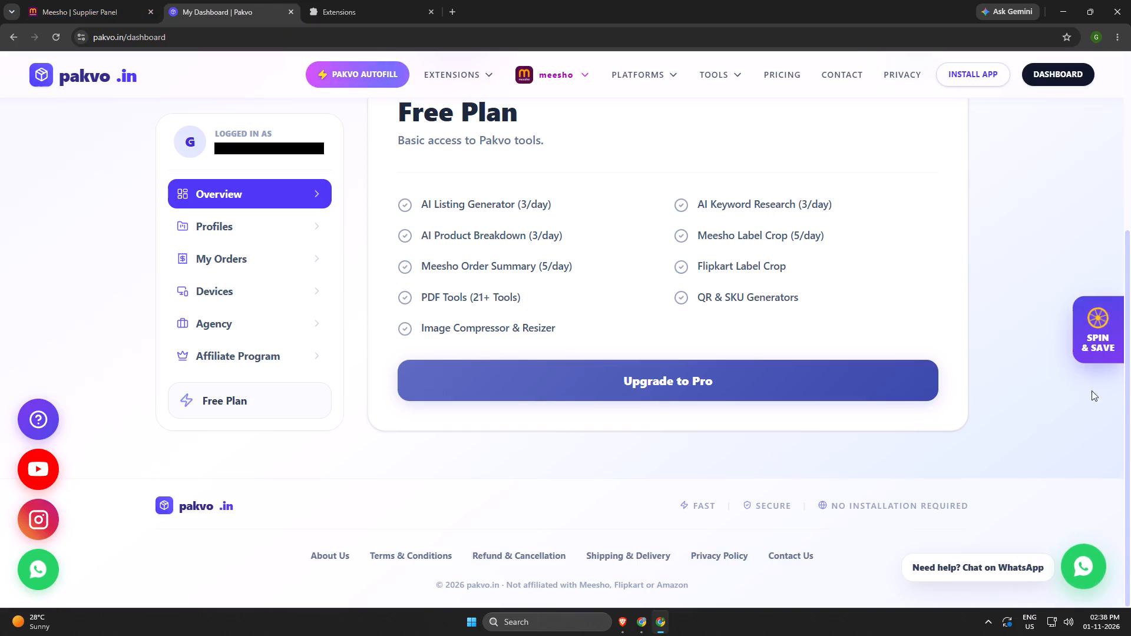
{"action": "left_click", "coordinate": [1076, 346]}
{"action": "left_click", "coordinate": [1087, 344]}
{"action": "scroll", "coordinate": [882, 231], "scroll_direction": "up", "scroll_amount": 1}
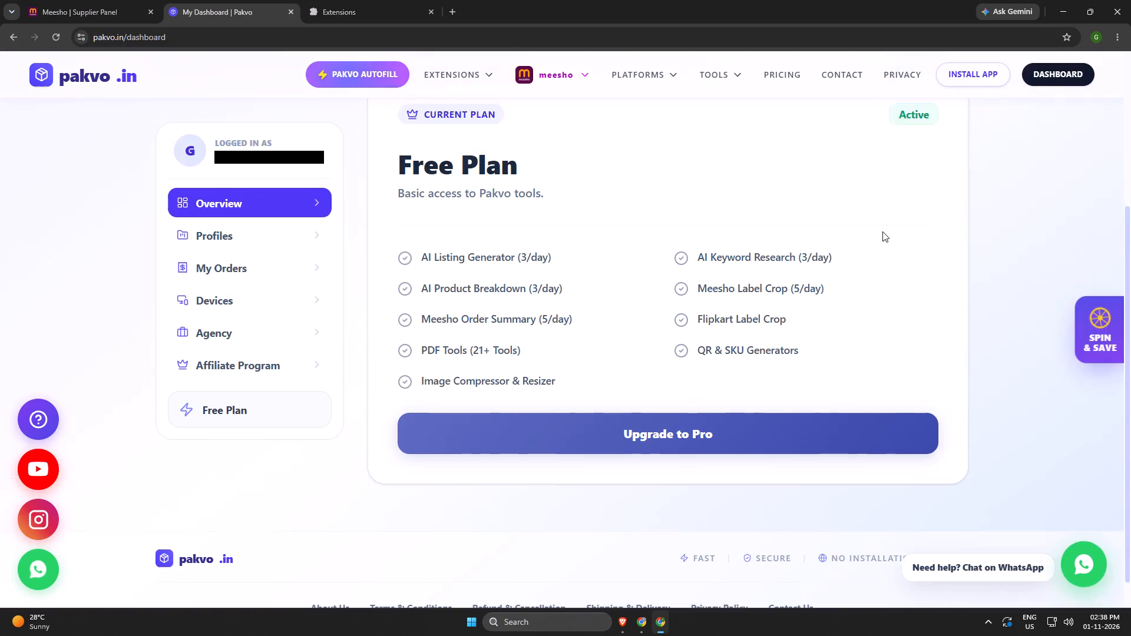
{"action": "scroll", "coordinate": [882, 231], "scroll_direction": "up", "scroll_amount": 1}
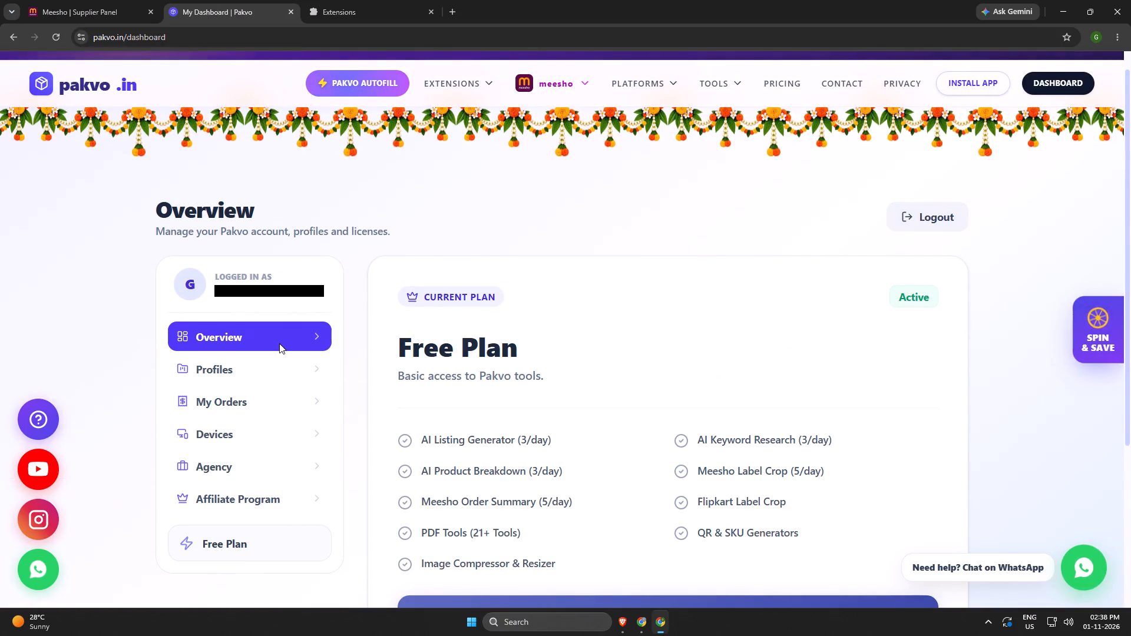
{"action": "left_click", "coordinate": [252, 362]}
{"action": "left_click", "coordinate": [260, 392]}
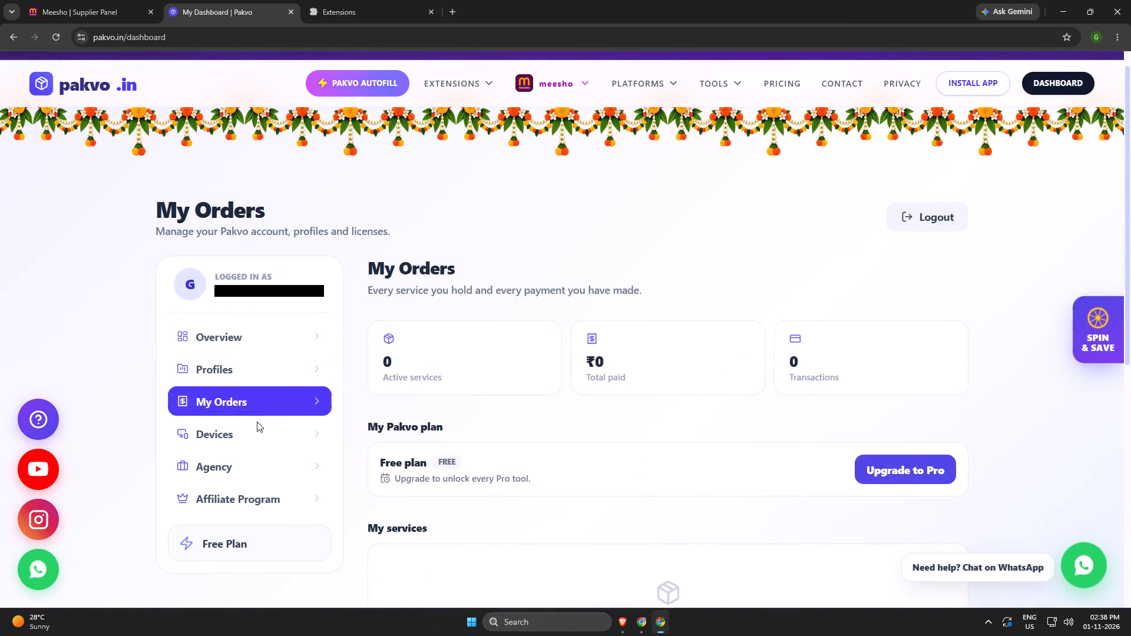
{"action": "left_click", "coordinate": [242, 428]}
{"action": "left_click", "coordinate": [240, 447]}
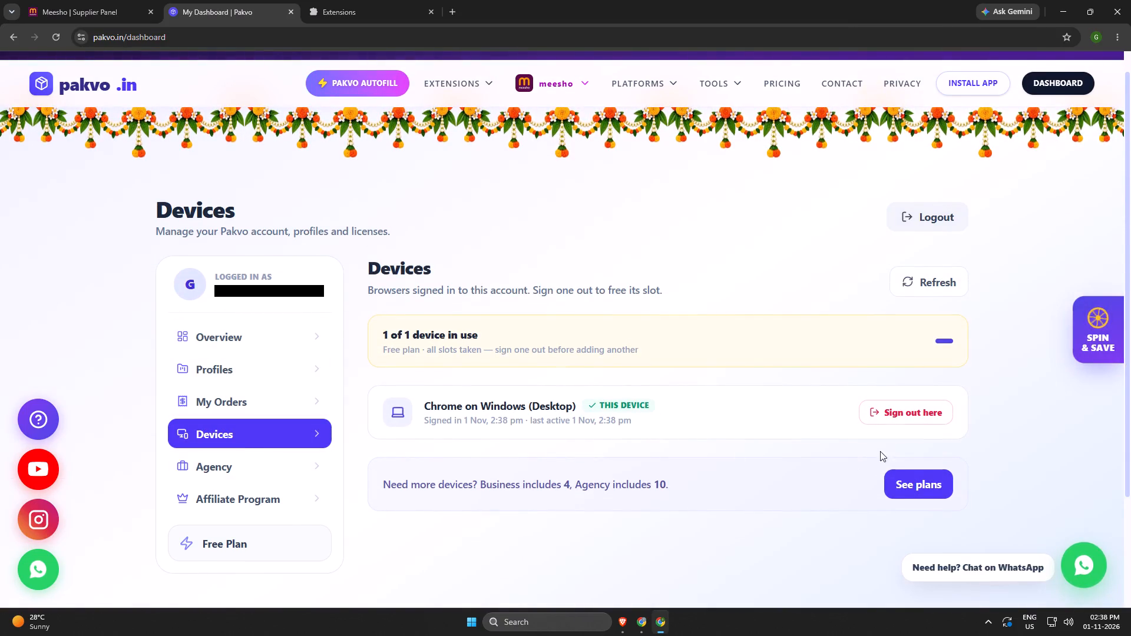
{"action": "left_click", "coordinate": [923, 282]}
{"action": "scroll", "coordinate": [319, 437], "scroll_direction": "down", "scroll_amount": 1}
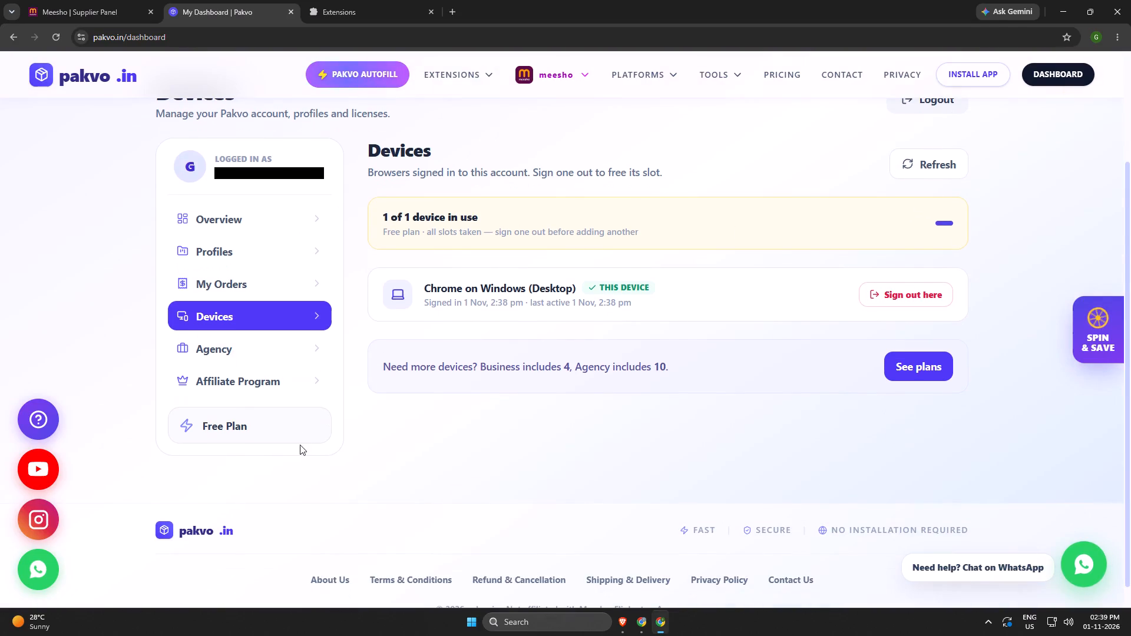
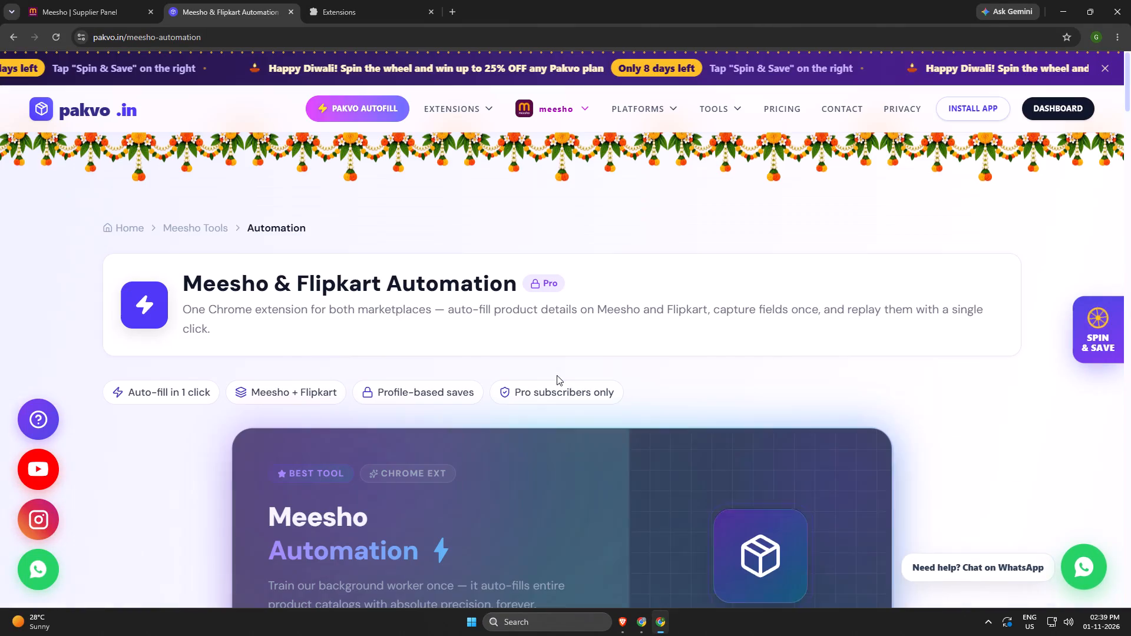
Choose Pakvo Autofill from the site's available extensions and claim the free Pro offer with promo code PAKVO50.
{"action": "scroll", "coordinate": [557, 375], "scroll_direction": "up", "scroll_amount": 2}
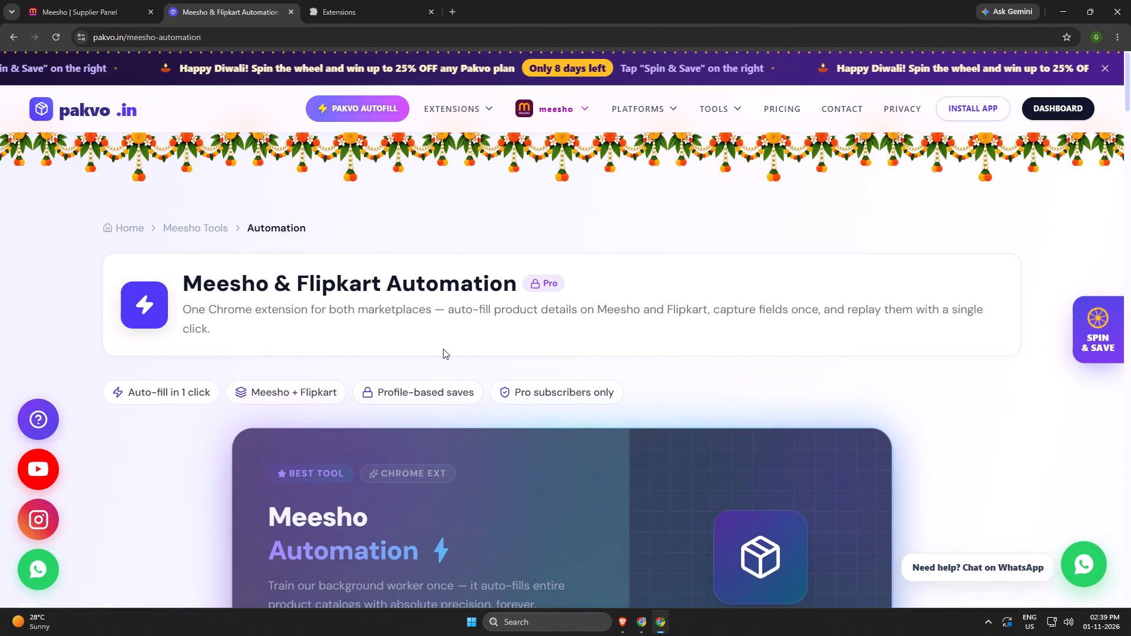
{"action": "left_click", "coordinate": [486, 111]}
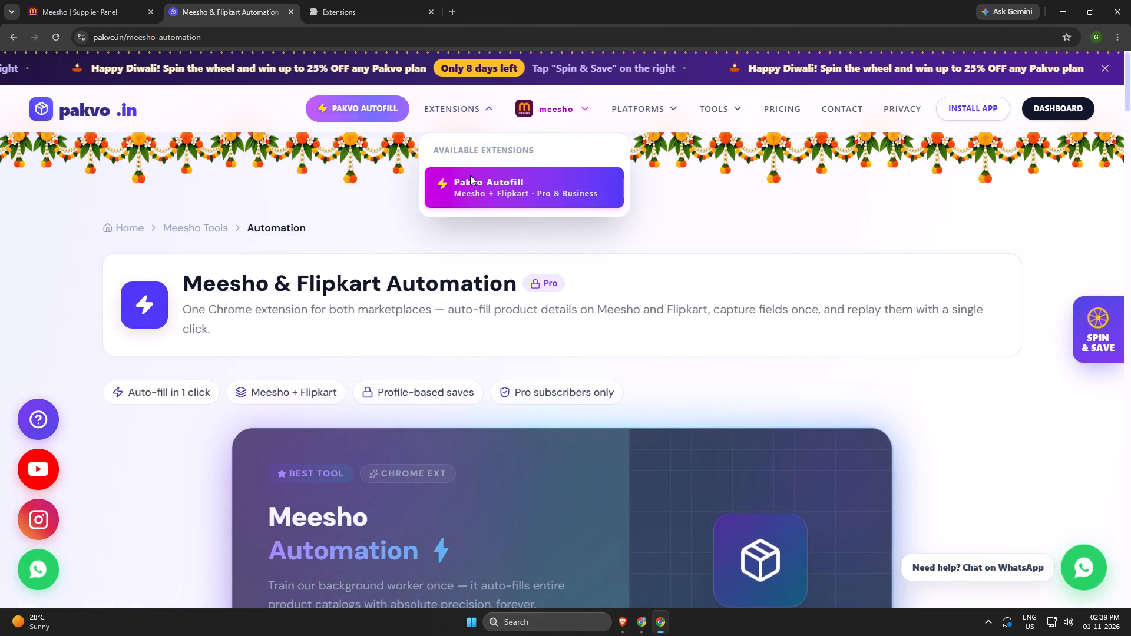
{"action": "left_click", "coordinate": [470, 186]}
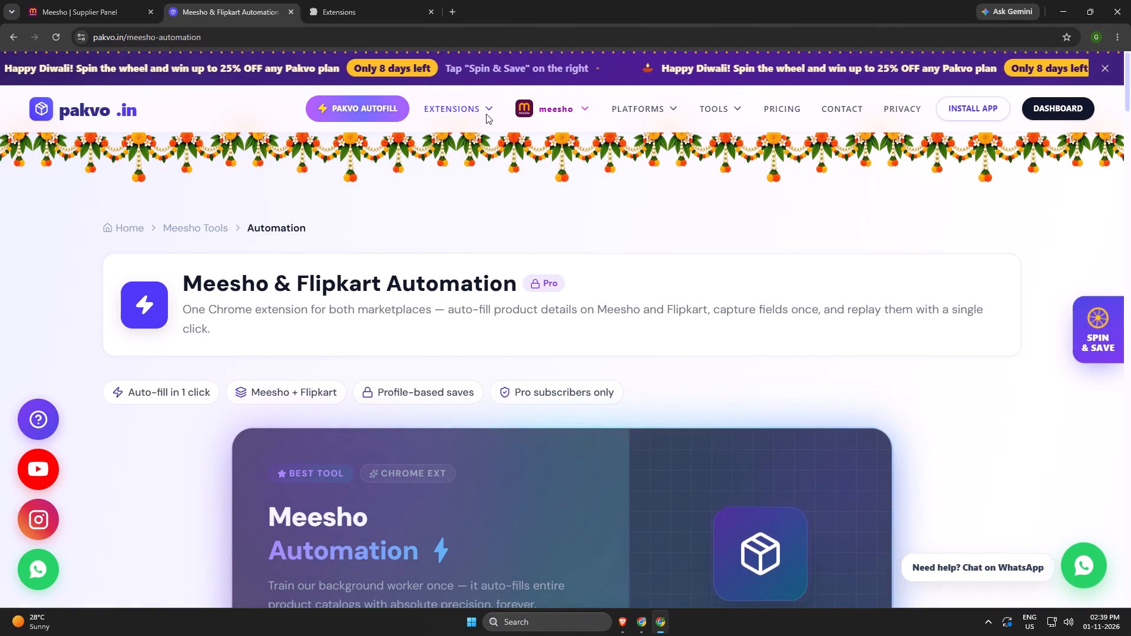
{"action": "left_click", "coordinate": [473, 114]}
{"action": "left_click", "coordinate": [481, 192]}
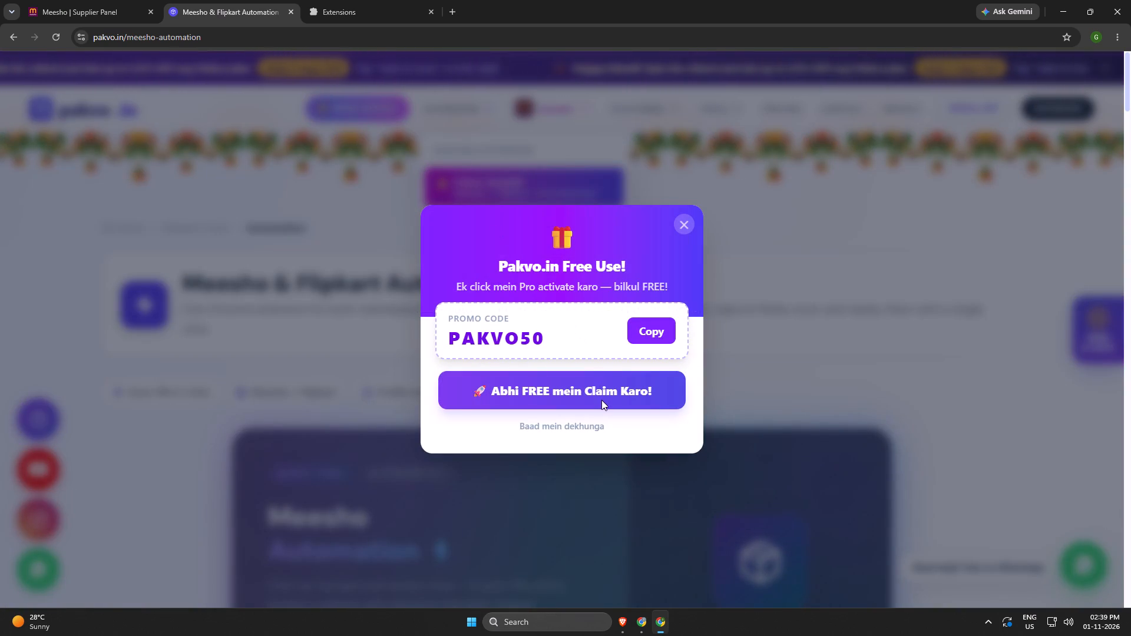
{"action": "left_click", "coordinate": [603, 395]}
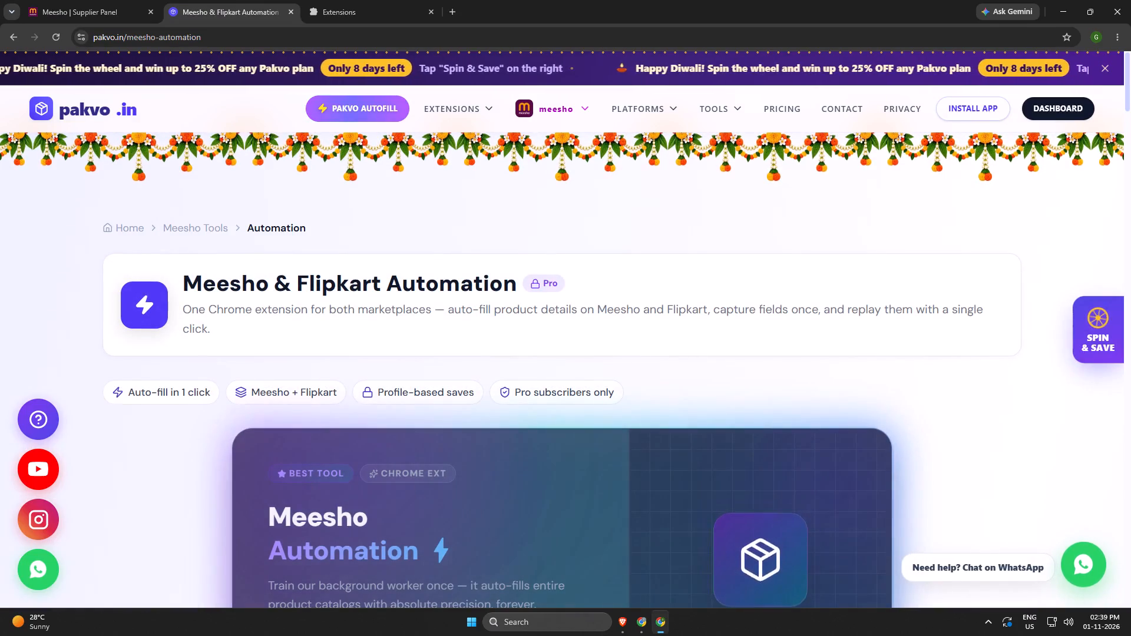
Install the Pakvo Autofill extension in Chrome from its Chrome Web Store listing.
{"action": "scroll", "coordinate": [637, 303], "scroll_direction": "down", "scroll_amount": 3}
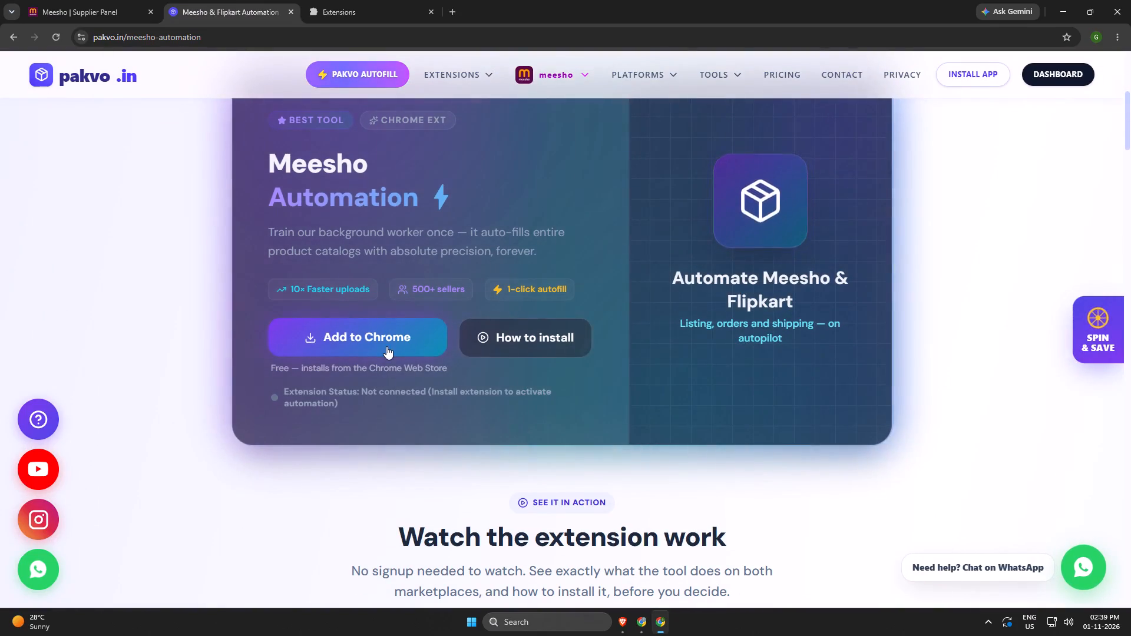
{"action": "left_click", "coordinate": [387, 342]}
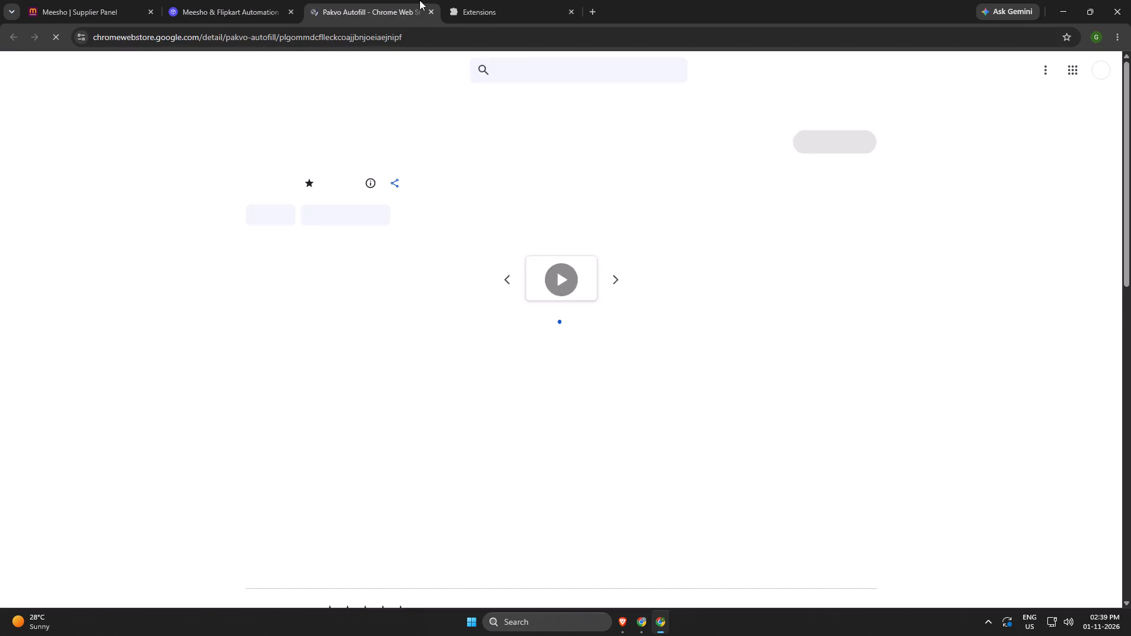
{"action": "left_click", "coordinate": [798, 143]}
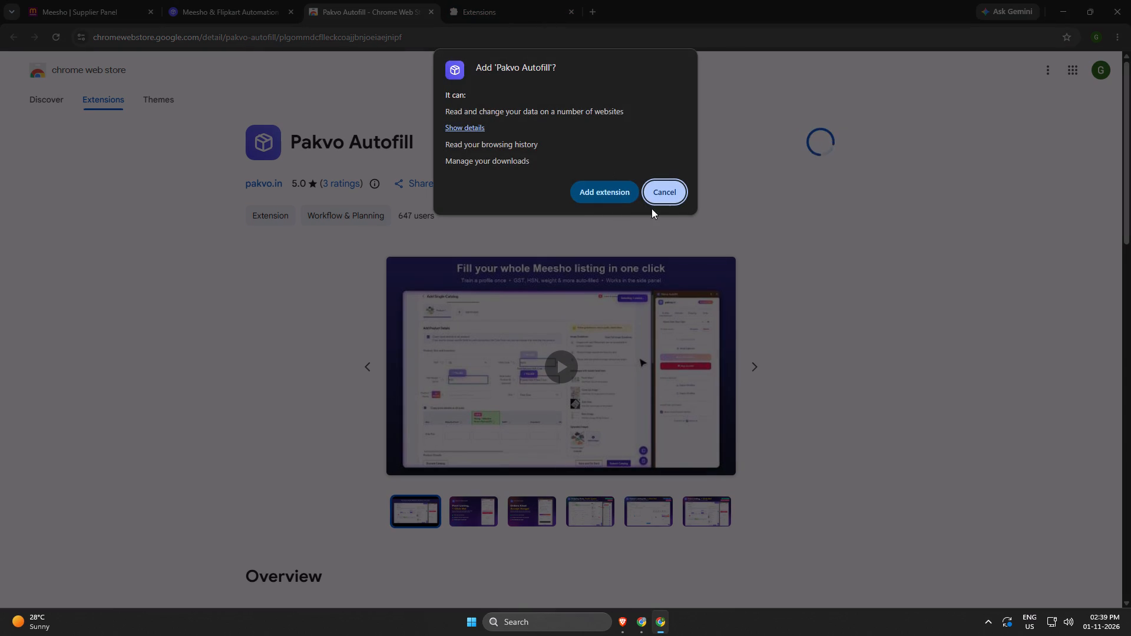
{"action": "left_click", "coordinate": [598, 189]}
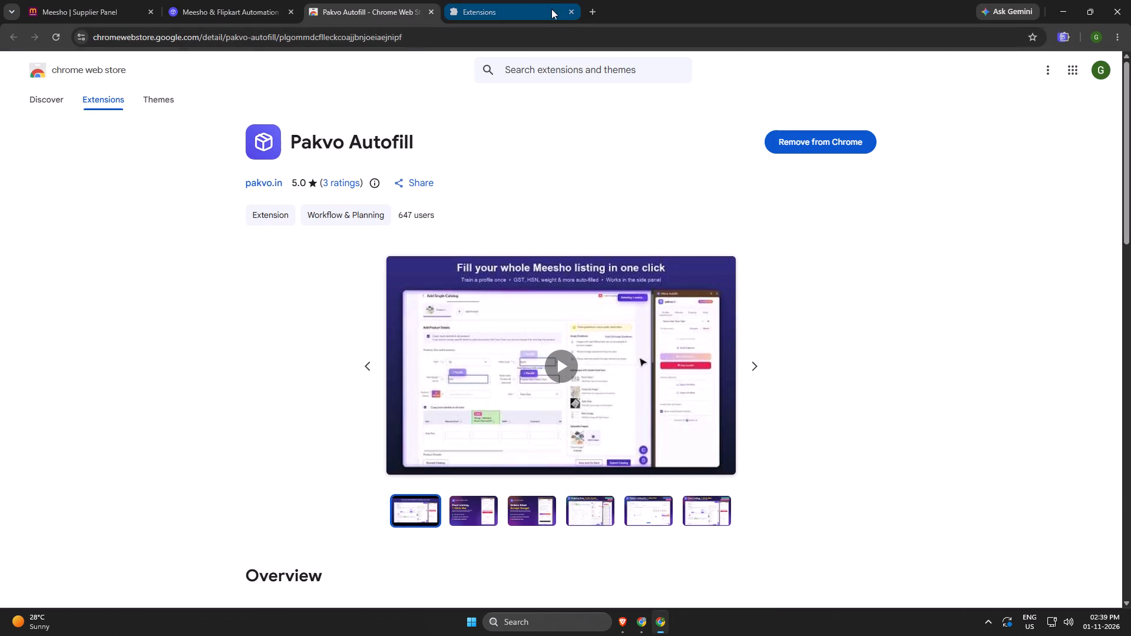
Close the Extensions, Chrome Web Store and Pakvo tabs, leaving only the Meesho Supplier Panel open.
{"action": "left_click", "coordinate": [573, 11]}
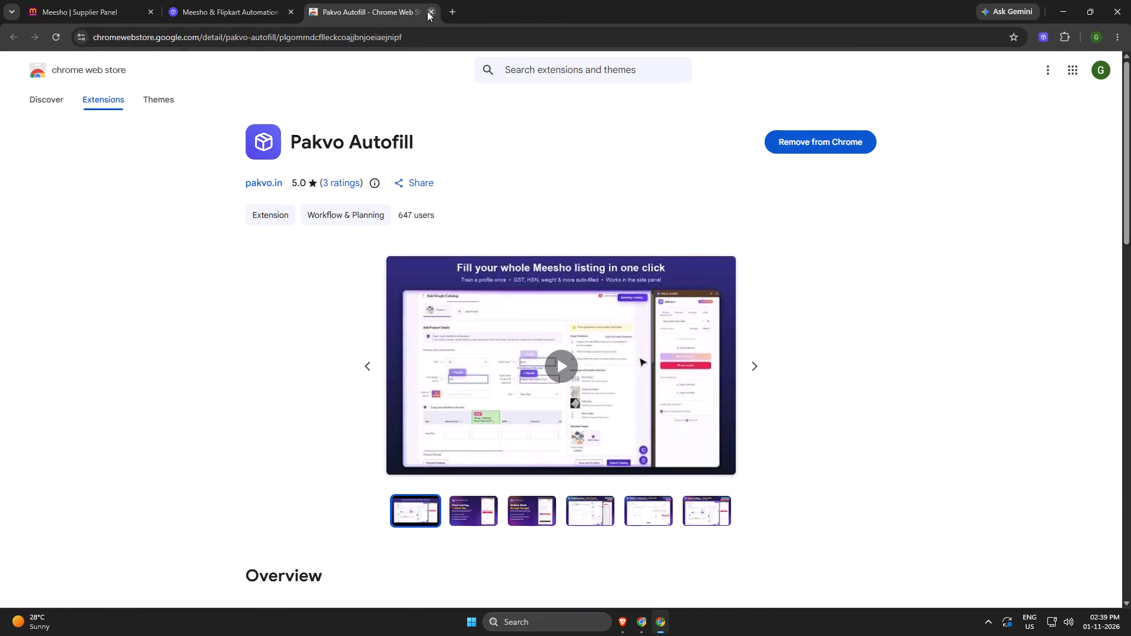
{"action": "left_click", "coordinate": [431, 11]}
{"action": "left_click", "coordinate": [1044, 33]}
{"action": "left_click", "coordinate": [1044, 33]}
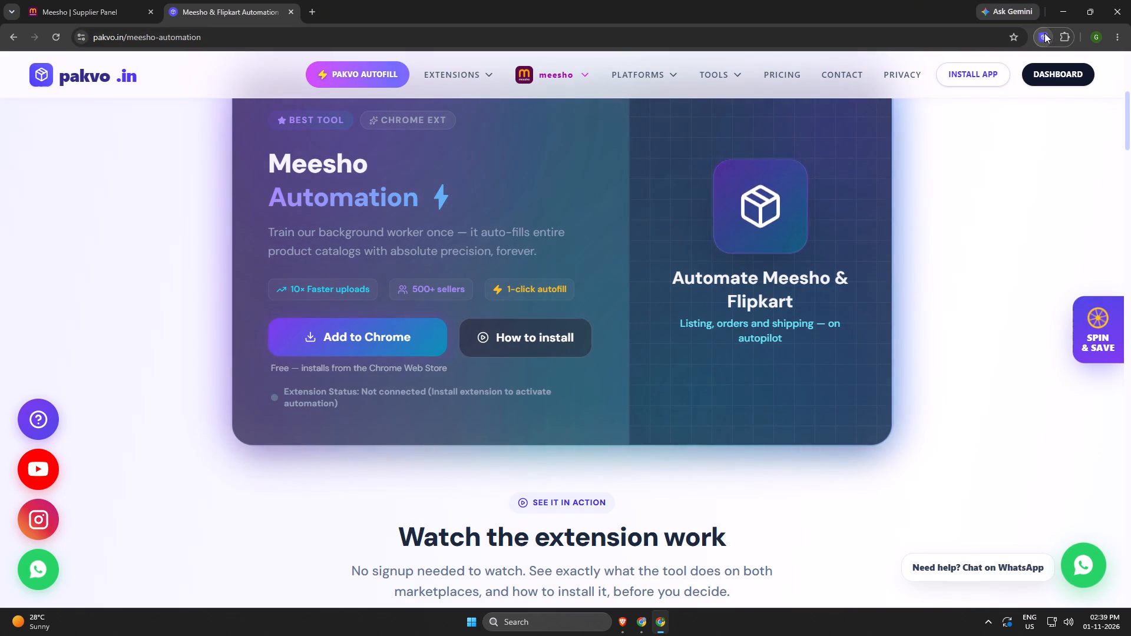
{"action": "left_click", "coordinate": [288, 6]}
{"action": "scroll", "coordinate": [403, 308], "scroll_direction": "up", "scroll_amount": 3}
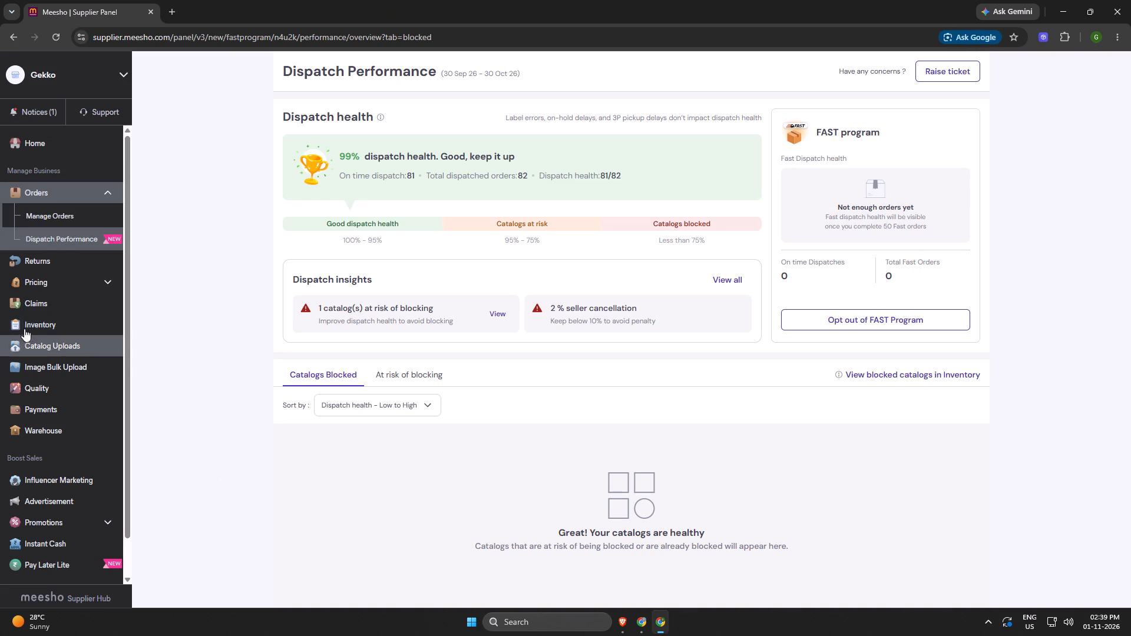
Open the Meesho Inventory page with the Pakvo Autofill side panel alongside and recheck the extension's pakvo.in sign-in.
{"action": "left_click", "coordinate": [24, 322]}
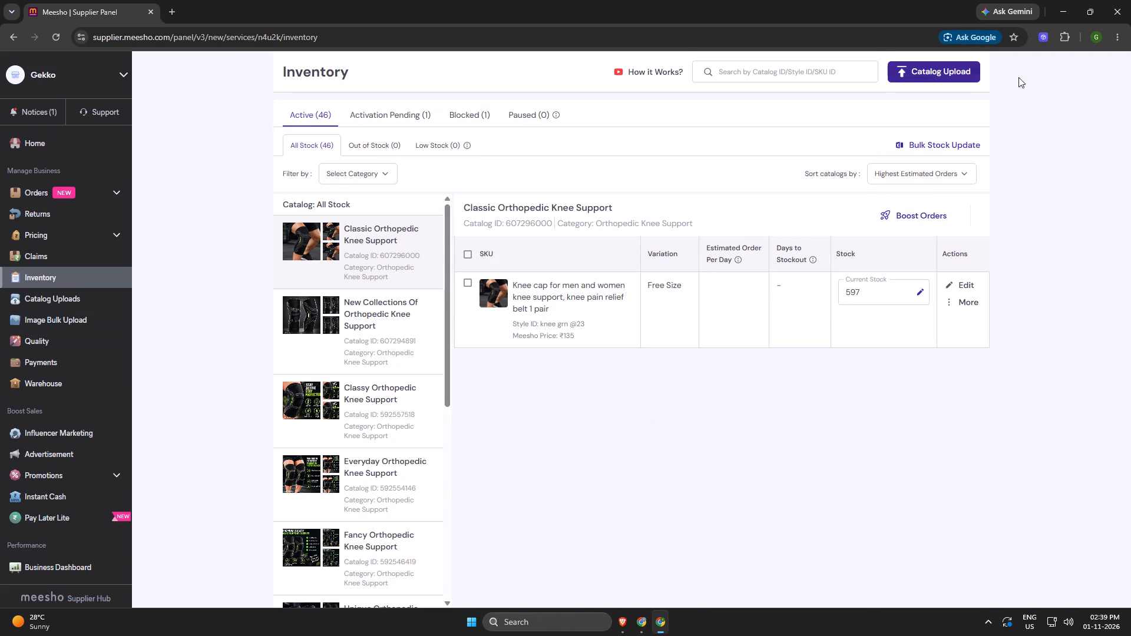
{"action": "left_click", "coordinate": [1044, 41]}
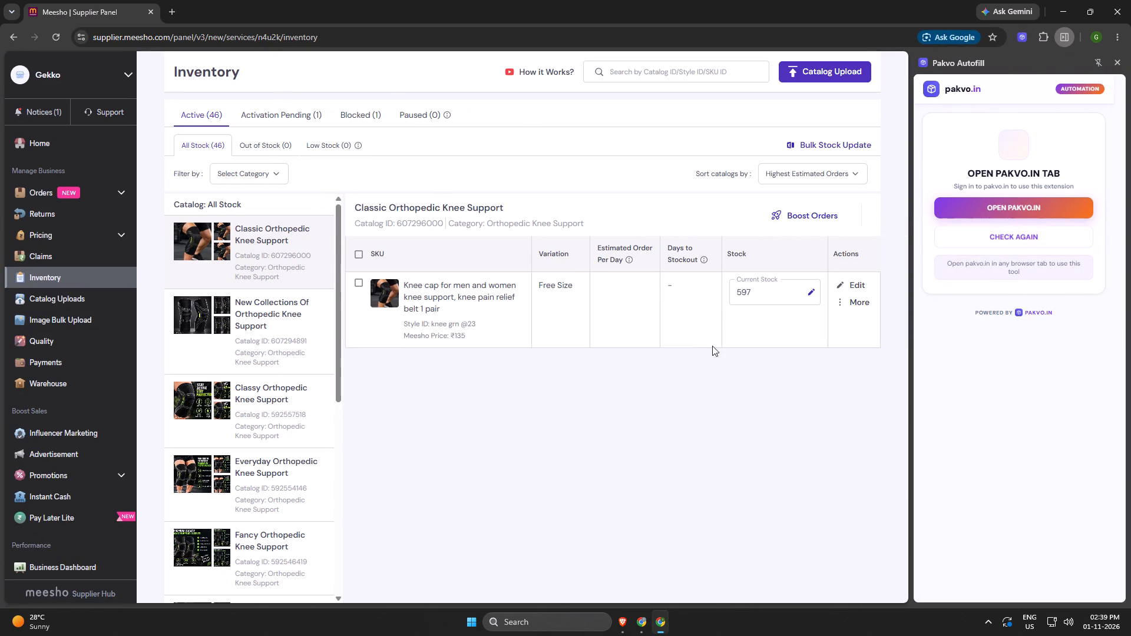
{"action": "left_click", "coordinate": [1033, 238]}
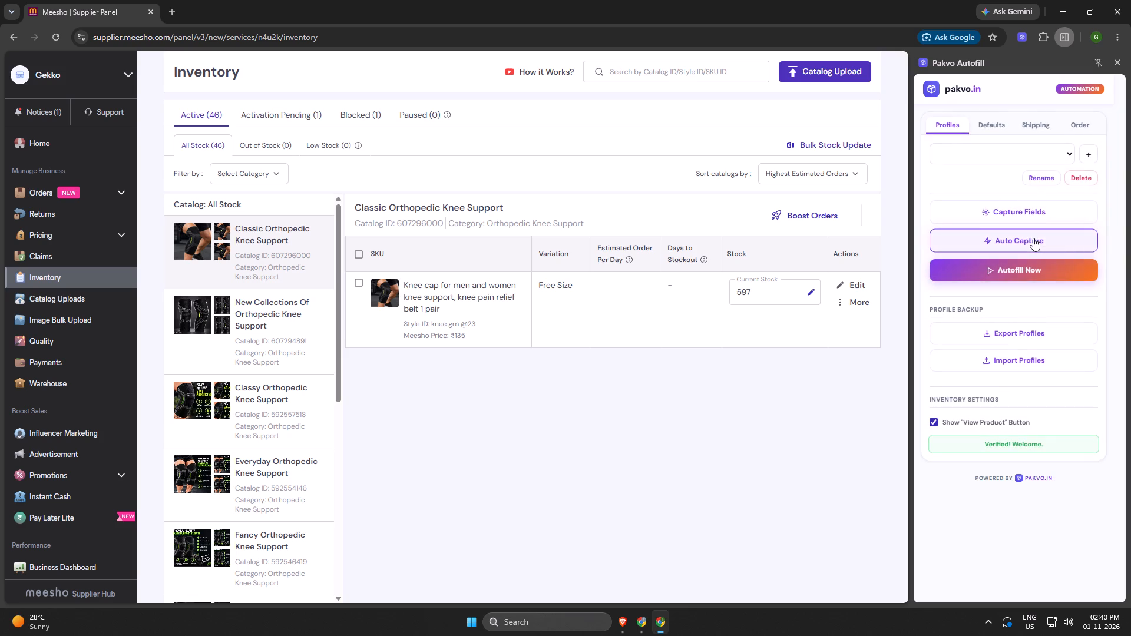
{"action": "left_click", "coordinate": [1014, 233]}
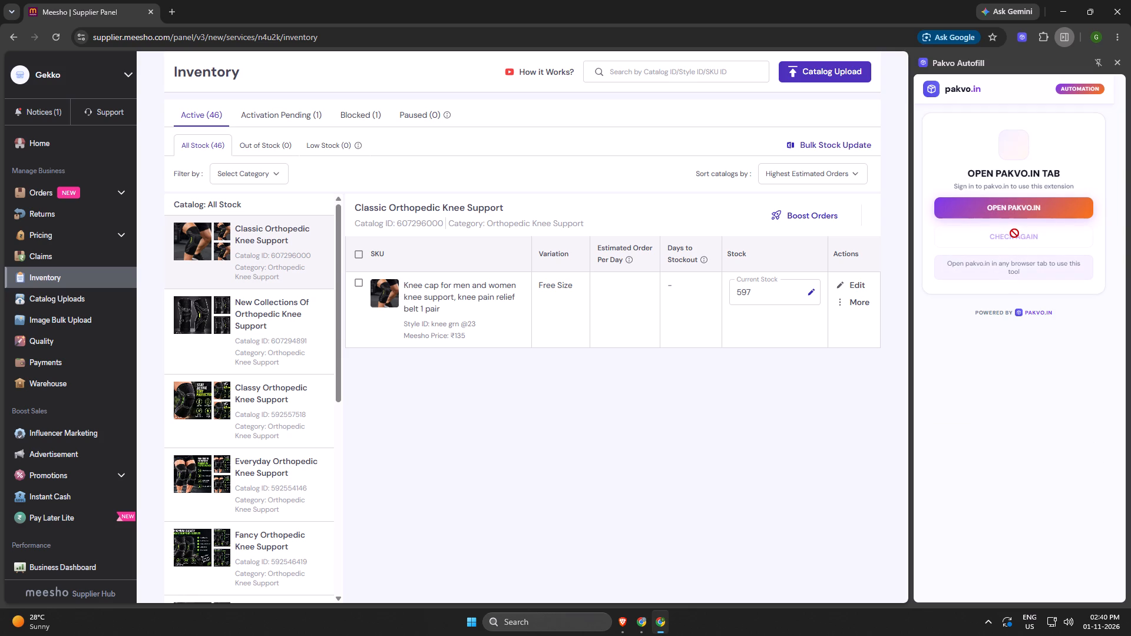
Open pakvo.in from the extension, check the Meesho Automation page and Pakvo Autofill's Web Store listing, and return to the Meesho Inventory.
{"action": "left_click", "coordinate": [1018, 211]}
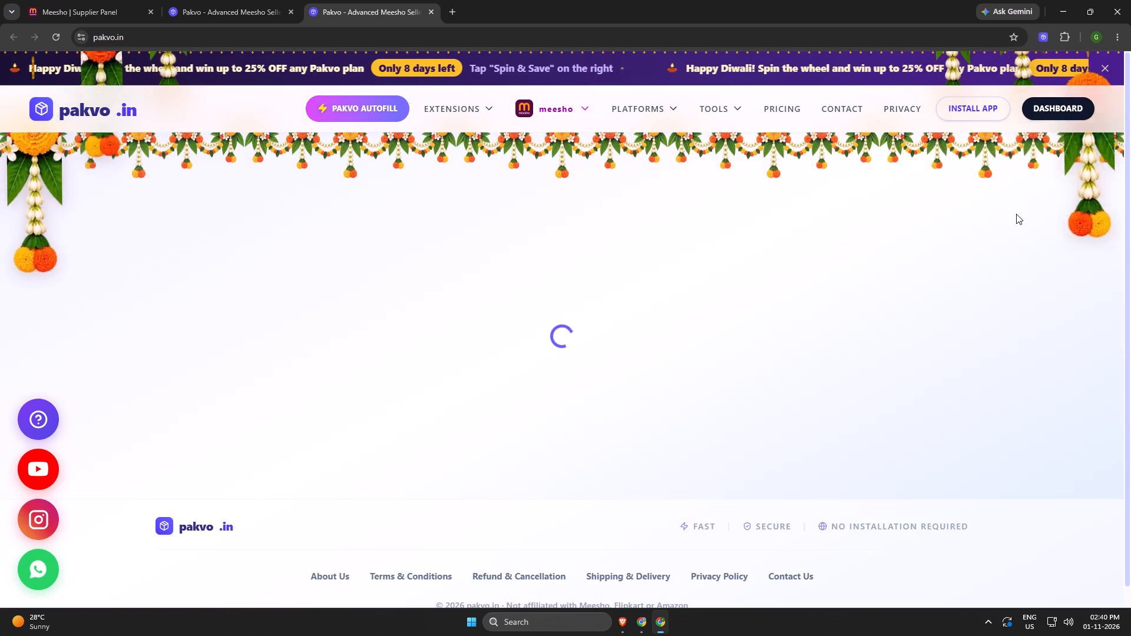
{"action": "scroll", "coordinate": [704, 426], "scroll_direction": "down", "scroll_amount": 1}
{"action": "left_click", "coordinate": [542, 459]}
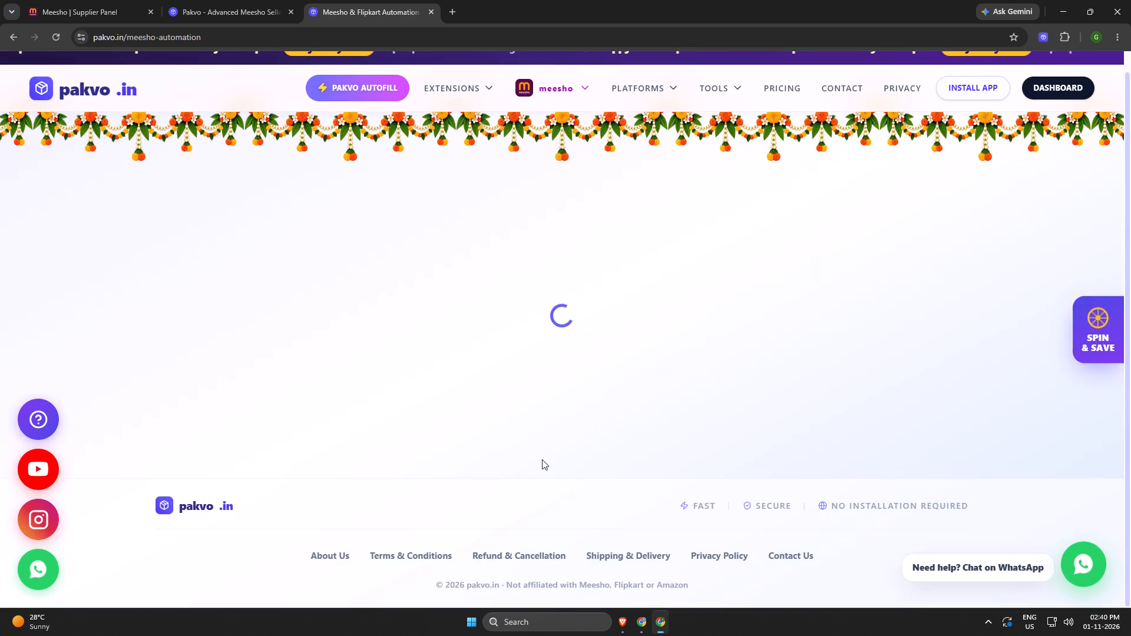
{"action": "scroll", "coordinate": [609, 442], "scroll_direction": "down", "scroll_amount": 3}
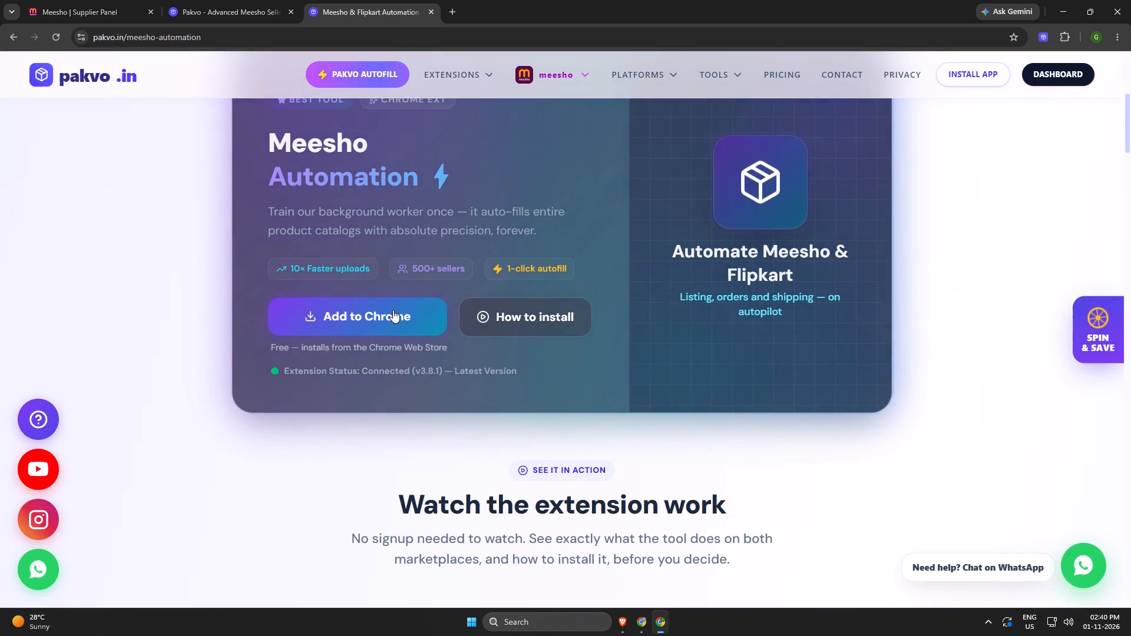
{"action": "left_click", "coordinate": [393, 310]}
{"action": "left_click", "coordinate": [750, 143]}
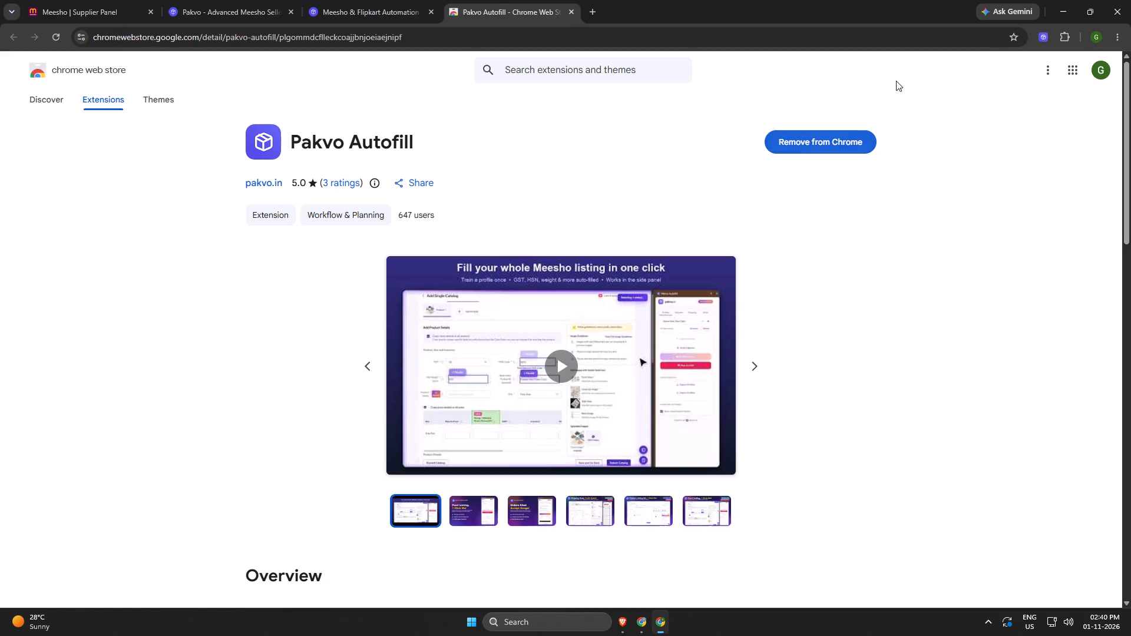
{"action": "left_click", "coordinate": [402, 5]}
{"action": "left_click", "coordinate": [252, 0]}
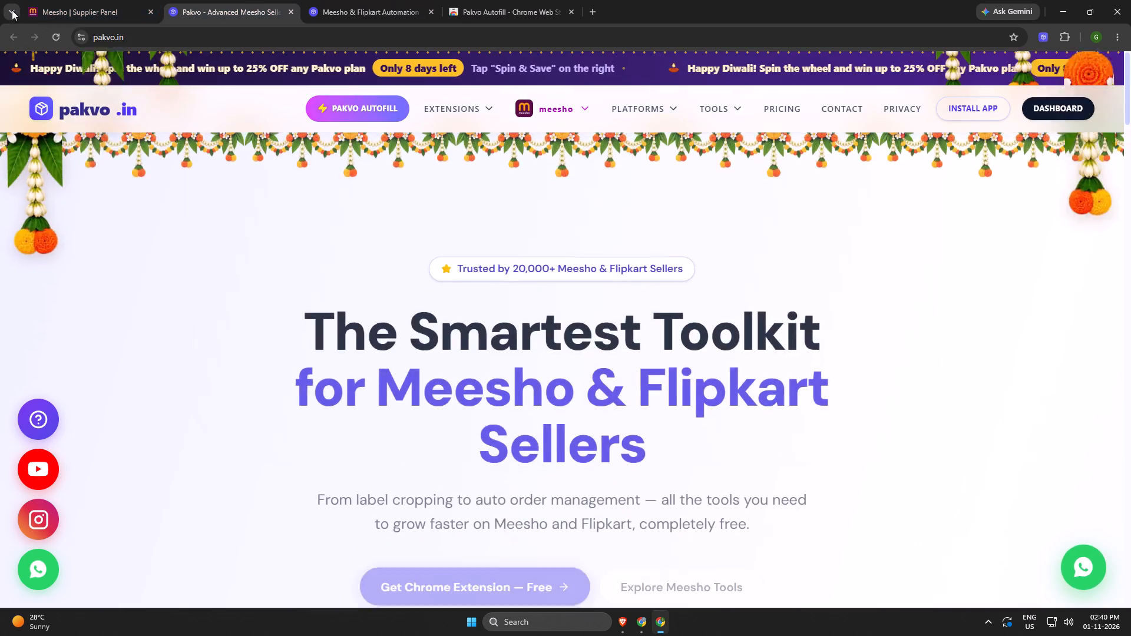
{"action": "left_click", "coordinate": [82, 0]}
Look over the Defaults, Shipping and Order sections of the Pakvo Autofill side panel and return to Profiles.
{"action": "left_click", "coordinate": [1004, 132]}
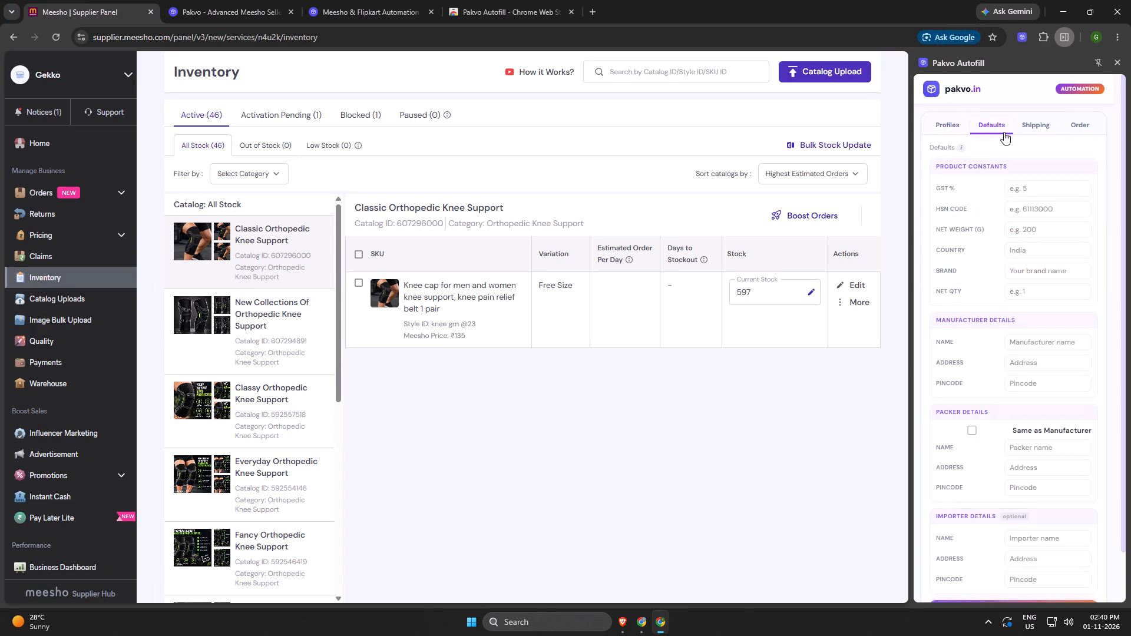
{"action": "left_click", "coordinate": [1042, 127]}
{"action": "left_click", "coordinate": [1085, 127]}
{"action": "left_click", "coordinate": [1036, 127]}
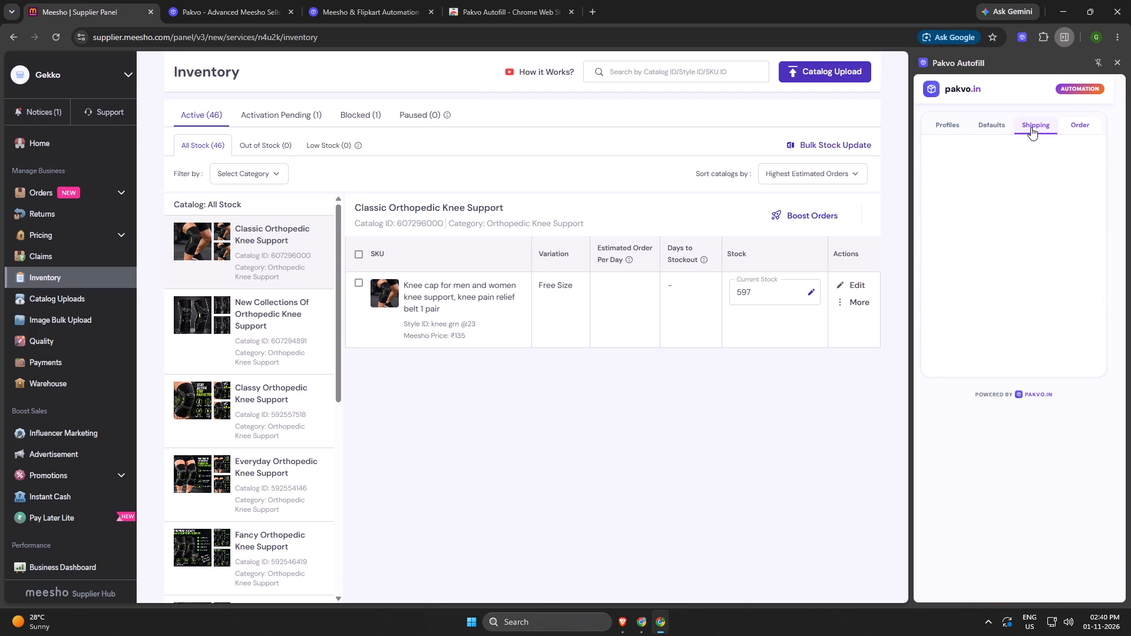
{"action": "left_click", "coordinate": [962, 129]}
Visit Meesho's Orders page, return to Inventory, and reload it with Pakvo's Show "View Product" Button option enabled.
{"action": "left_click", "coordinate": [67, 200]}
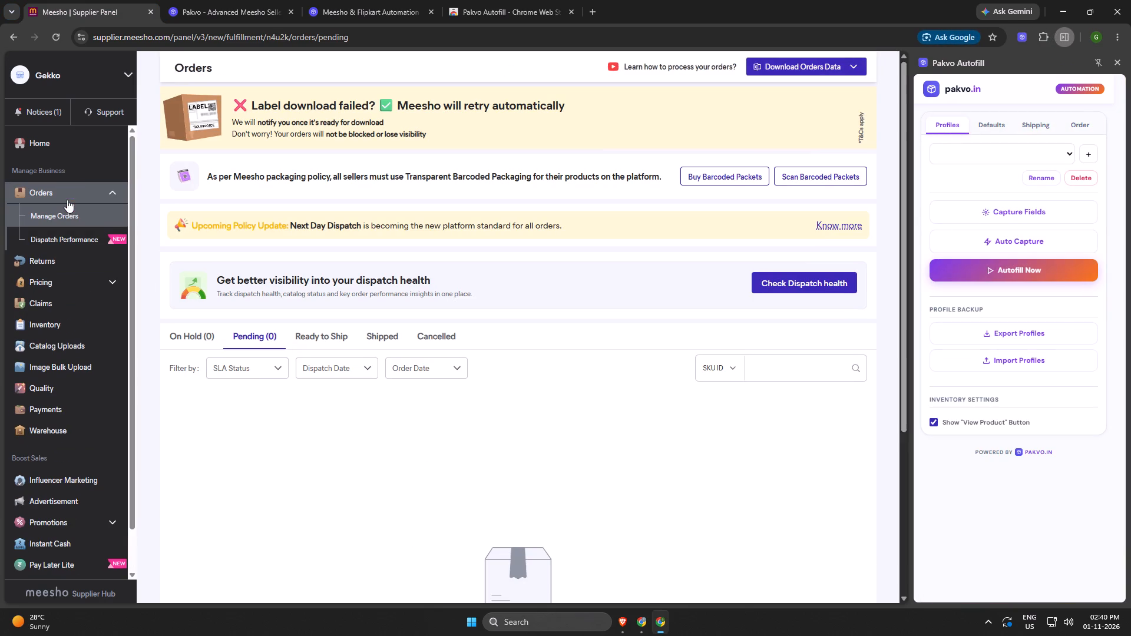
{"action": "left_click", "coordinate": [71, 324]}
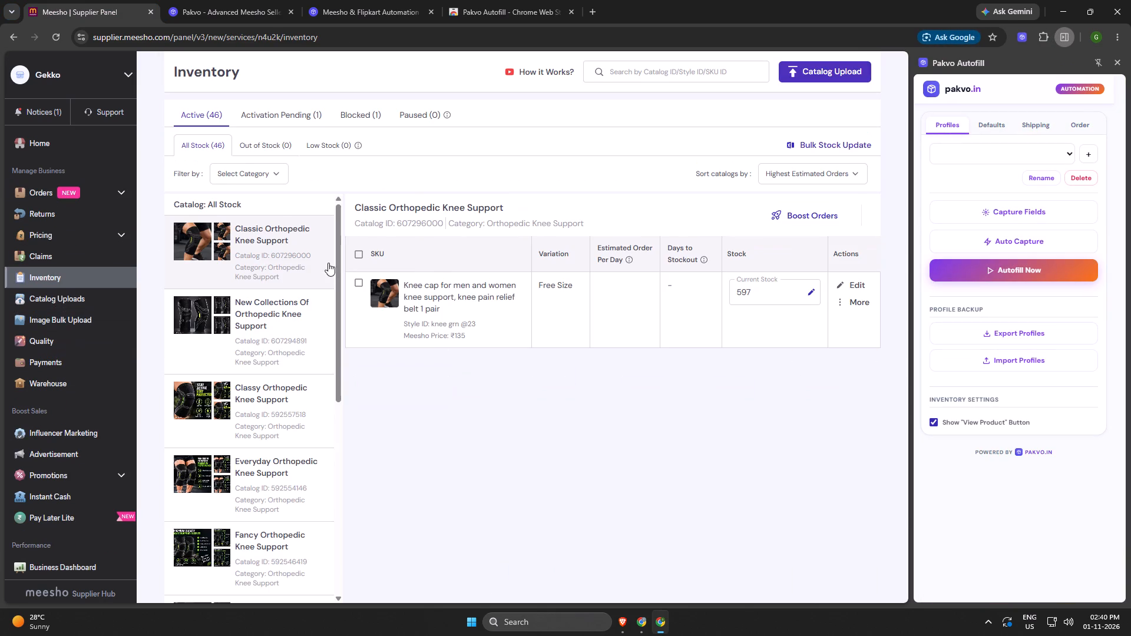
{"action": "left_click", "coordinate": [984, 425]}
{"action": "left_click", "coordinate": [943, 423]}
{"action": "scroll", "coordinate": [993, 372], "scroll_direction": "up", "scroll_amount": 2}
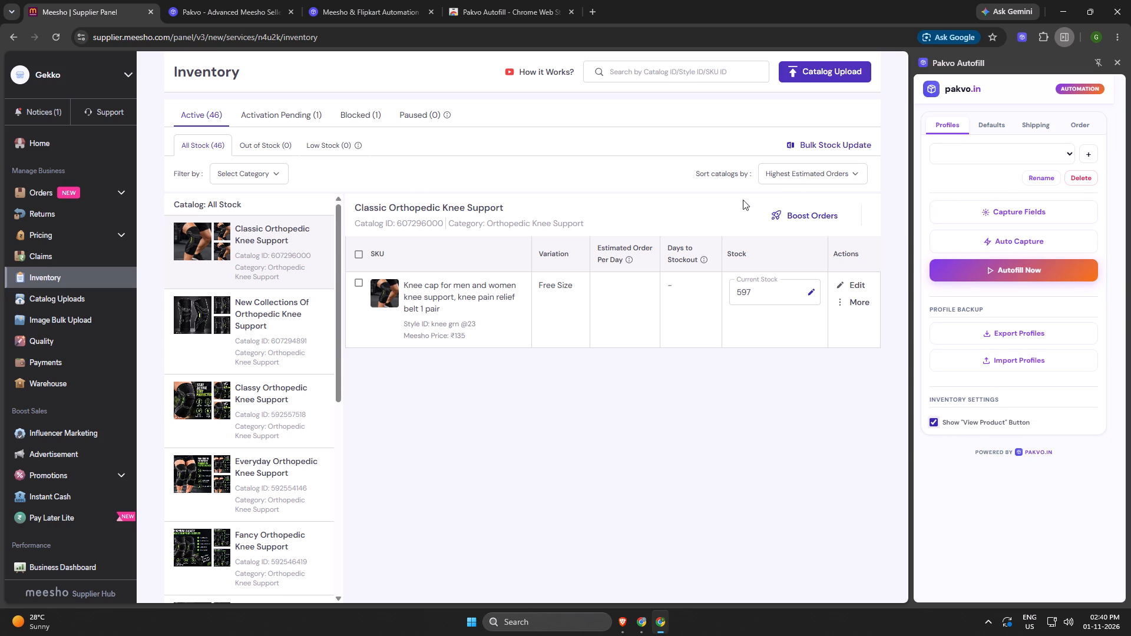
{"action": "left_click", "coordinate": [49, 34]}
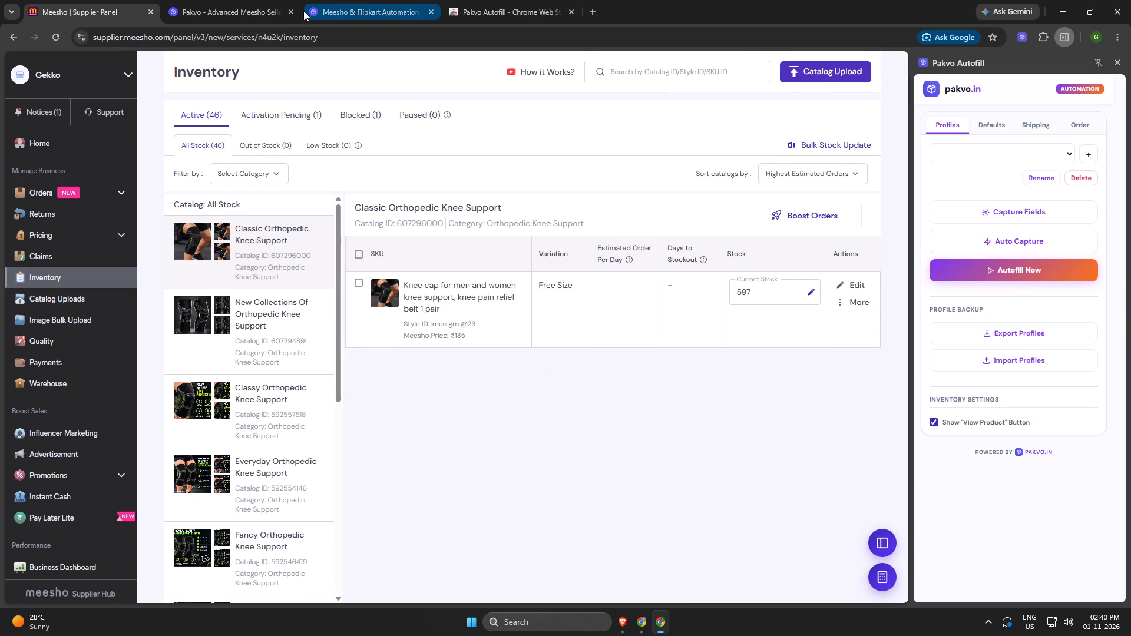
Close the two Pakvo tabs and the Chrome Web Store tab, keeping the Meesho Supplier Panel open.
{"action": "double_click", "coordinate": [295, 11]}
{"action": "left_click", "coordinate": [295, 11]}
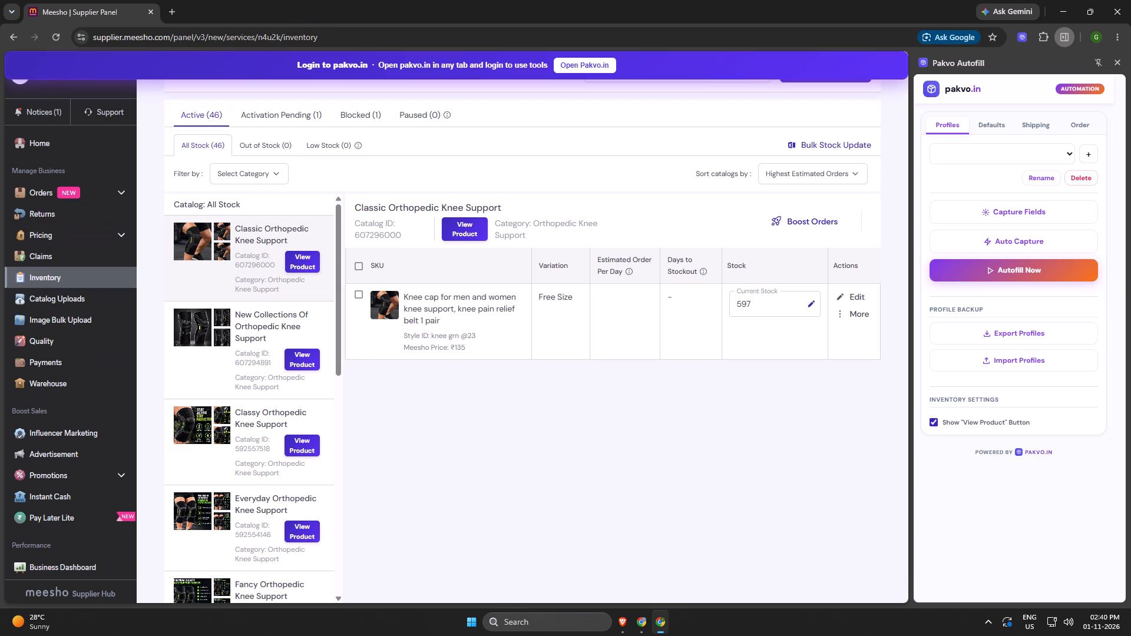
{"action": "scroll", "coordinate": [22, 302], "scroll_direction": "up", "scroll_amount": 4}
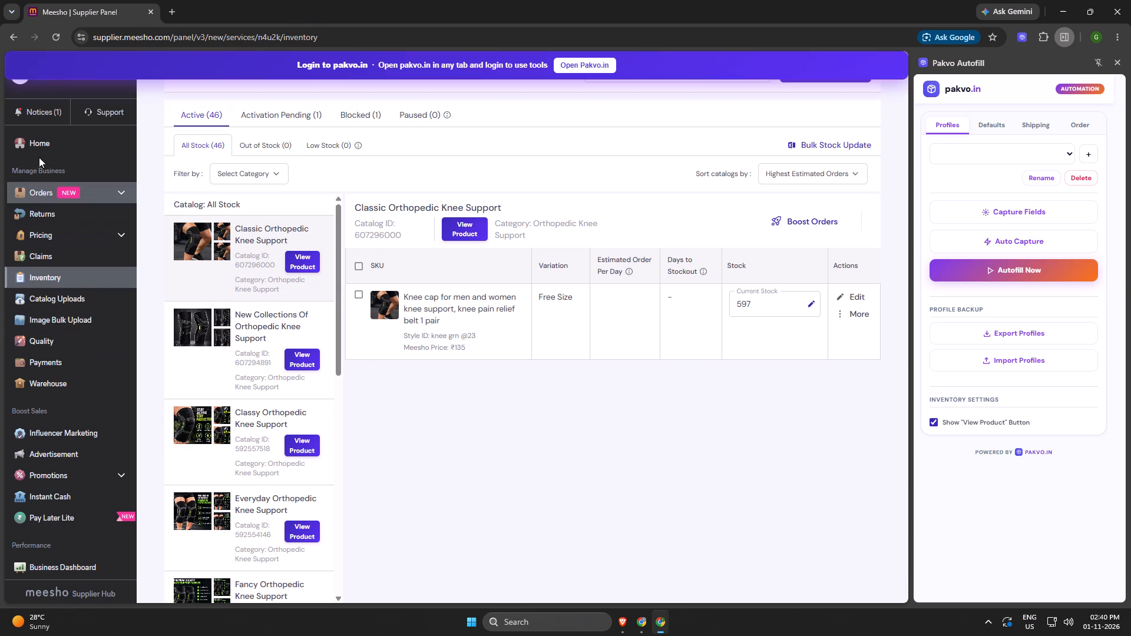
View the Home and Payments pages of the Gekko Meesho Supplier Panel.
{"action": "left_click", "coordinate": [41, 146]}
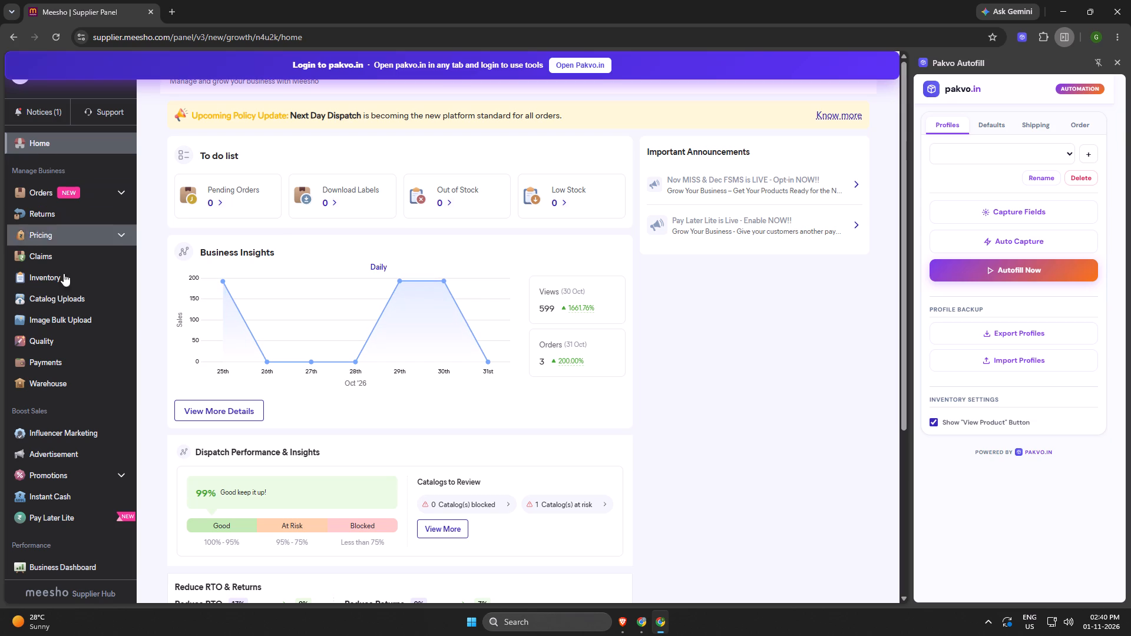
{"action": "left_click", "coordinate": [71, 357]}
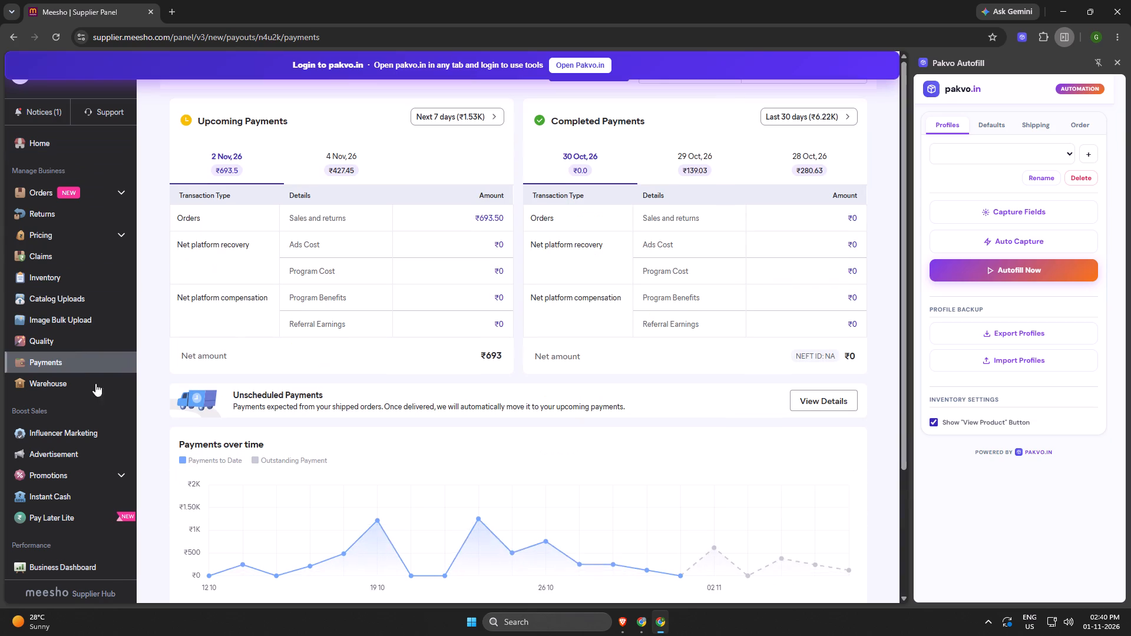
Switch to the other Chrome profile's Meesho Supplier Panel and look over its Pending and On Hold orders.
{"action": "left_click", "coordinate": [622, 631]}
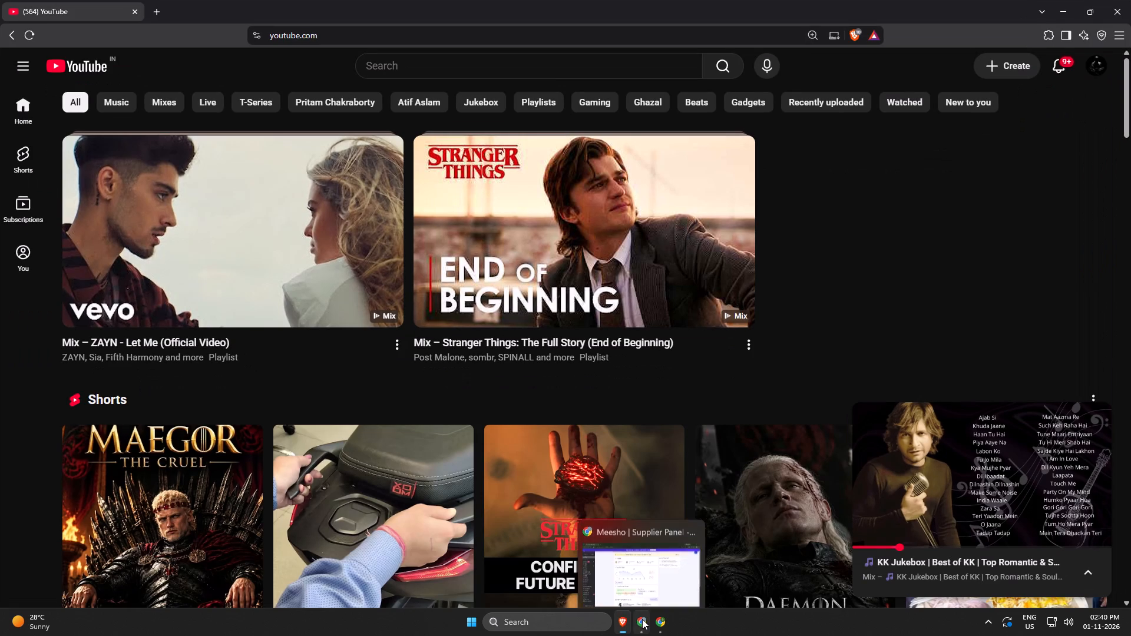
{"action": "left_click", "coordinate": [640, 620]}
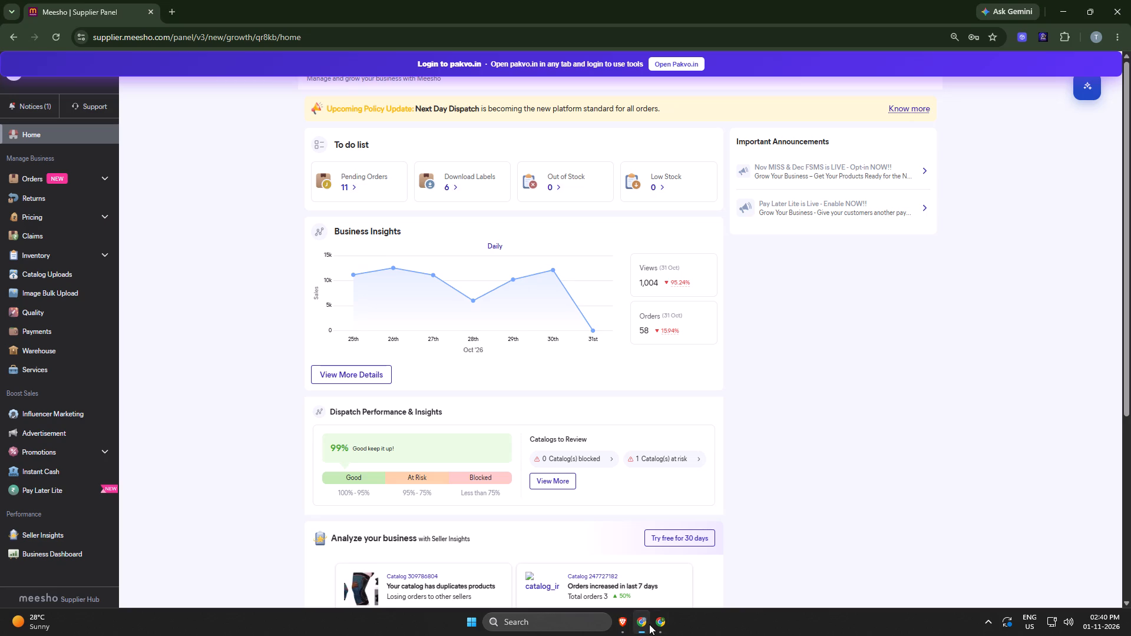
{"action": "left_click", "coordinate": [381, 188]}
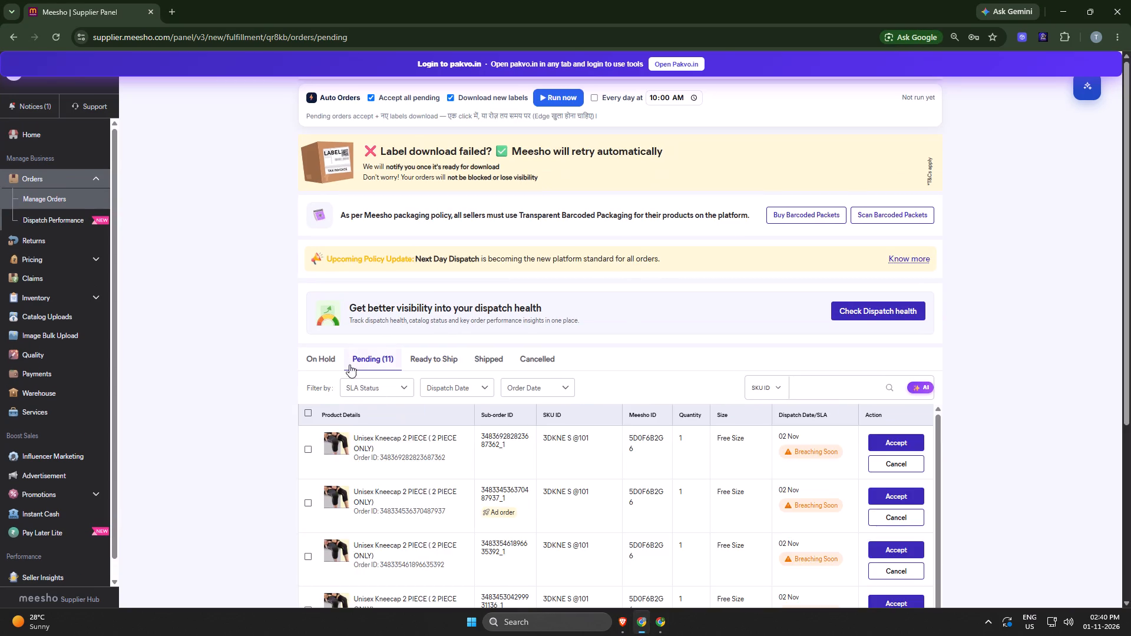
{"action": "left_click", "coordinate": [314, 355]}
{"action": "left_click", "coordinate": [385, 362]}
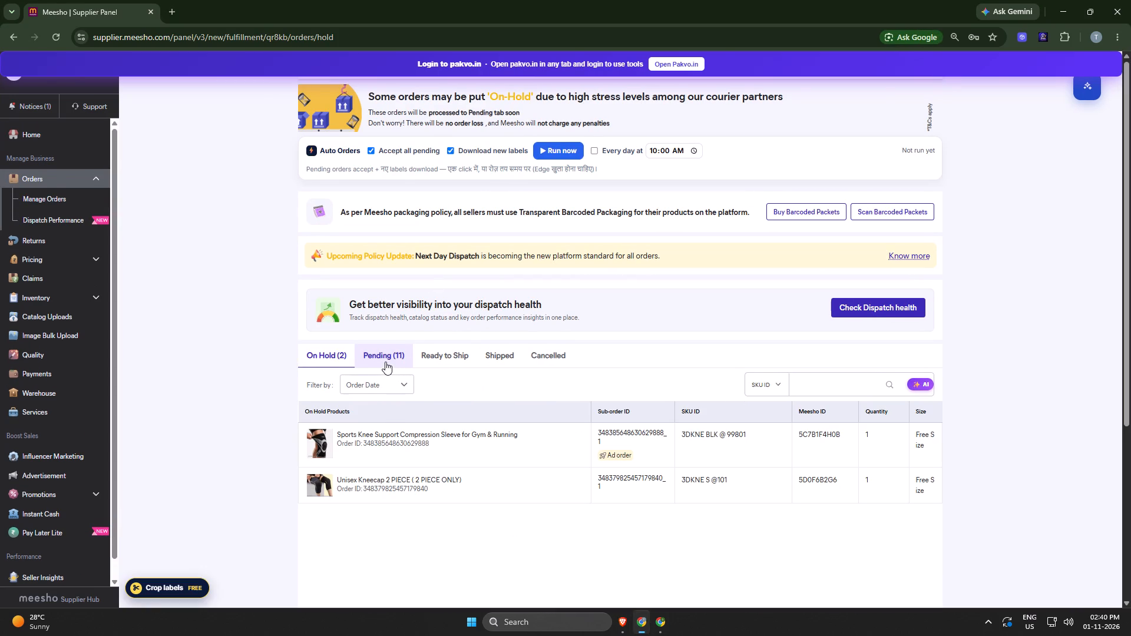
Look through the full list of Pending orders.
{"action": "scroll", "coordinate": [467, 333], "scroll_direction": "down", "scroll_amount": 4}
{"action": "scroll", "coordinate": [497, 419], "scroll_direction": "down", "scroll_amount": 4}
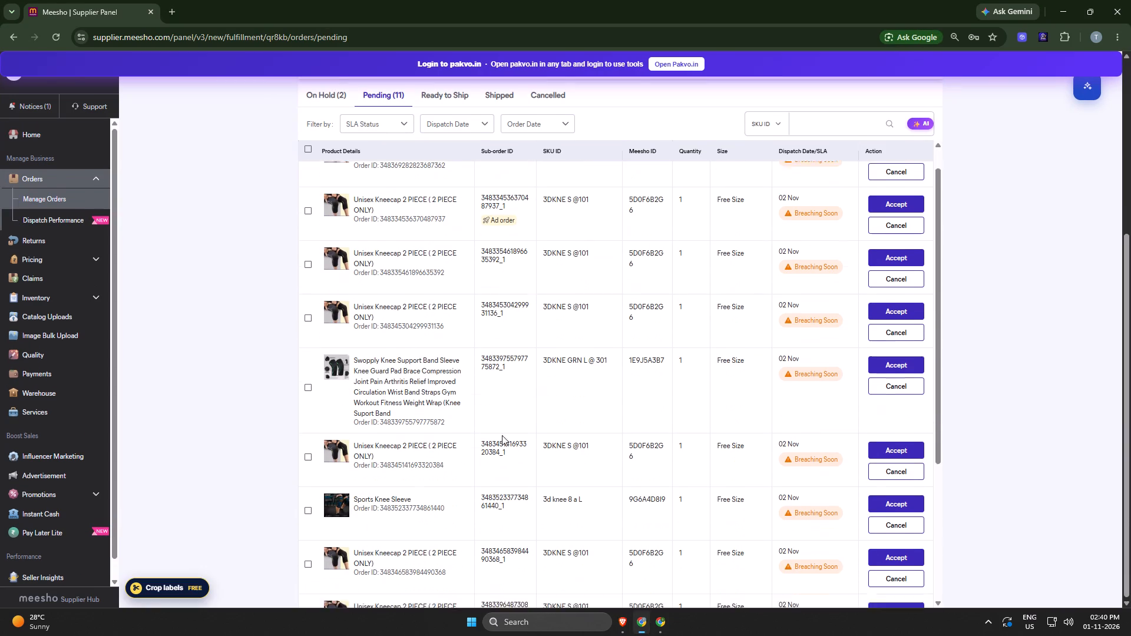
{"action": "scroll", "coordinate": [502, 435], "scroll_direction": "down", "scroll_amount": 7}
{"action": "scroll", "coordinate": [518, 463], "scroll_direction": "up", "scroll_amount": 6}
{"action": "scroll", "coordinate": [518, 463], "scroll_direction": "down", "scroll_amount": 4}
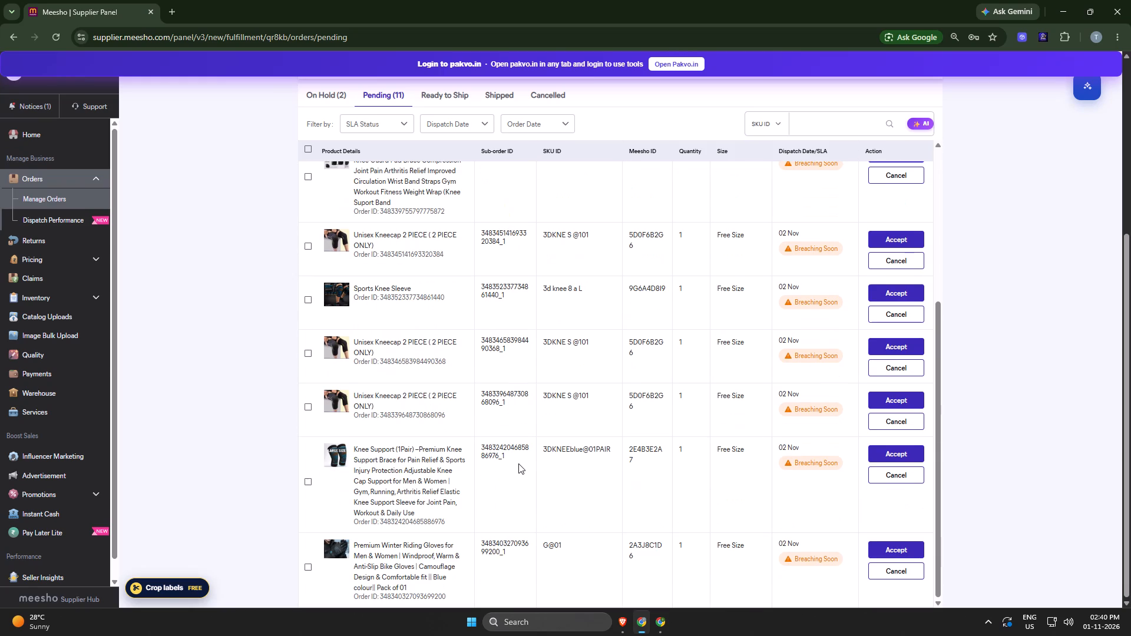
{"action": "scroll", "coordinate": [518, 463], "scroll_direction": "down", "scroll_amount": 1}
{"action": "scroll", "coordinate": [486, 548], "scroll_direction": "up", "scroll_amount": 7}
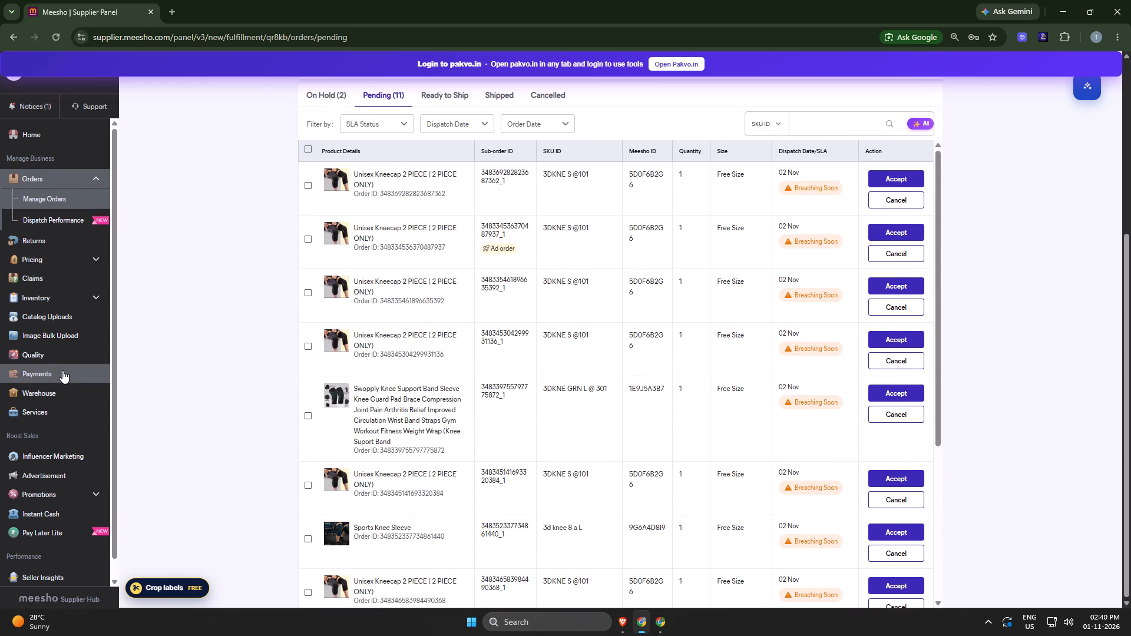
Visit Quality and Payments, and review the next 7 days payments and the unscheduled payment details.
{"action": "left_click", "coordinate": [63, 353]}
{"action": "left_click", "coordinate": [78, 329]}
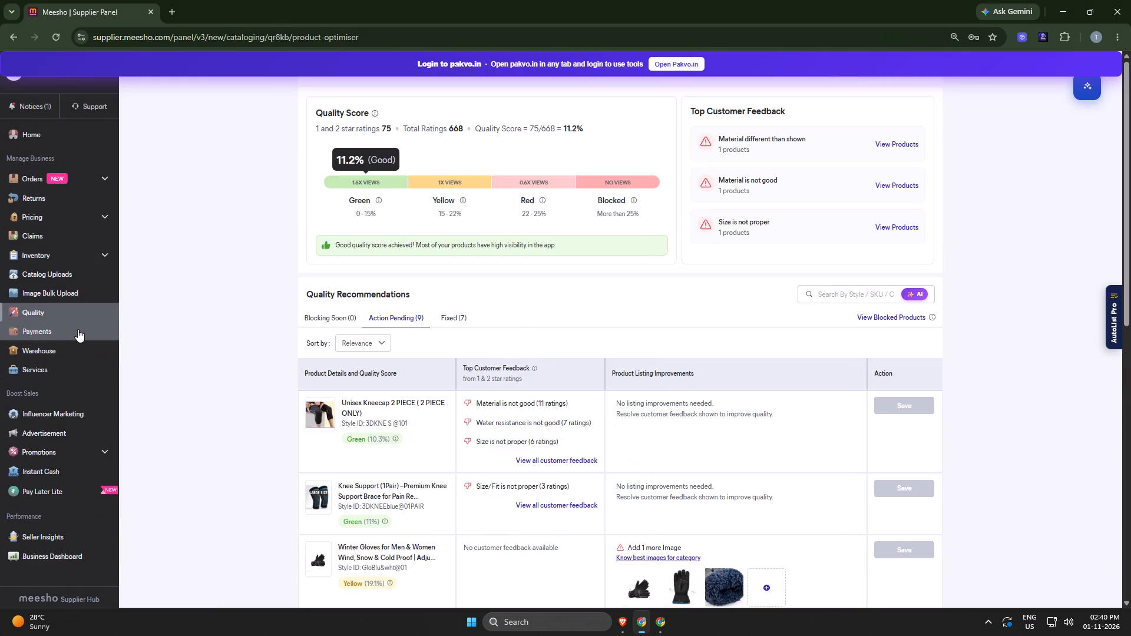
{"action": "left_click", "coordinate": [567, 191]}
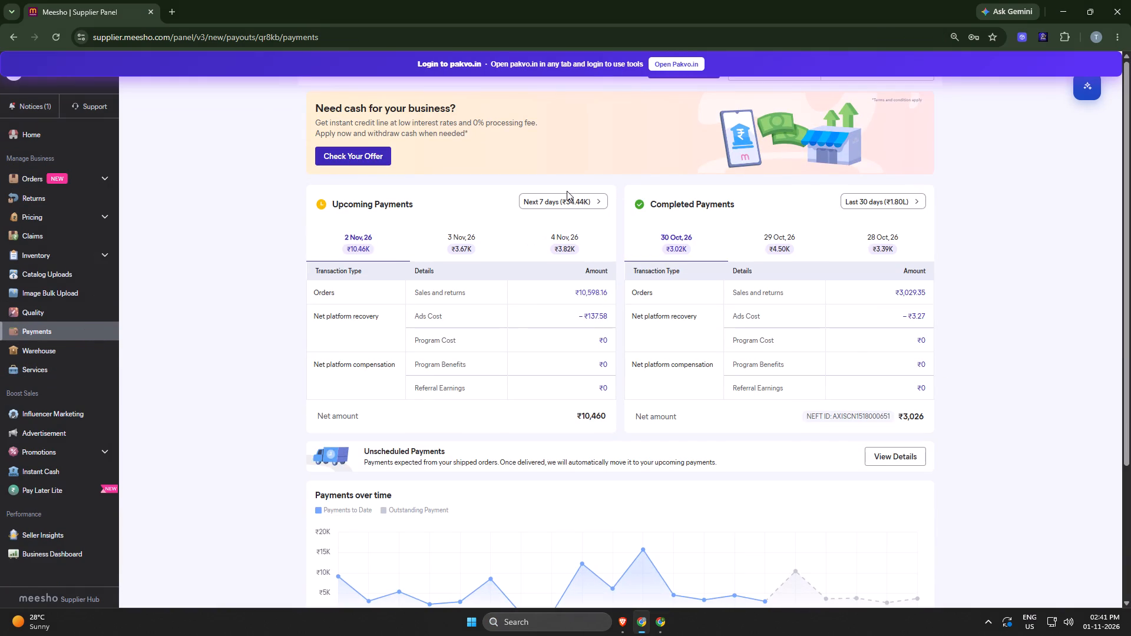
{"action": "left_click", "coordinate": [569, 200]}
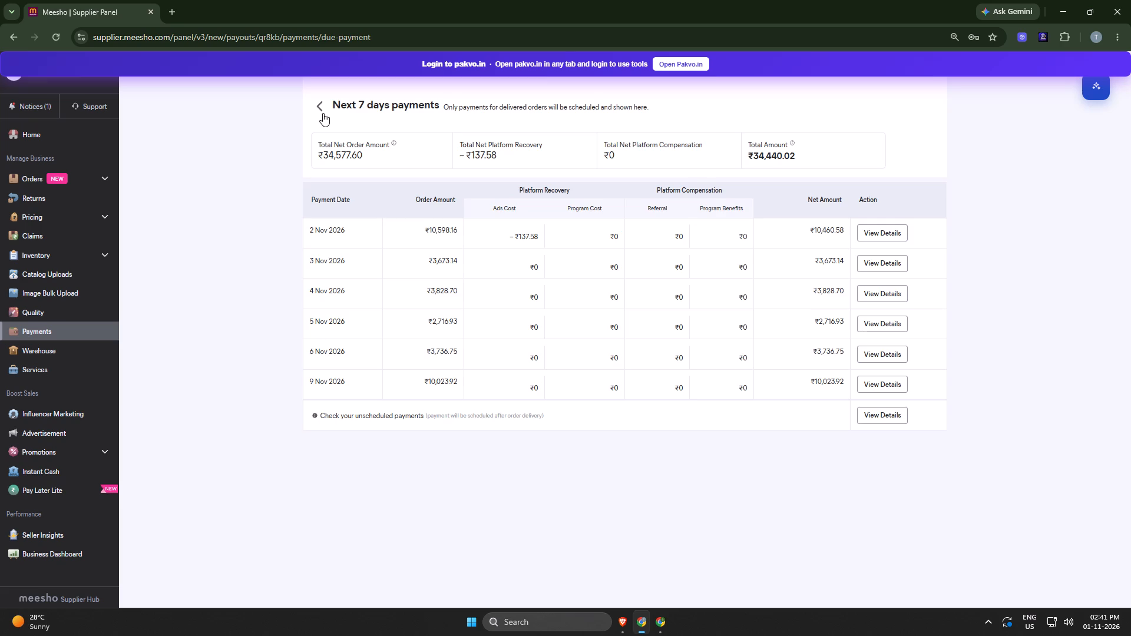
{"action": "left_click", "coordinate": [323, 113]}
{"action": "left_click_drag", "start_coordinate": [884, 443], "coordinate": [885, 448]}
{"action": "left_click", "coordinate": [887, 452]}
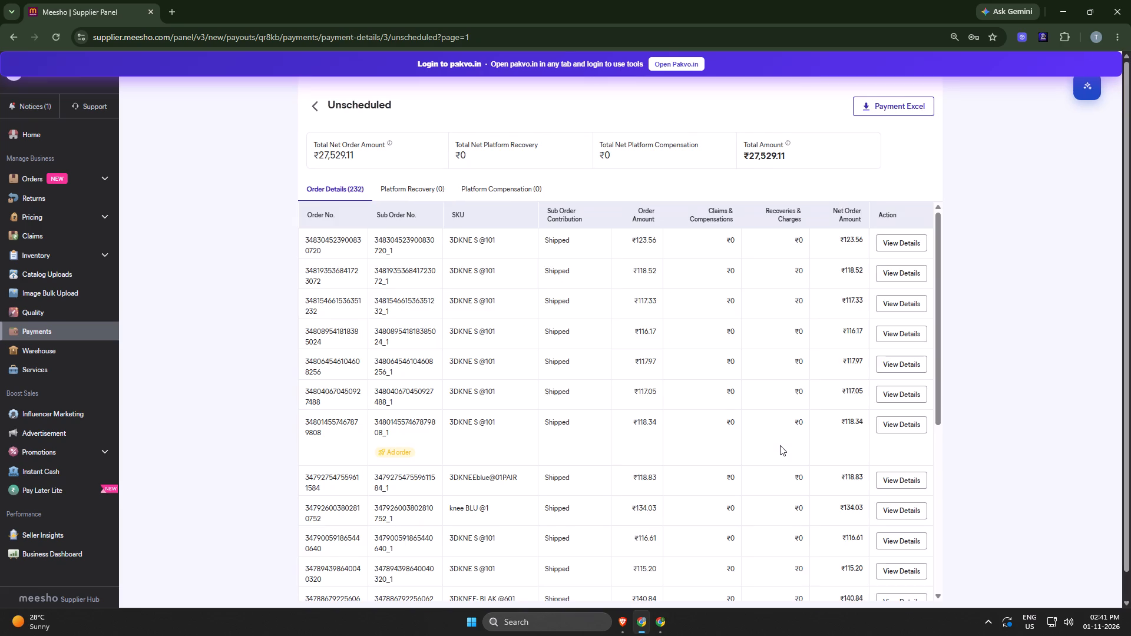
{"action": "left_click", "coordinate": [303, 101]}
{"action": "left_click", "coordinate": [319, 118]}
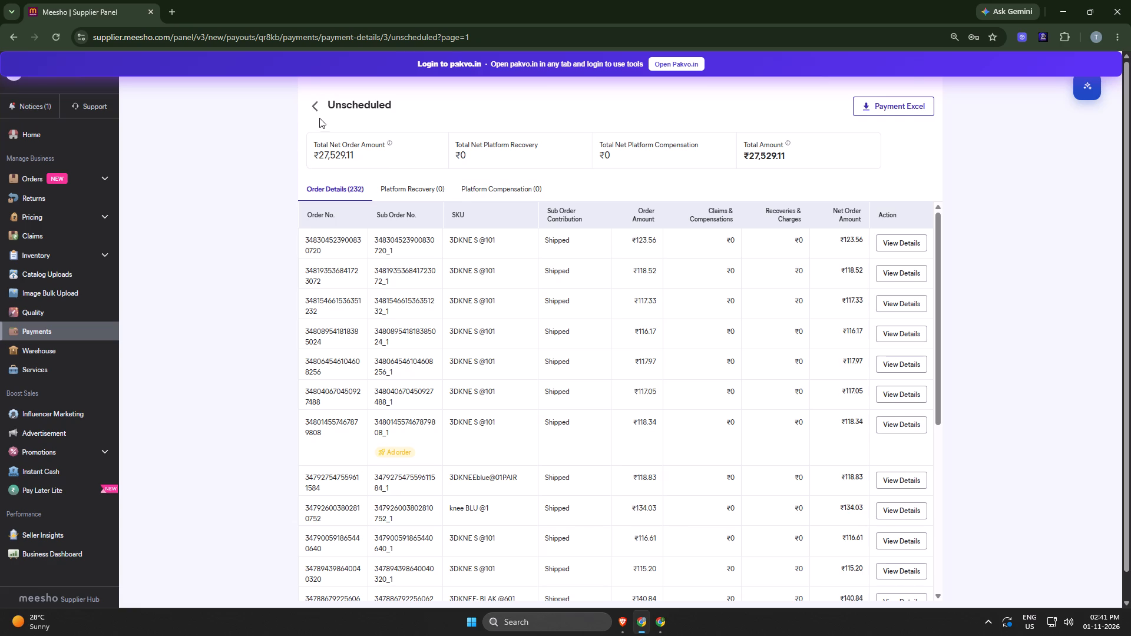
{"action": "left_click", "coordinate": [319, 110]}
Return to Orders and review the On Hold, Ready to Ship and Shipped lists.
{"action": "left_click", "coordinate": [25, 174]}
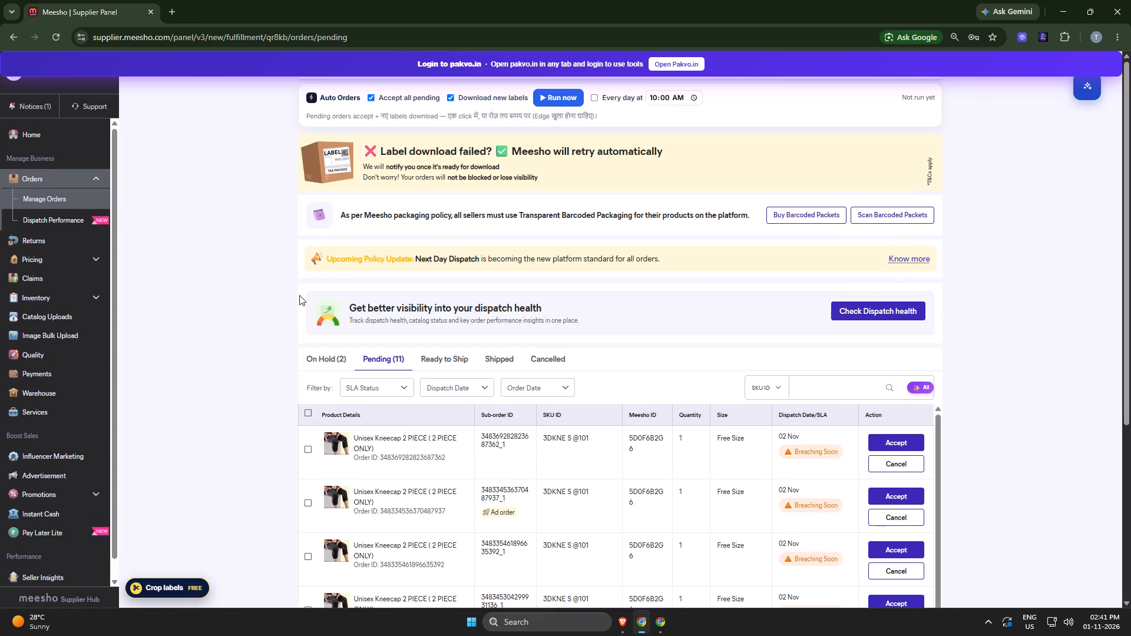
{"action": "left_click", "coordinate": [302, 296]}
{"action": "left_click", "coordinate": [329, 356]}
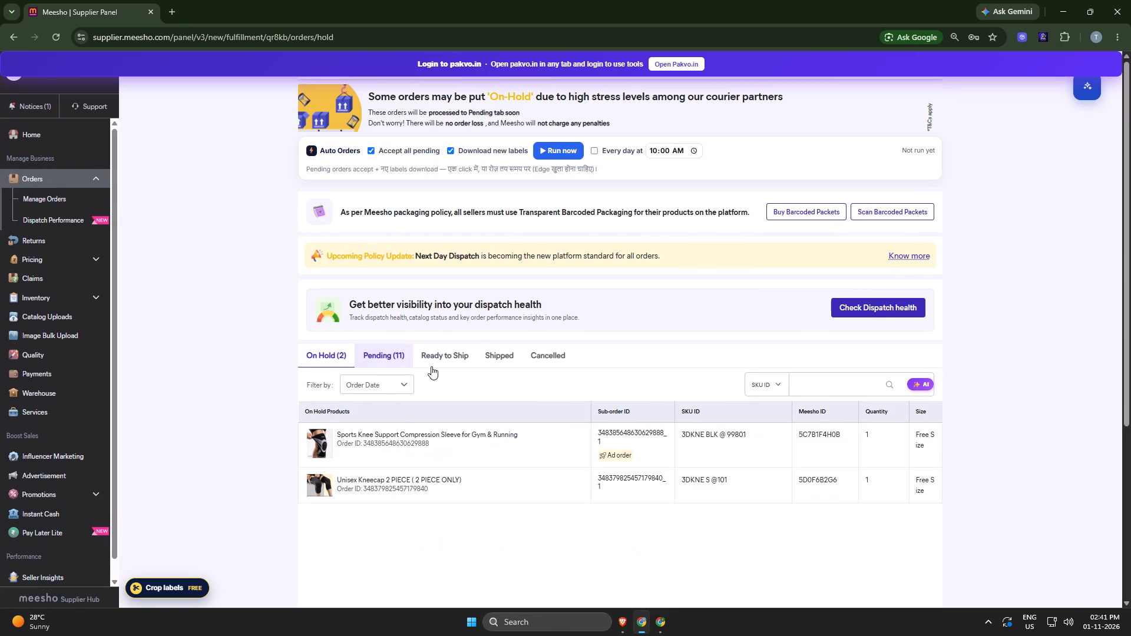
{"action": "left_click", "coordinate": [432, 360]}
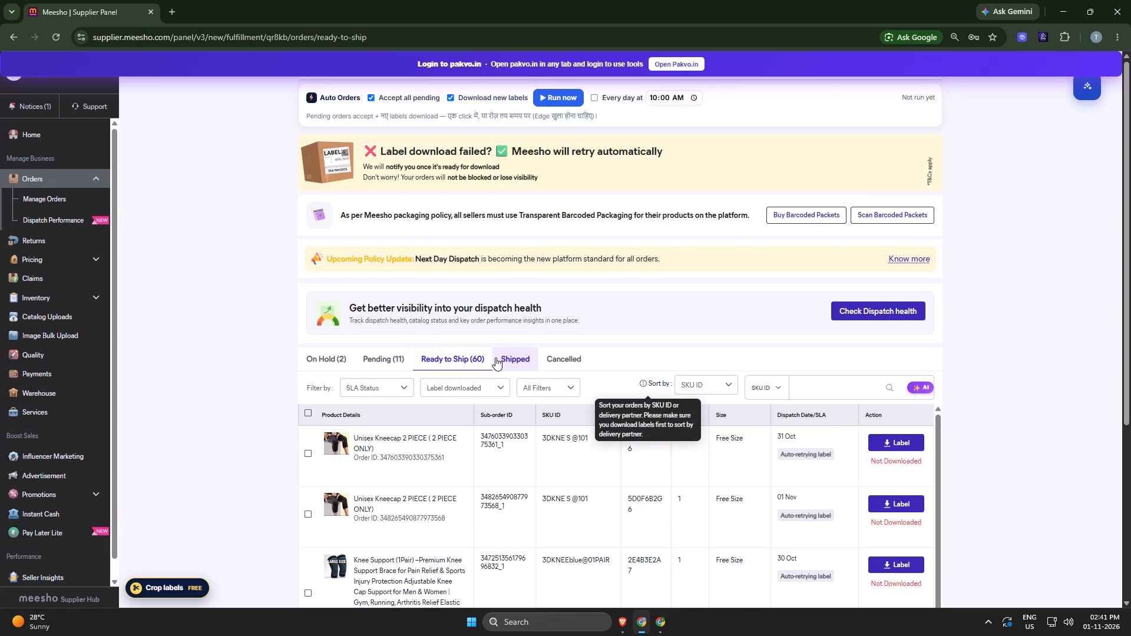
{"action": "left_click", "coordinate": [521, 363]}
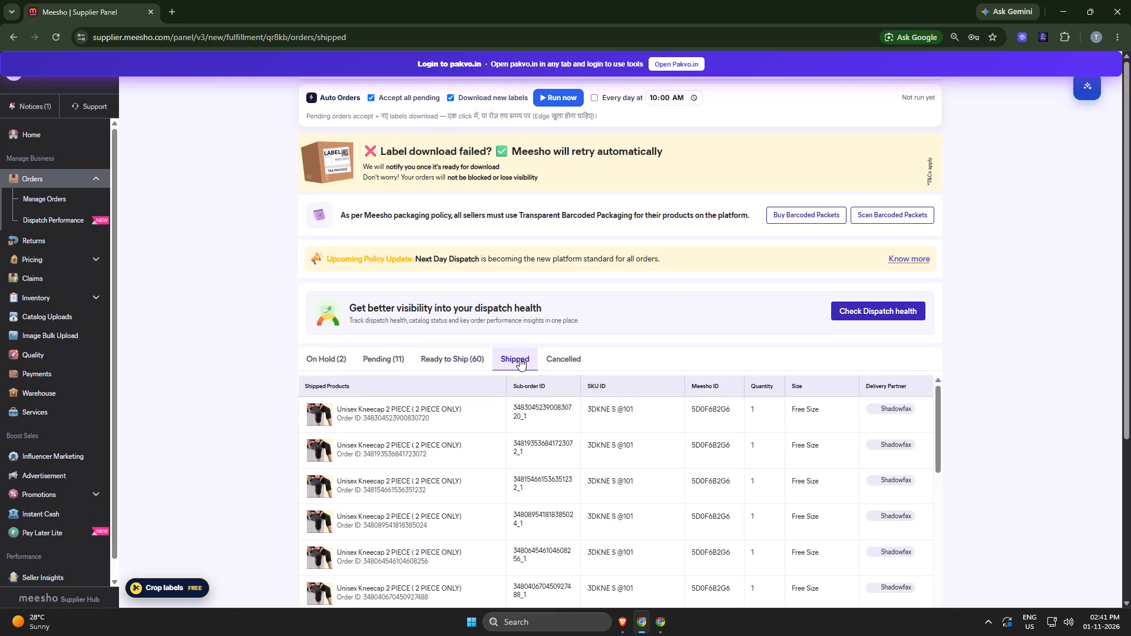
{"action": "scroll", "coordinate": [487, 420], "scroll_direction": "down", "scroll_amount": 6}
{"action": "scroll", "coordinate": [518, 217], "scroll_direction": "down", "scroll_amount": 14}
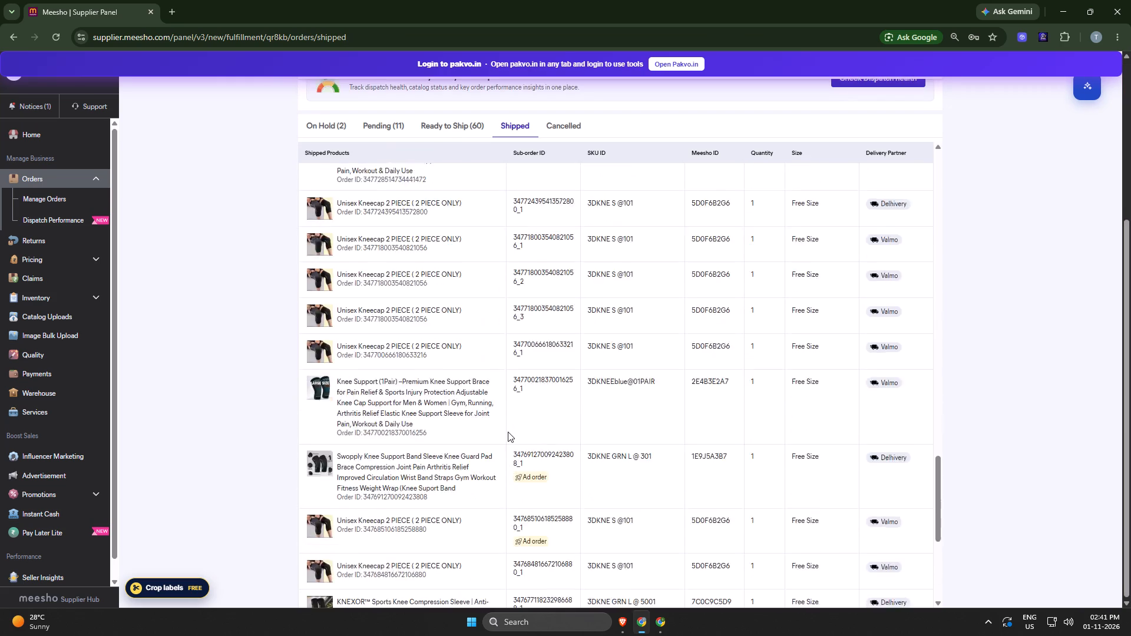
{"action": "scroll", "coordinate": [508, 432], "scroll_direction": "down", "scroll_amount": 6}
{"action": "scroll", "coordinate": [508, 438], "scroll_direction": "up", "scroll_amount": 19}
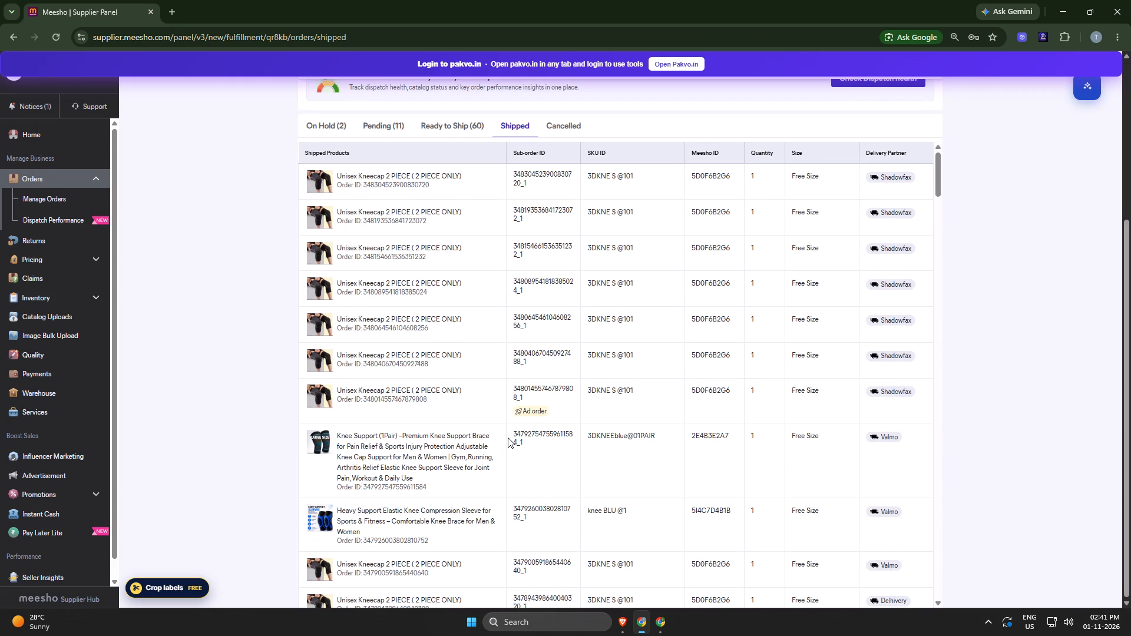
{"action": "scroll", "coordinate": [508, 438], "scroll_direction": "up", "scroll_amount": 4}
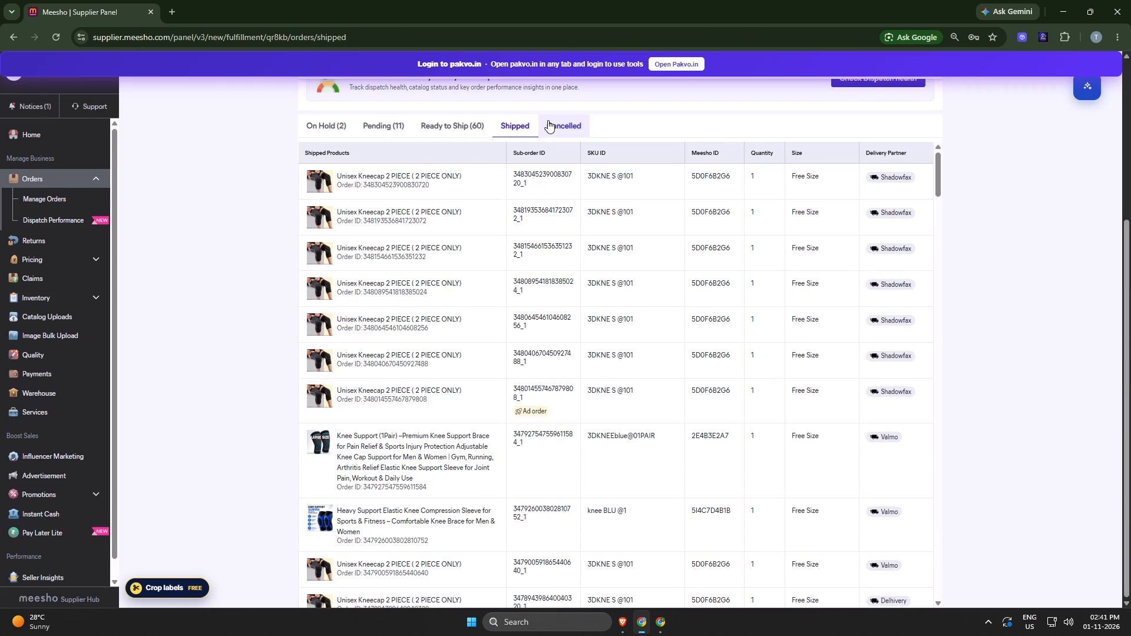
Examine the list of Cancelled orders.
{"action": "left_click", "coordinate": [548, 120]}
{"action": "scroll", "coordinate": [398, 347], "scroll_direction": "down", "scroll_amount": 4}
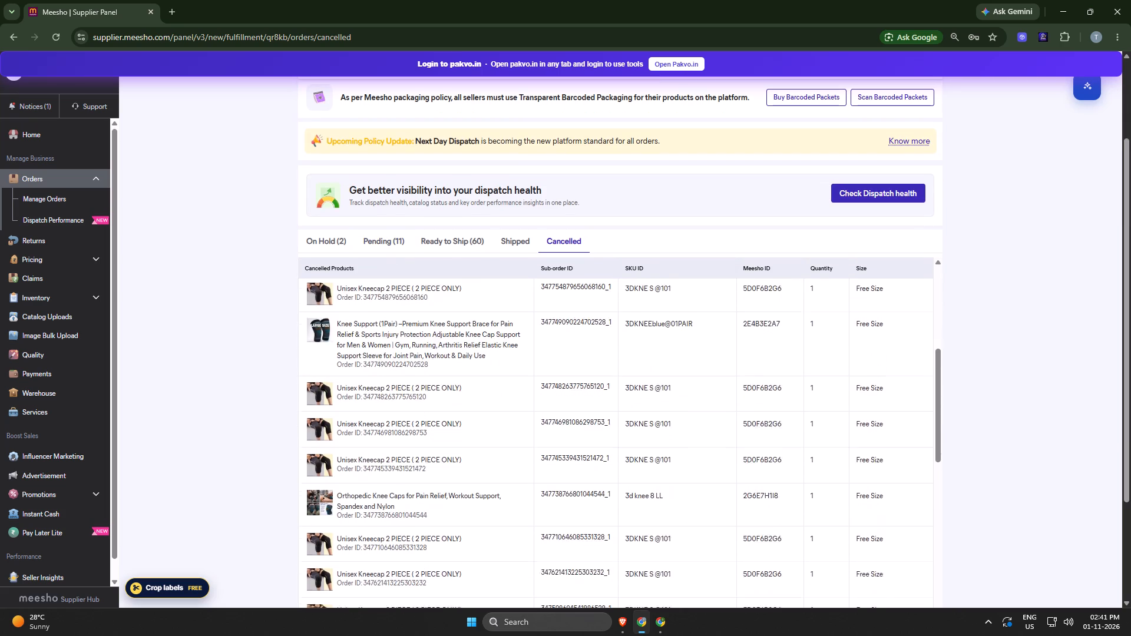
{"action": "scroll", "coordinate": [404, 321], "scroll_direction": "down", "scroll_amount": 9}
{"action": "scroll", "coordinate": [404, 327], "scroll_direction": "up", "scroll_amount": 5}
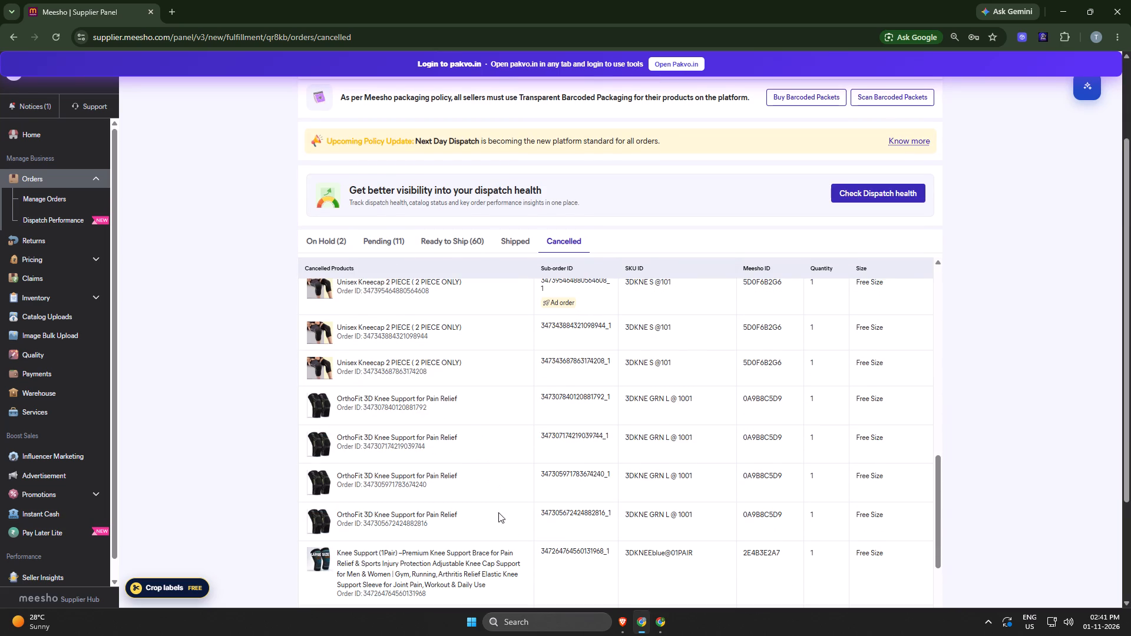
{"action": "scroll", "coordinate": [508, 514], "scroll_direction": "down", "scroll_amount": 10}
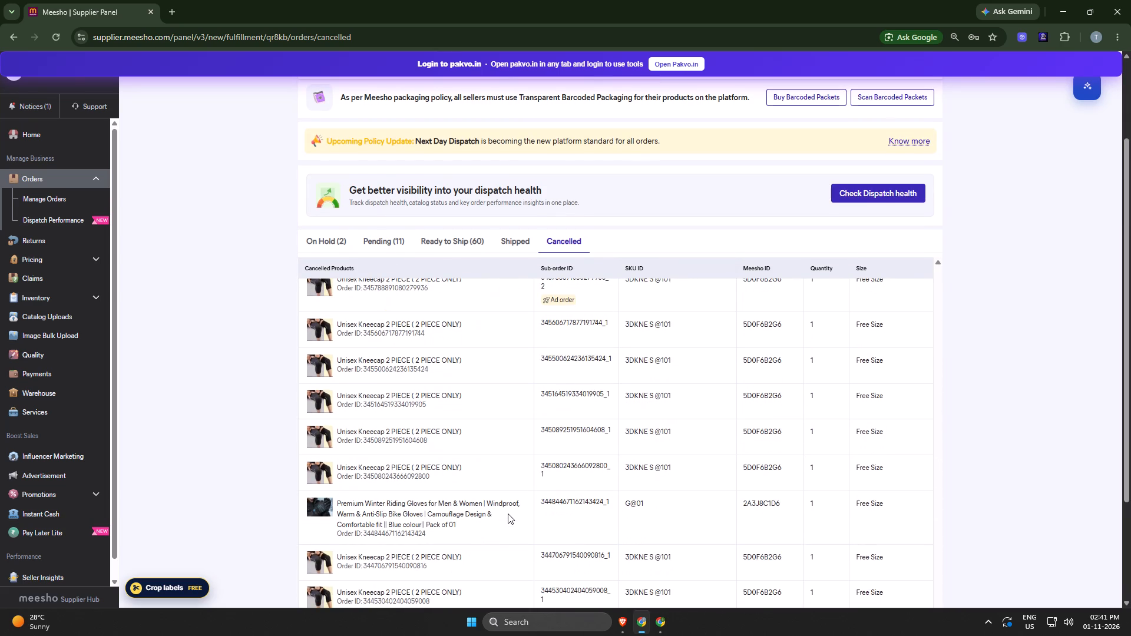
{"action": "scroll", "coordinate": [498, 483], "scroll_direction": "down", "scroll_amount": 16}
{"action": "scroll", "coordinate": [484, 486], "scroll_direction": "up", "scroll_amount": 20}
{"action": "scroll", "coordinate": [484, 486], "scroll_direction": "up", "scroll_amount": 2}
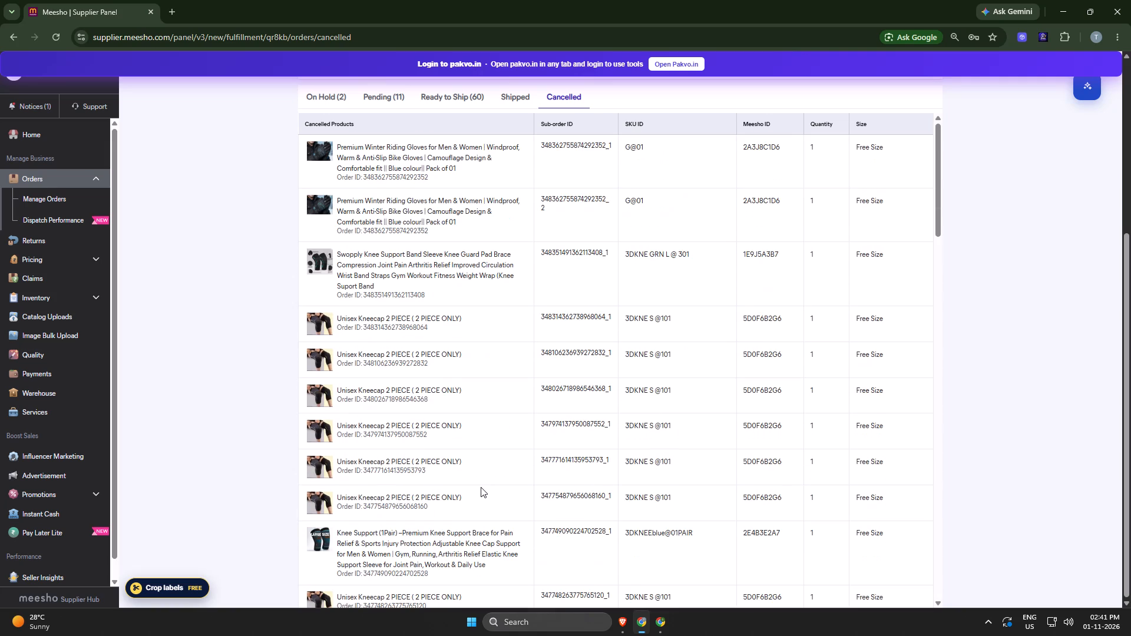
{"action": "scroll", "coordinate": [481, 487], "scroll_direction": "up", "scroll_amount": 9}
Open Advertisement, review the catalog performance of the 3466160 - 01/11/2026 campaign, and return to the campaign list.
{"action": "left_click", "coordinate": [71, 480]}
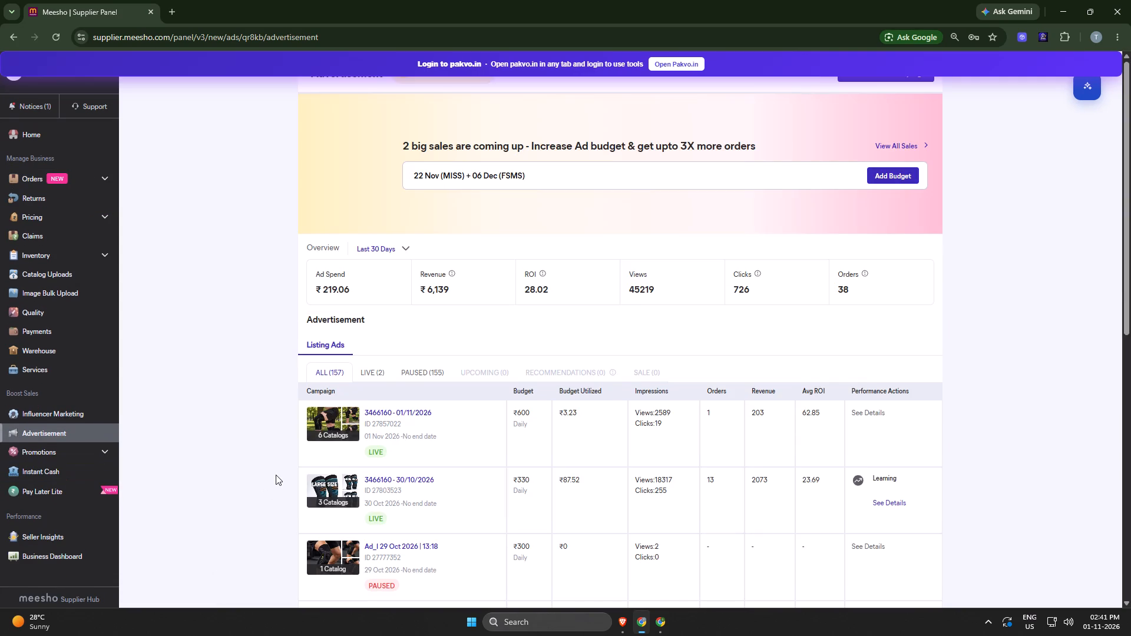
{"action": "scroll", "coordinate": [438, 356], "scroll_direction": "down", "scroll_amount": 4}
{"action": "scroll", "coordinate": [436, 356], "scroll_direction": "up", "scroll_amount": 6}
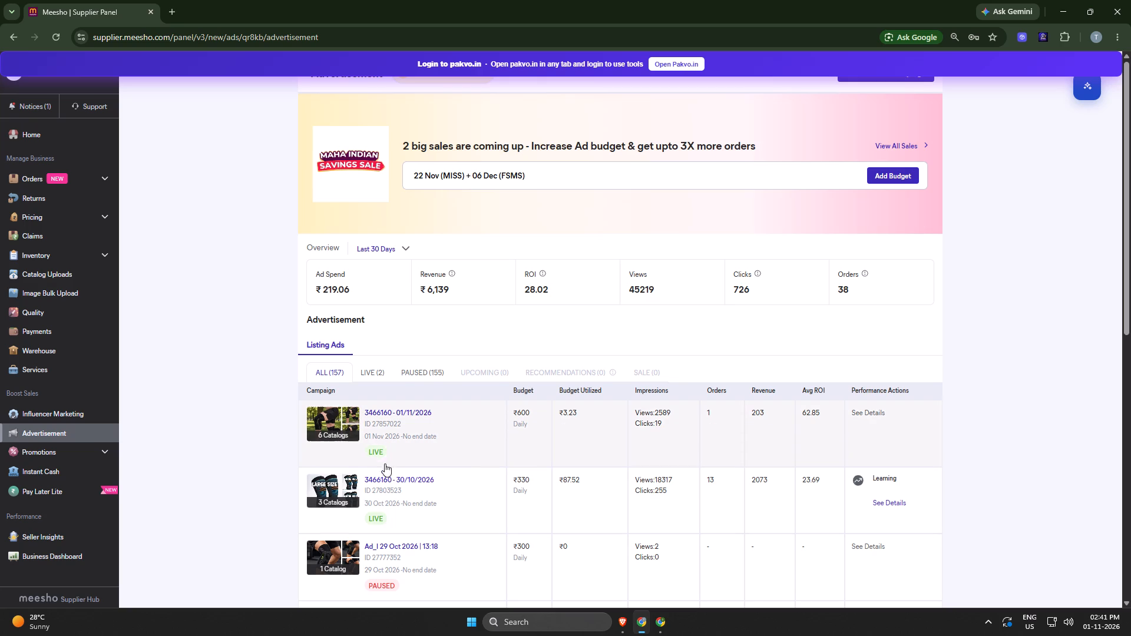
{"action": "left_click", "coordinate": [873, 411]}
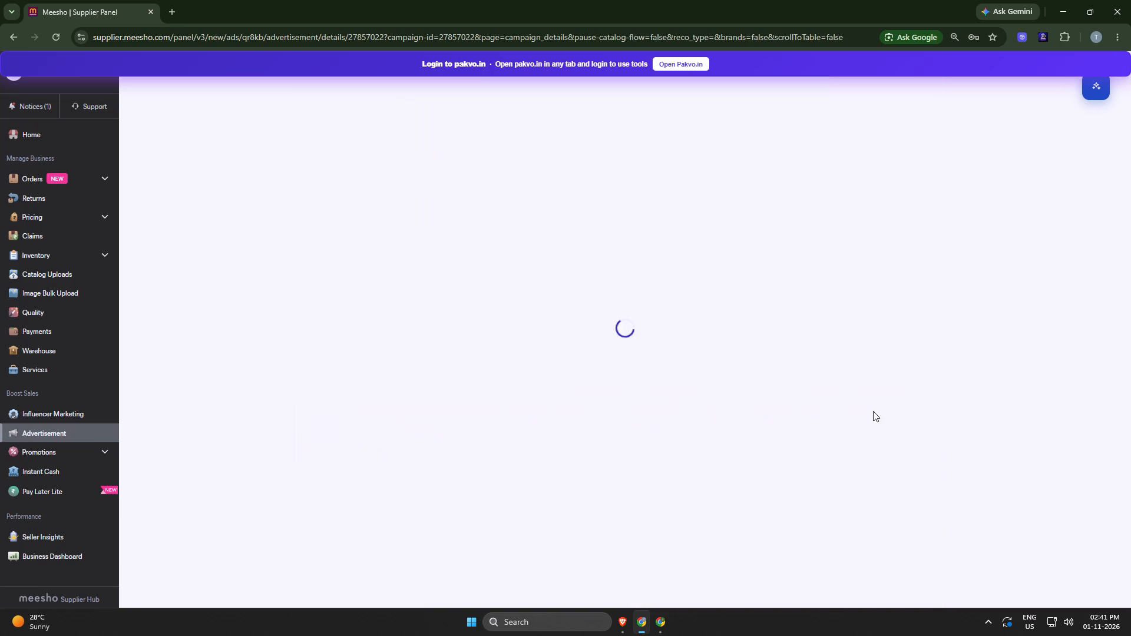
{"action": "scroll", "coordinate": [593, 386], "scroll_direction": "down", "scroll_amount": 2}
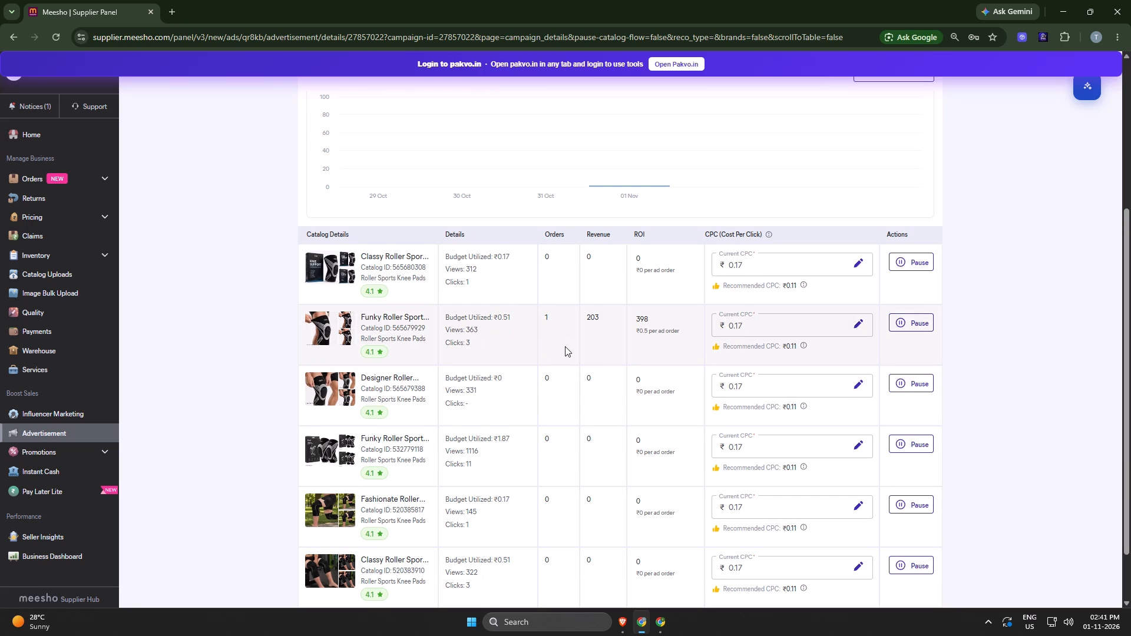
{"action": "scroll", "coordinate": [565, 346], "scroll_direction": "down", "scroll_amount": 3}
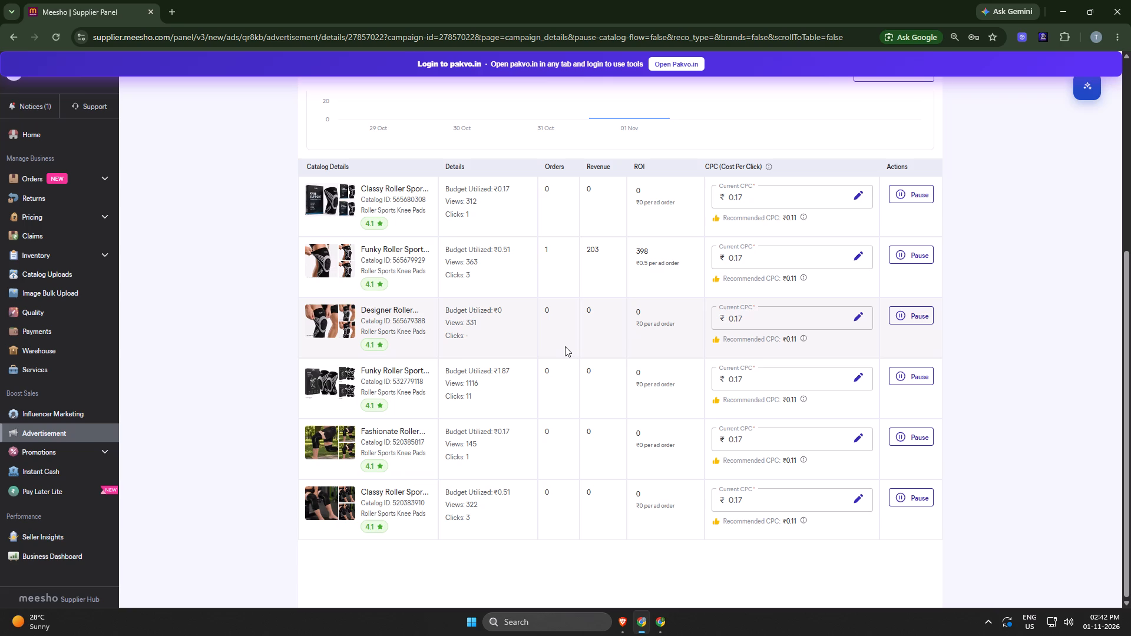
{"action": "left_click", "coordinate": [408, 464]}
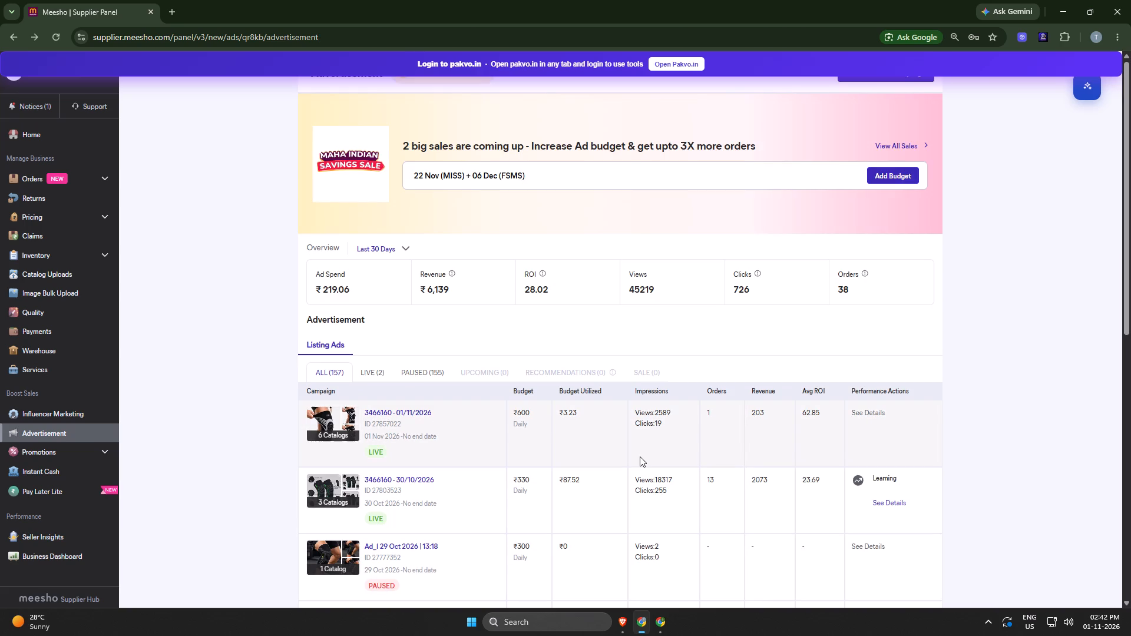
Recheck the Payments page and the On Hold, Pending and Ready to Ship orders.
{"action": "left_click", "coordinate": [51, 326]}
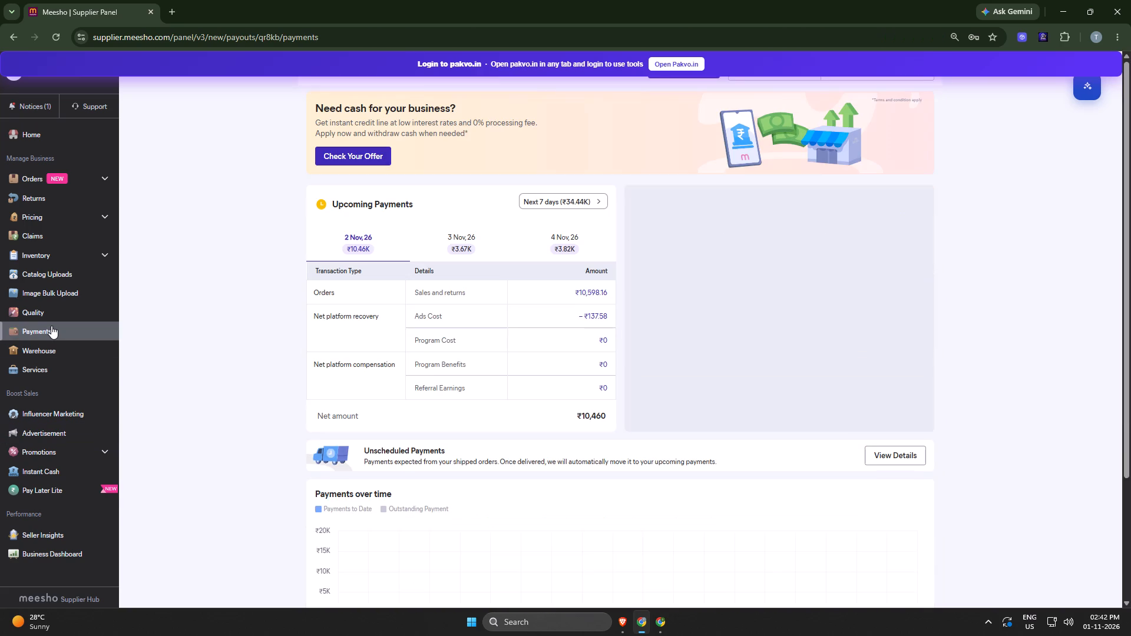
{"action": "scroll", "coordinate": [52, 260], "scroll_direction": "up", "scroll_amount": 3}
{"action": "left_click", "coordinate": [38, 177]}
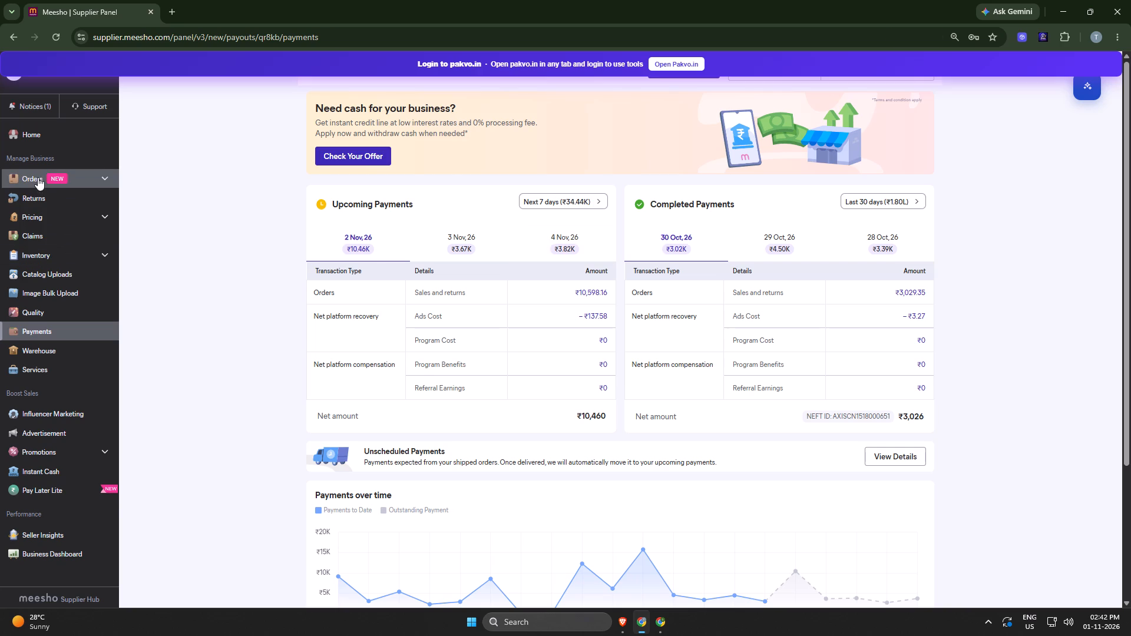
{"action": "left_click", "coordinate": [310, 309]}
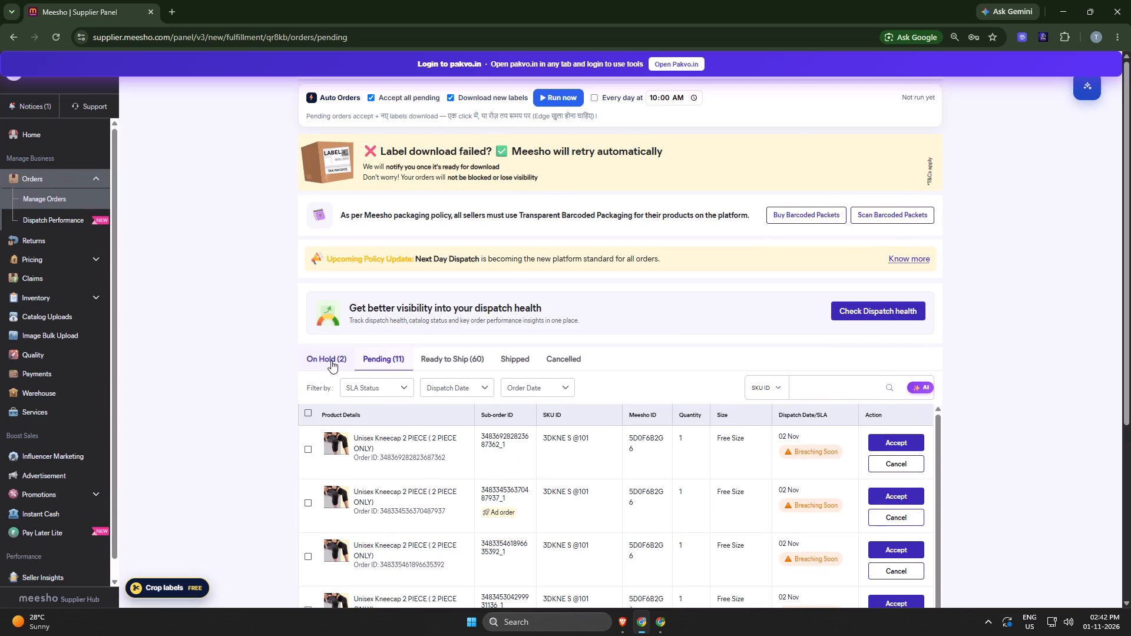
{"action": "left_click", "coordinate": [331, 360]}
{"action": "left_click", "coordinate": [394, 359]}
{"action": "left_click", "coordinate": [438, 359]}
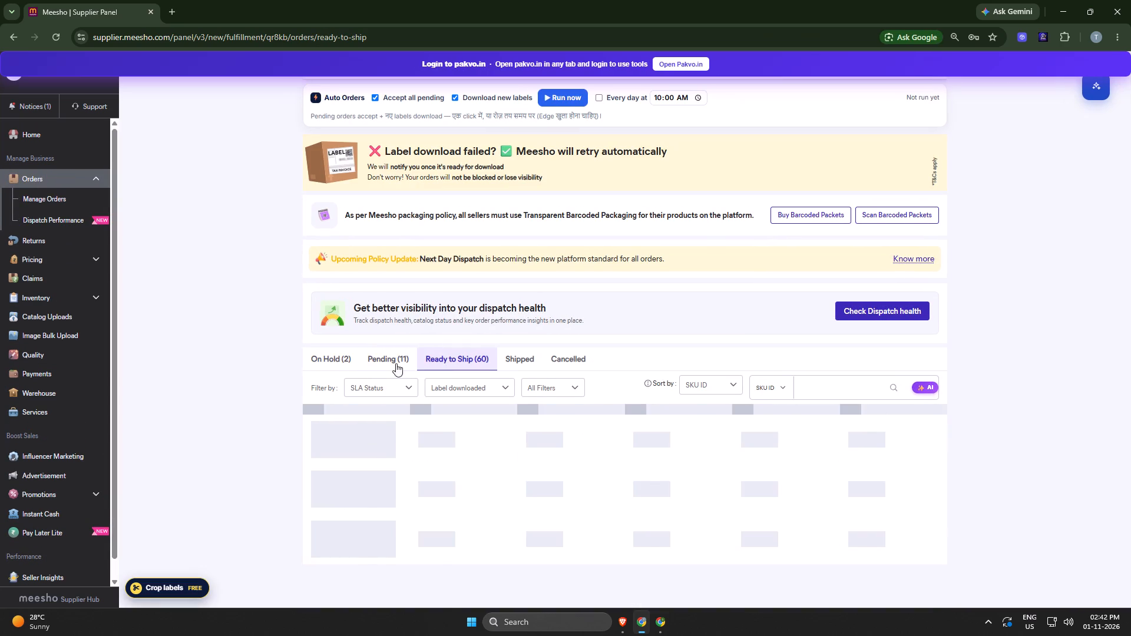
{"action": "scroll", "coordinate": [340, 444], "scroll_direction": "down", "scroll_amount": 3}
Switch to Brave, browse the YouTube home feed, and open the KK Jukebox mix.
{"action": "left_click", "coordinate": [613, 620]}
{"action": "left_click", "coordinate": [616, 619]}
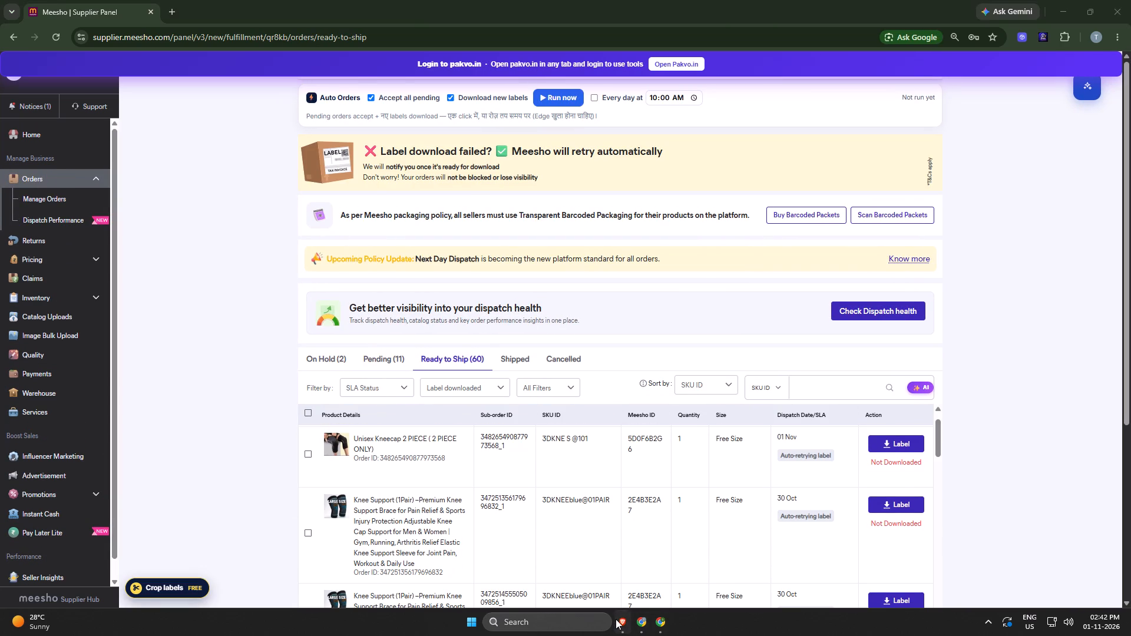
{"action": "scroll", "coordinate": [571, 407], "scroll_direction": "down", "scroll_amount": 1}
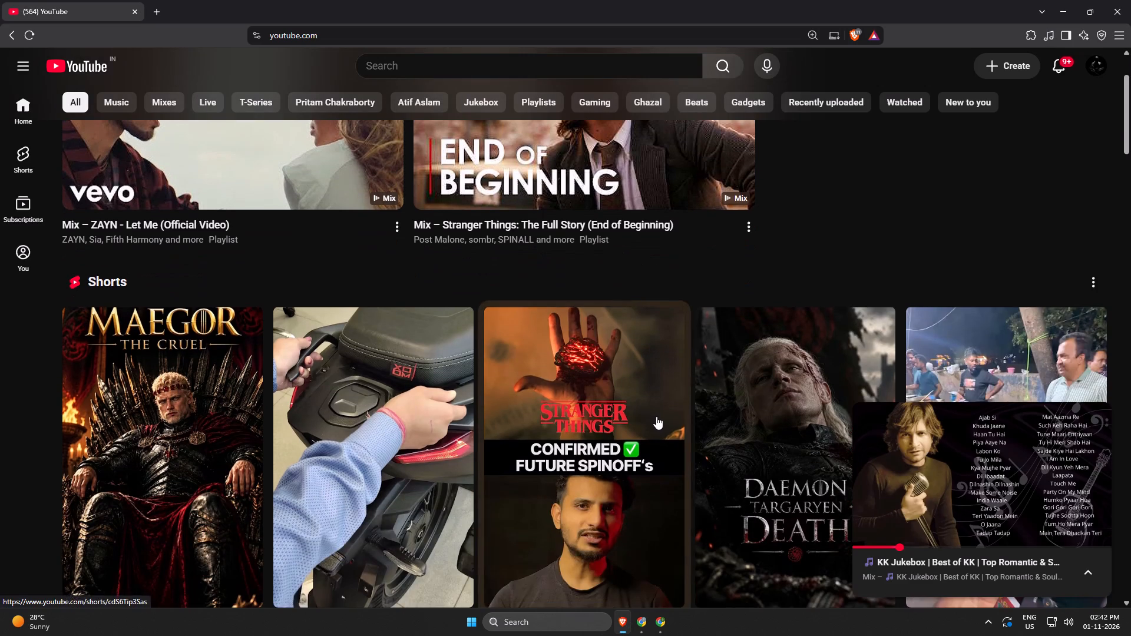
{"action": "scroll", "coordinate": [661, 427], "scroll_direction": "down", "scroll_amount": 5}
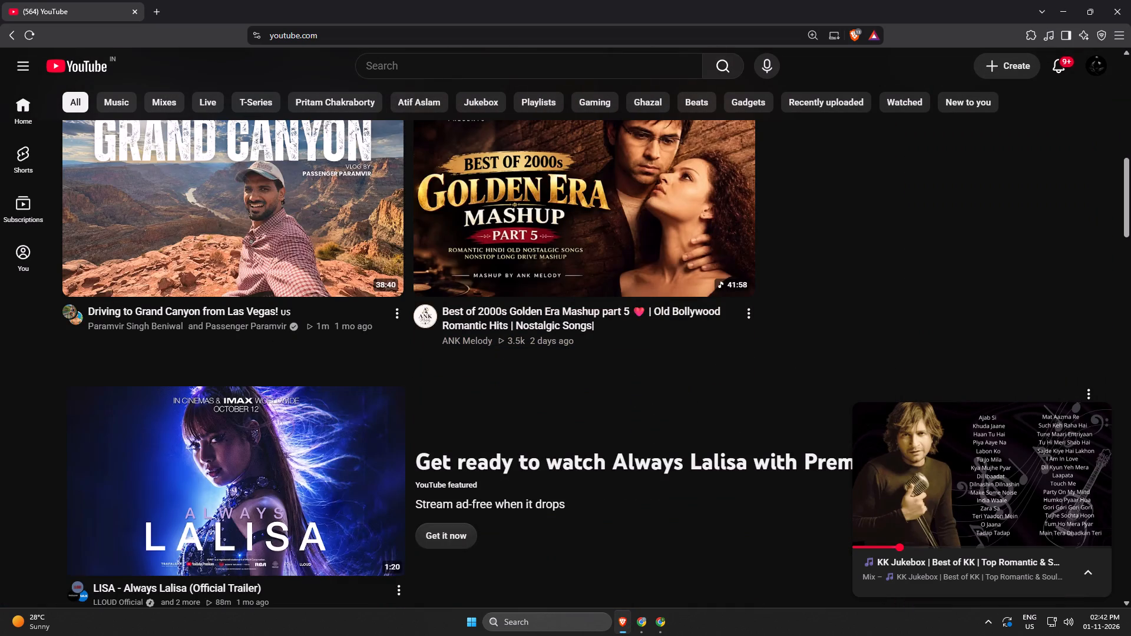
{"action": "scroll", "coordinate": [474, 468], "scroll_direction": "up", "scroll_amount": 4}
{"action": "scroll", "coordinate": [203, 236], "scroll_direction": "up", "scroll_amount": 4}
{"action": "left_click", "coordinate": [164, 175]}
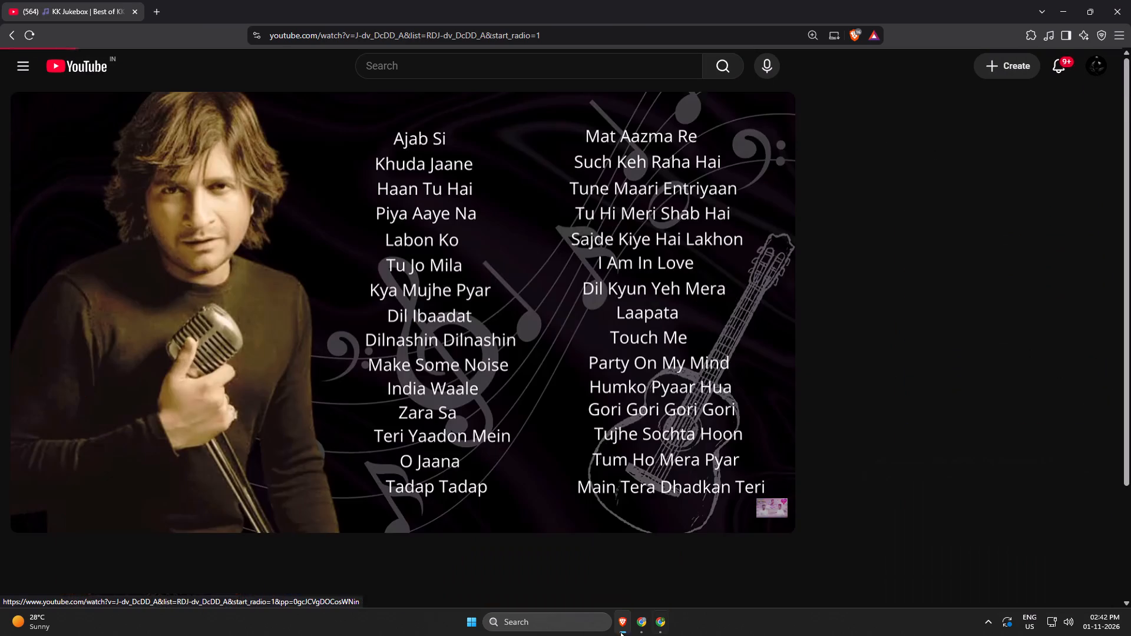
Switch to the Gekko Chrome profile and open Inventory in its Meesho Supplier Panel.
{"action": "left_click", "coordinate": [648, 621]}
{"action": "left_click", "coordinate": [663, 627]}
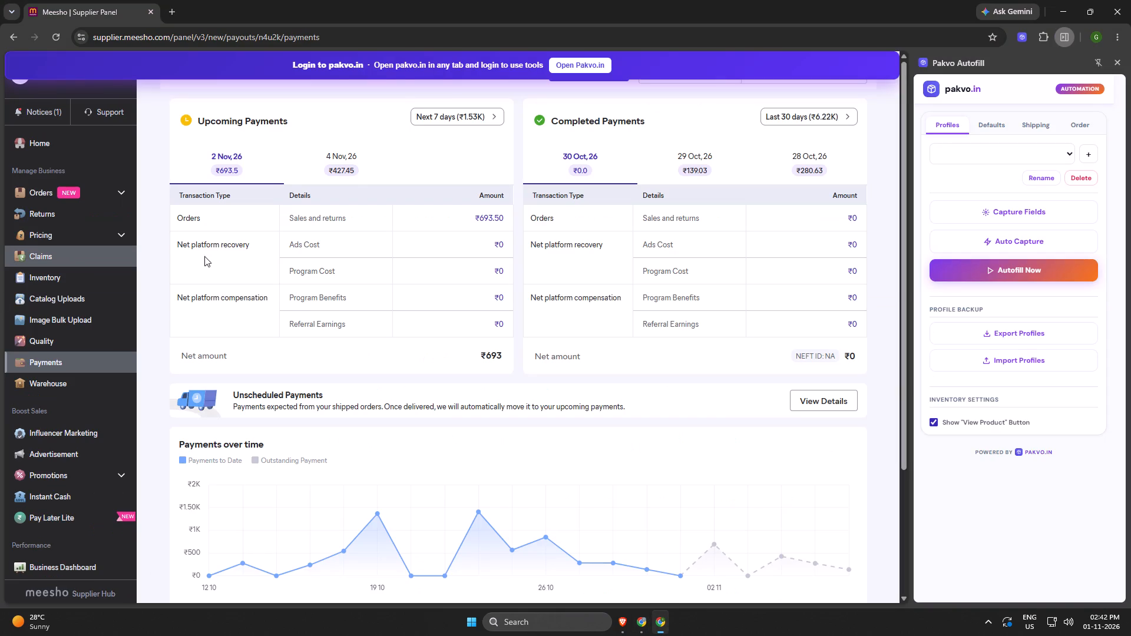
{"action": "left_click", "coordinate": [65, 284]}
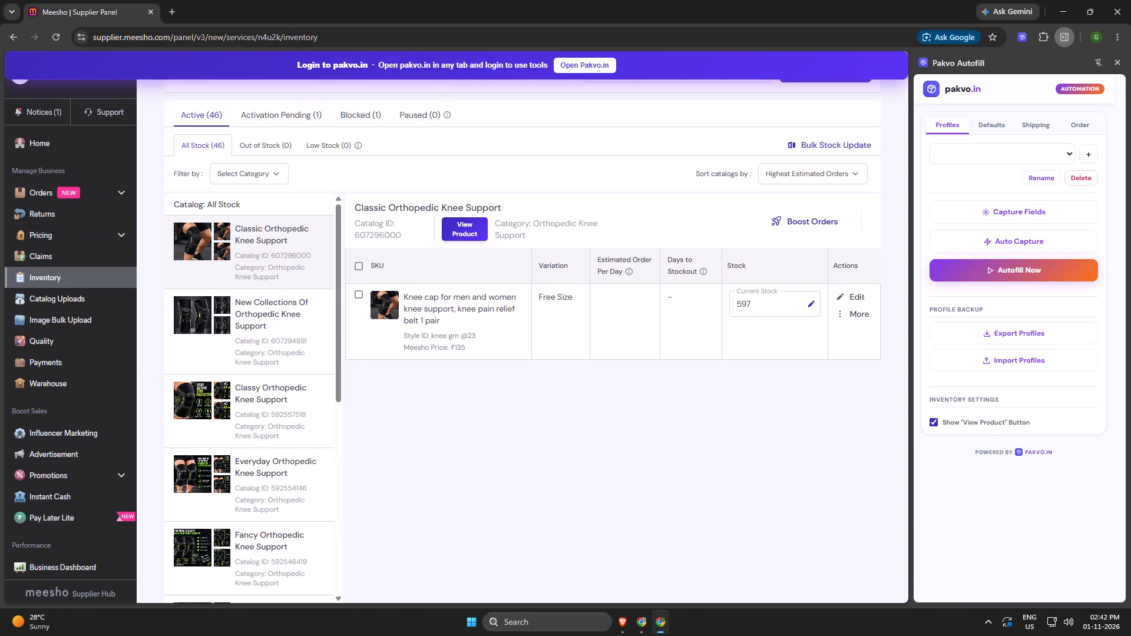
Search Google for "meesho buyer" in a new tab and open the Meesho online shopping site.
{"action": "left_click", "coordinate": [179, 6]}
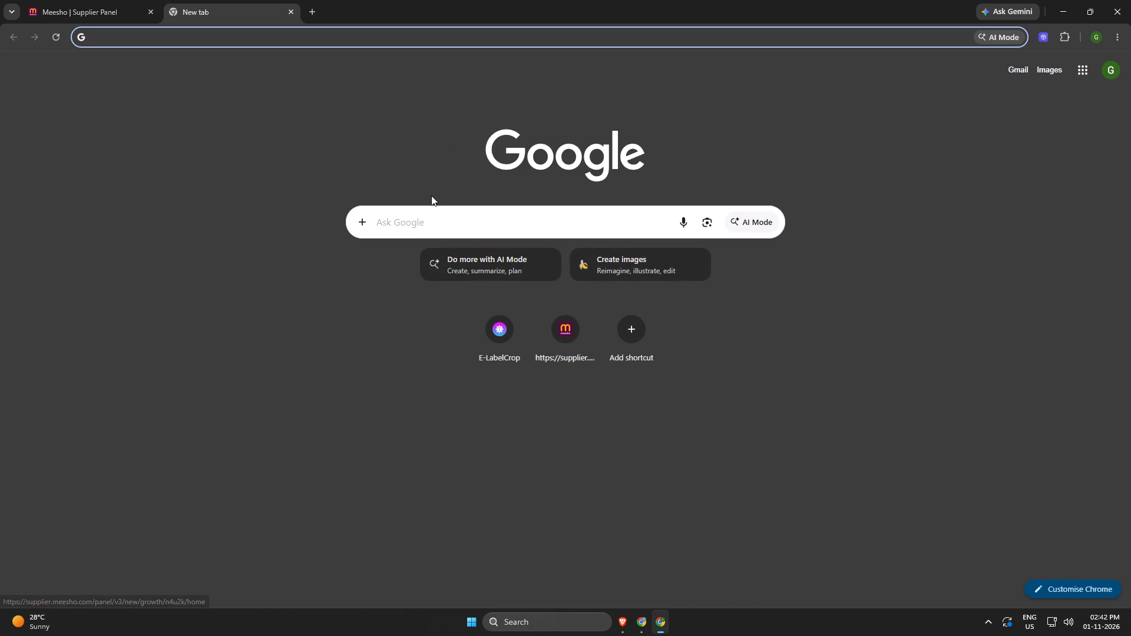
{"action": "left_click", "coordinate": [440, 211]}
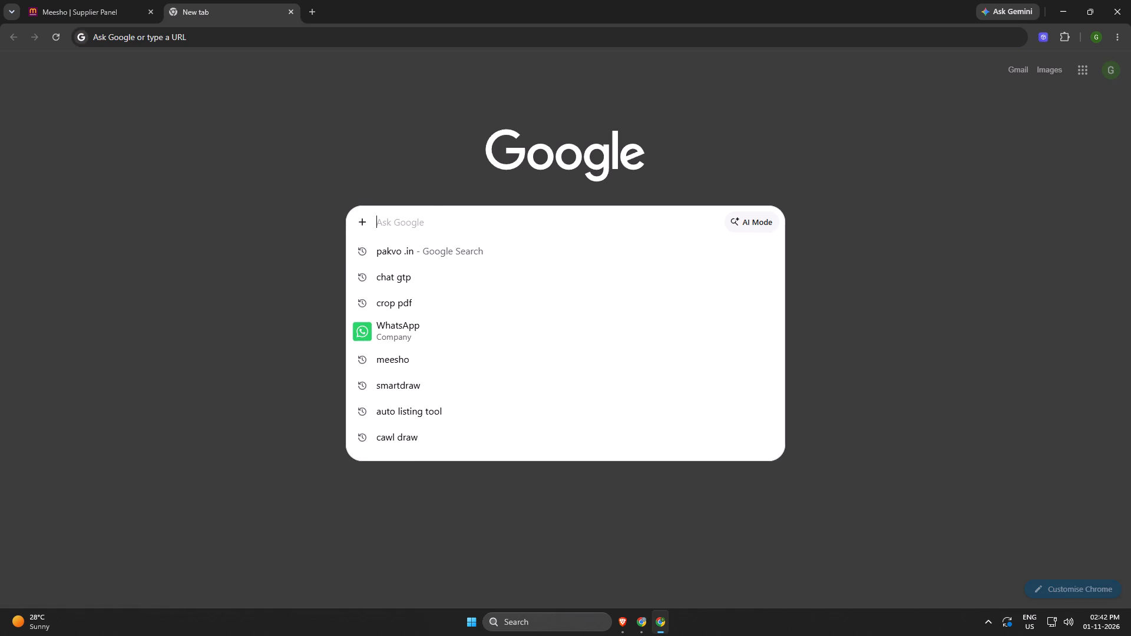
{"action": "type", "text": "meesho"}
{"action": "key", "text": "space"}
{"action": "type", "text": "buy"}
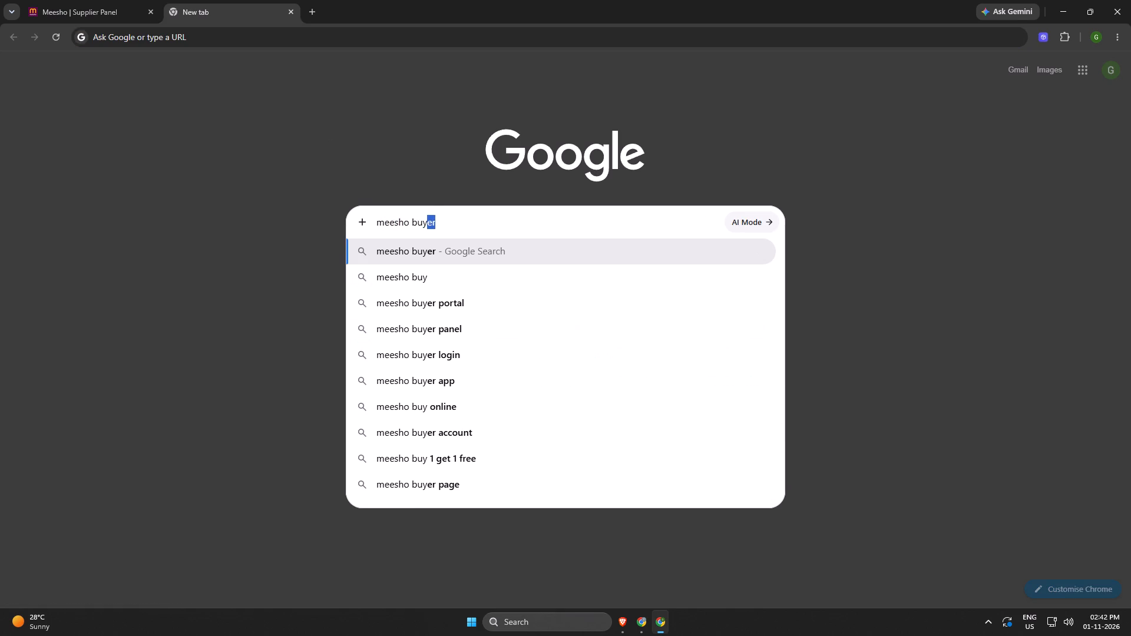
{"action": "key", "text": "Return"}
{"action": "left_click", "coordinate": [432, 176]}
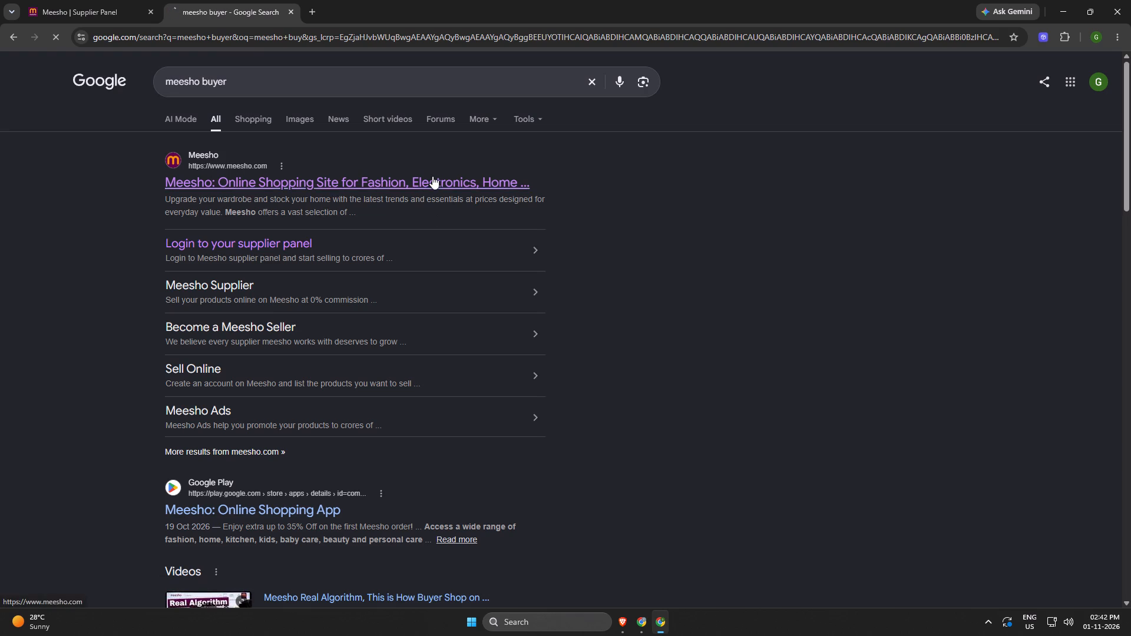
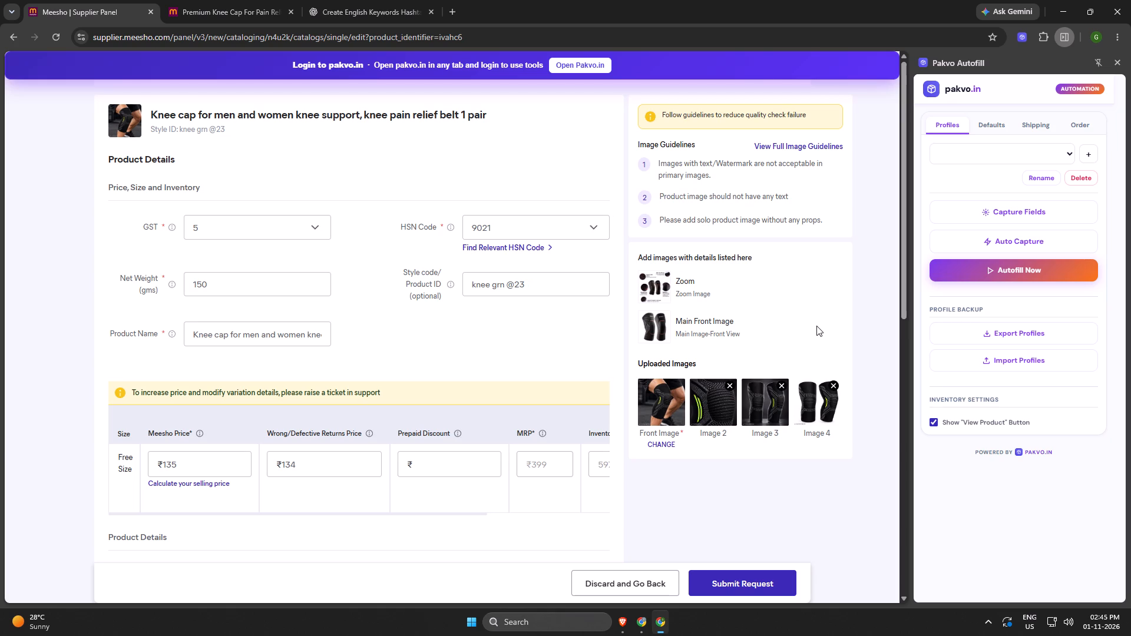
Create a new Pakvo Autofill profile named "green".
{"action": "left_click", "coordinate": [971, 150]}
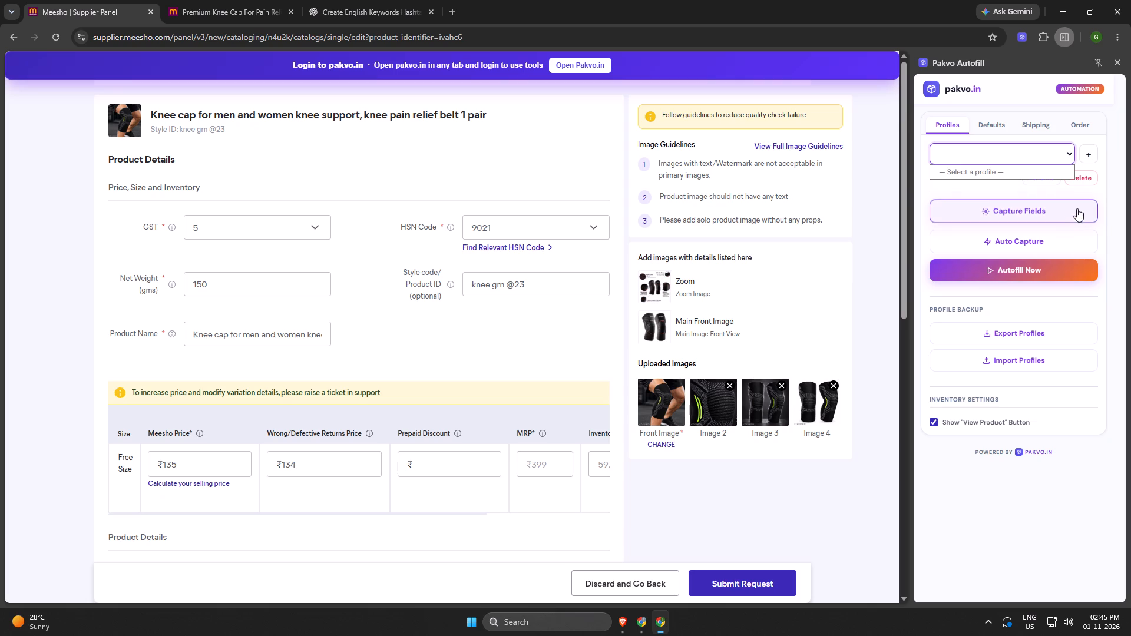
{"action": "left_click", "coordinate": [968, 188]}
{"action": "left_click", "coordinate": [1038, 181]}
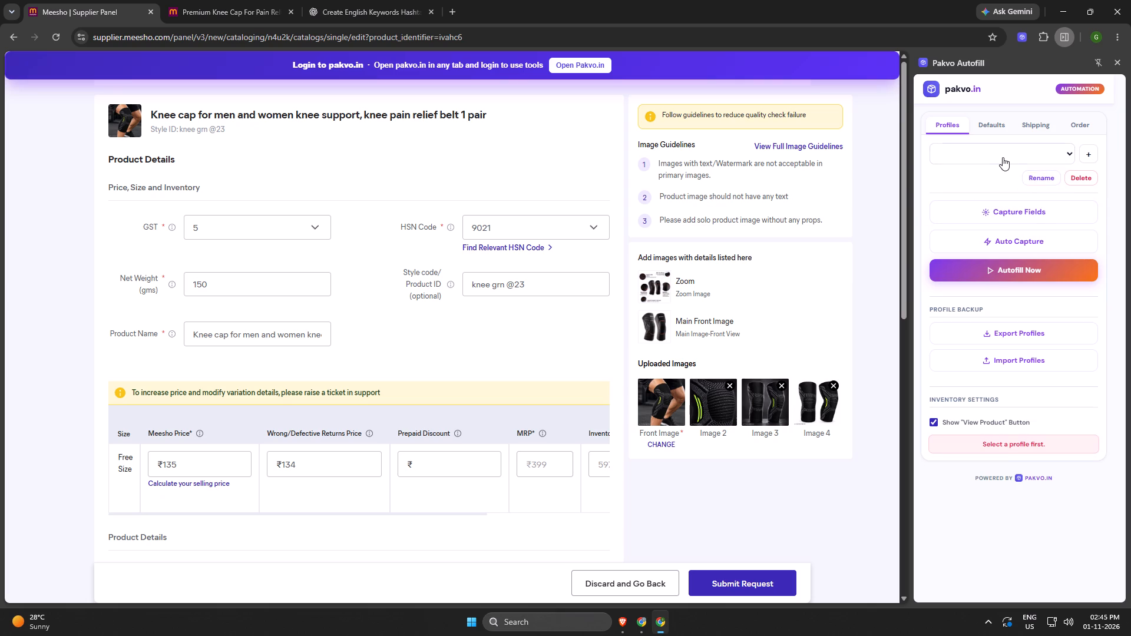
{"action": "left_click", "coordinate": [1001, 155]}
{"action": "left_click", "coordinate": [1090, 154]}
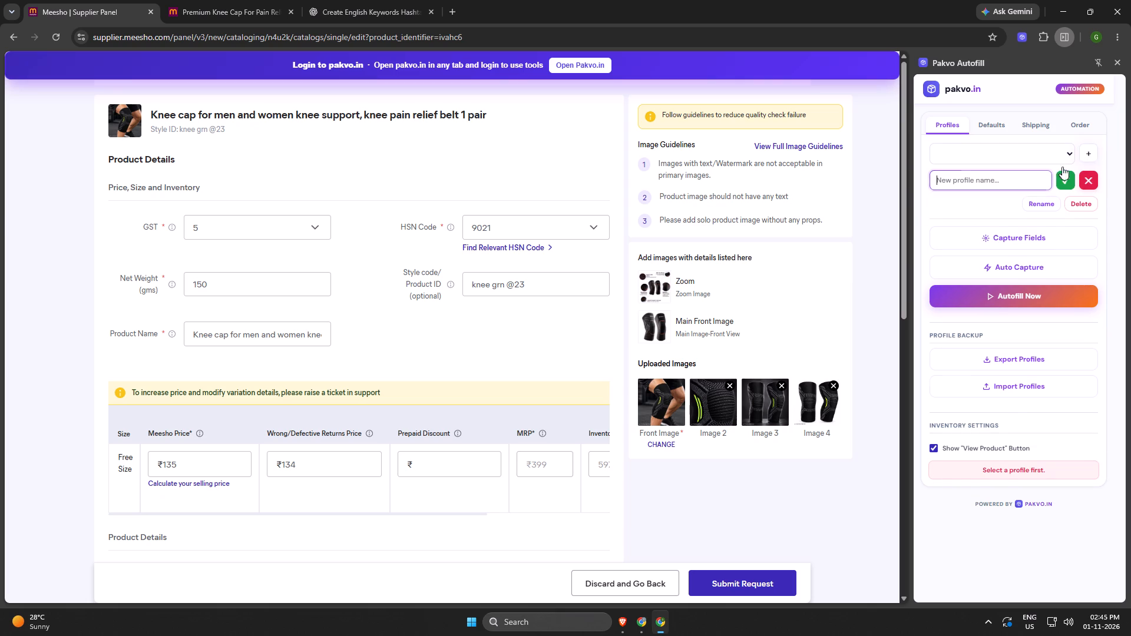
{"action": "type", "text": "green"}
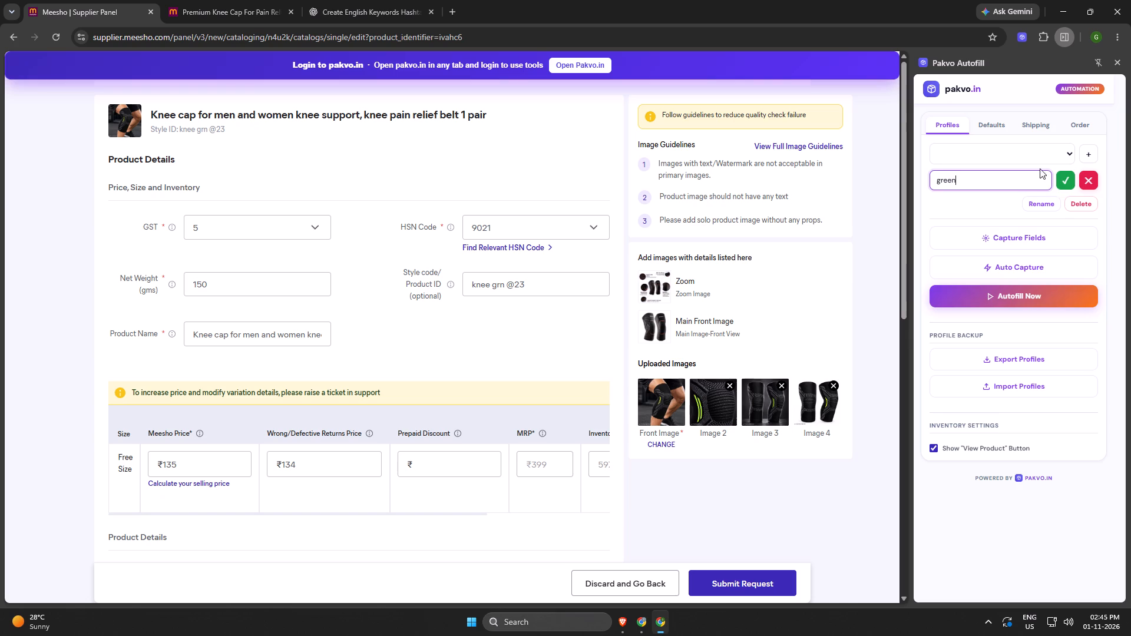
{"action": "left_click", "coordinate": [1067, 182]}
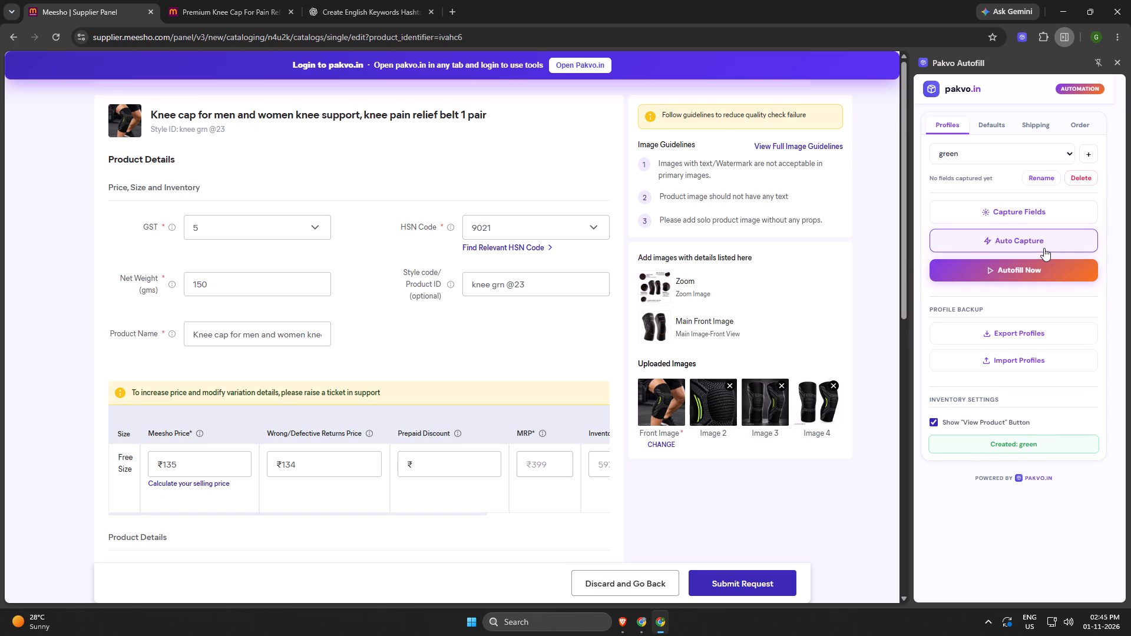
Auto-capture the knee cap product's fields into the green profile.
{"action": "left_click", "coordinate": [1044, 248]}
{"action": "scroll", "coordinate": [601, 258], "scroll_direction": "down", "scroll_amount": 1}
Open pakvo.in in a new tab from the login banner and return to the product's edit page.
{"action": "left_click", "coordinate": [576, 66]}
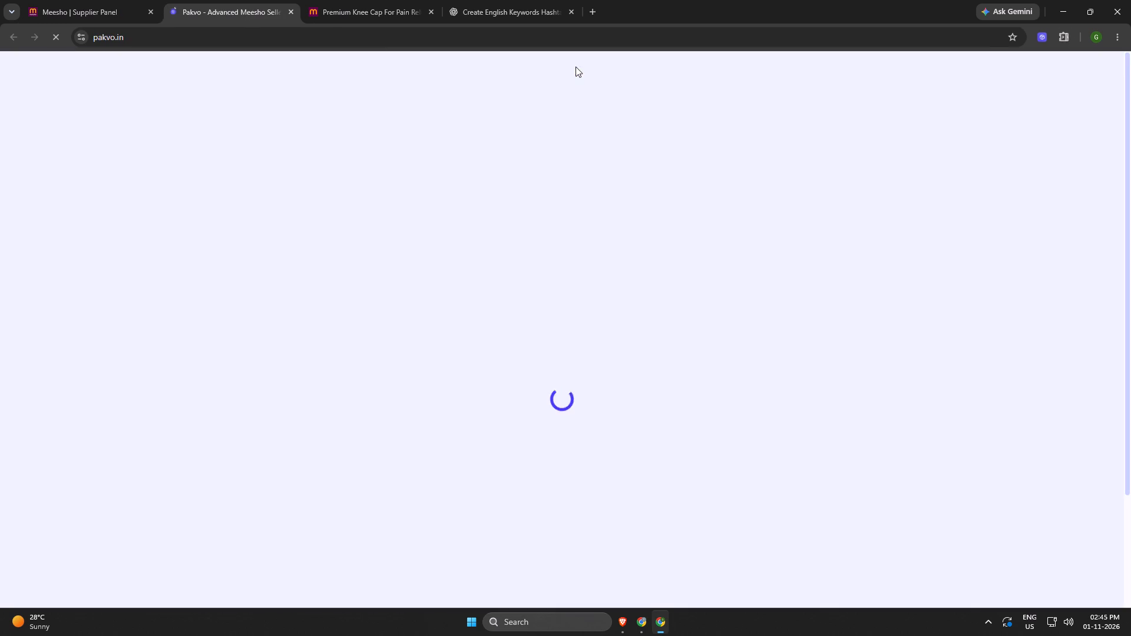
{"action": "left_click", "coordinate": [88, 0]}
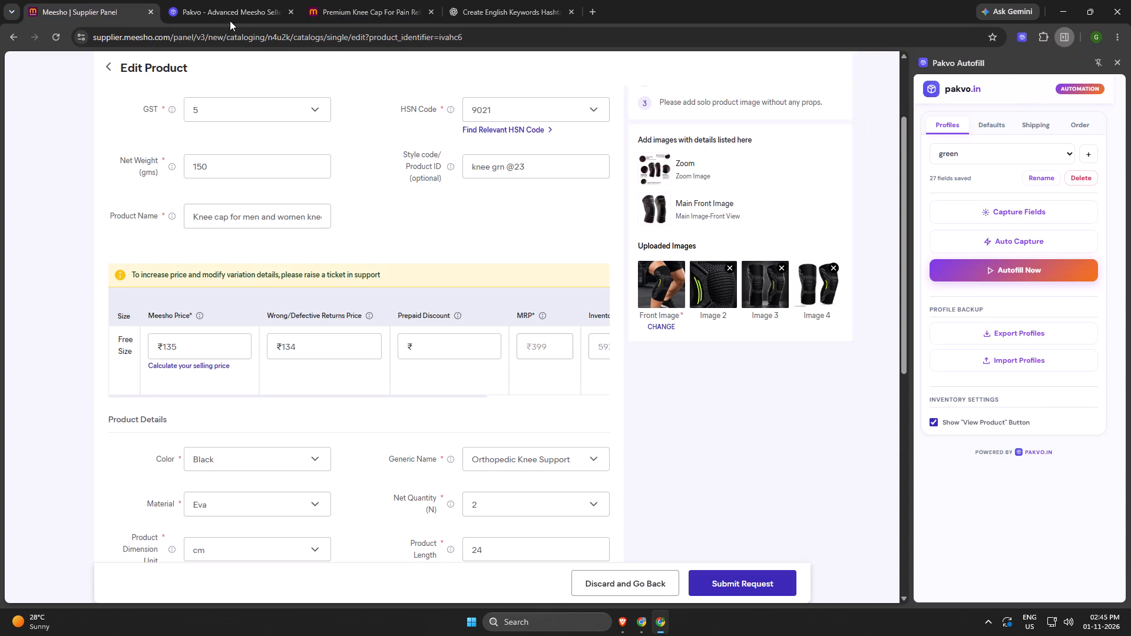
Run Auto Capture for the green profile again and look over the product form from top to bottom.
{"action": "scroll", "coordinate": [459, 238], "scroll_direction": "up", "scroll_amount": 8}
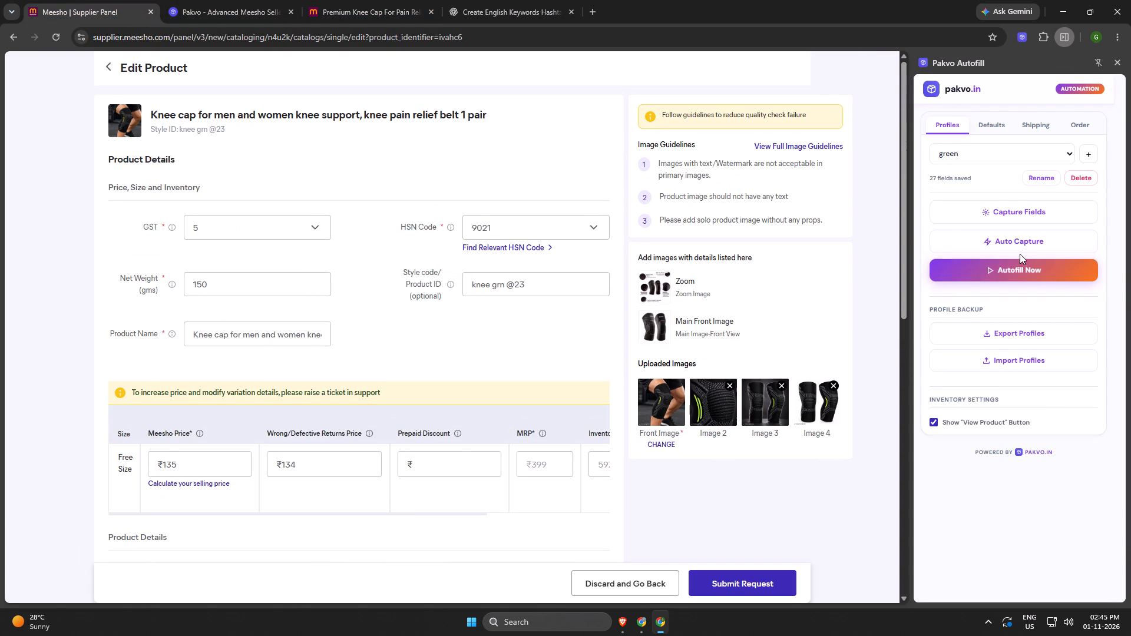
{"action": "left_click", "coordinate": [1024, 242]}
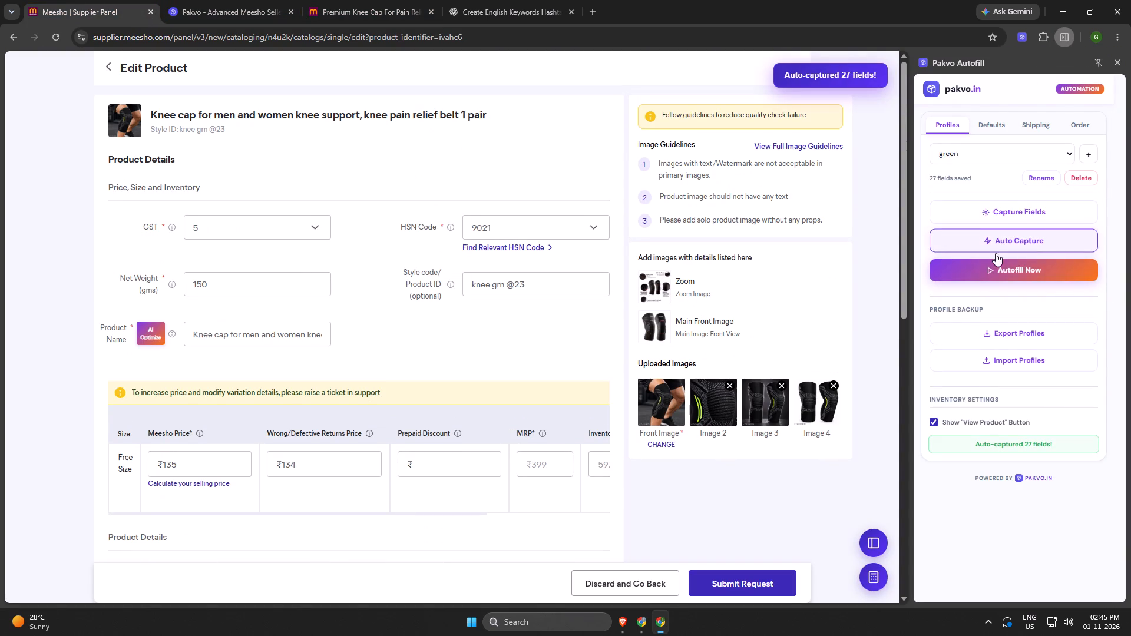
{"action": "scroll", "coordinate": [477, 297], "scroll_direction": "down", "scroll_amount": 8}
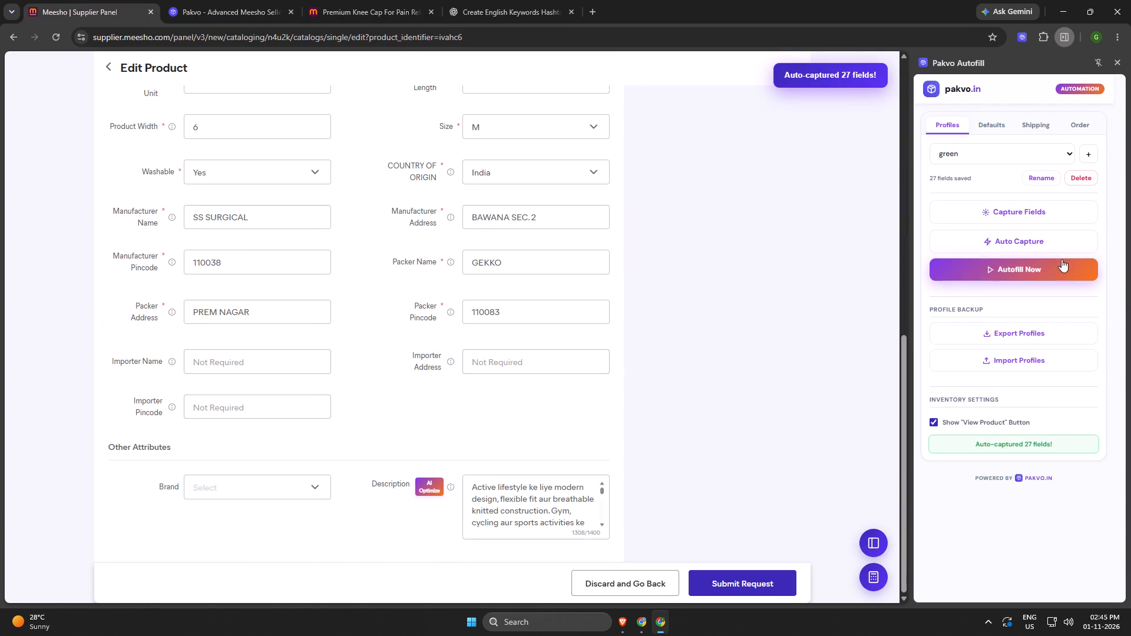
{"action": "left_click", "coordinate": [1053, 244]}
{"action": "scroll", "coordinate": [371, 337], "scroll_direction": "up", "scroll_amount": 6}
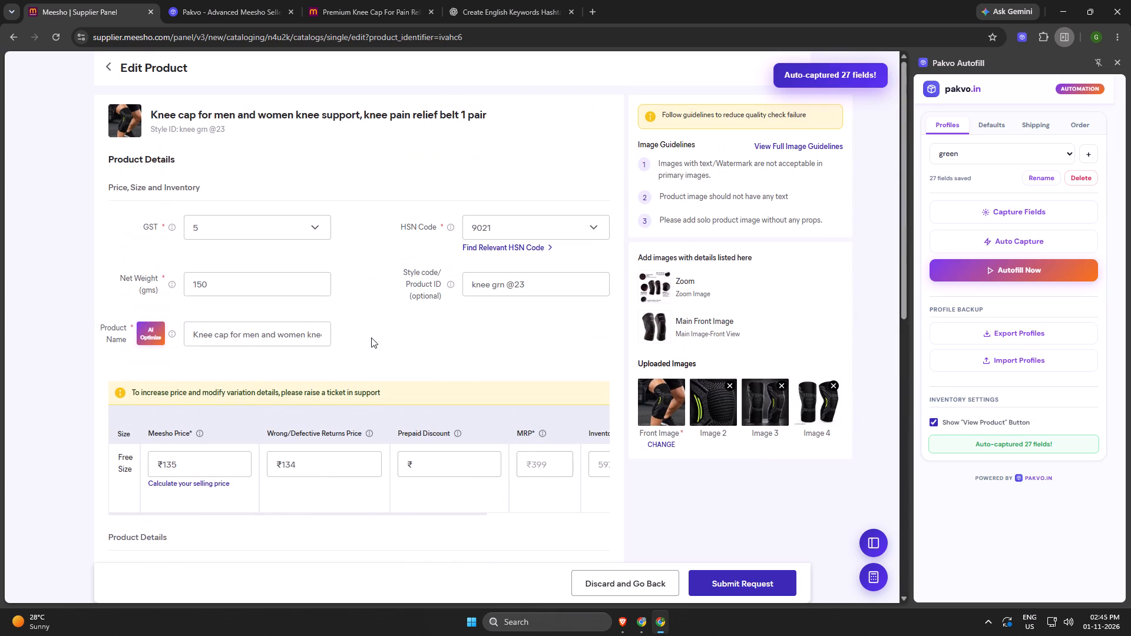
{"action": "scroll", "coordinate": [371, 337], "scroll_direction": "up", "scroll_amount": 3}
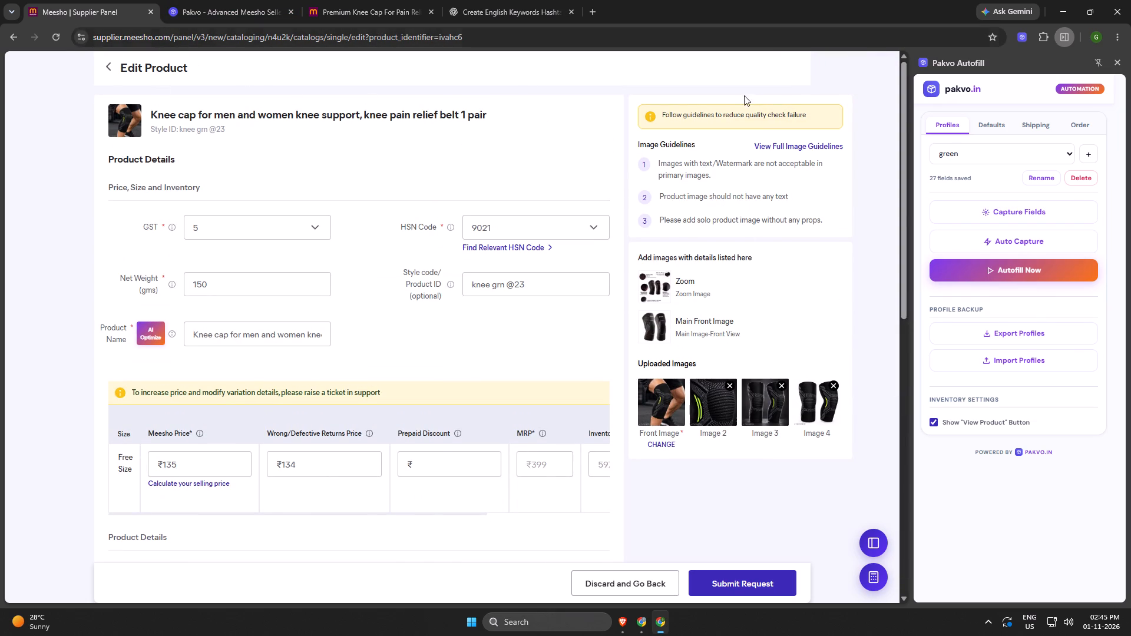
Leave the product edit page and start a new single catalog in the Orthopedic Knee Support category.
{"action": "left_click", "coordinate": [111, 62]}
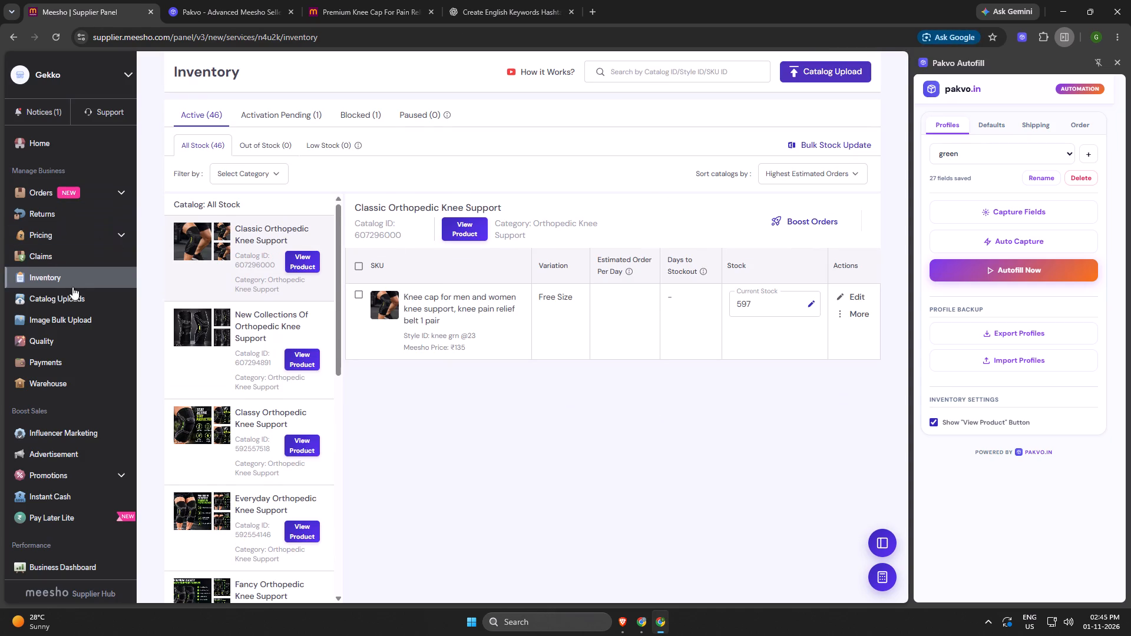
{"action": "left_click", "coordinate": [71, 285]}
{"action": "left_click", "coordinate": [74, 295]}
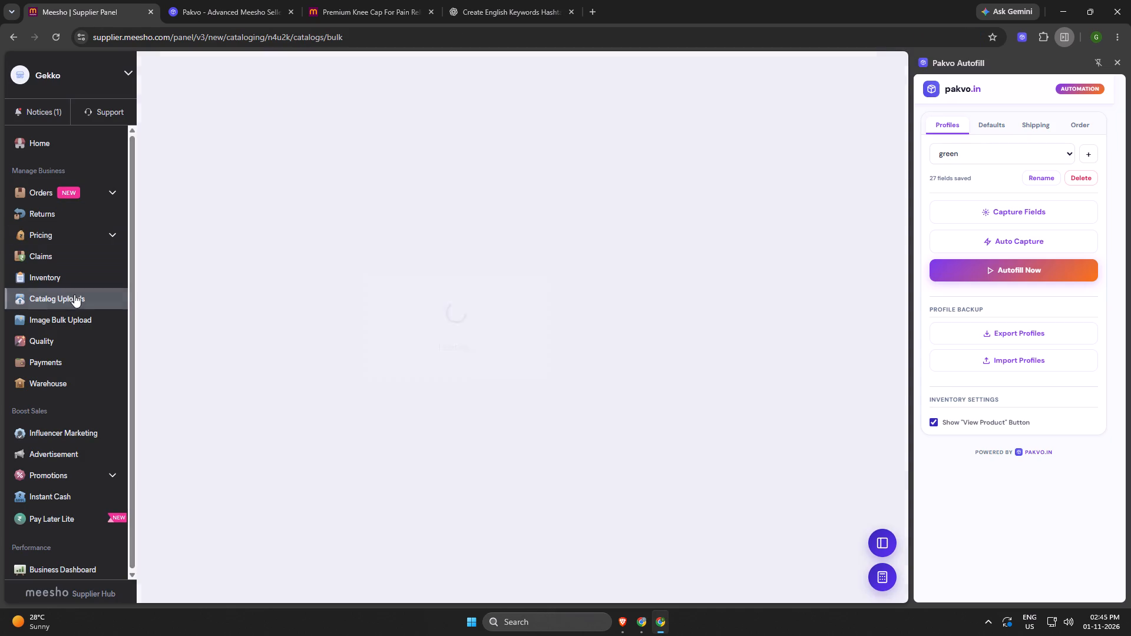
{"action": "left_click", "coordinate": [289, 199]}
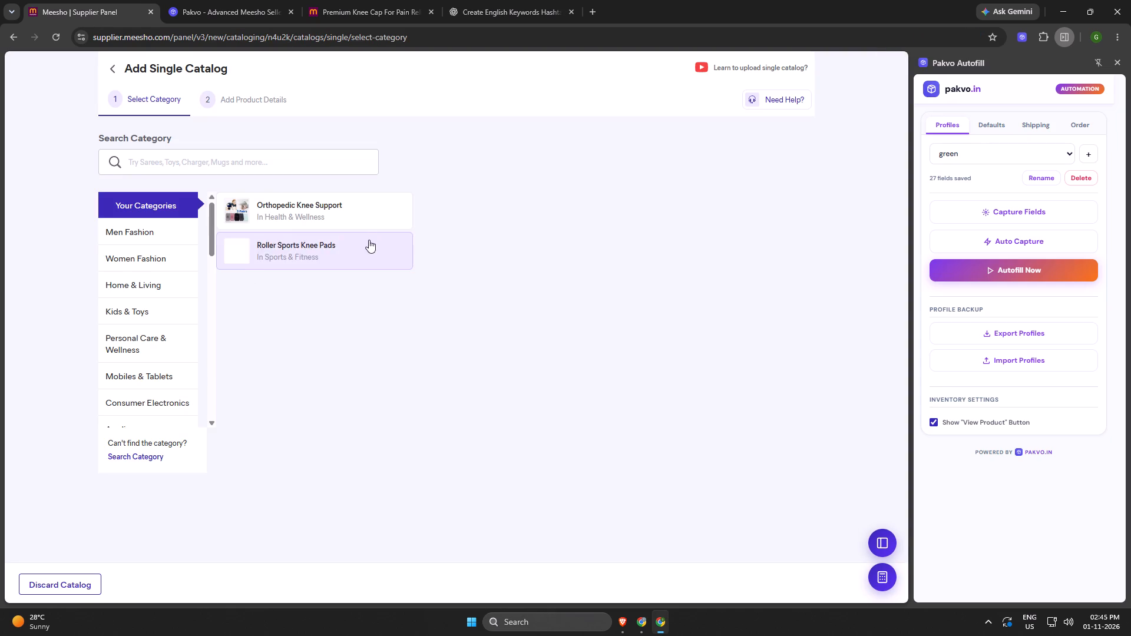
{"action": "left_click", "coordinate": [312, 215]}
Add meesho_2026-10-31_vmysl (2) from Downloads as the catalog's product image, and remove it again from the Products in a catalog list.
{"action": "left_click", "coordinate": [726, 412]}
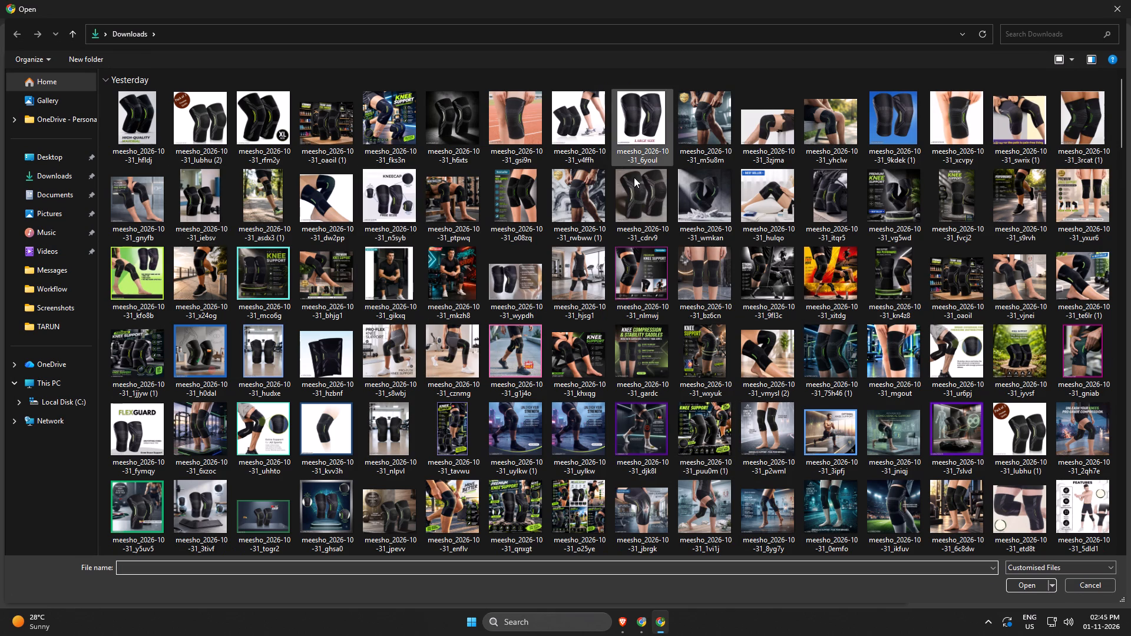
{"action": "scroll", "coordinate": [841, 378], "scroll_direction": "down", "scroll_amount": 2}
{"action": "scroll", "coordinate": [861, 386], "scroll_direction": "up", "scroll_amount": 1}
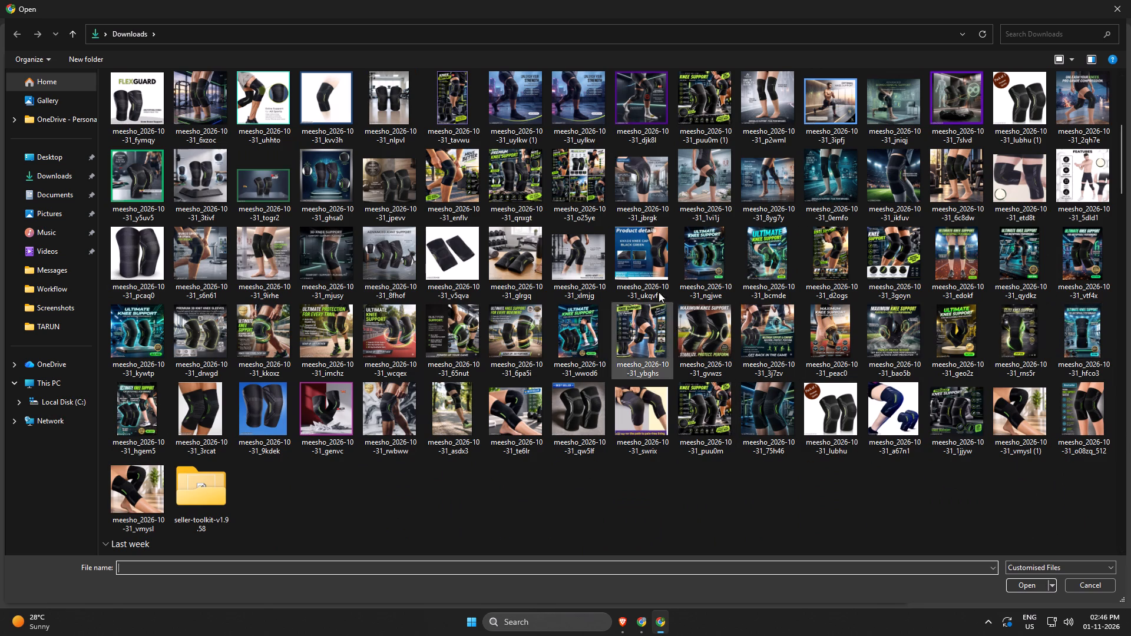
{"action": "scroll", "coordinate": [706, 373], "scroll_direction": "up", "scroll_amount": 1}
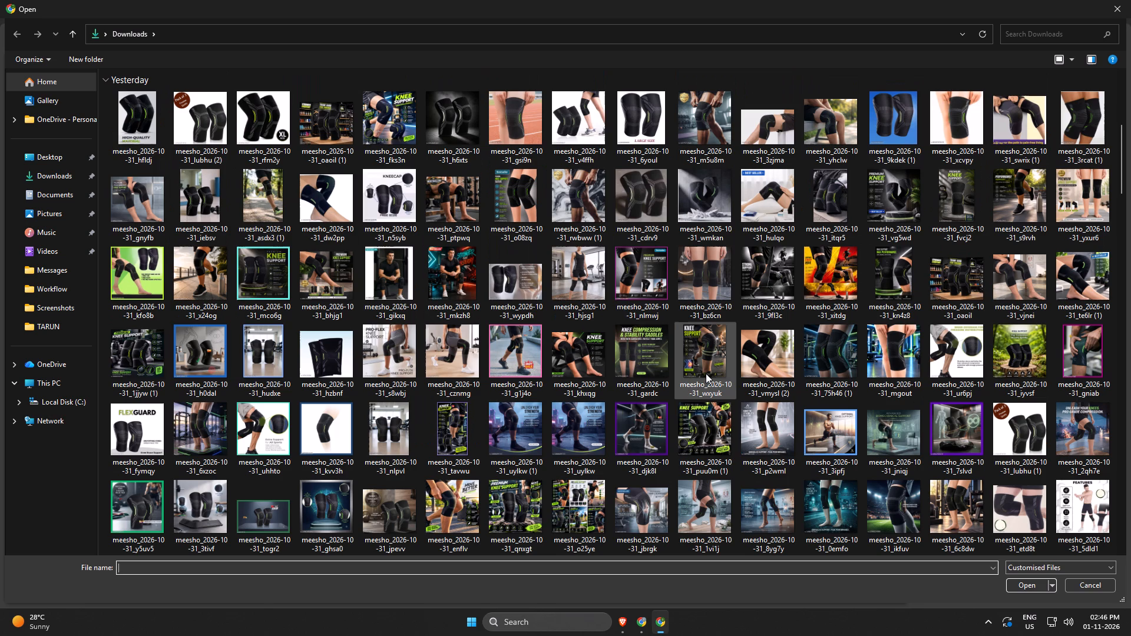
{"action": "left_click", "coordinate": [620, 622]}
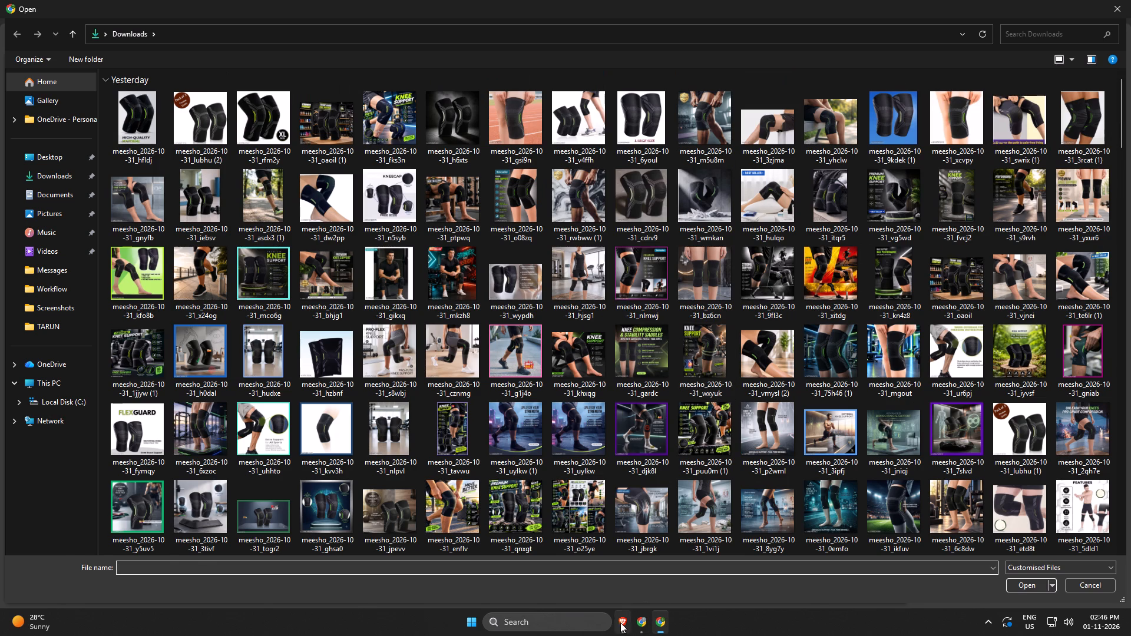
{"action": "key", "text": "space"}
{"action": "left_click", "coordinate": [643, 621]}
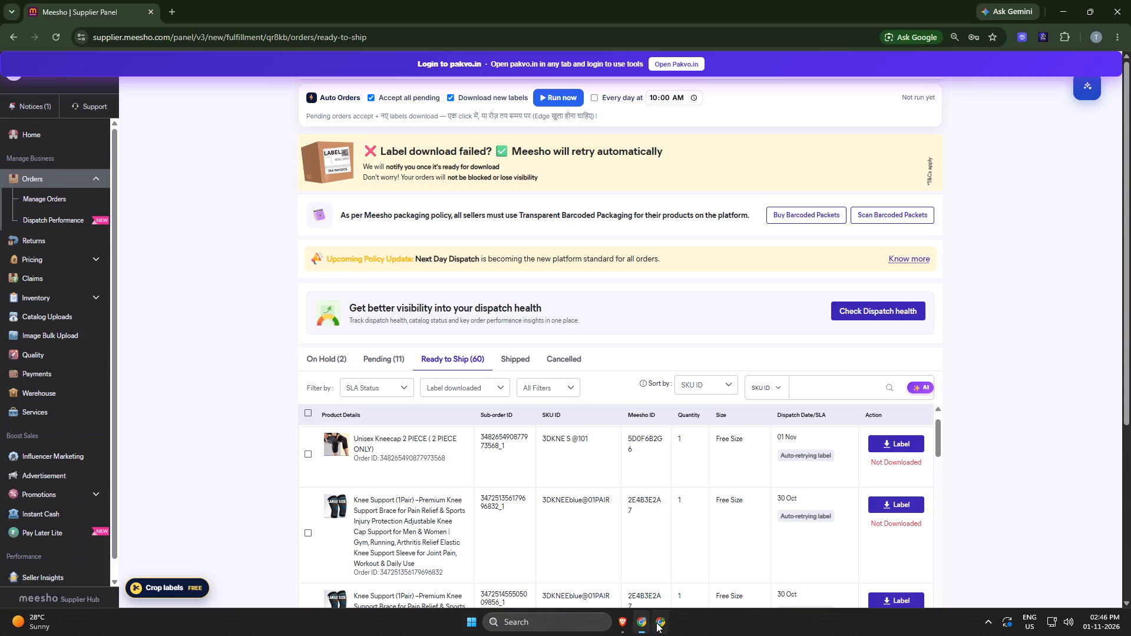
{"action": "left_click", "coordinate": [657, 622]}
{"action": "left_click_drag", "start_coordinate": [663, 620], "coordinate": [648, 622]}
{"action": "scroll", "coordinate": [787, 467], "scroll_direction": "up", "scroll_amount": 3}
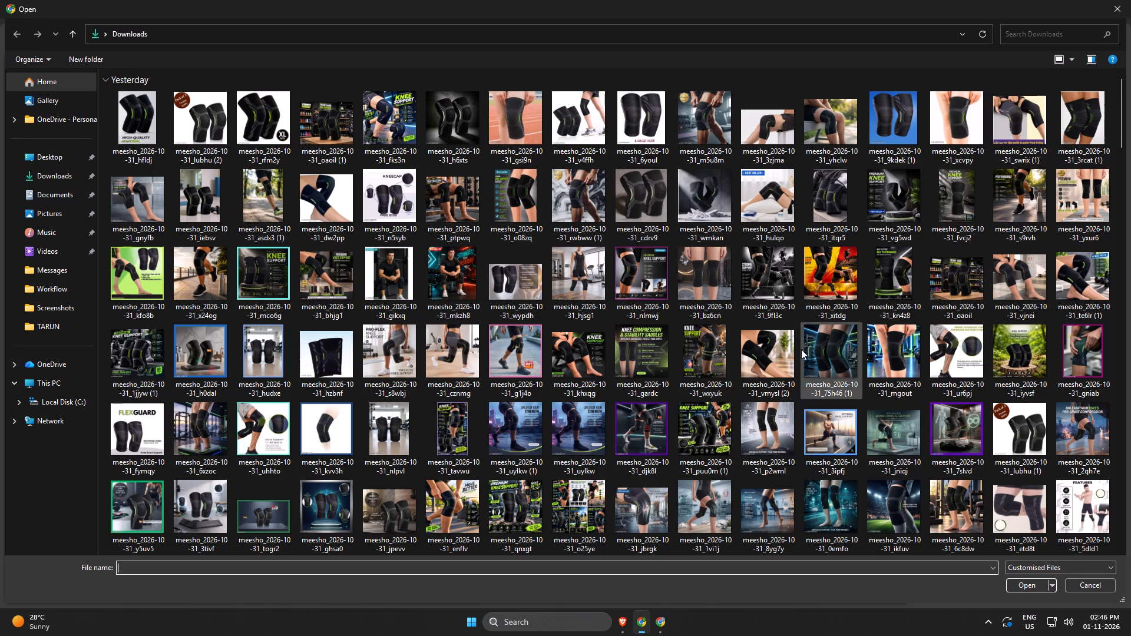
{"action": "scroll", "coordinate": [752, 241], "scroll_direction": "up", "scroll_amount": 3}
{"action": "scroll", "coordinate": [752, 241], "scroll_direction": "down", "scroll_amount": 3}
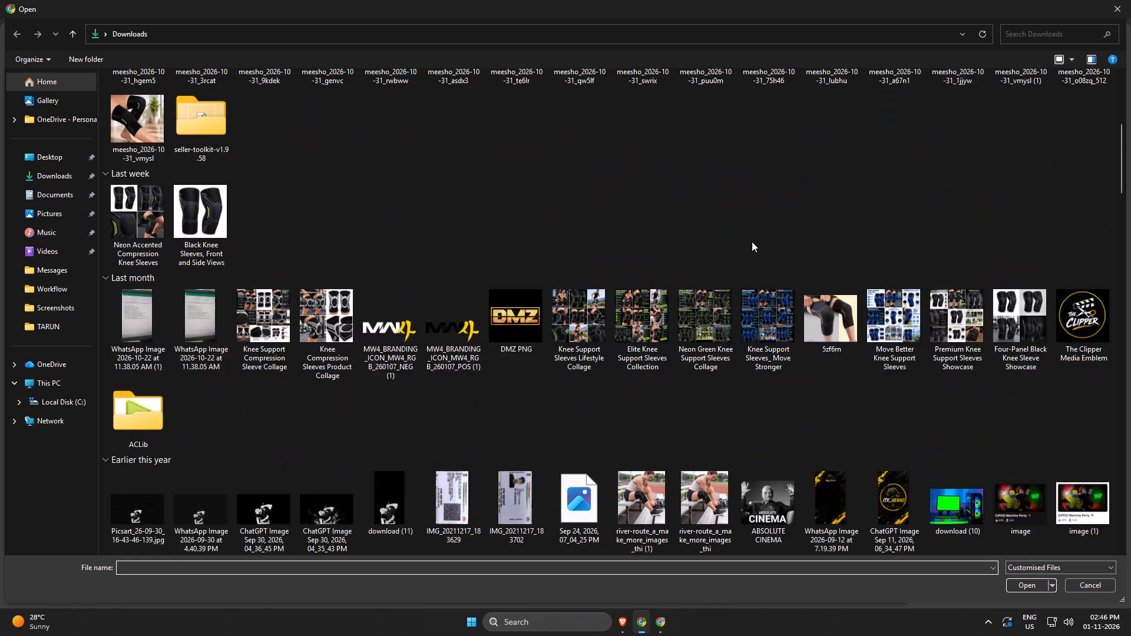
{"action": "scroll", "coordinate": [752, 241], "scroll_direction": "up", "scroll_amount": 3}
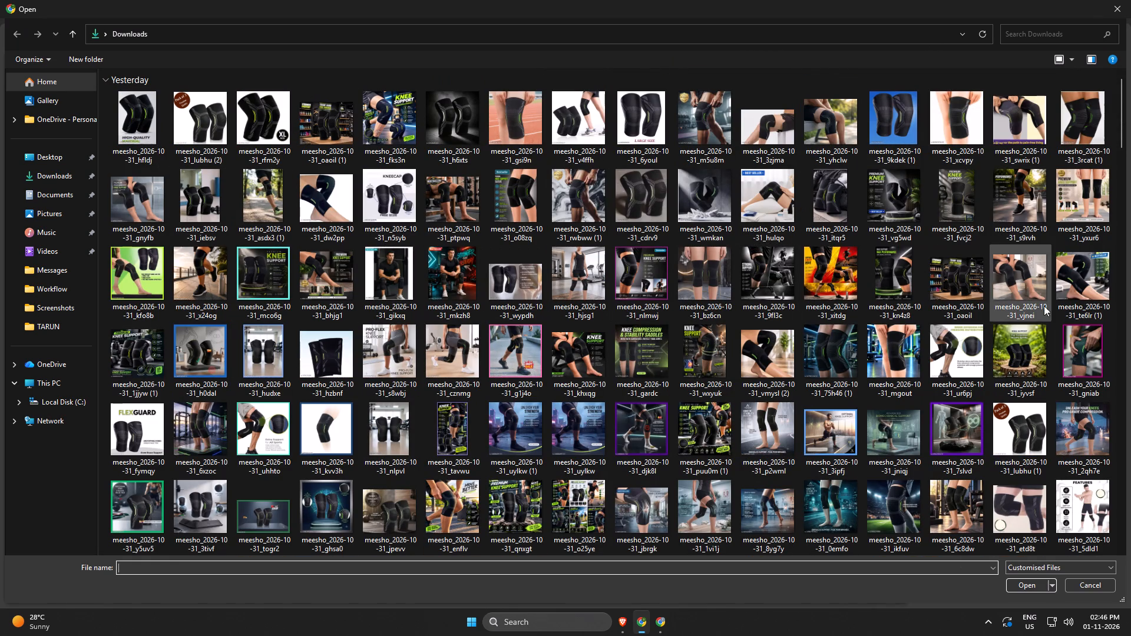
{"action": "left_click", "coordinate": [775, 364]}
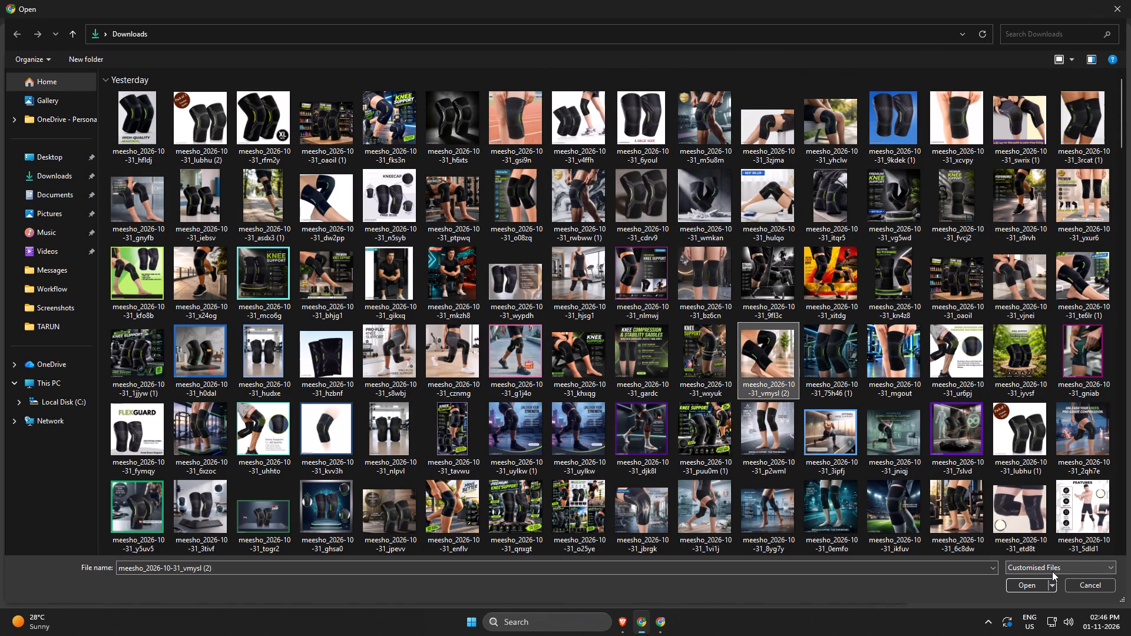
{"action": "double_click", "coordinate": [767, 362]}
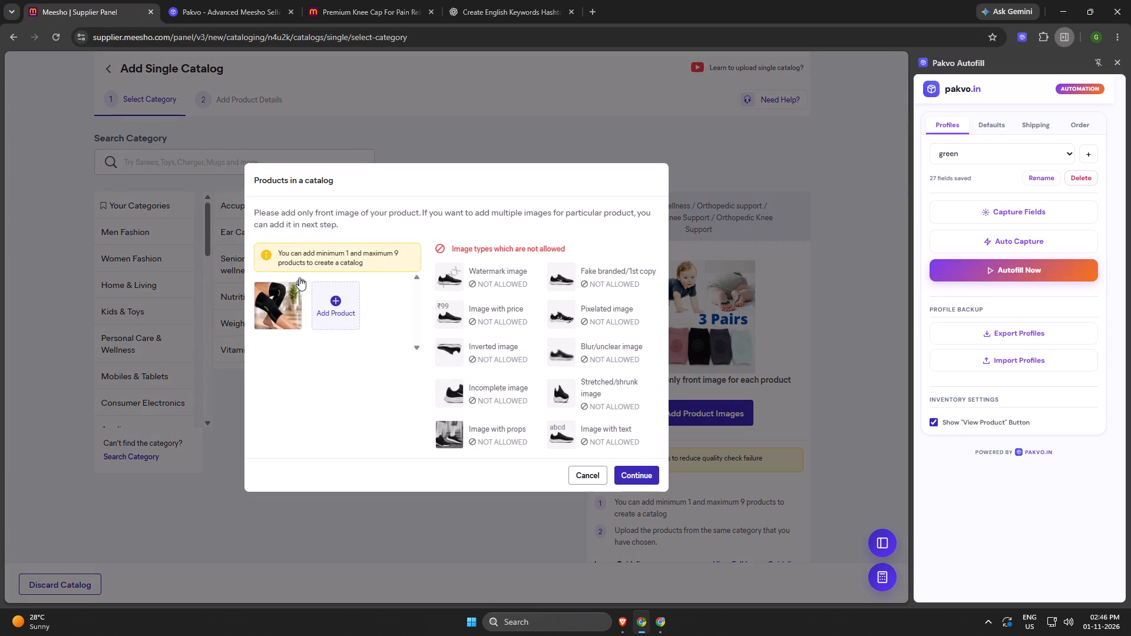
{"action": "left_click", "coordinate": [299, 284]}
Open the image meesho_2026-10-31_te6lr (1) from the Downloads folder in Photos.
{"action": "key", "text": "super+e"}
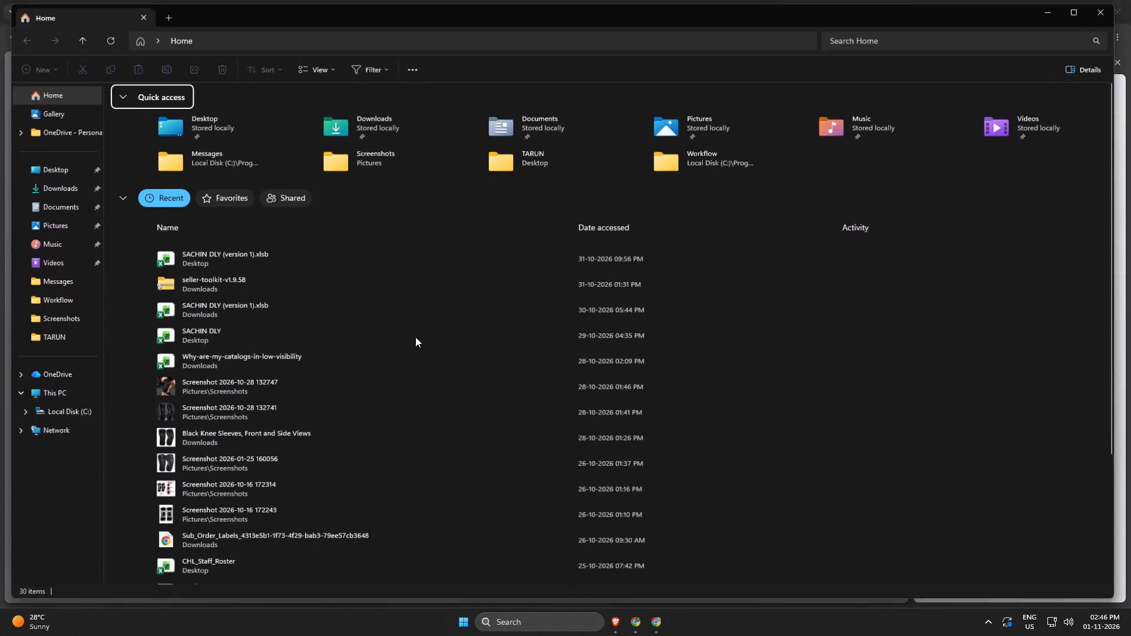
{"action": "left_click", "coordinate": [49, 190]}
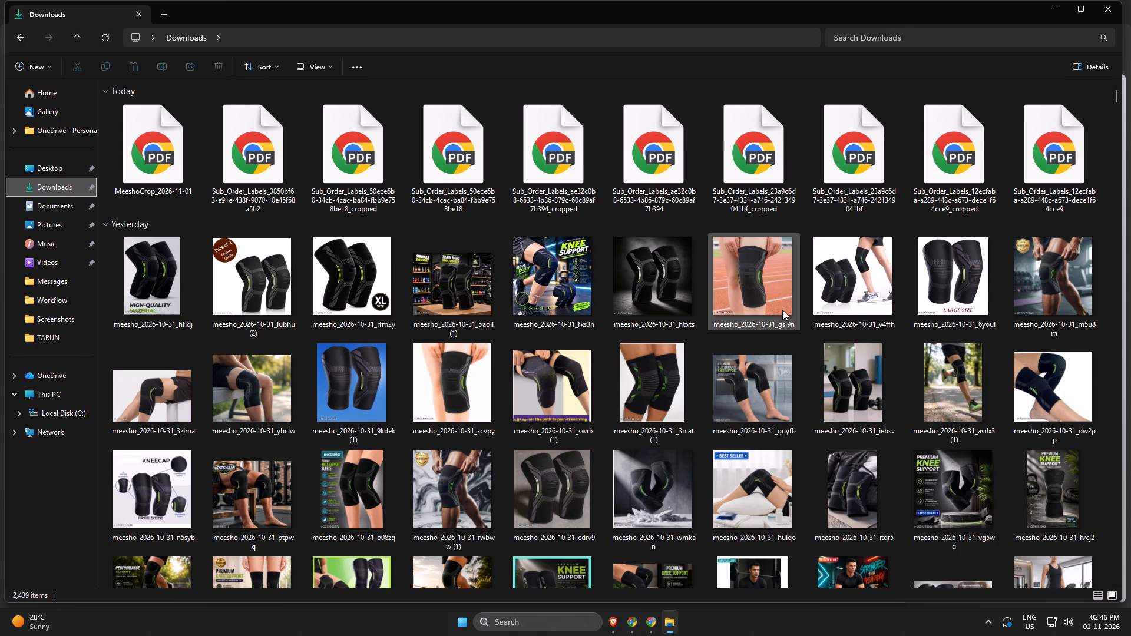
{"action": "scroll", "coordinate": [782, 310], "scroll_direction": "down", "scroll_amount": 1}
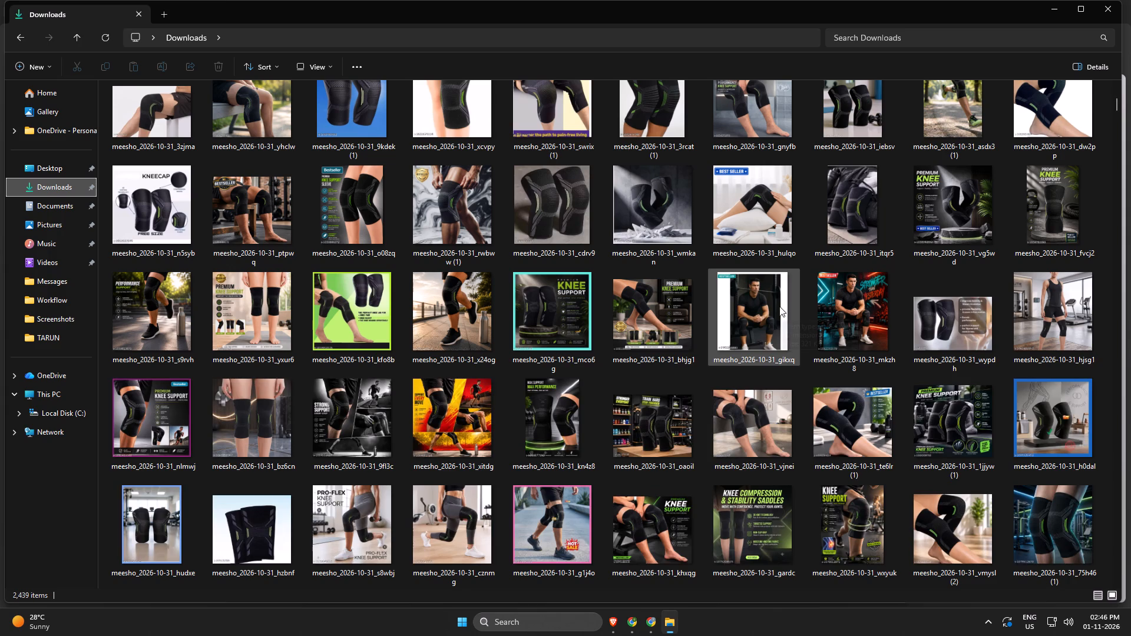
{"action": "double_click", "coordinate": [827, 426]}
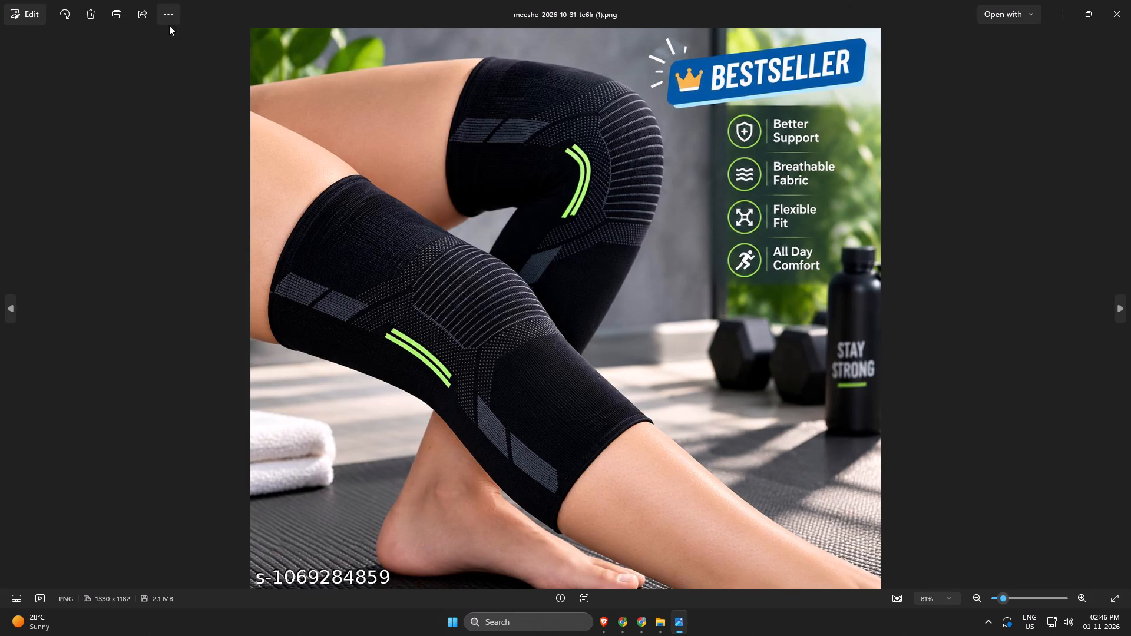
{"action": "left_click", "coordinate": [169, 4]}
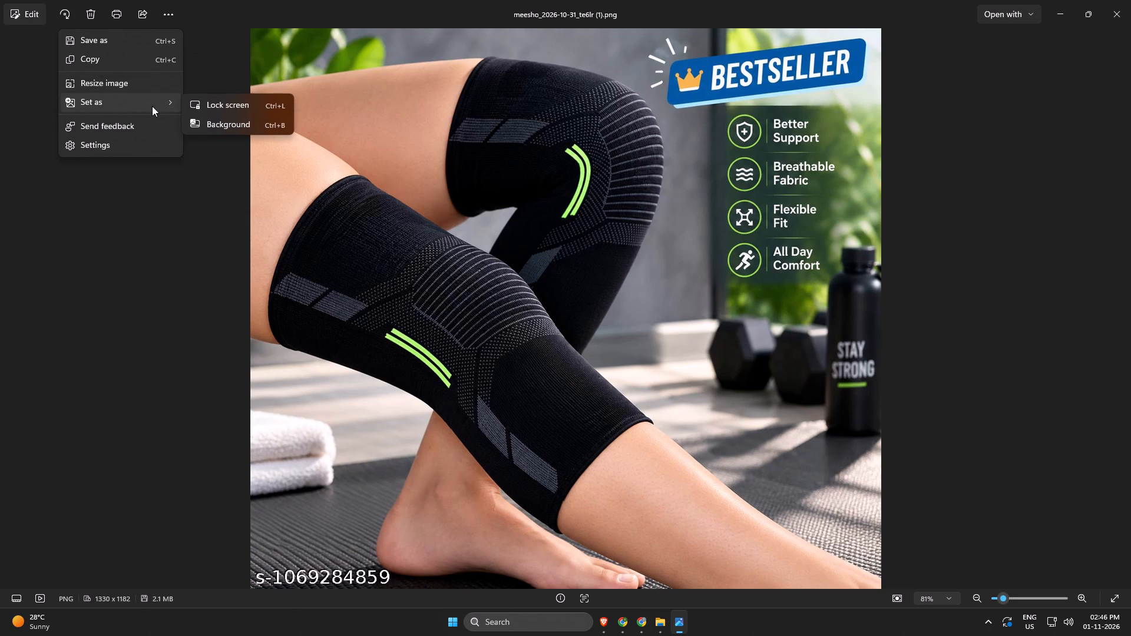
{"action": "left_click", "coordinate": [33, 14]}
{"action": "left_click", "coordinate": [33, 14]}
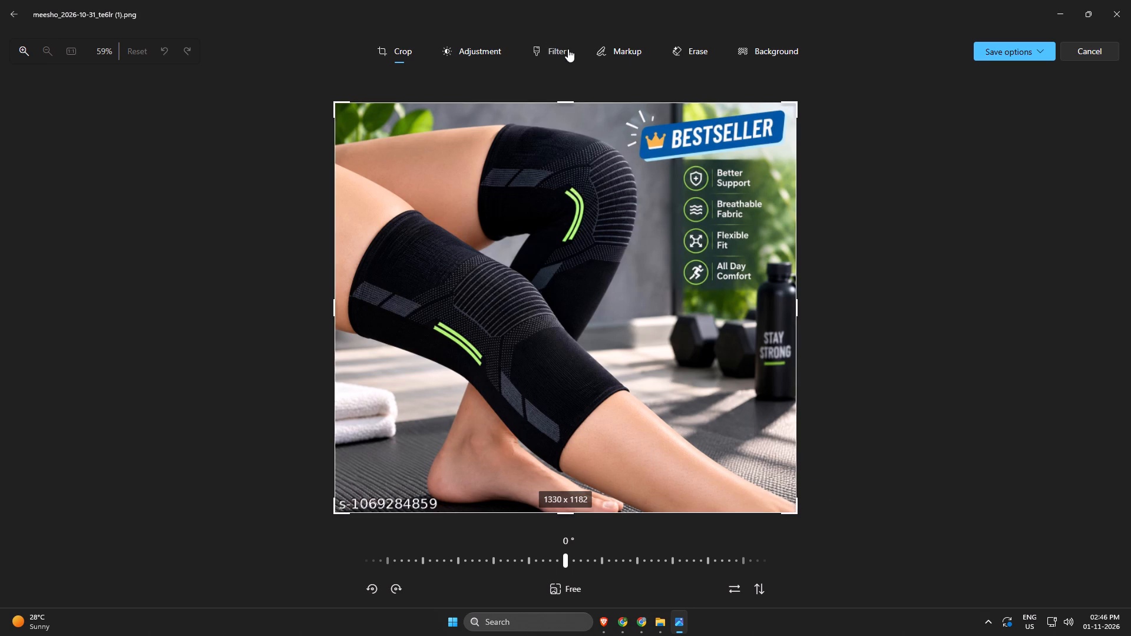
{"action": "left_click", "coordinate": [680, 52]}
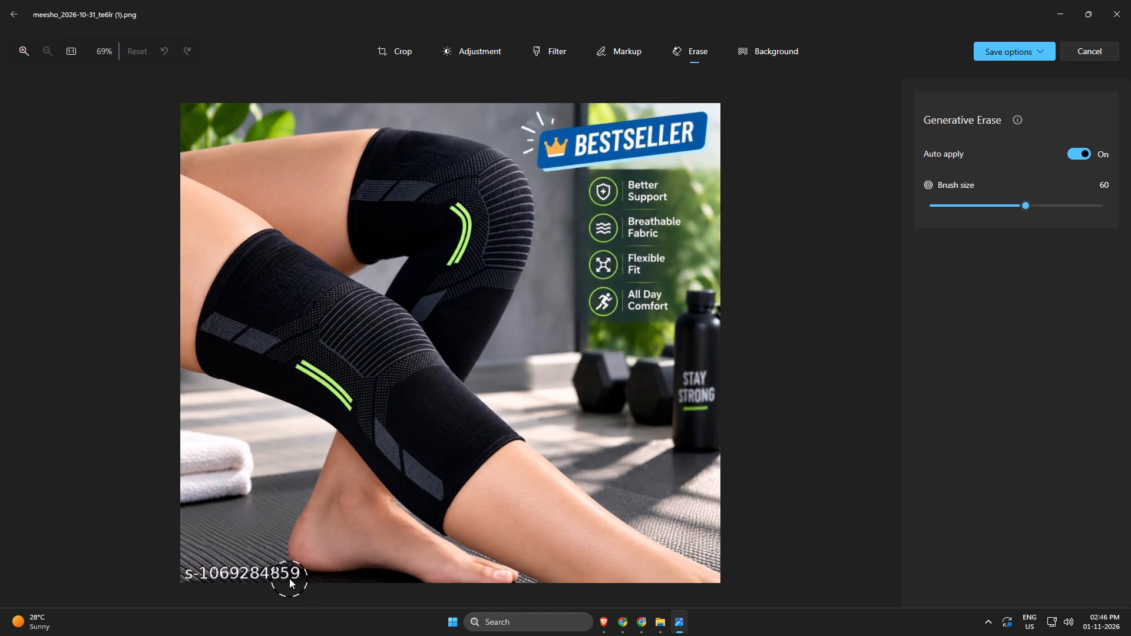
{"action": "left_click_drag", "start_coordinate": [289, 578], "coordinate": [200, 573]}
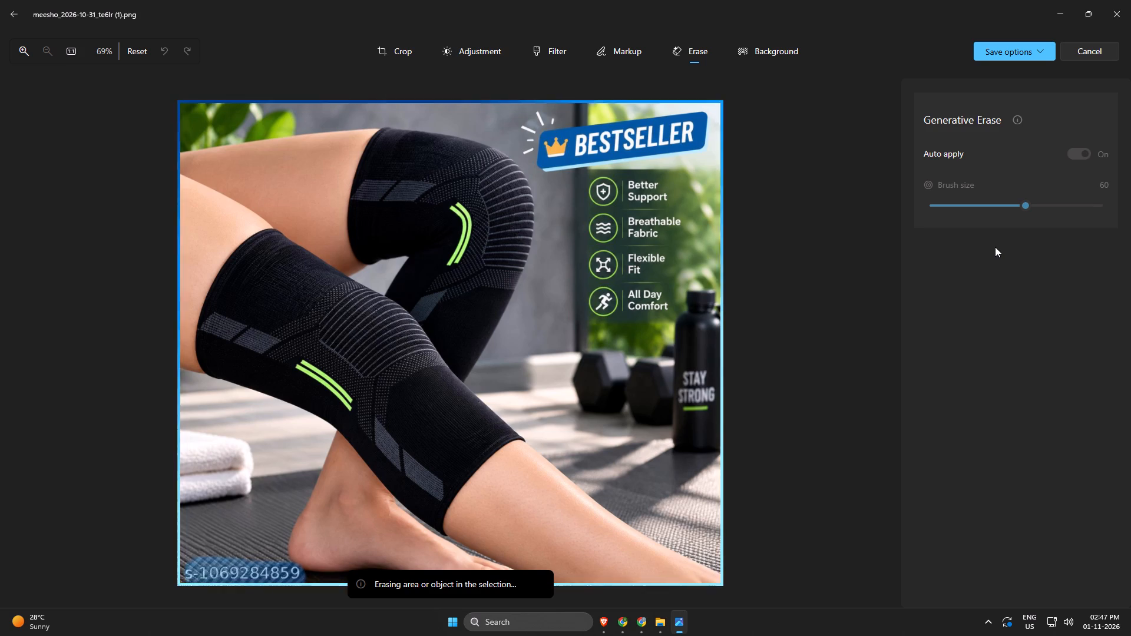
{"action": "key", "text": "Return"}
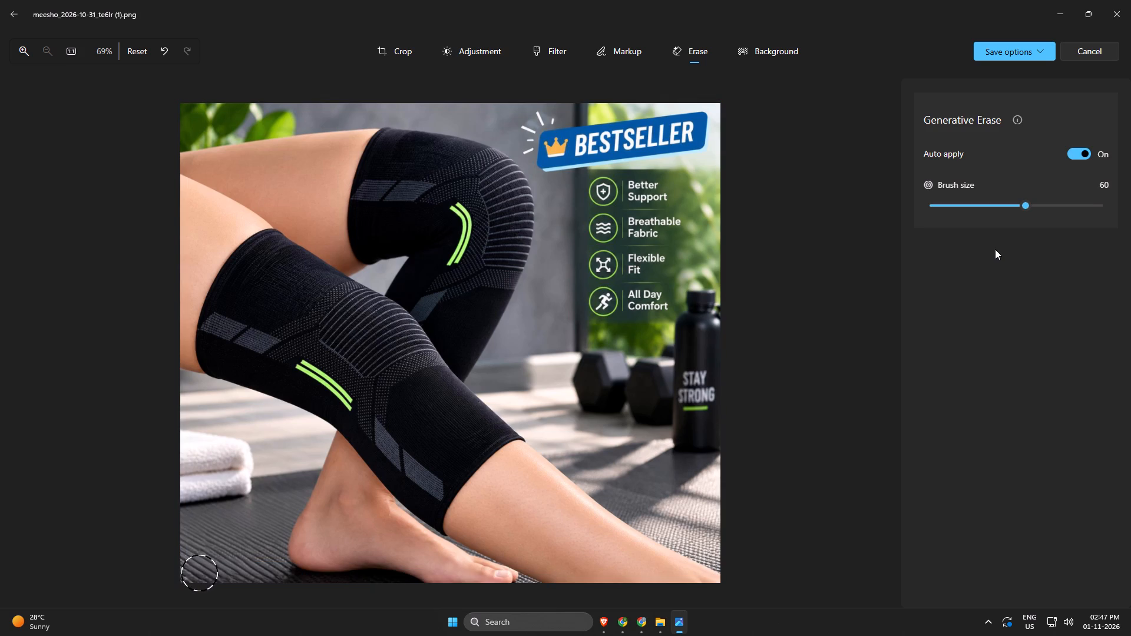
{"action": "left_click", "coordinate": [994, 58]}
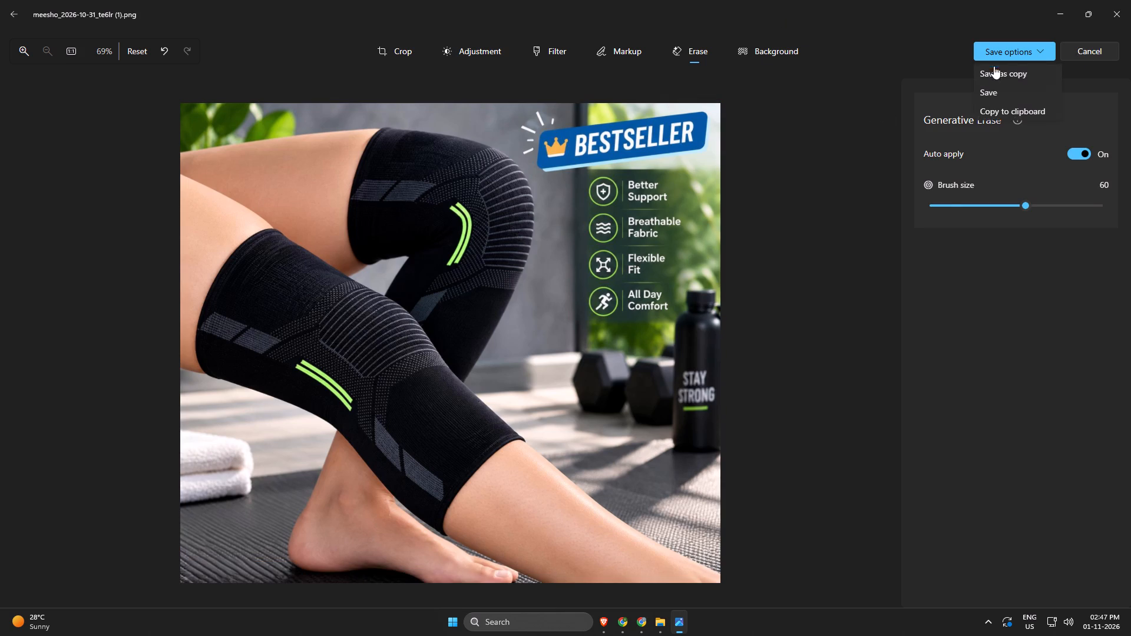
{"action": "left_click", "coordinate": [993, 91]}
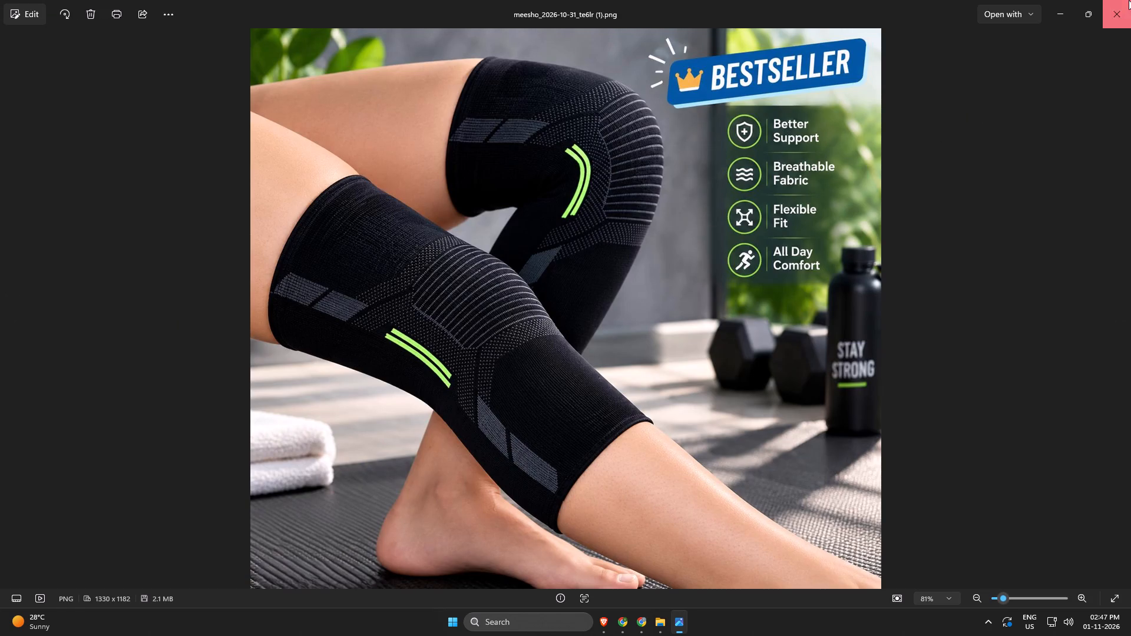
{"action": "left_click", "coordinate": [1129, 0]}
Refresh the Downloads folder, add the edited meesho_2026-10-31_te6lr (1) as the catalog's product image and continue to the product details.
{"action": "scroll", "coordinate": [497, 247], "scroll_direction": "up", "scroll_amount": 9}
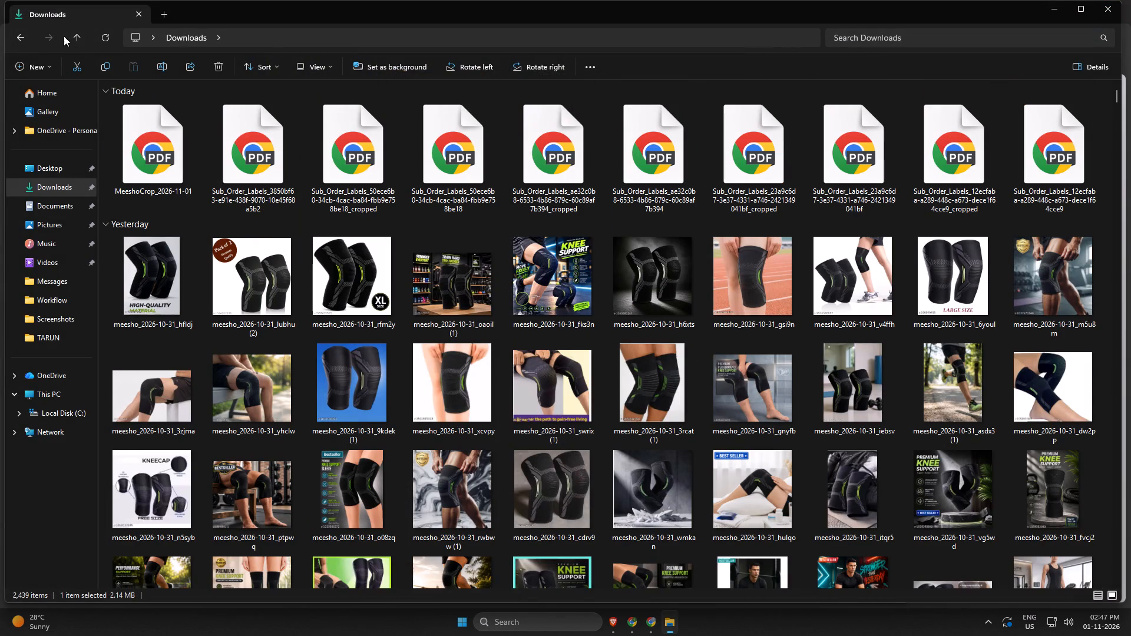
{"action": "left_click", "coordinate": [98, 36]}
{"action": "left_click", "coordinate": [174, 152]}
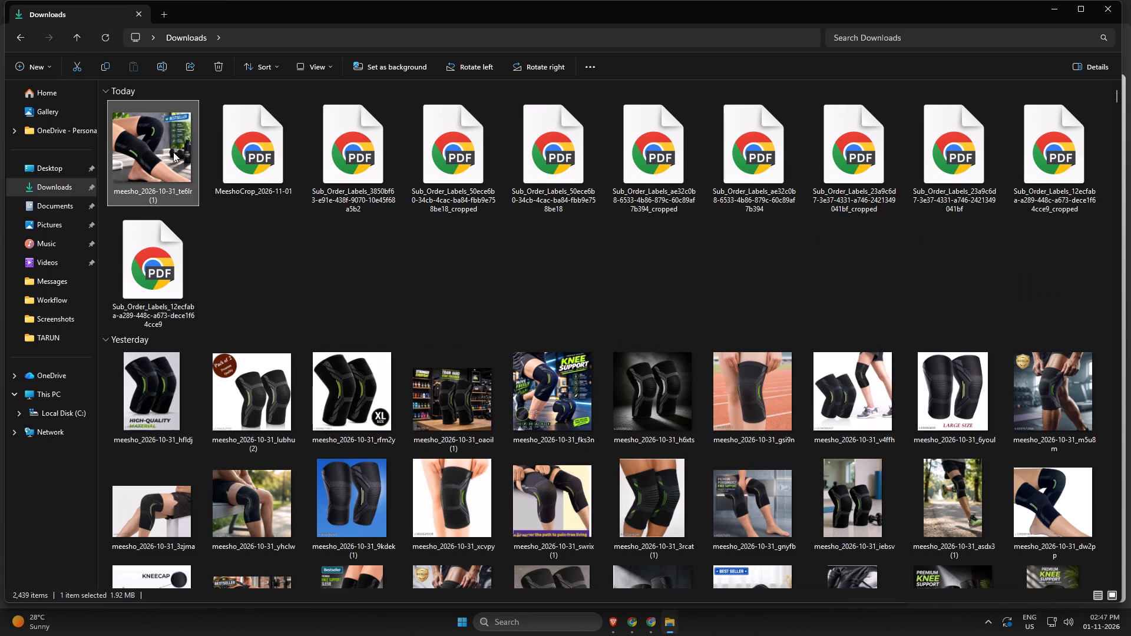
{"action": "left_click", "coordinate": [1100, 17]}
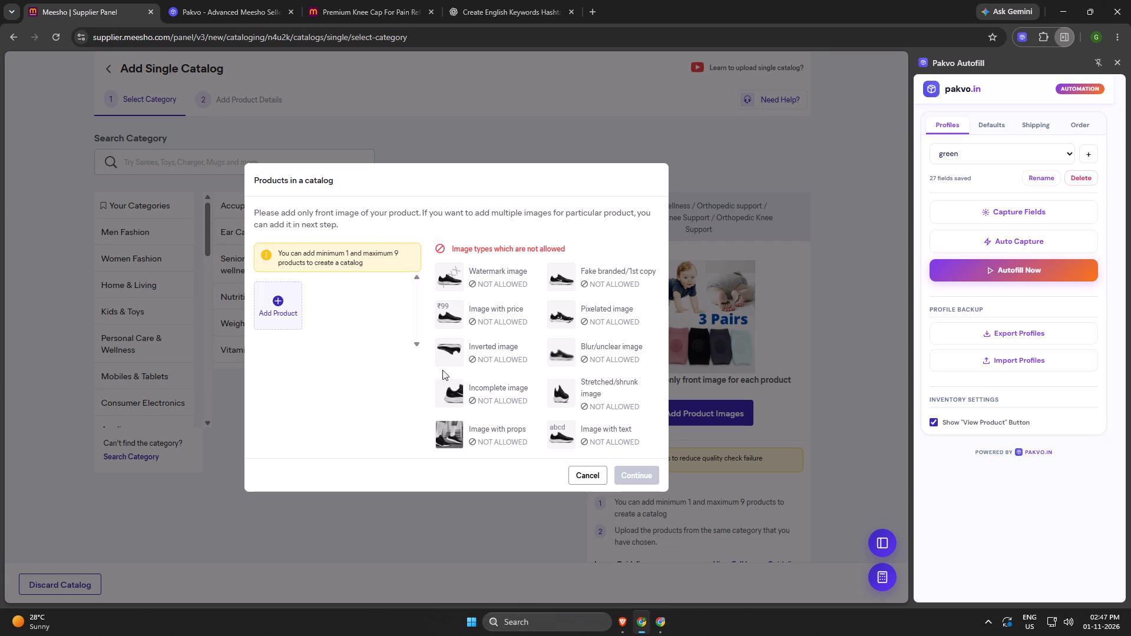
{"action": "left_click", "coordinate": [258, 311]}
{"action": "left_click", "coordinate": [146, 109]}
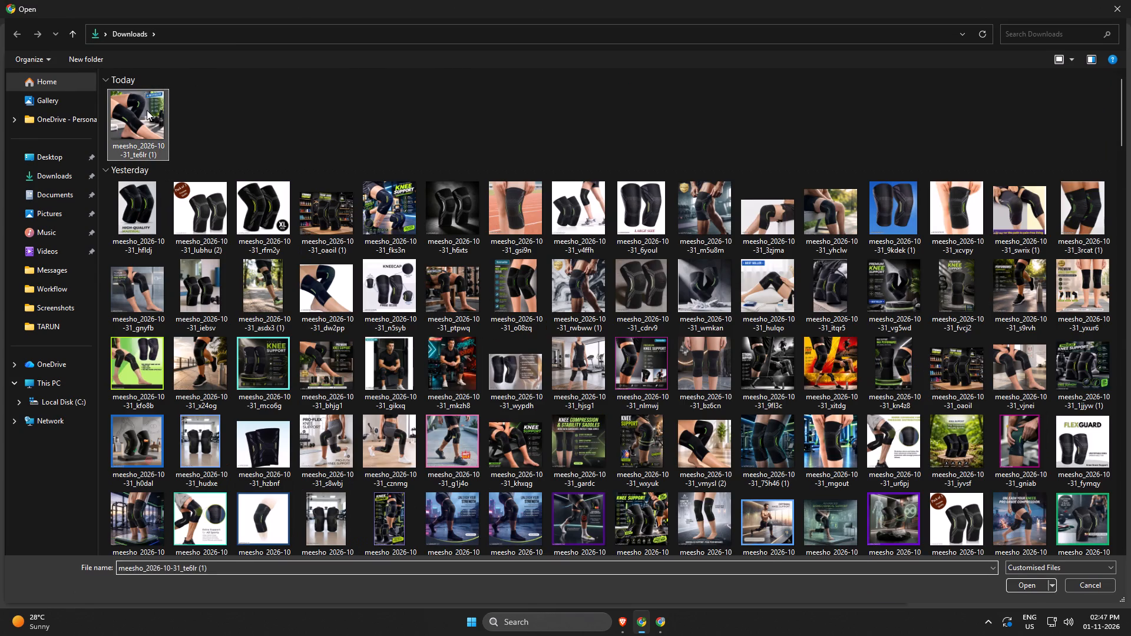
{"action": "key", "text": "Return"}
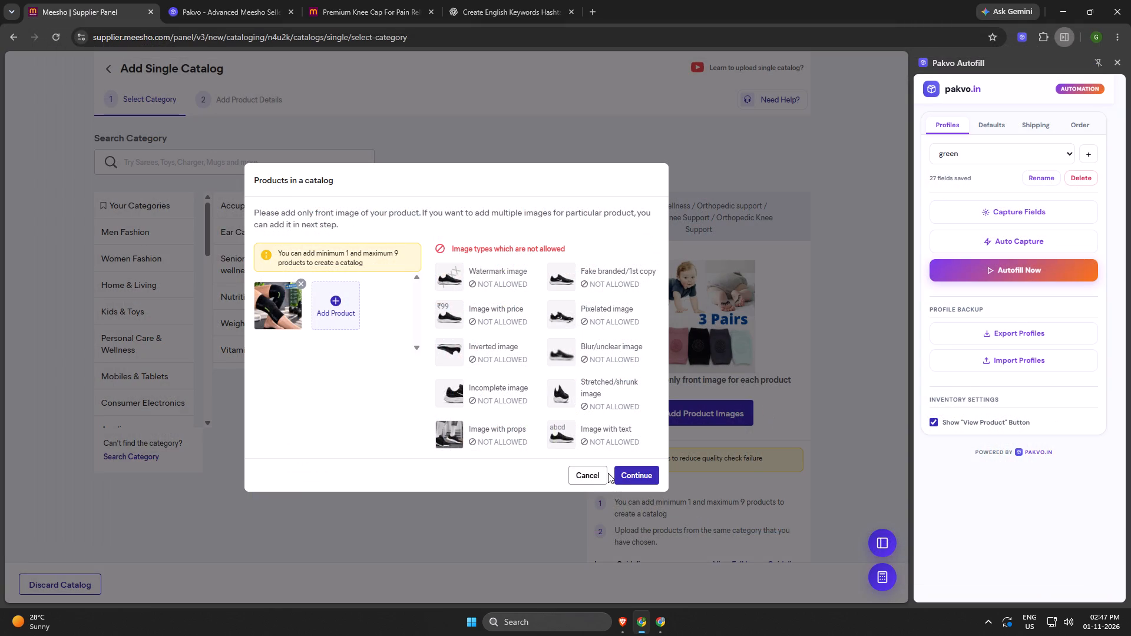
{"action": "left_click", "coordinate": [646, 479]}
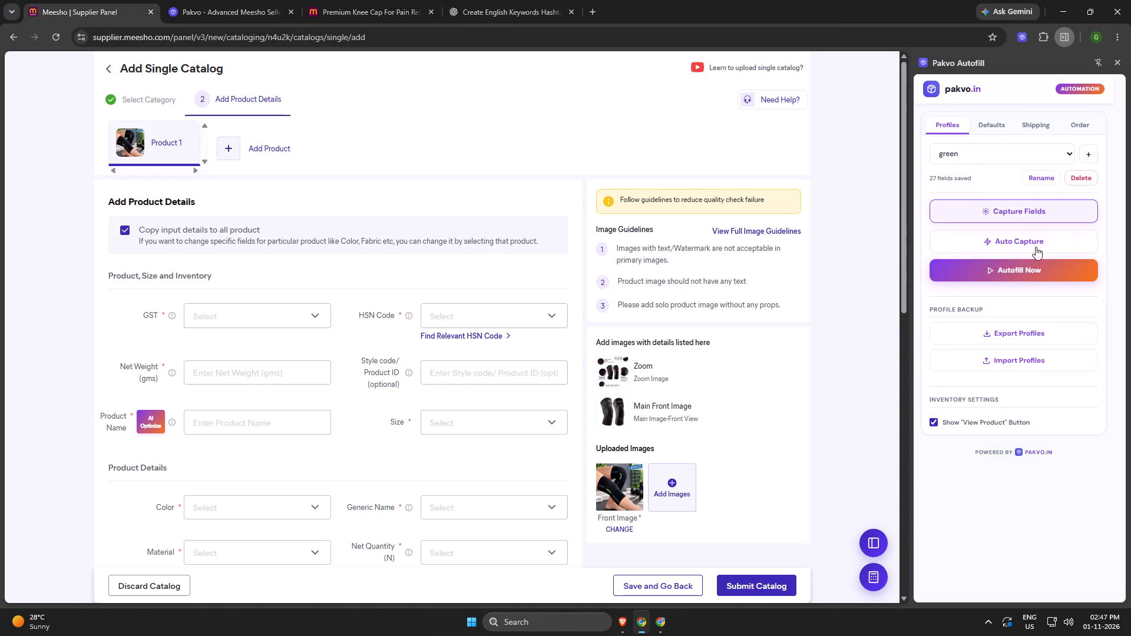
Autofill the new catalog's product details from the green Pakvo profile.
{"action": "left_click", "coordinate": [1034, 269]}
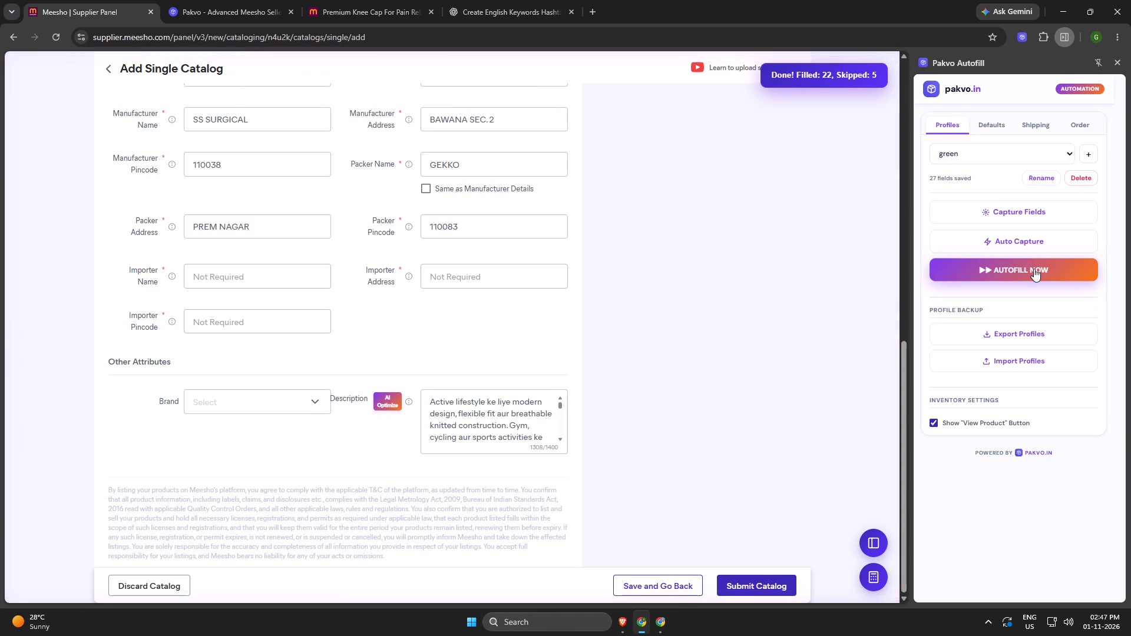
{"action": "scroll", "coordinate": [1034, 269], "scroll_direction": "up", "scroll_amount": 8}
{"action": "scroll", "coordinate": [841, 132], "scroll_direction": "up", "scroll_amount": 2}
{"action": "scroll", "coordinate": [501, 293], "scroll_direction": "up", "scroll_amount": 3}
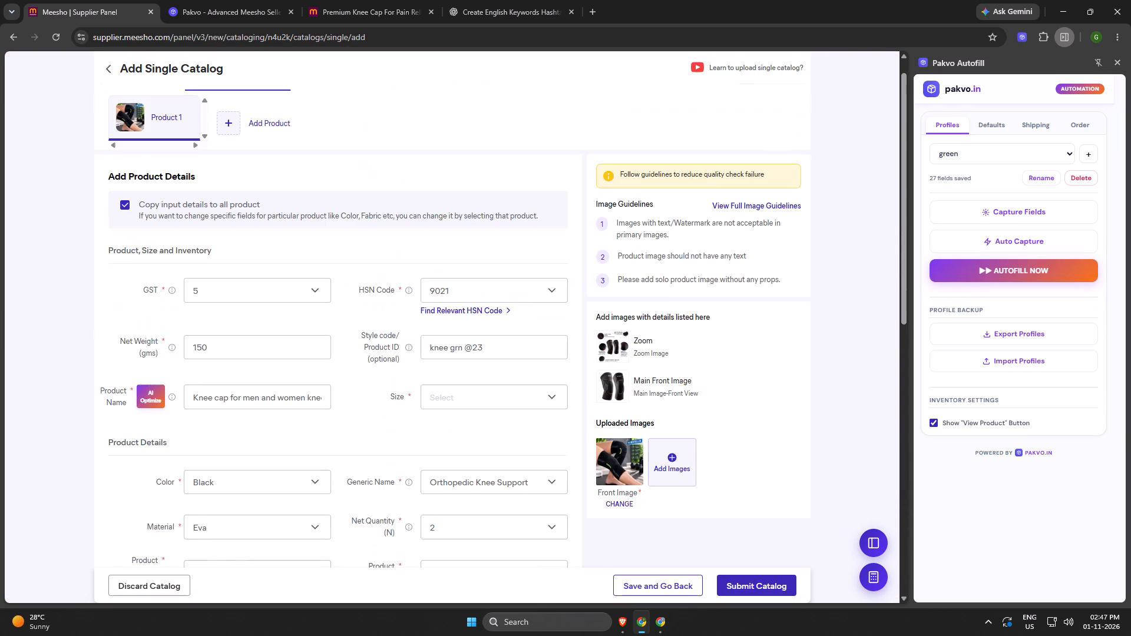
Set the Size in the Product, Size and Inventory section to Free Size.
{"action": "left_click", "coordinate": [478, 390]}
{"action": "left_click", "coordinate": [426, 438]}
{"action": "left_click", "coordinate": [433, 433]}
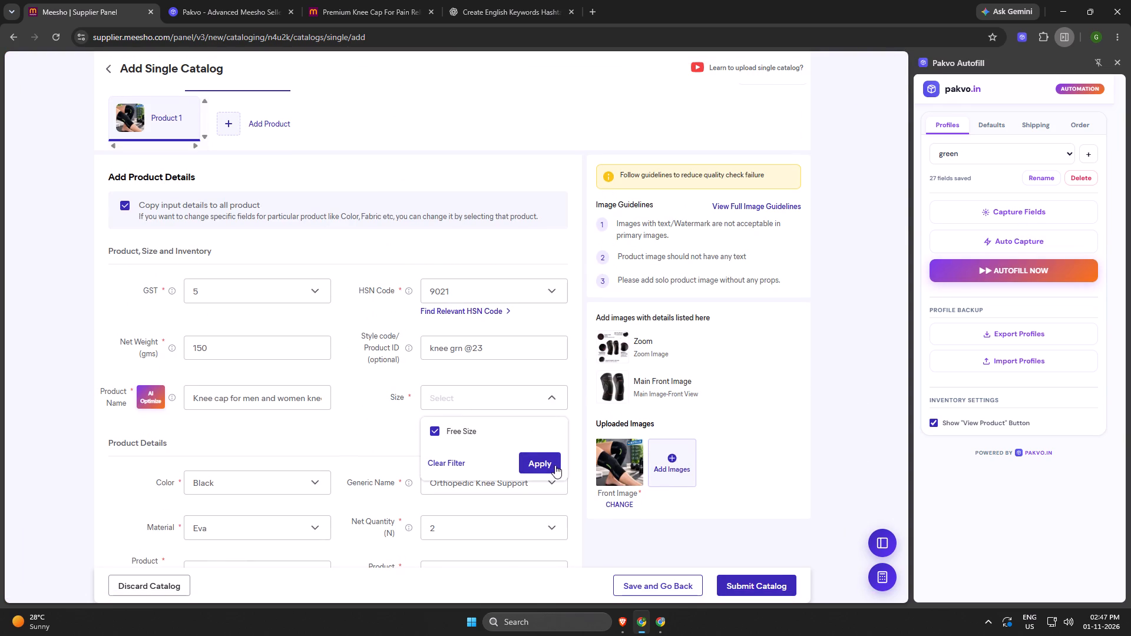
{"action": "left_click", "coordinate": [555, 465]}
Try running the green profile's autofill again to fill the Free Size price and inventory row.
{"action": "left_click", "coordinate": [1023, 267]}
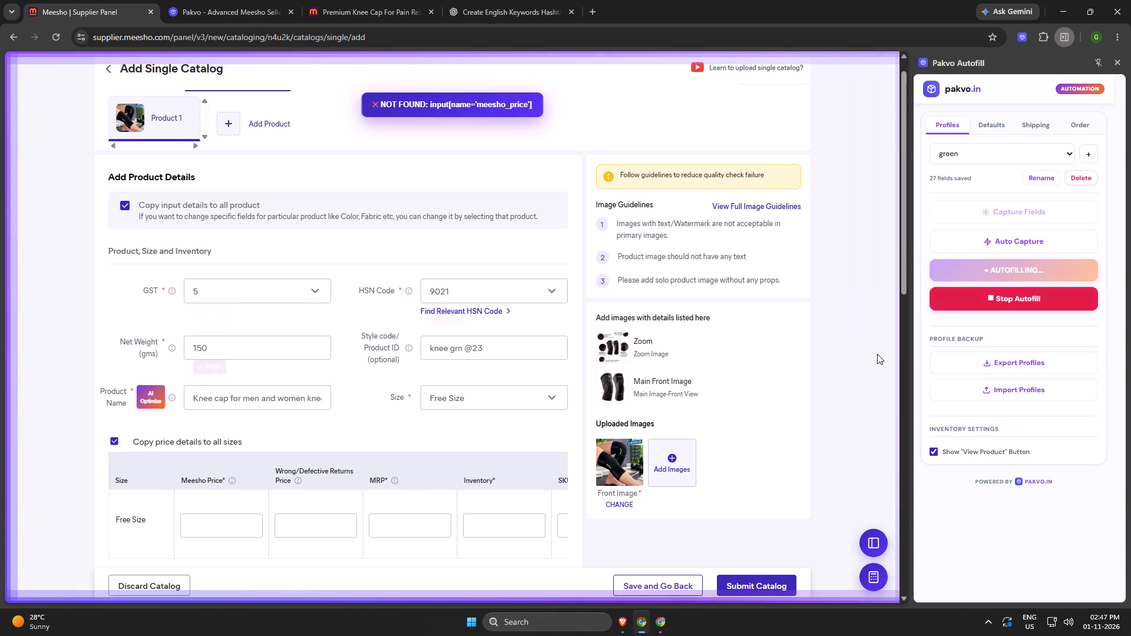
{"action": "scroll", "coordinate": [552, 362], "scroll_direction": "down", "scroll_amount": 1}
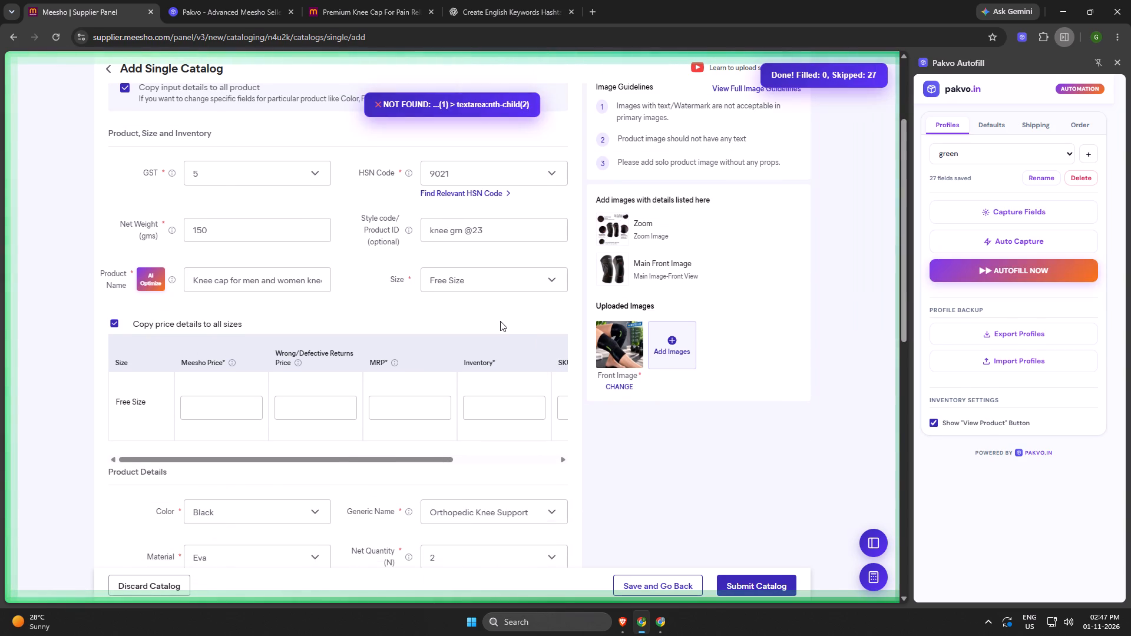
Change the product's Material to Cotton Elastic.
{"action": "scroll", "coordinate": [500, 321], "scroll_direction": "down", "scroll_amount": 1}
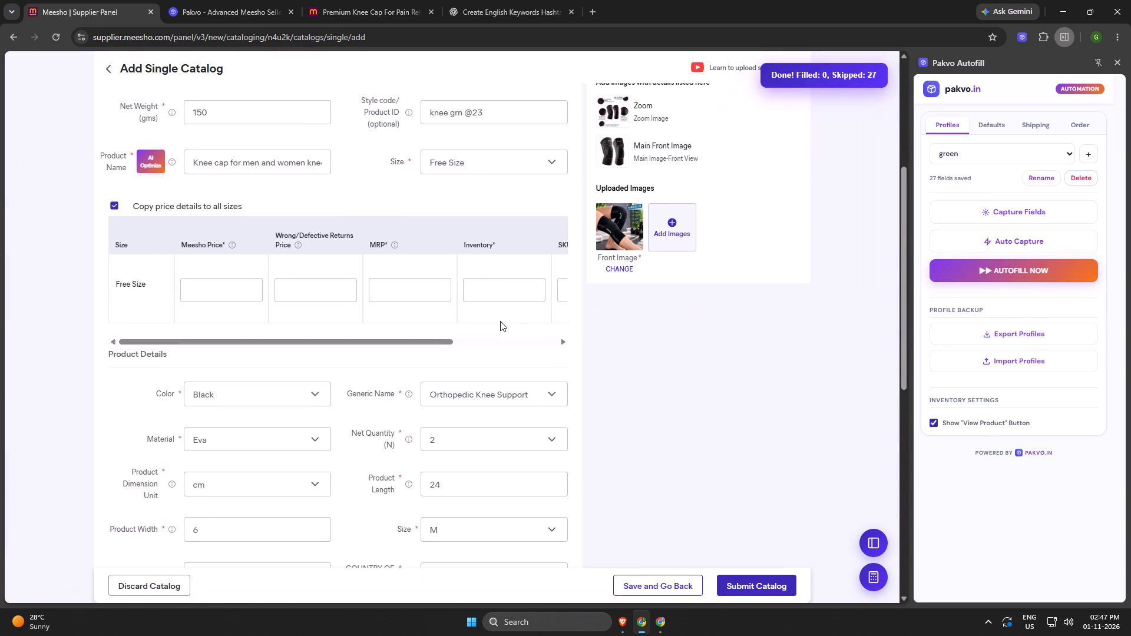
{"action": "left_click", "coordinate": [240, 443]}
{"action": "left_click", "coordinate": [227, 496]}
{"action": "left_click", "coordinate": [222, 284]}
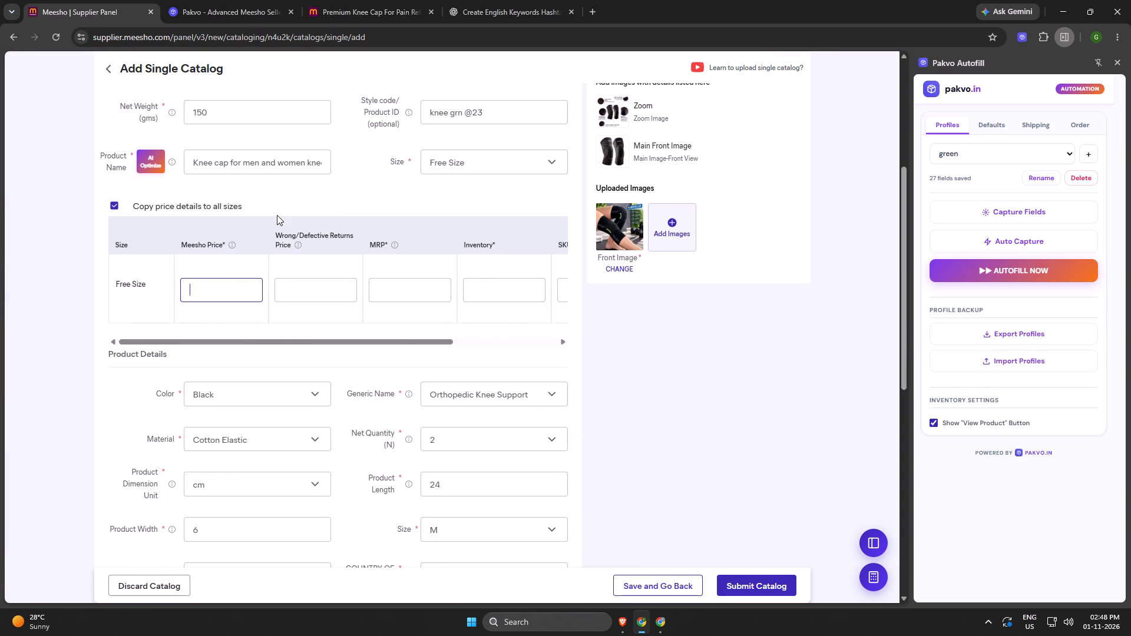
{"action": "scroll", "coordinate": [429, 284], "scroll_direction": "up", "scroll_amount": 2}
{"action": "double_click", "coordinate": [498, 345]}
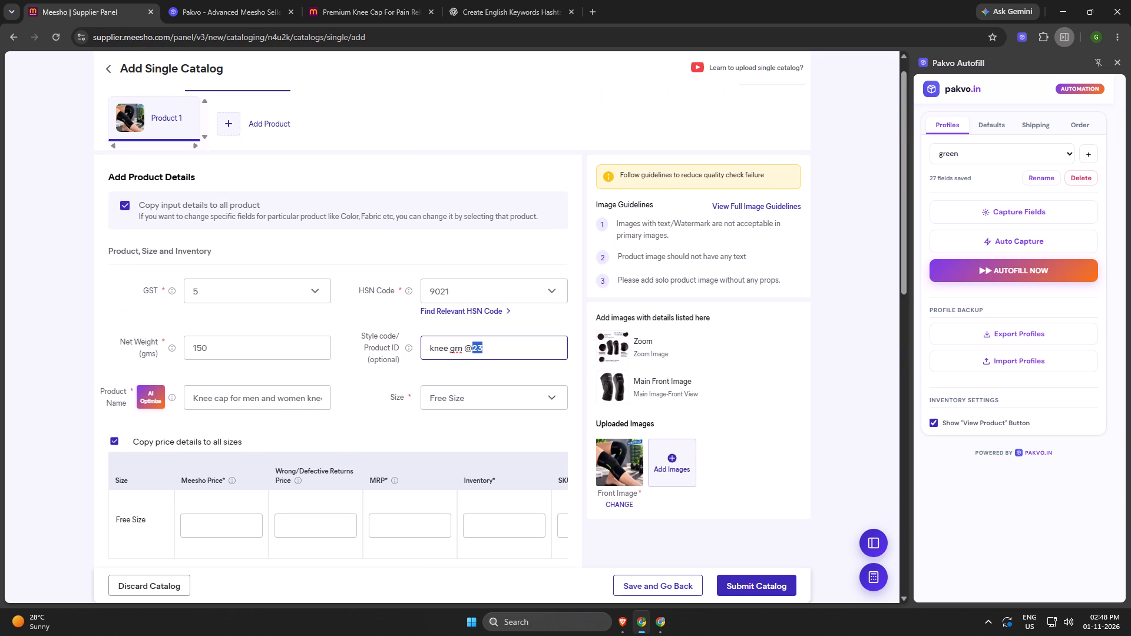
{"action": "key", "text": "Right"}
{"action": "key", "text": "BackSpace"}
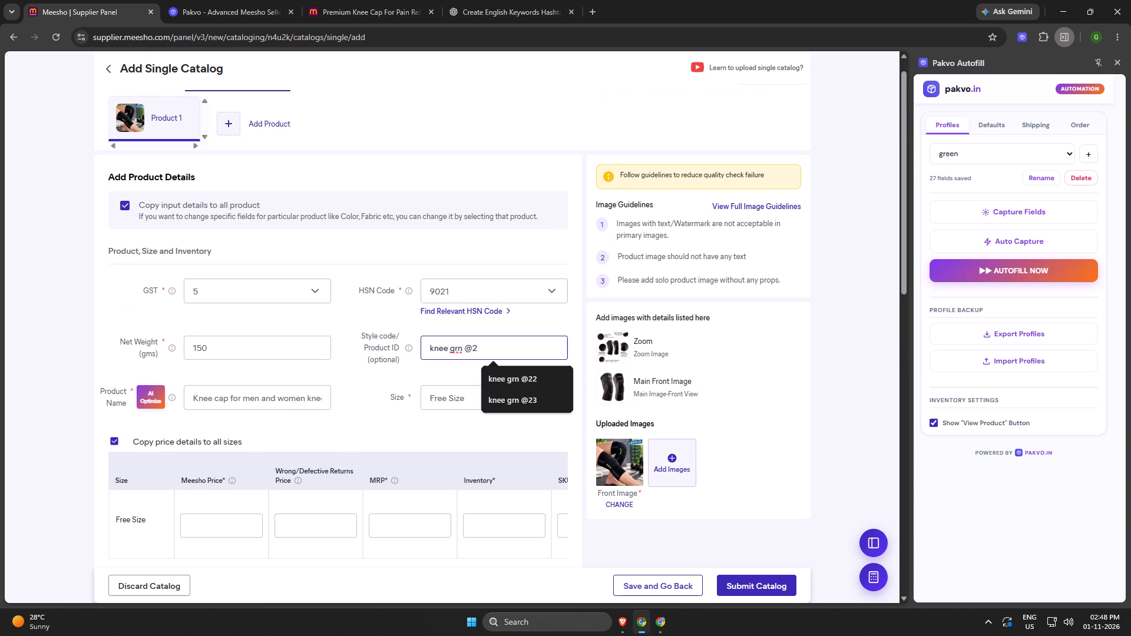
{"action": "key", "text": "4"}
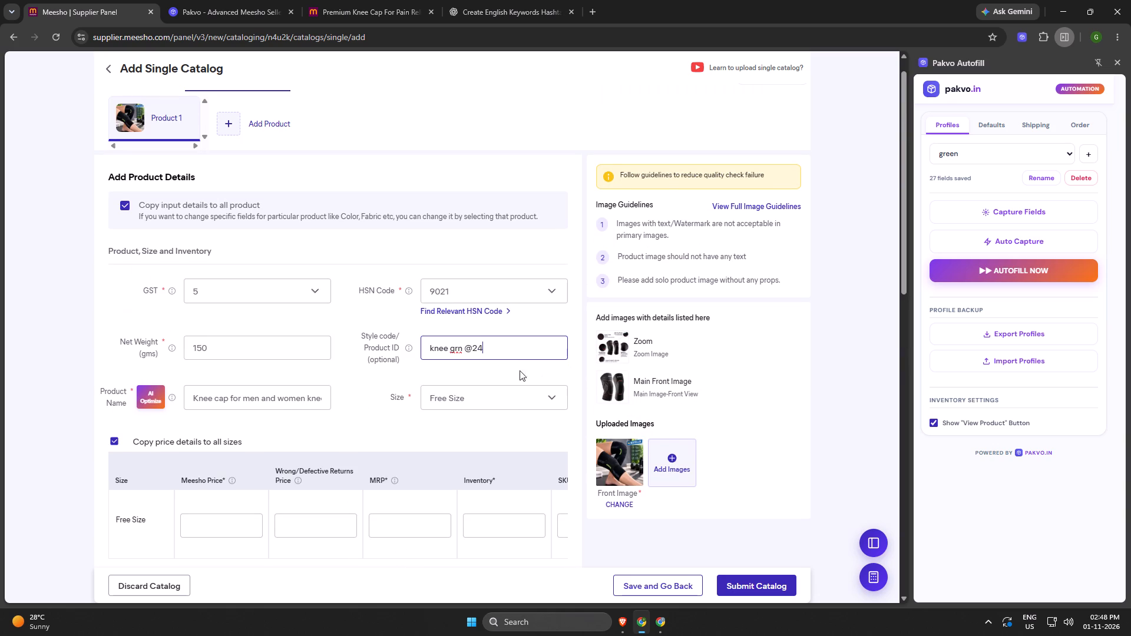
{"action": "key", "text": "BackSpace"}
{"action": "left_click", "coordinate": [559, 377]}
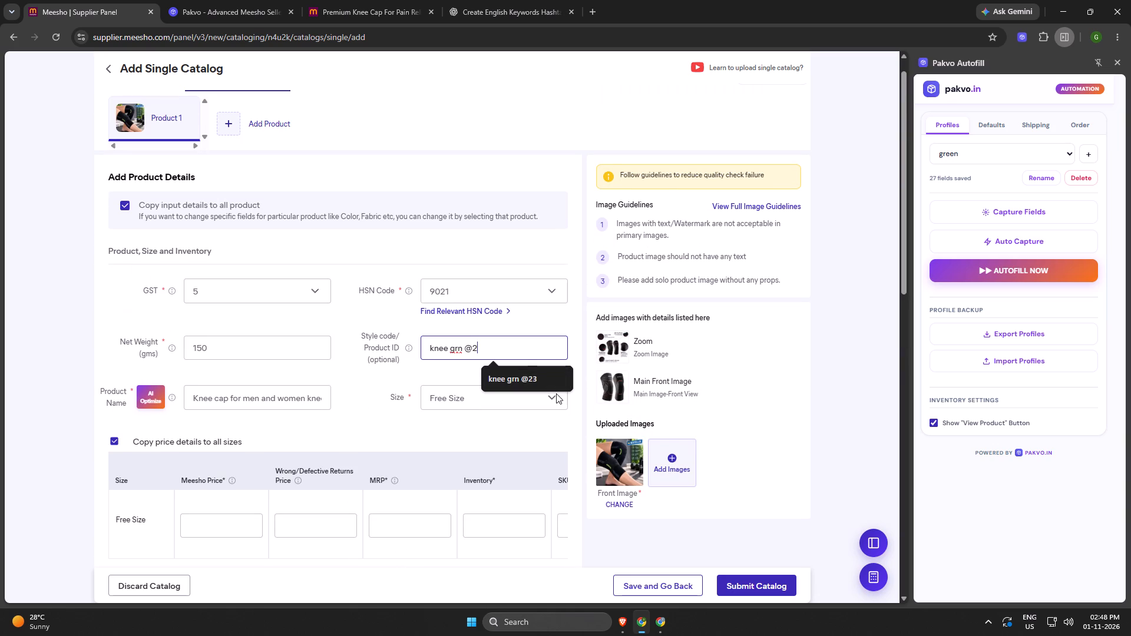
{"action": "left_click", "coordinate": [560, 379]}
{"action": "left_click", "coordinate": [536, 353]}
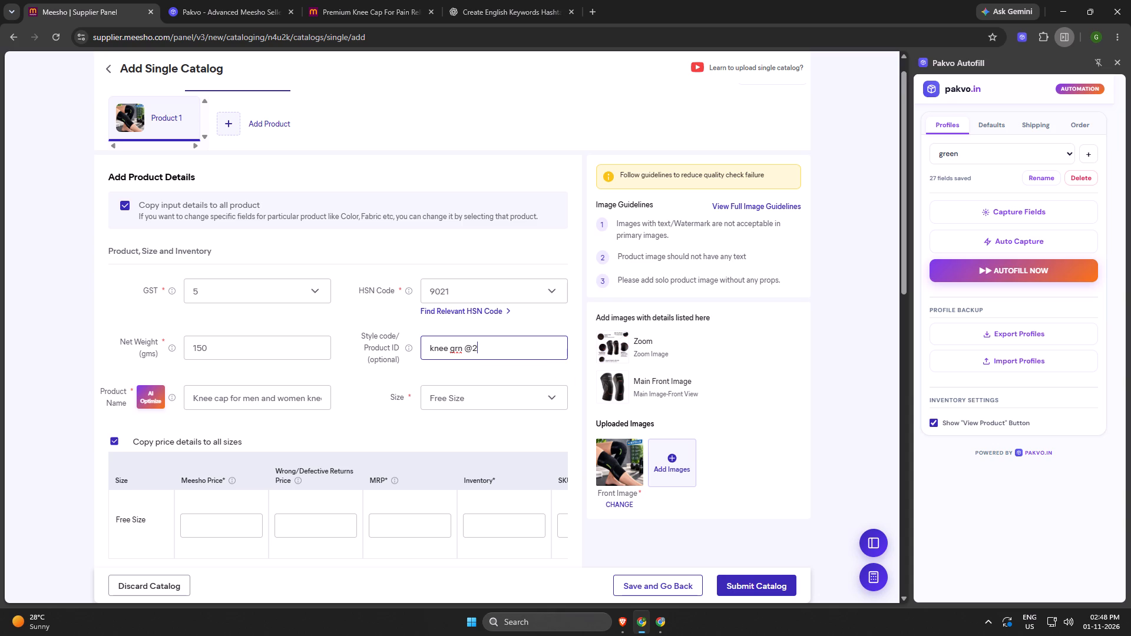
{"action": "key", "text": "4"}
Set the product's Net Weight to 100 gms.
{"action": "left_click", "coordinate": [273, 347]}
{"action": "key", "text": "BackSpace"}
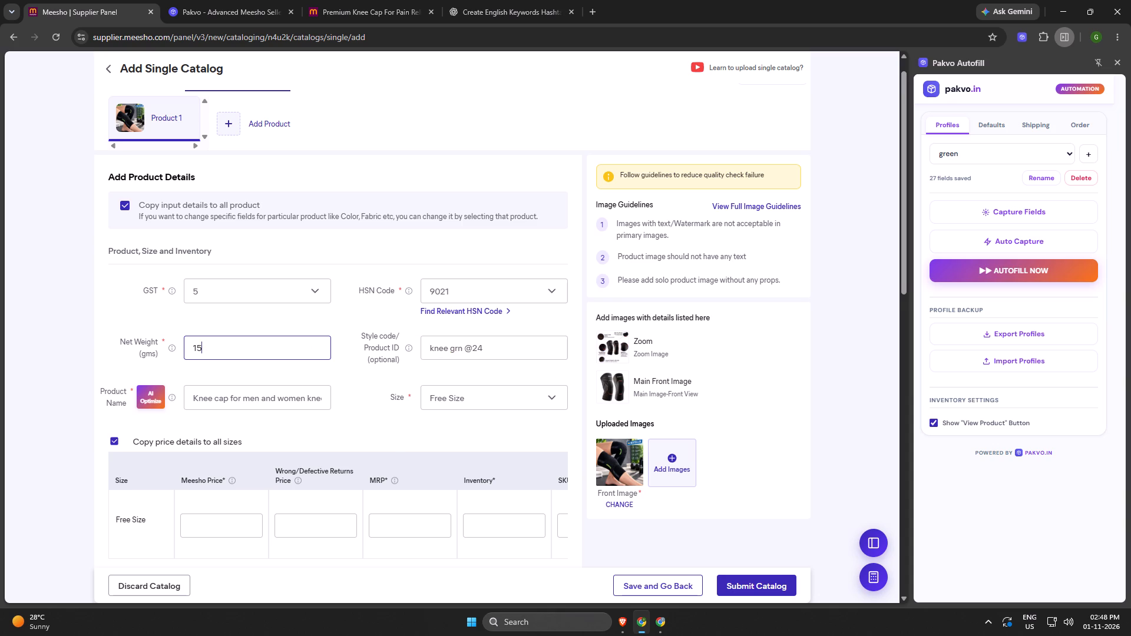
{"action": "key", "text": "BackSpace"}
{"action": "type", "text": "00"}
Set the Free Size row's Meesho Price to 130.
{"action": "scroll", "coordinate": [270, 343], "scroll_direction": "down", "scroll_amount": 2}
{"action": "scroll", "coordinate": [362, 366], "scroll_direction": "down", "scroll_amount": 2}
{"action": "left_click", "coordinate": [234, 293]}
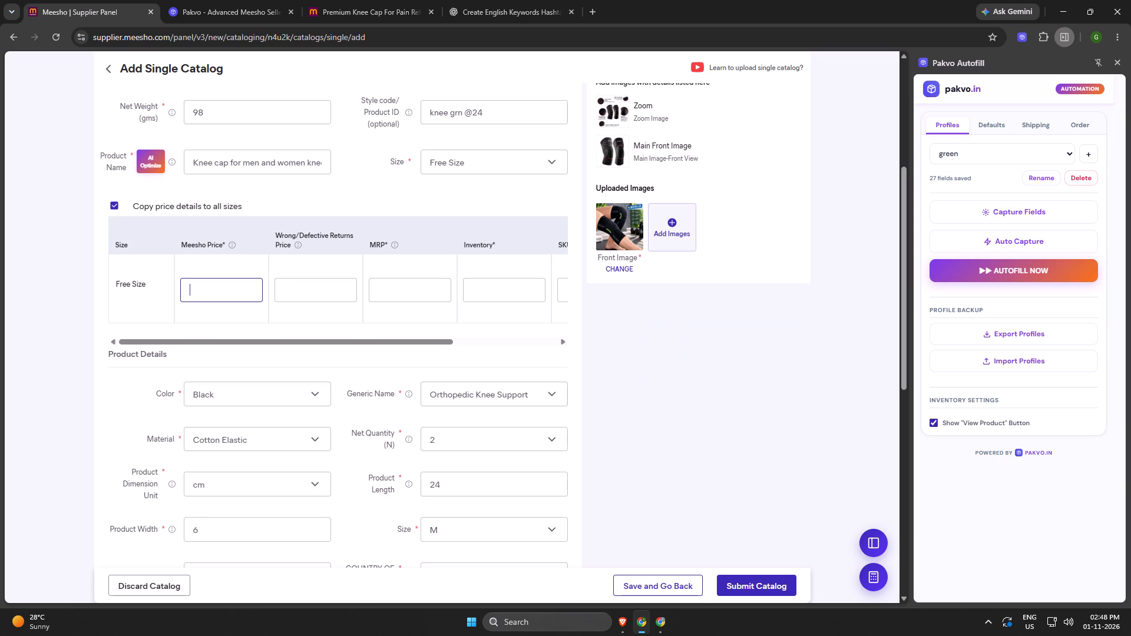
{"action": "type", "text": "149"}
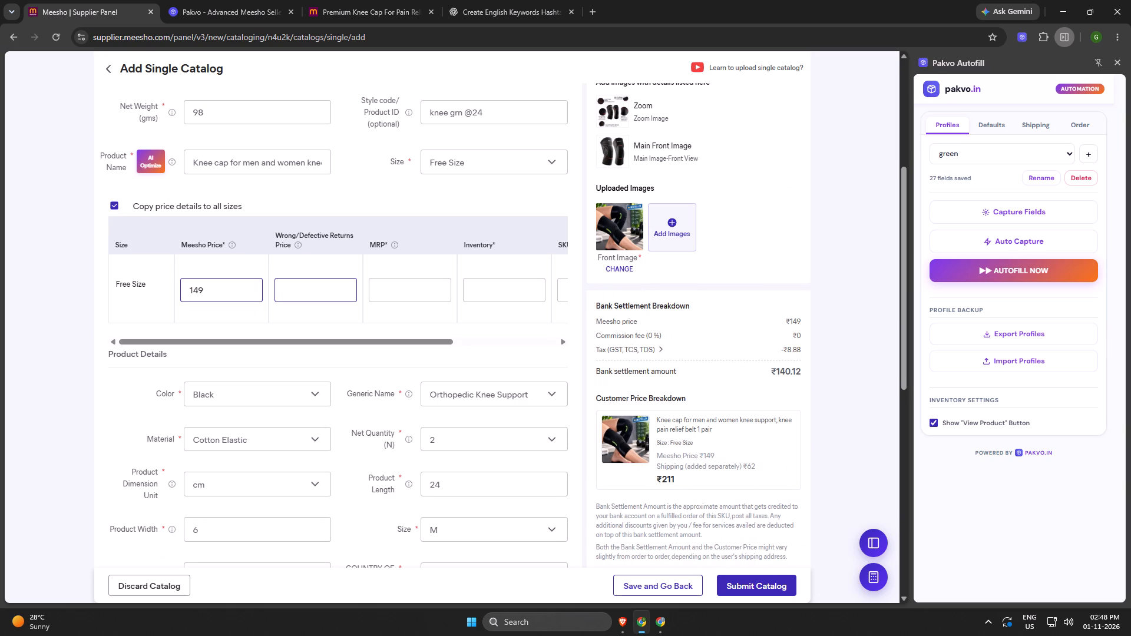
{"action": "scroll", "coordinate": [291, 296], "scroll_direction": "down", "scroll_amount": 1}
{"action": "key", "text": "BackSpace"}
{"action": "key", "text": "BackSpace"}
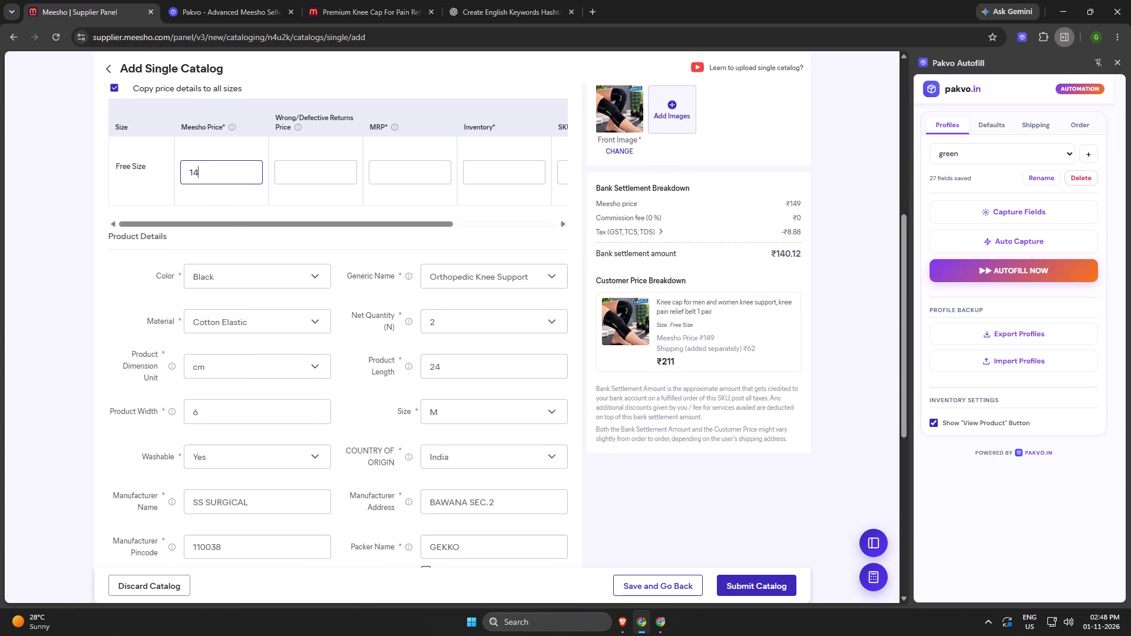
{"action": "type", "text": "30"}
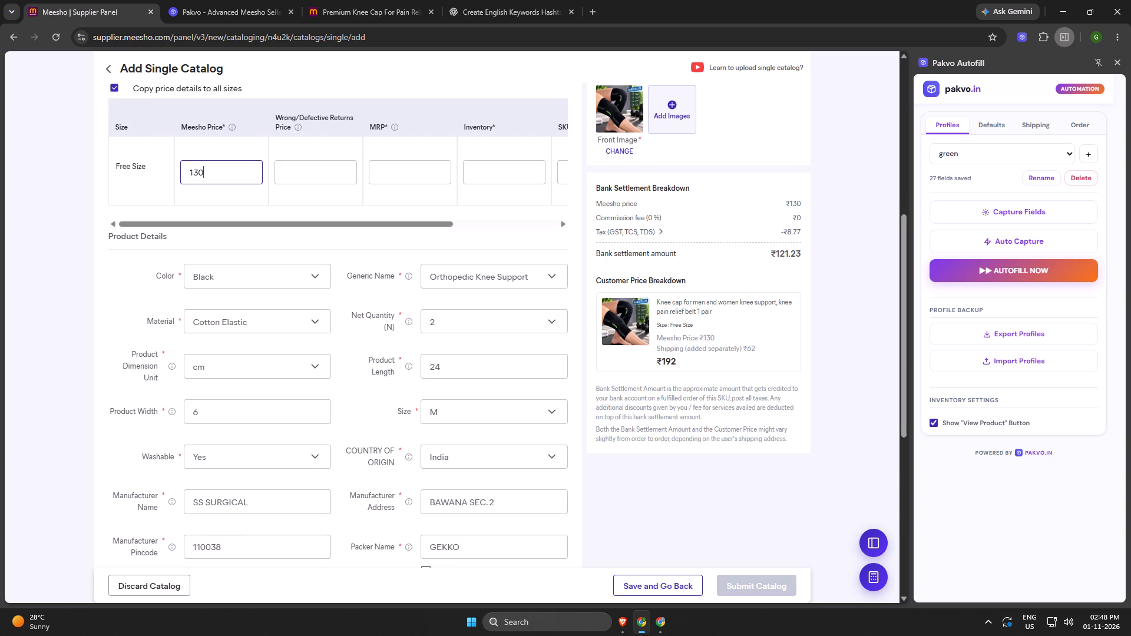
Fill in the rest of the Free Size row: Wrong/Defective Returns Price 129, MRP 899 and Inventory 999.
{"action": "left_click", "coordinate": [305, 168]}
{"action": "key", "text": "BackSpace"}
{"action": "key", "text": "BackSpace"}
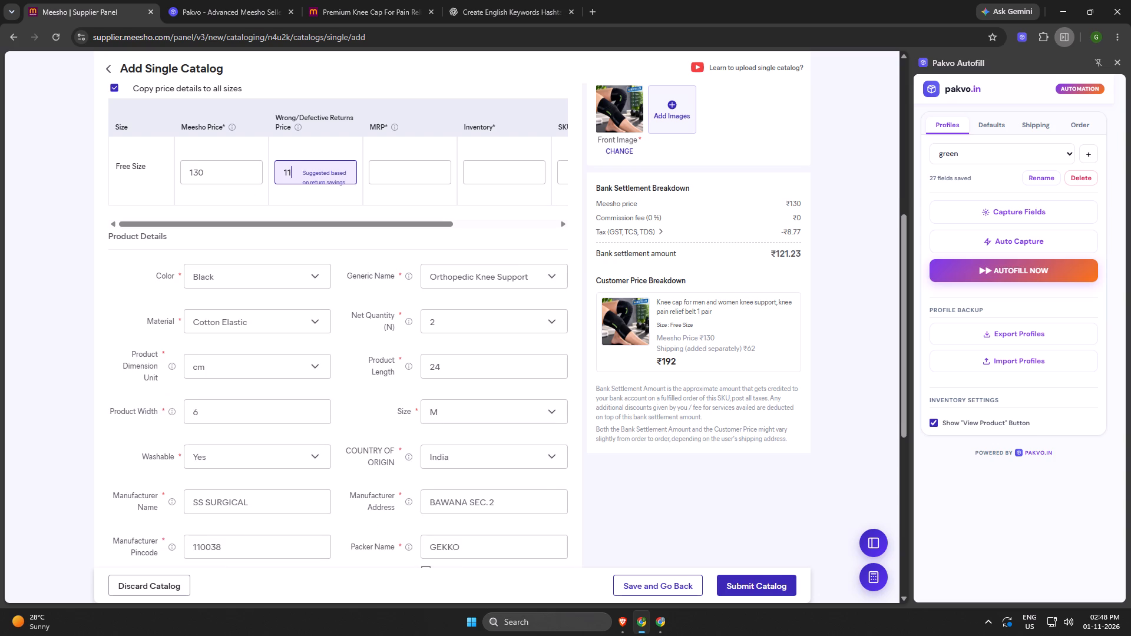
{"action": "type", "text": "29"}
{"action": "left_click", "coordinate": [387, 171]}
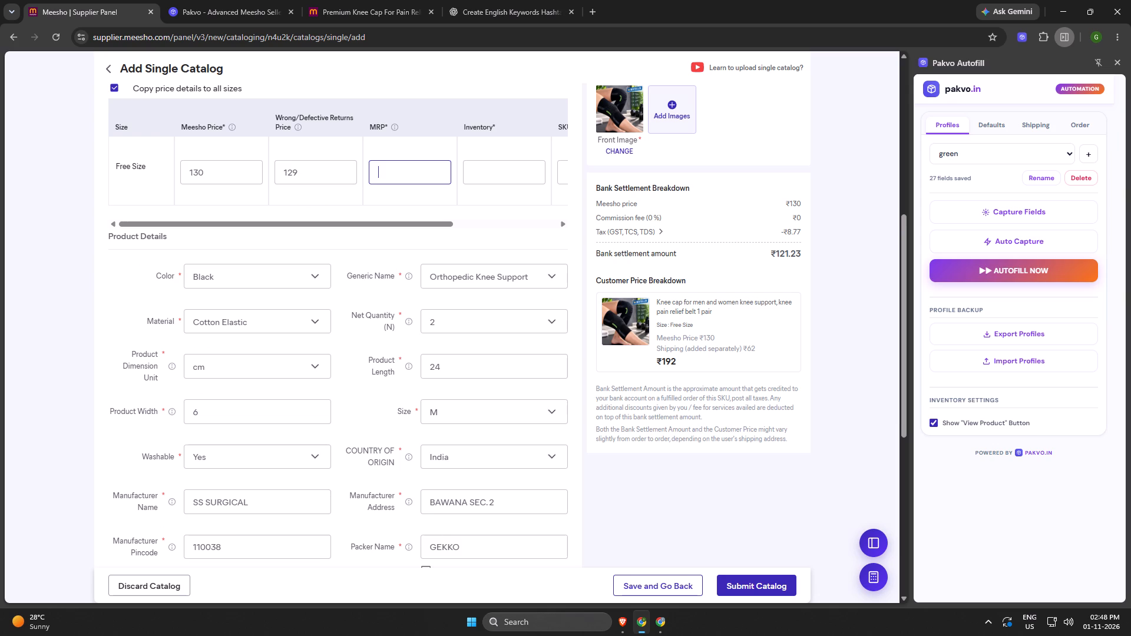
{"action": "type", "text": "89"}
{"action": "key", "text": "9"}
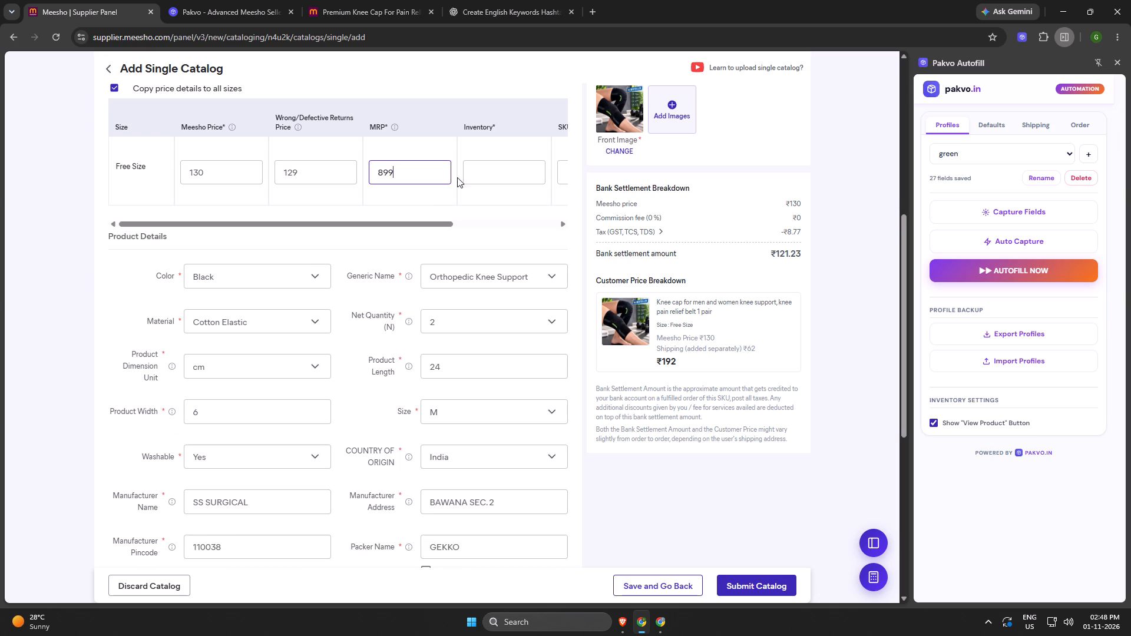
{"action": "left_click", "coordinate": [471, 175]}
{"action": "key", "text": "9"}
{"action": "key", "text": "9"}
{"action": "key", "text": "9"}
Clear the autofilled Description text under Other Attributes.
{"action": "scroll", "coordinate": [407, 255], "scroll_direction": "down", "scroll_amount": 4}
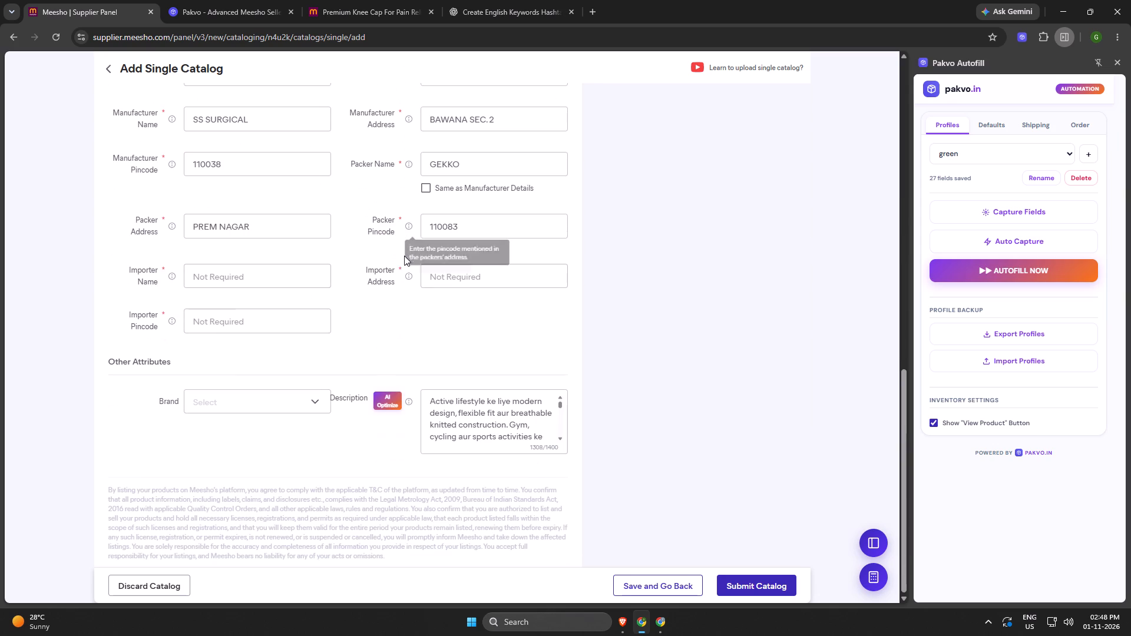
{"action": "scroll", "coordinate": [403, 257], "scroll_direction": "down", "scroll_amount": 1}
{"action": "left_click", "coordinate": [542, 440]}
{"action": "left_click", "coordinate": [542, 439]}
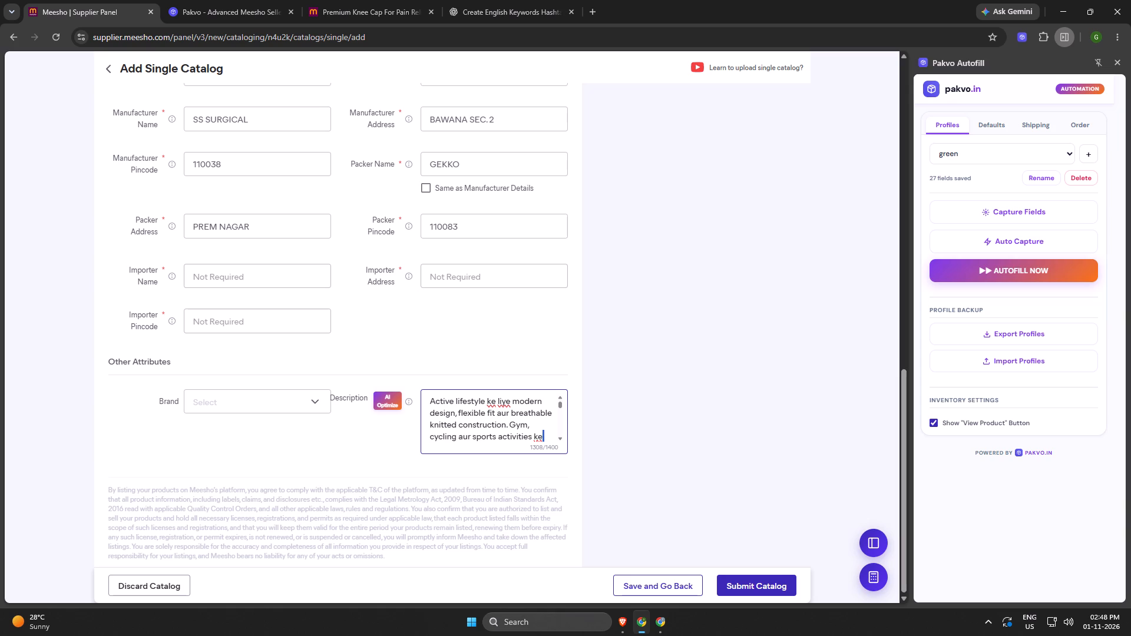
{"action": "key", "text": "ctrl+a"}
{"action": "key", "text": "BackSpace"}
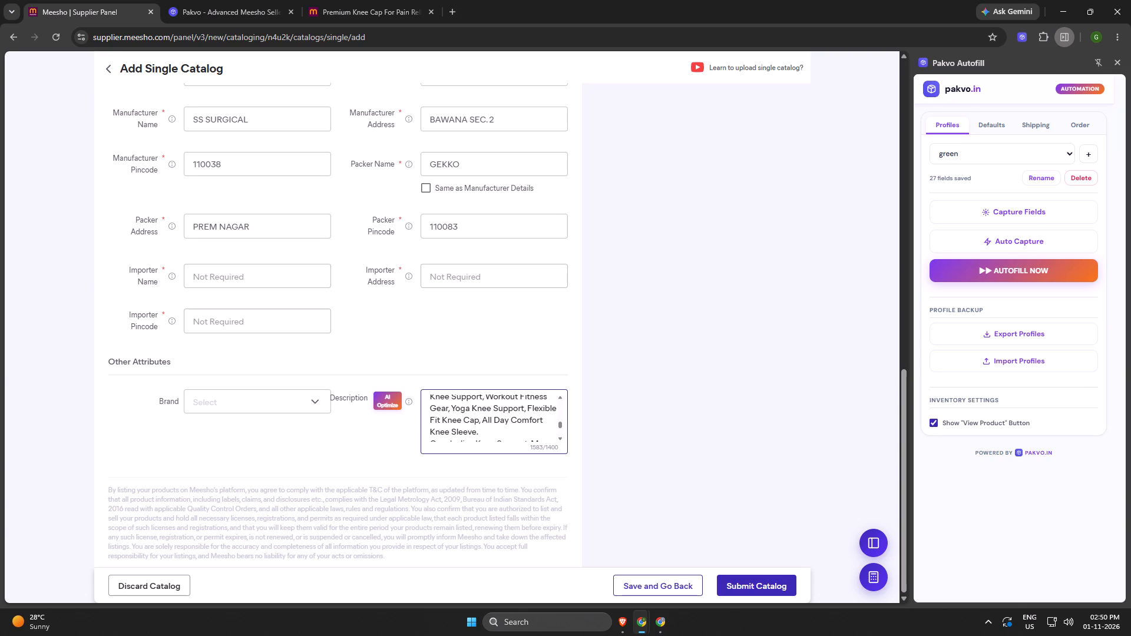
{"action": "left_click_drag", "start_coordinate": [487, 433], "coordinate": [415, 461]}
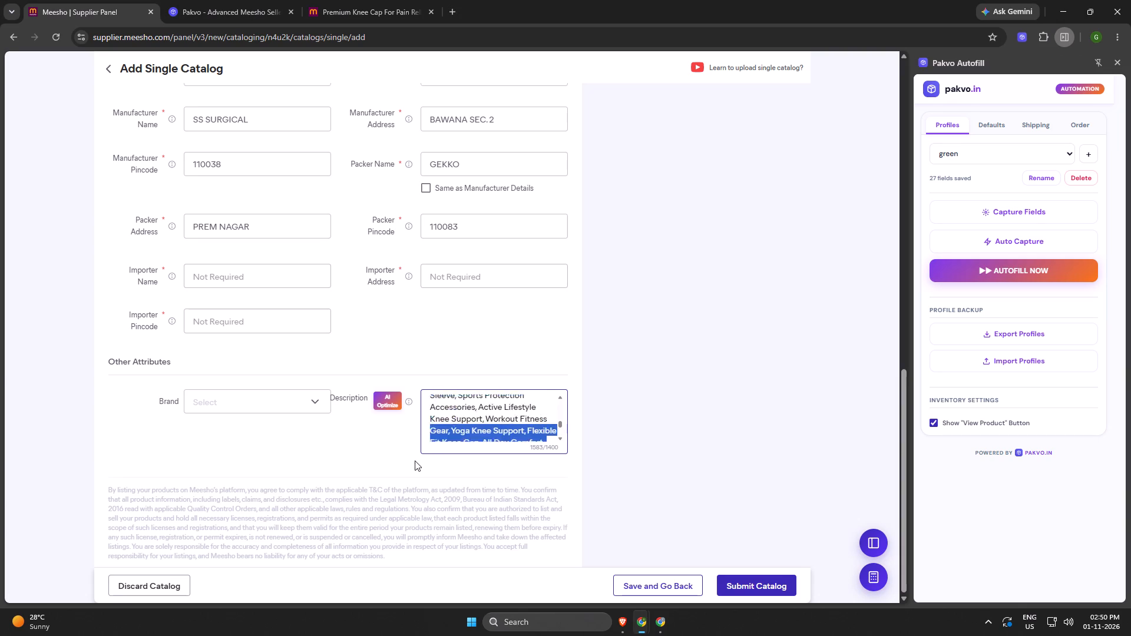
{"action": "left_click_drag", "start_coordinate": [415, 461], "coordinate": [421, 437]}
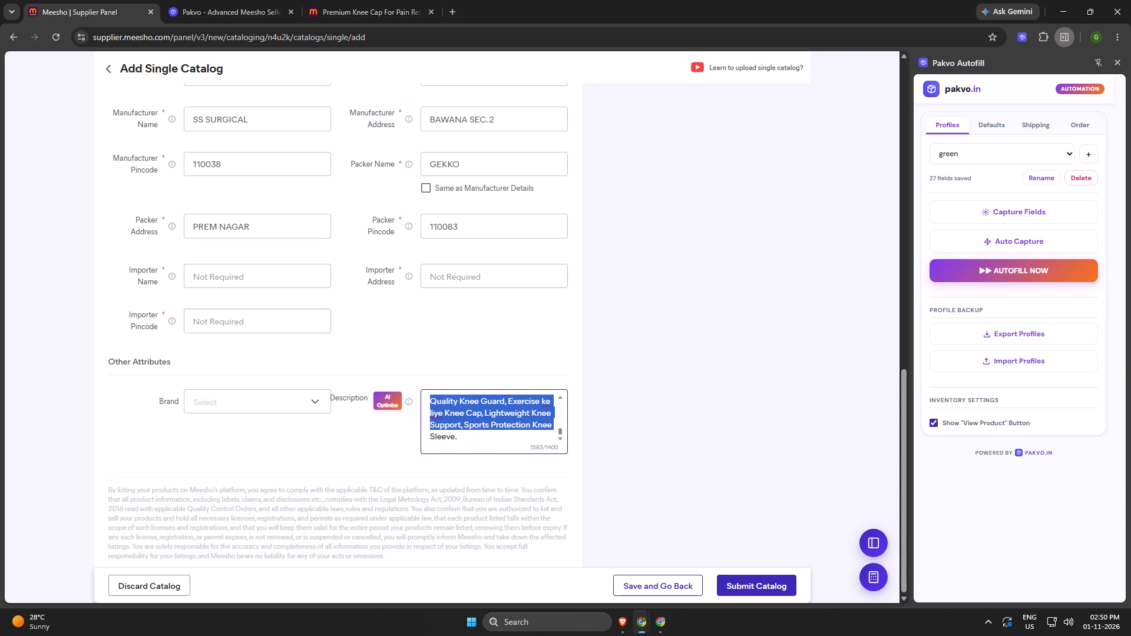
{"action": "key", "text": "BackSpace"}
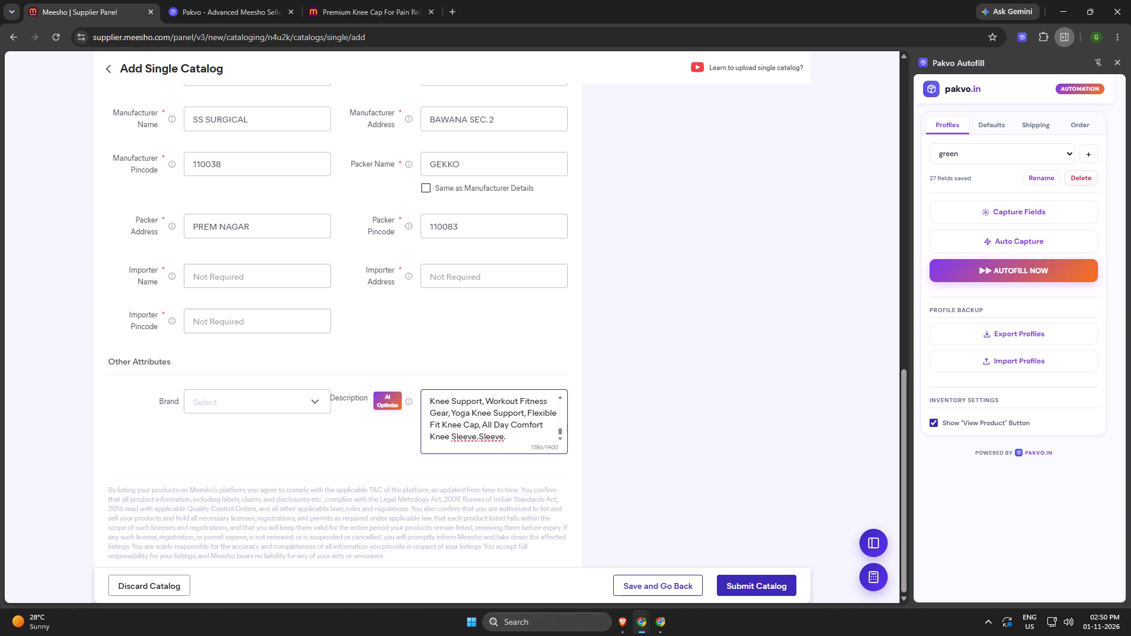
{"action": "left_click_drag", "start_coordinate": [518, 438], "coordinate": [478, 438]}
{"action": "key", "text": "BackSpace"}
Add three product images from Downloads: Generated Image March 28, 2026 - 12_02PM, 12_01PM and 12_02PM (1).
{"action": "scroll", "coordinate": [716, 334], "scroll_direction": "up", "scroll_amount": 11}
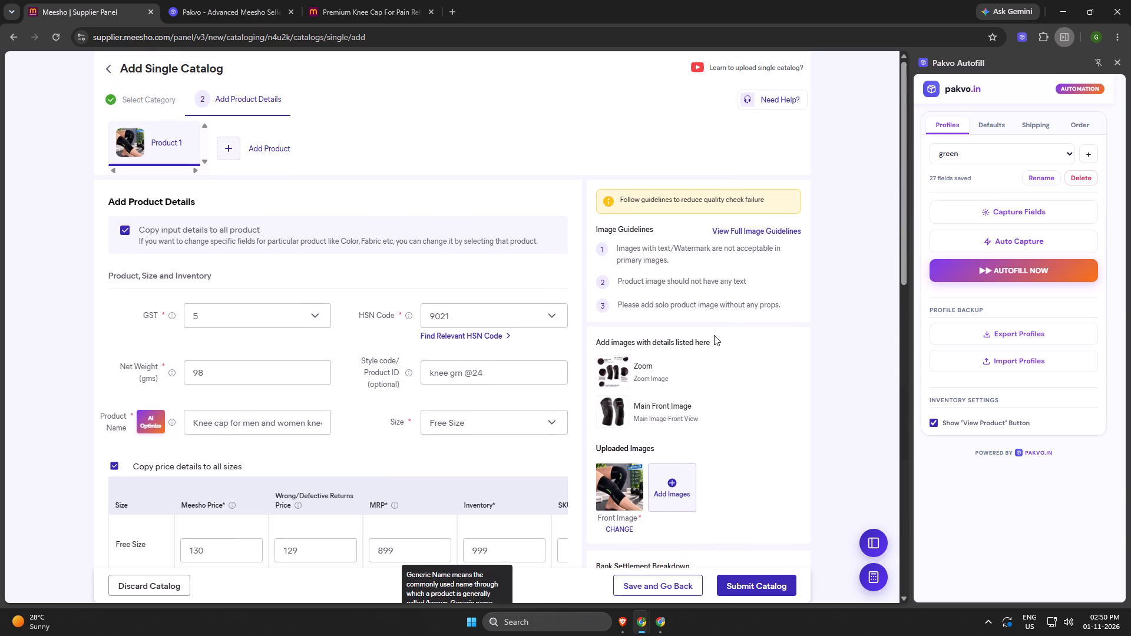
{"action": "left_click", "coordinate": [674, 471]}
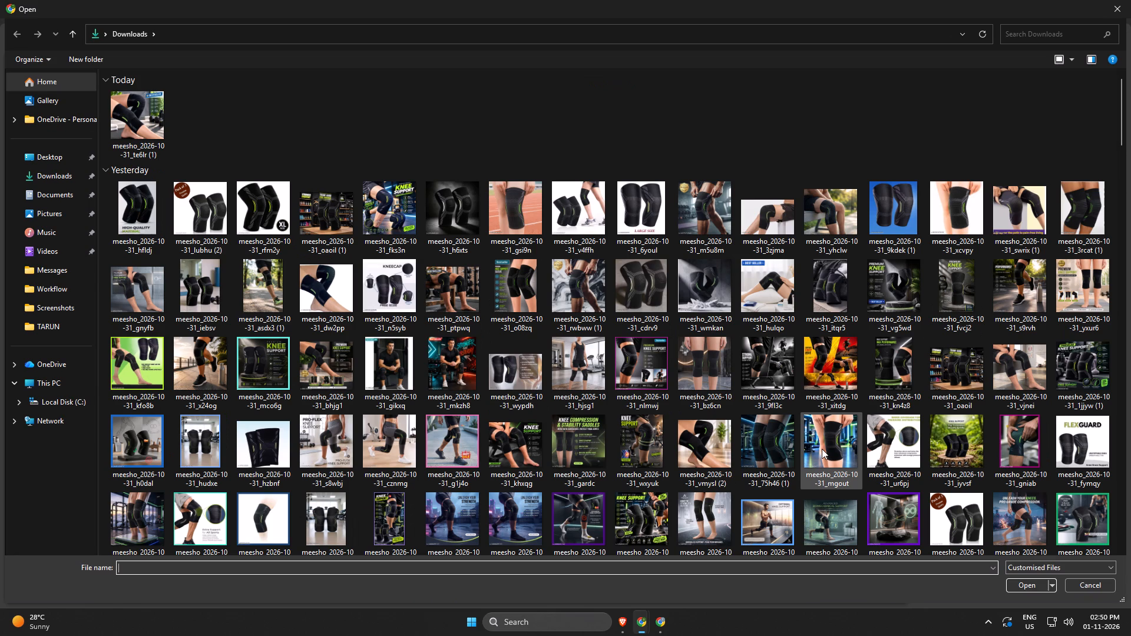
{"action": "scroll", "coordinate": [822, 449], "scroll_direction": "down", "scroll_amount": 4}
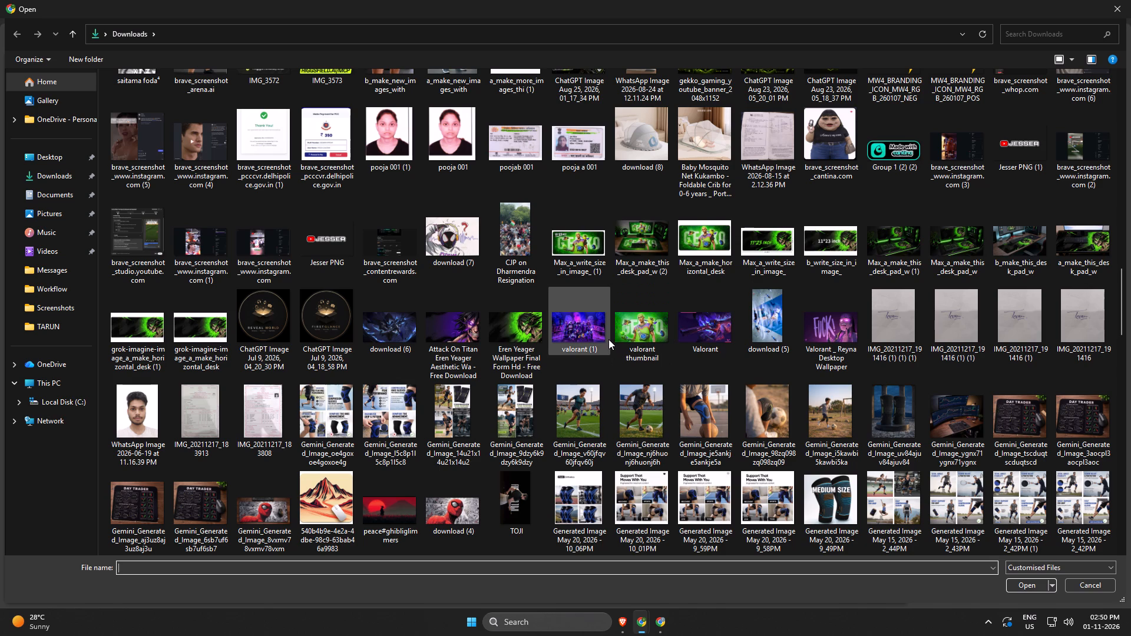
{"action": "scroll", "coordinate": [609, 339], "scroll_direction": "down", "scroll_amount": 1}
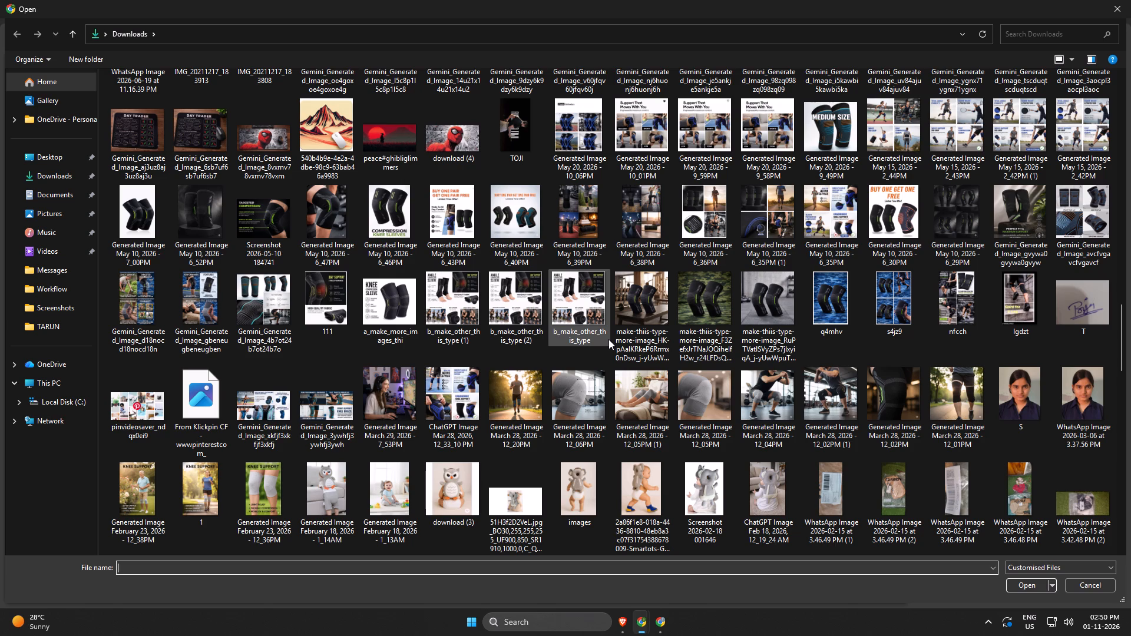
{"action": "left_click", "coordinate": [892, 393], "text": "ctrl"}
{"action": "left_click", "coordinate": [949, 395], "text": "ctrl"}
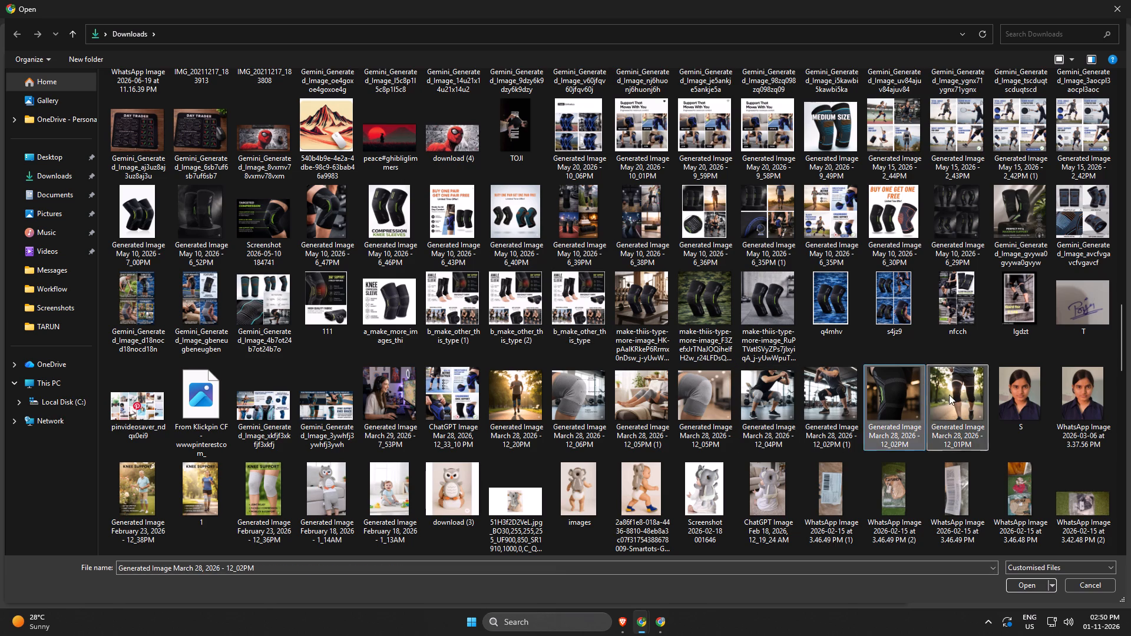
{"action": "left_click", "coordinate": [845, 406], "text": "ctrl"}
{"action": "left_click", "coordinate": [1021, 586]}
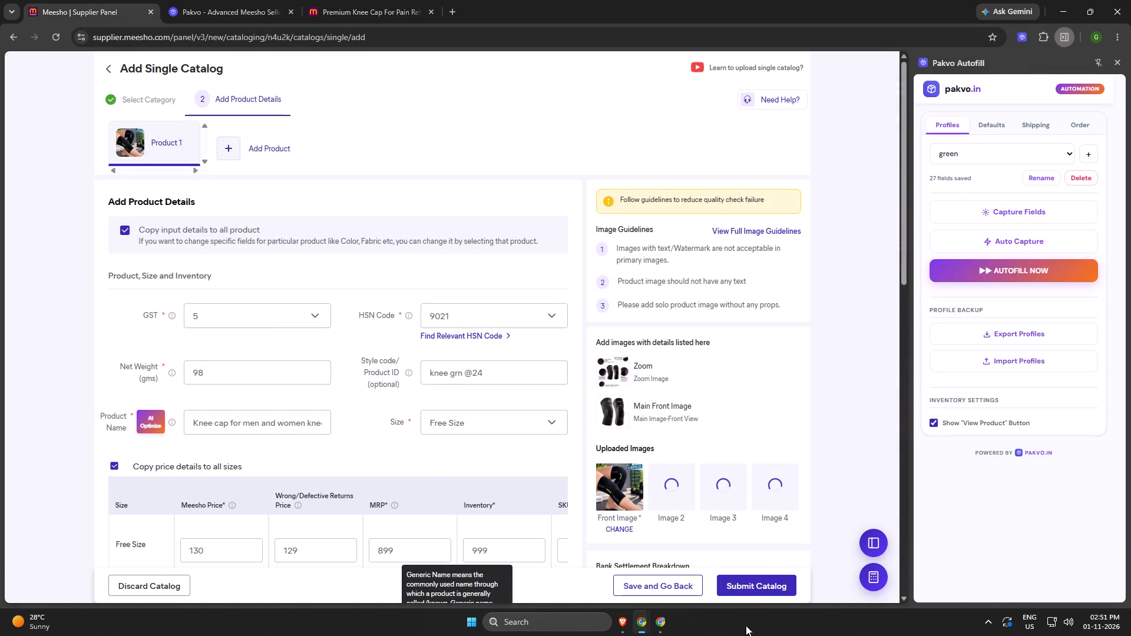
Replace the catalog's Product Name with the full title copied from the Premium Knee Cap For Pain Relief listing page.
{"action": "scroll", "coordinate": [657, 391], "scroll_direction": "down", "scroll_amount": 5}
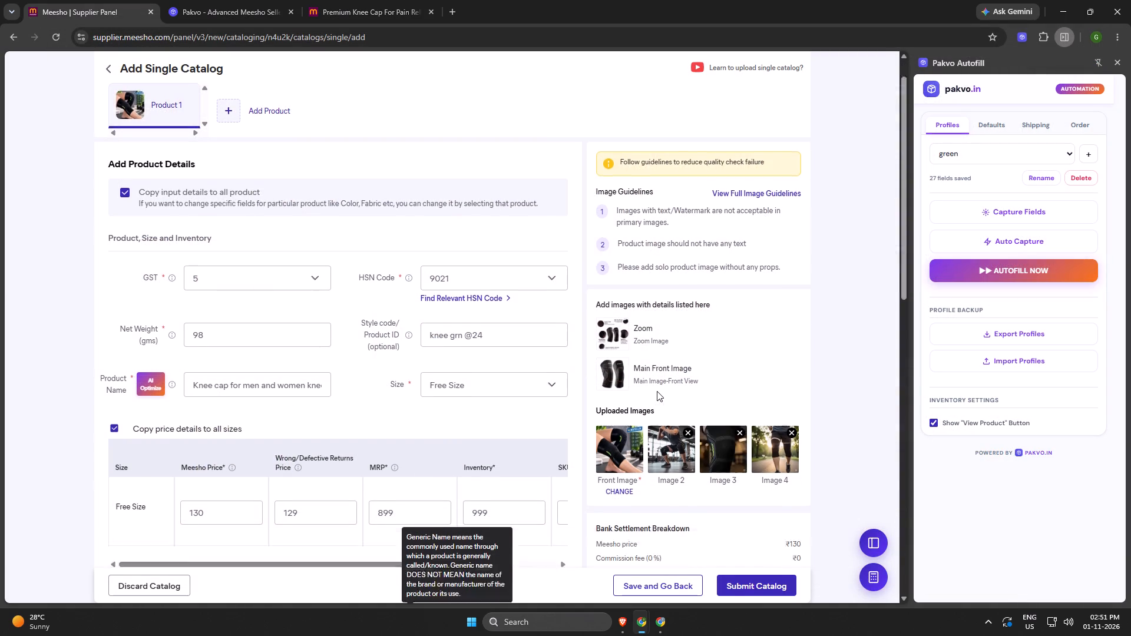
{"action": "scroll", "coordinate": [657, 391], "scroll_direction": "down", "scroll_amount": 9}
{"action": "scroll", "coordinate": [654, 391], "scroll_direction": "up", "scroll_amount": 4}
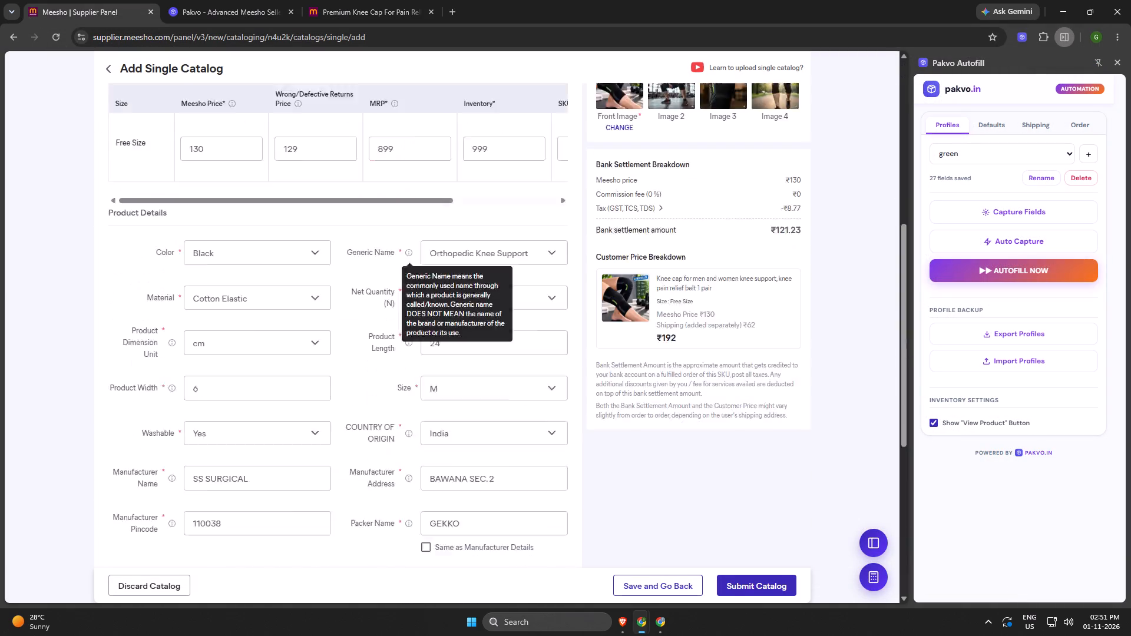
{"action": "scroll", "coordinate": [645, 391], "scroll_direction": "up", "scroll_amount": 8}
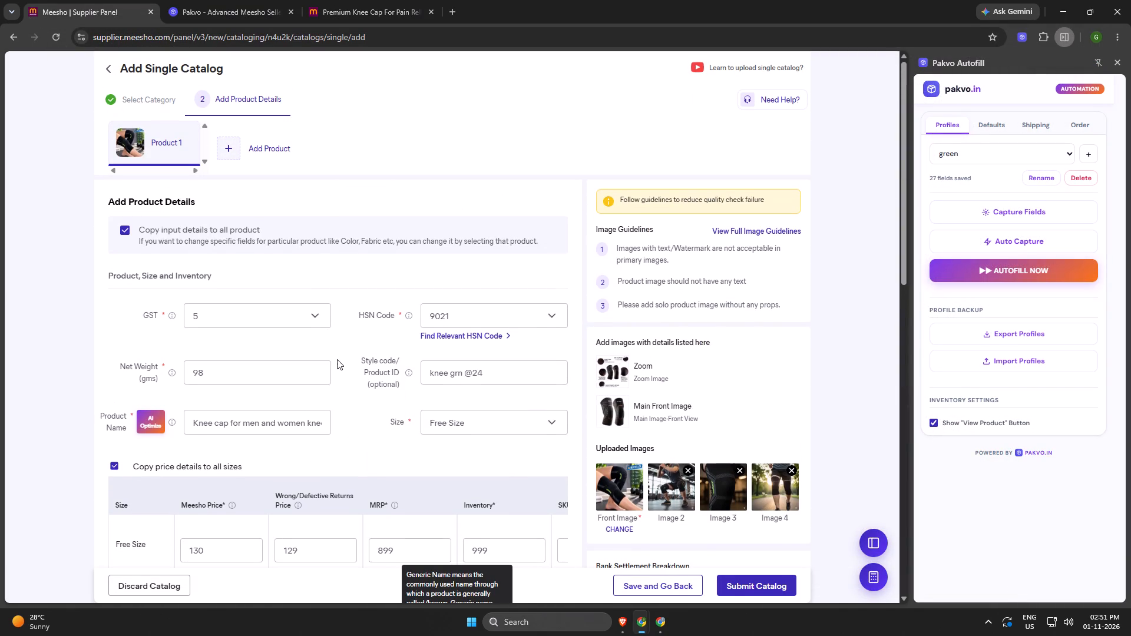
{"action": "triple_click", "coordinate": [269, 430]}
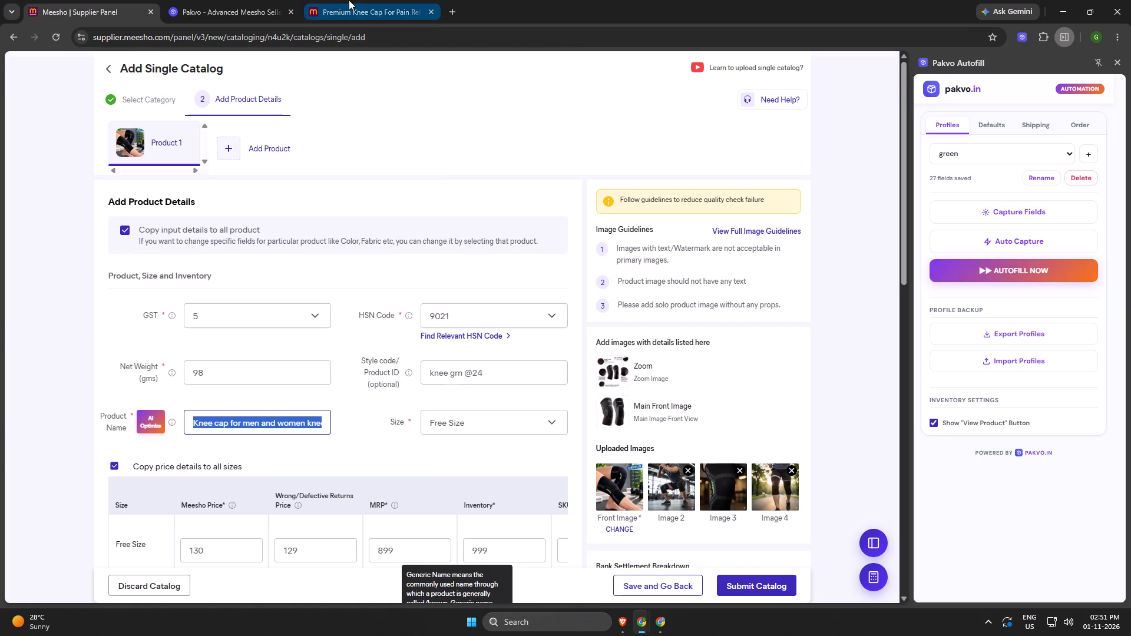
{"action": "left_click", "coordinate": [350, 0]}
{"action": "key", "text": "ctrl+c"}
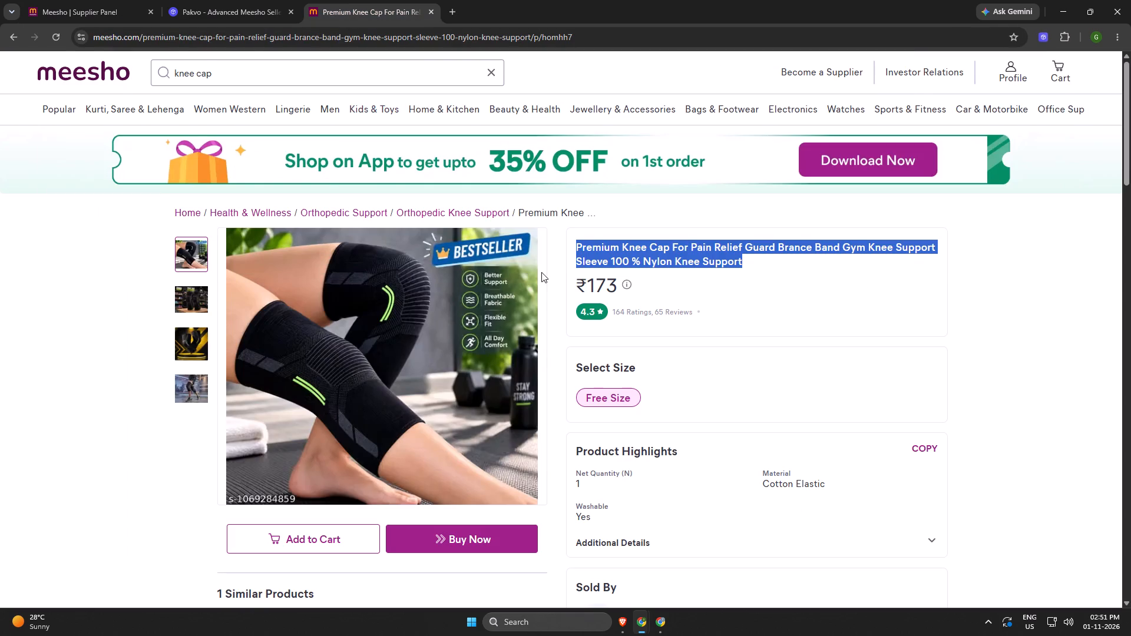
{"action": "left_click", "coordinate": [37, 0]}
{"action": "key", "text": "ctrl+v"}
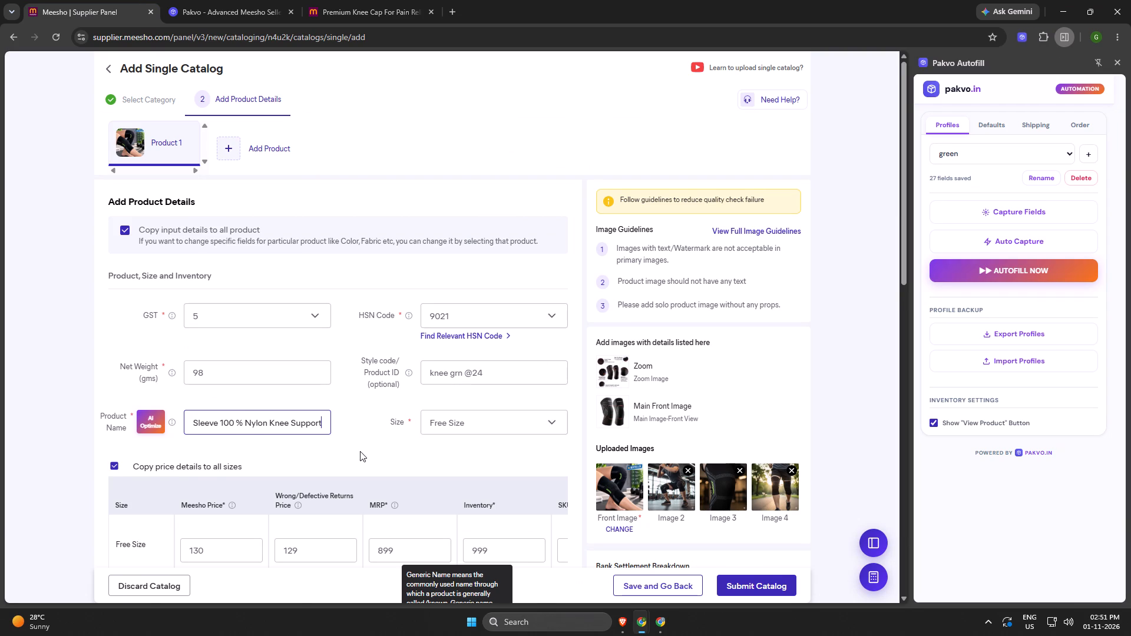
Check the pasted Product Name against the title on the Premium Knee Cap listing page.
{"action": "key", "text": "Left"}
{"action": "key", "text": "Left"}
{"action": "key", "text": "Left"}
{"action": "key", "text": "Left"}
{"action": "key", "text": "Left"}
{"action": "key", "text": "Left"}
{"action": "key", "text": "Left"}
{"action": "key", "text": "Left"}
{"action": "key", "text": "Left"}
{"action": "key", "text": "Left"}
{"action": "key", "text": "Left"}
{"action": "key", "text": "Left"}
{"action": "key", "text": "Left"}
{"action": "key", "text": "Left"}
{"action": "key", "text": "Left"}
{"action": "key", "text": "Left"}
{"action": "key", "text": "Left"}
{"action": "key", "text": "Left"}
{"action": "key", "text": "Left"}
{"action": "key", "text": "Left"}
{"action": "key", "text": "ctrl+Left"}
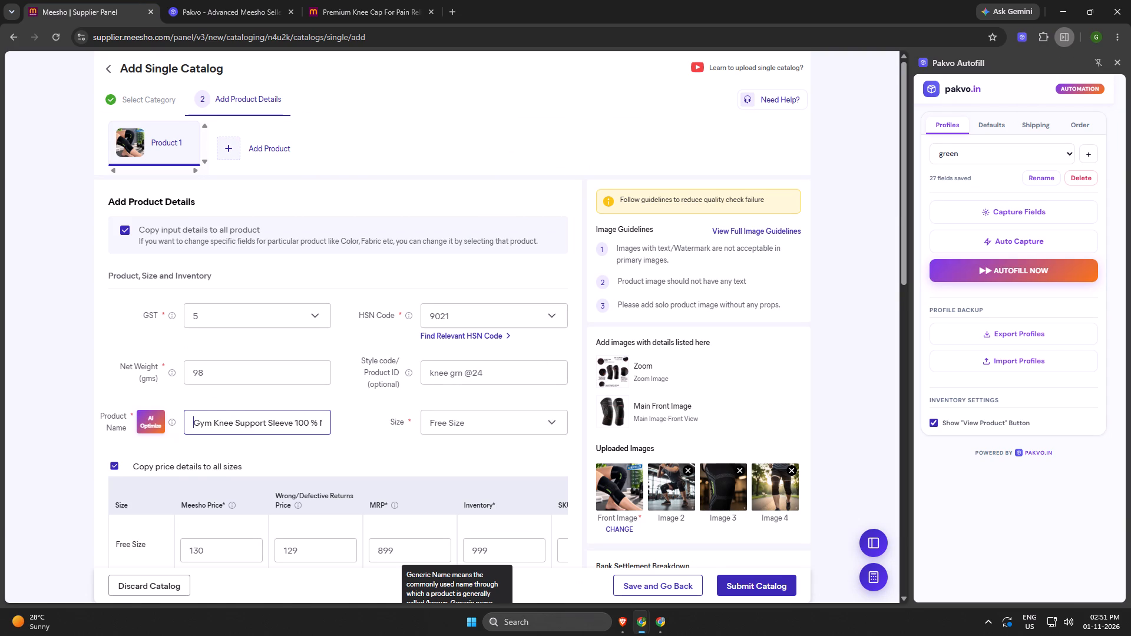
{"action": "key", "text": "alt+Tab"}
{"action": "key", "text": "alt+Tab"}
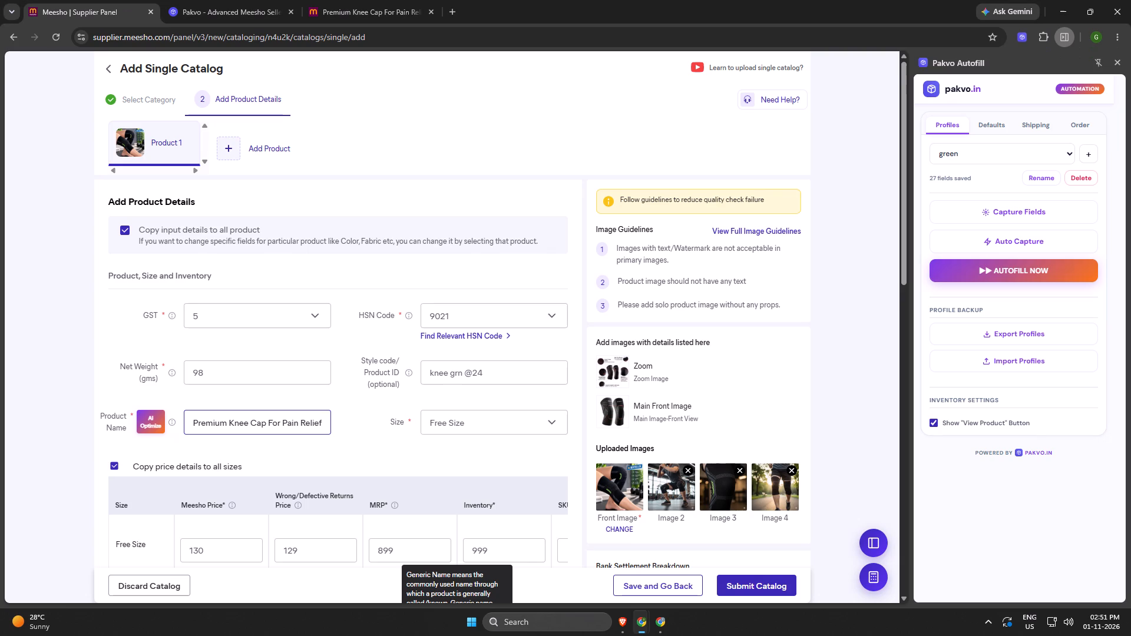
{"action": "left_click", "coordinate": [394, 0]}
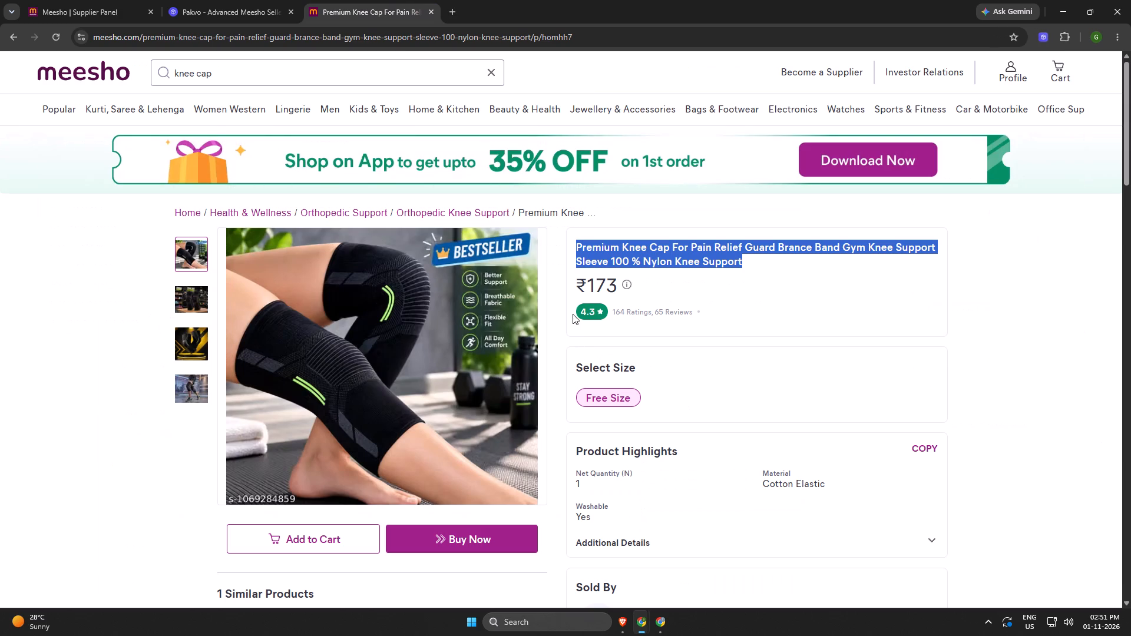
{"action": "key", "text": "alt+Tab"}
{"action": "key", "text": "alt+Tab"}
{"action": "key", "text": "alt+Tab"}
{"action": "key", "text": "alt+Tab"}
{"action": "left_click", "coordinate": [90, 0]}
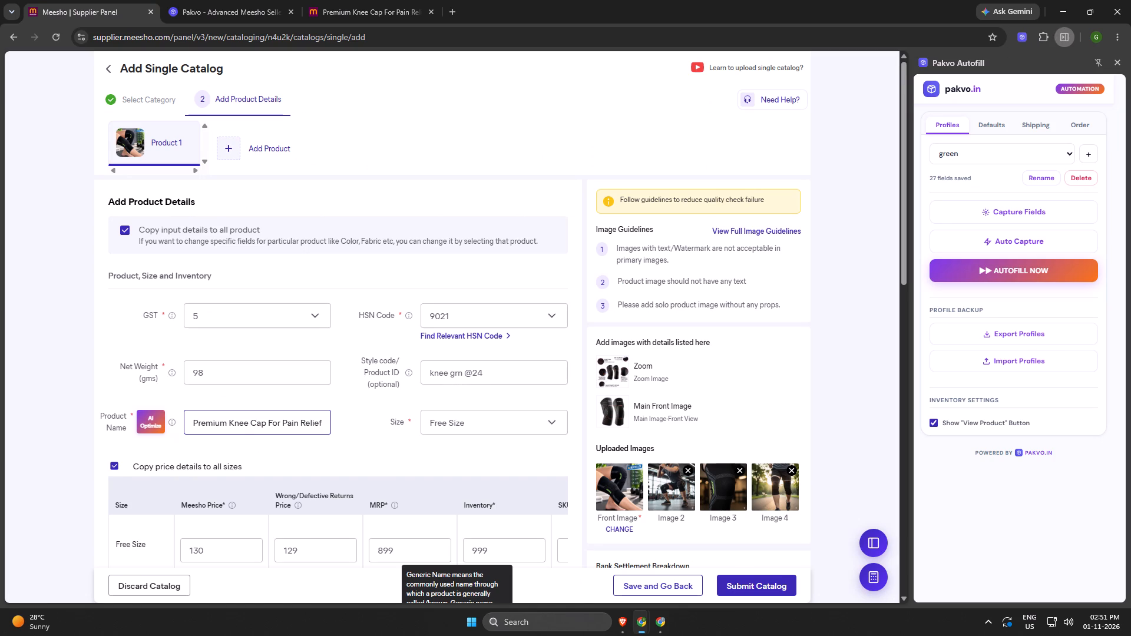
Clear the Product Name and fill it again with the title copied afresh from the Premium Knee Cap listing page.
{"action": "left_click", "coordinate": [216, 429]}
{"action": "key", "text": "Left"}
{"action": "key", "text": "Left"}
{"action": "key", "text": "Left"}
{"action": "key", "text": "Left"}
{"action": "key", "text": "Left"}
{"action": "key", "text": "Left"}
{"action": "key", "text": "Left"}
{"action": "key", "text": "Left"}
{"action": "key", "text": "Left"}
{"action": "key", "text": "Left"}
{"action": "key", "text": "Left"}
{"action": "key", "text": "Left"}
{"action": "key", "text": "Left"}
{"action": "key", "text": "Left"}
{"action": "key", "text": "Left"}
{"action": "key", "text": "Left"}
{"action": "key", "text": "Left"}
{"action": "key", "text": "Left"}
{"action": "key", "text": "ctrl+shift+Right"}
{"action": "key", "text": "ctrl+shift+Right"}
{"action": "key", "text": "ctrl+shift+Right"}
{"action": "key", "text": "ctrl+shift+Right"}
{"action": "key", "text": "ctrl+shift+Right"}
{"action": "key", "text": "ctrl+shift+Right"}
{"action": "key", "text": "ctrl+shift+Right"}
{"action": "key", "text": "ctrl+shift+Right"}
{"action": "key", "text": "ctrl+shift+Right"}
{"action": "key", "text": "ctrl+shift+Right"}
{"action": "key", "text": "ctrl+shift+Right"}
{"action": "key", "text": "ctrl+shift+Right"}
{"action": "key", "text": "ctrl+shift+Right"}
{"action": "key", "text": "ctrl+shift+Right"}
{"action": "key", "text": "ctrl+shift+Right"}
{"action": "key", "text": "ctrl+shift+Right"}
{"action": "key", "text": "ctrl+shift+Right"}
{"action": "key", "text": "ctrl+shift+Right"}
{"action": "key", "text": "ctrl+shift+Right"}
{"action": "key", "text": "ctrl+shift+Right"}
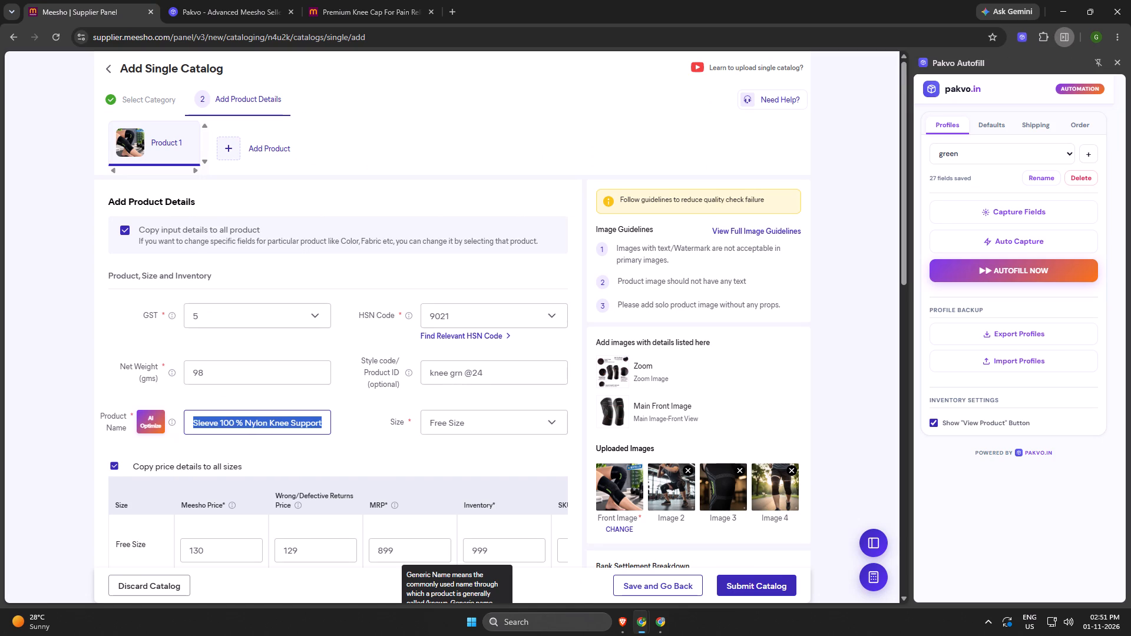
{"action": "key", "text": "BackSpace"}
{"action": "key", "text": "alt+Tab"}
{"action": "key", "text": "alt+Tab"}
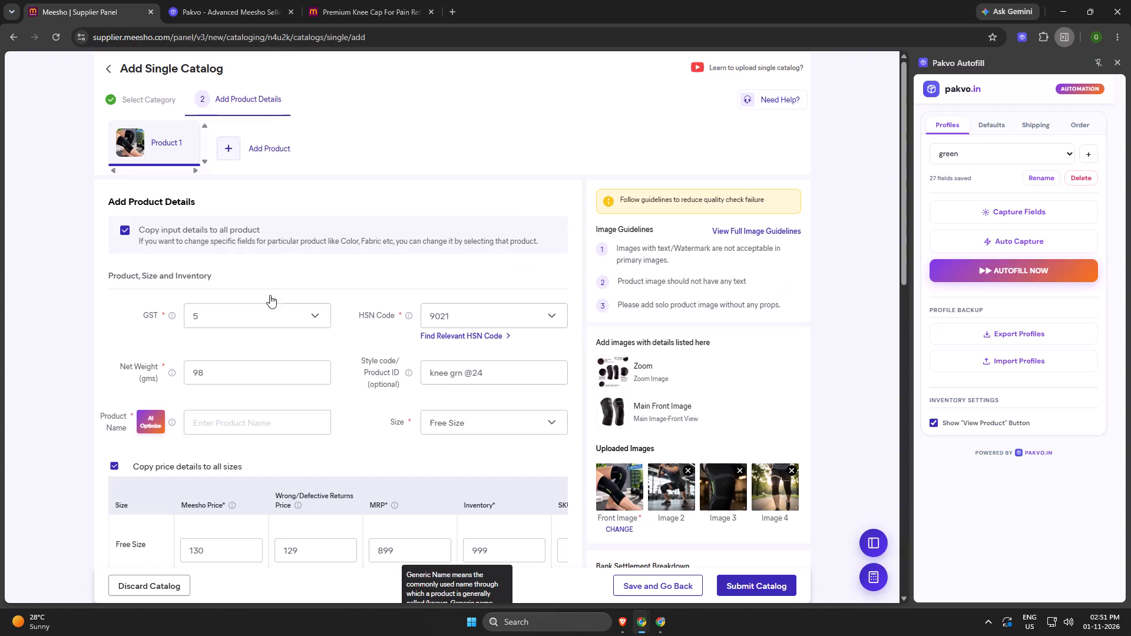
{"action": "left_click", "coordinate": [336, 0]}
{"action": "key", "text": "ctrl+c"}
{"action": "key", "text": "alt+Tab"}
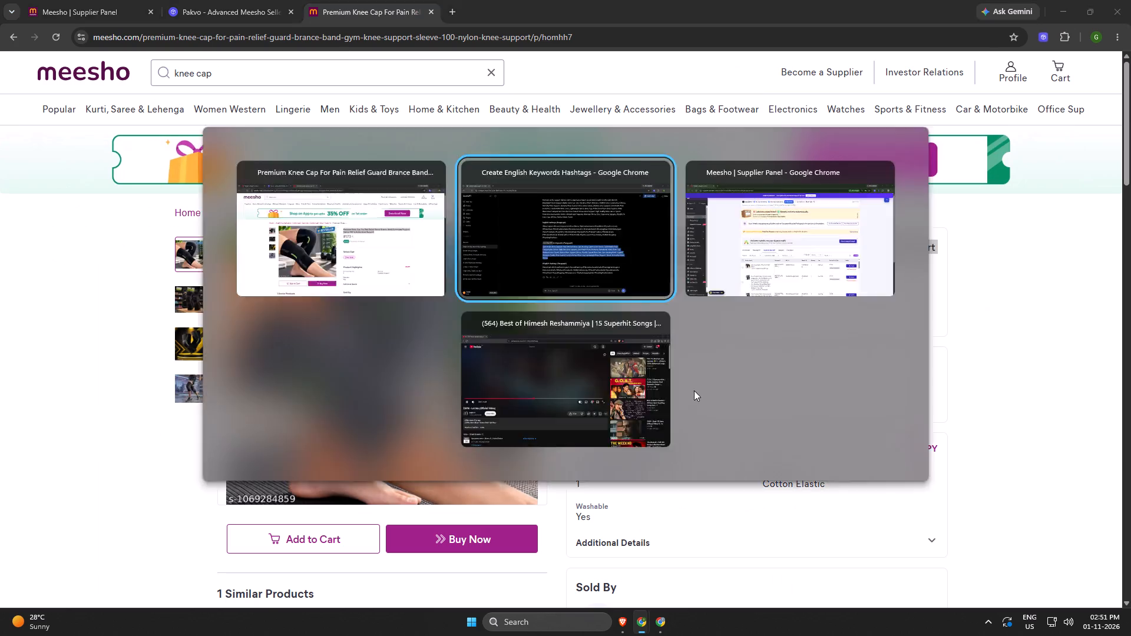
{"action": "key", "text": "alt+Tab"}
{"action": "left_click", "coordinate": [130, 0]}
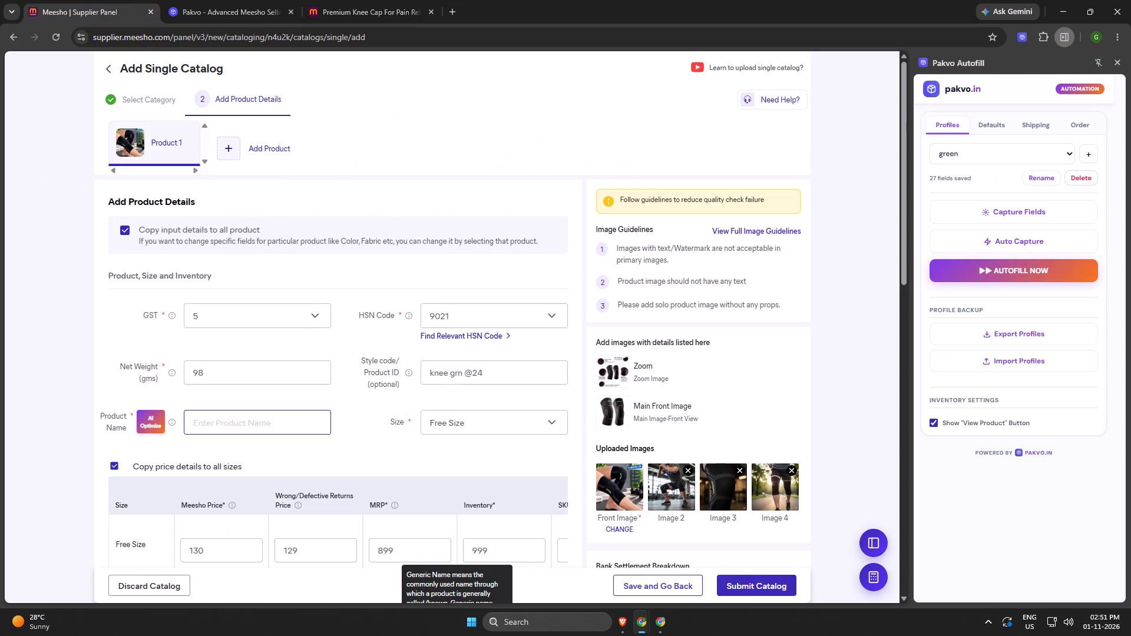
{"action": "key", "text": "ctrl+v"}
{"action": "key", "text": "ctrl+c"}
{"action": "key", "text": "ctrl+Left"}
{"action": "key", "text": "ctrl+Left"}
{"action": "key", "text": "ctrl+Left"}
{"action": "key", "text": "ctrl+Left"}
{"action": "key", "text": "ctrl+Left"}
{"action": "key", "text": "ctrl+Left"}
{"action": "key", "text": "ctrl+Left"}
{"action": "key", "text": "ctrl+Left"}
{"action": "key", "text": "ctrl+Left"}
{"action": "key", "text": "ctrl+Left"}
{"action": "key", "text": "ctrl+Left"}
{"action": "key", "text": "ctrl+Left"}
{"action": "key", "text": "ctrl+Left"}
{"action": "key", "text": "ctrl+Left"}
{"action": "key", "text": "ctrl+Left"}
{"action": "key", "text": "ctrl+Left"}
{"action": "key", "text": "ctrl+Left"}
{"action": "key", "text": "ctrl+Left"}
{"action": "key", "text": "ctrl+Left"}
{"action": "key", "text": "ctrl+Left"}
{"action": "key", "text": "ctrl+Left"}
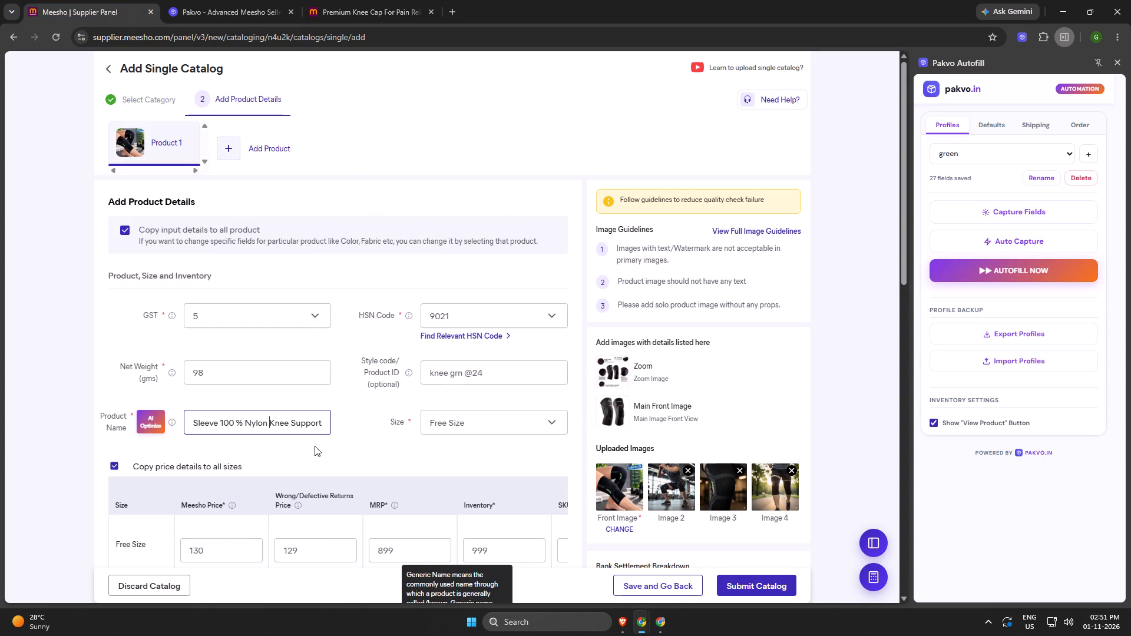
Submit the catalog, declaring that all its products are not branded or illegal to sell and keeping the Description unchanged.
{"action": "scroll", "coordinate": [371, 453], "scroll_direction": "up", "scroll_amount": 1}
{"action": "scroll", "coordinate": [417, 444], "scroll_direction": "down", "scroll_amount": 7}
{"action": "left_click", "coordinate": [756, 595]}
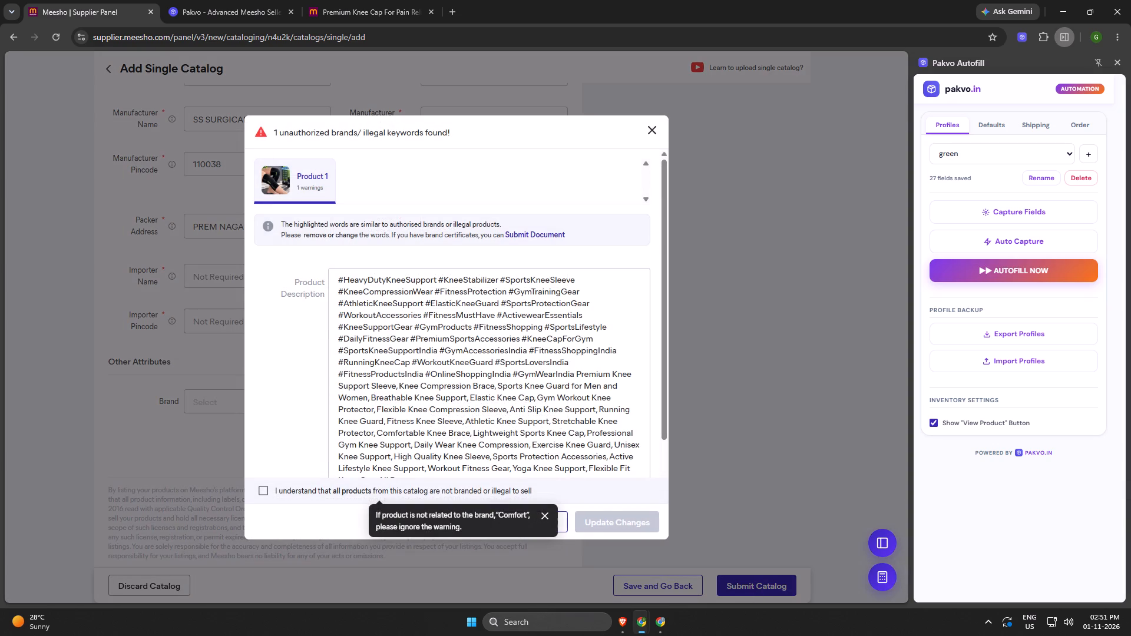
{"action": "left_click", "coordinate": [270, 492]}
{"action": "left_click", "coordinate": [263, 489]}
{"action": "left_click", "coordinate": [620, 526]}
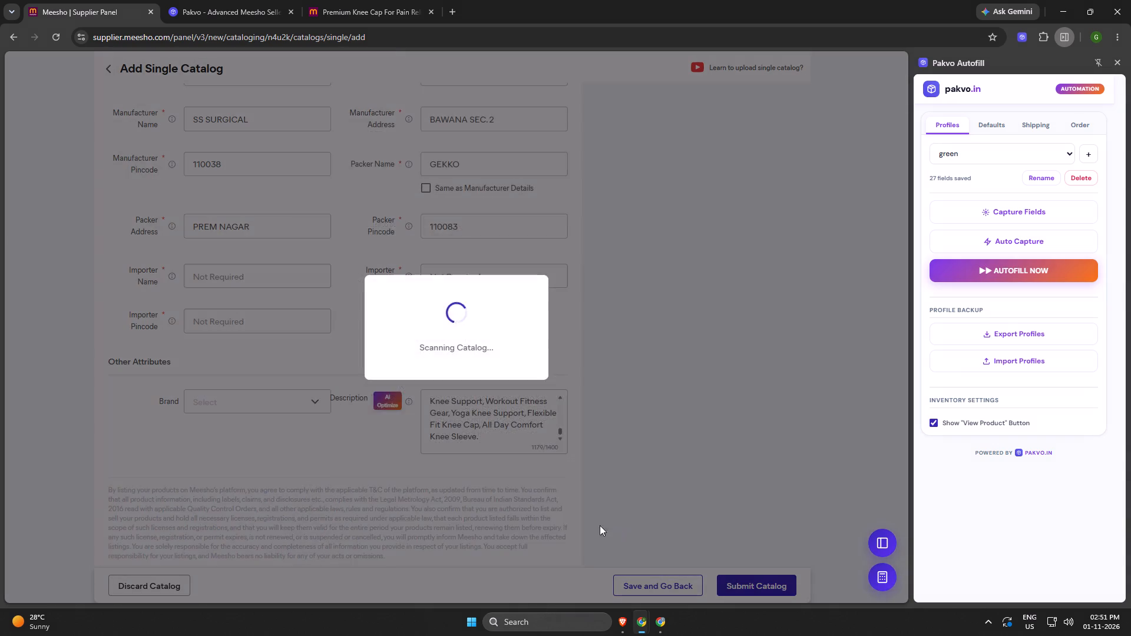
{"action": "left_click", "coordinate": [544, 350]}
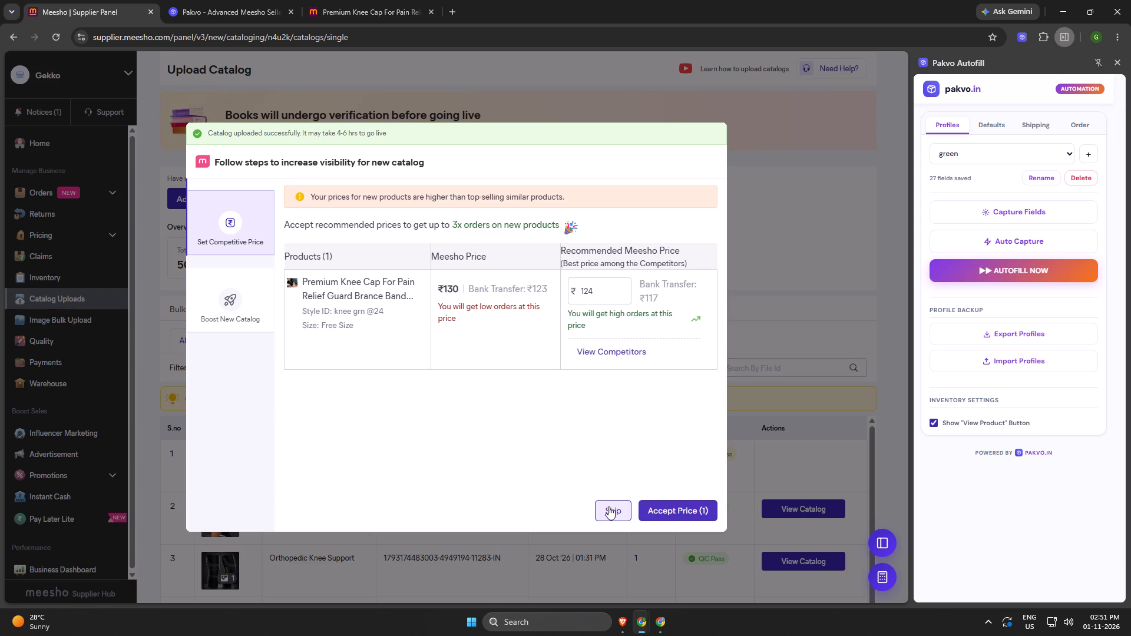
View the competitors for the recommended Meesho price and skip the price recommendation.
{"action": "left_click", "coordinate": [631, 353]}
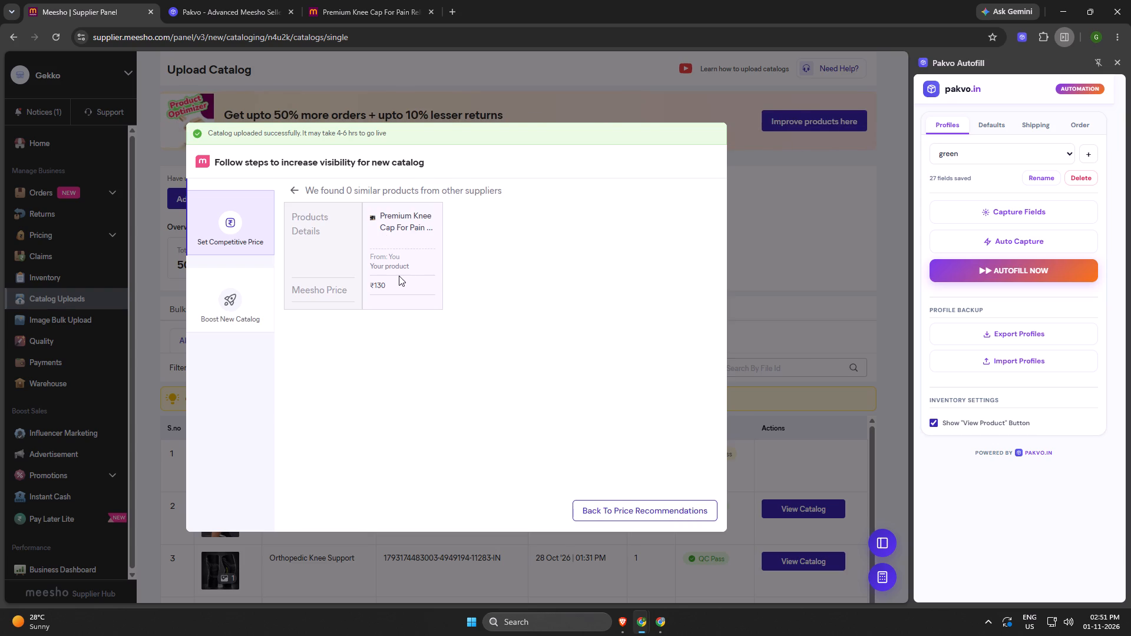
{"action": "left_click", "coordinate": [373, 226]}
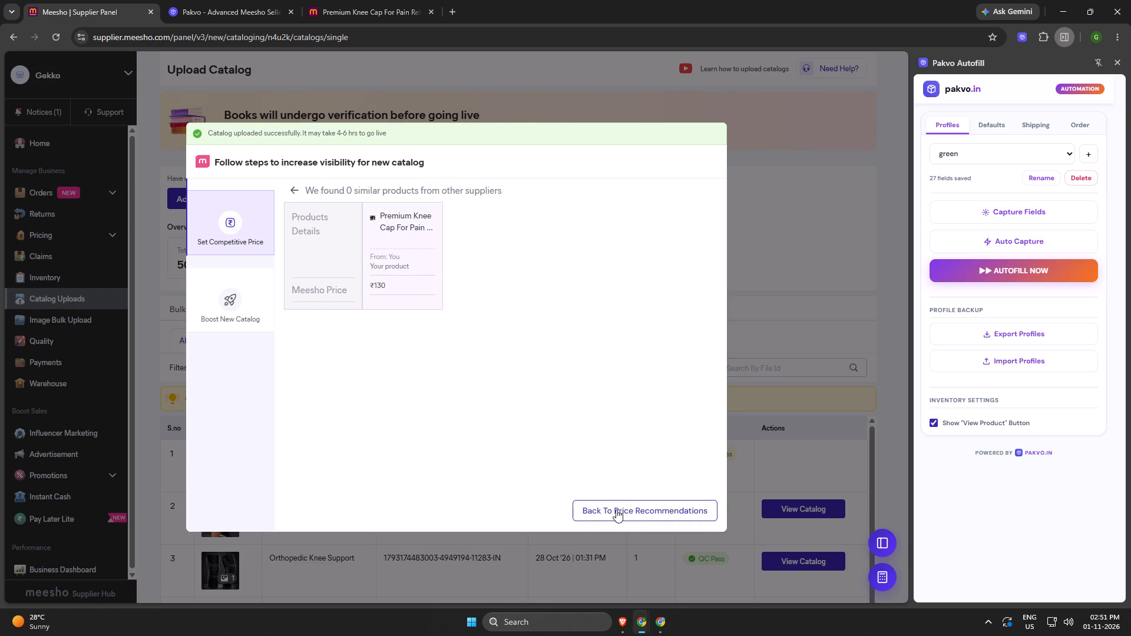
{"action": "left_click", "coordinate": [621, 519]}
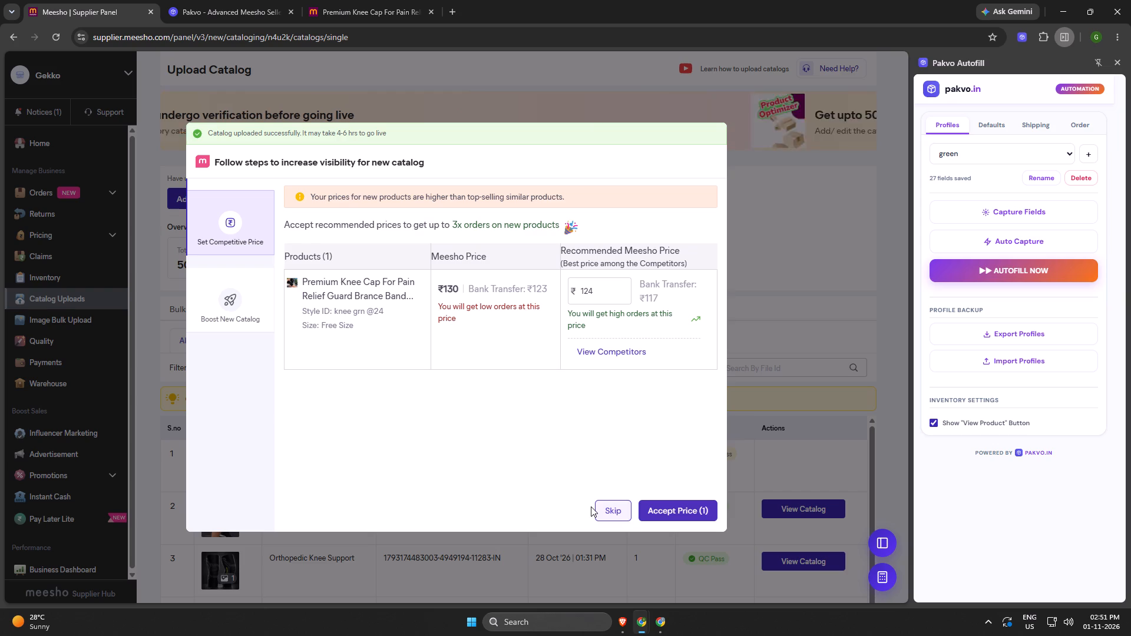
{"action": "left_click", "coordinate": [604, 505]}
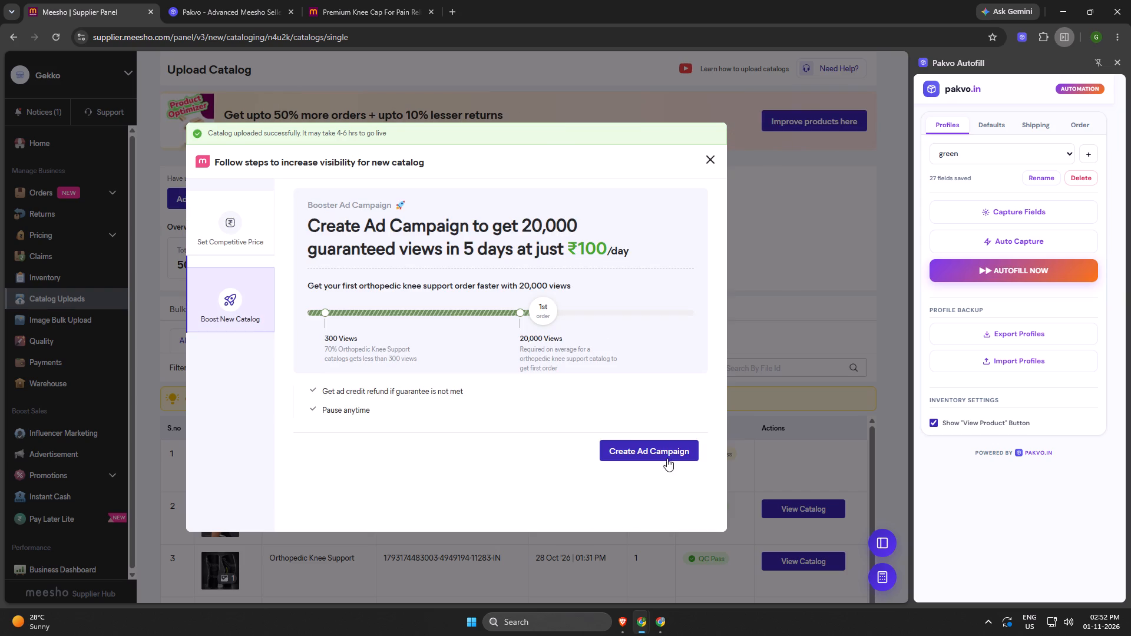
Create the Booster Ad Campaign for the new catalog, with 20,000 guaranteed views in 5 days at ₹100/day.
{"action": "left_click", "coordinate": [665, 444]}
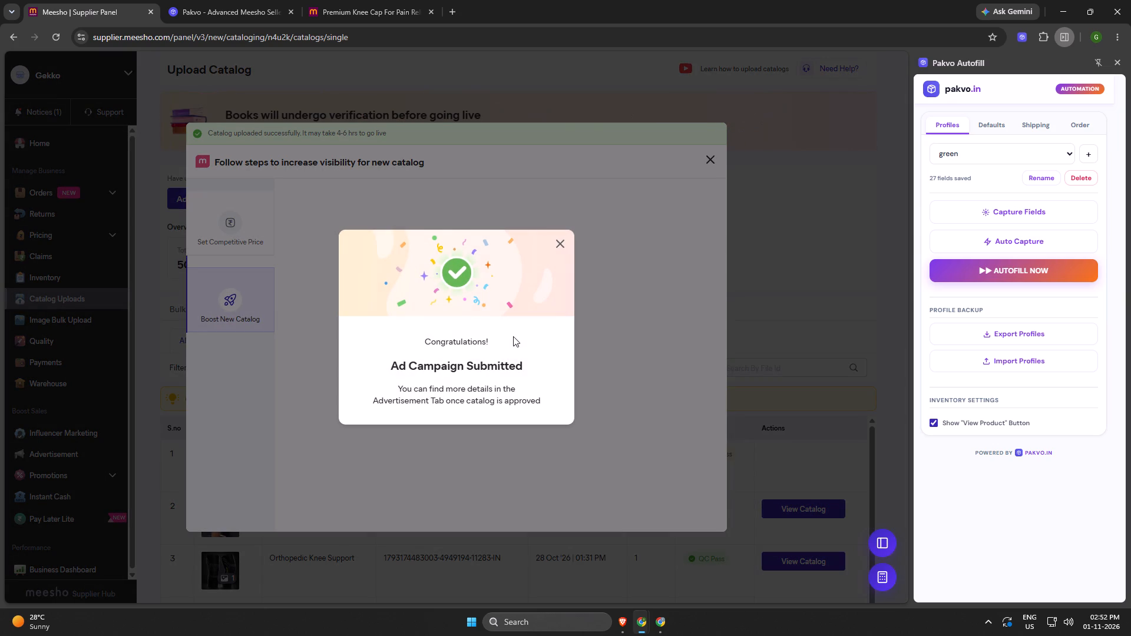
{"action": "left_click", "coordinate": [560, 243]}
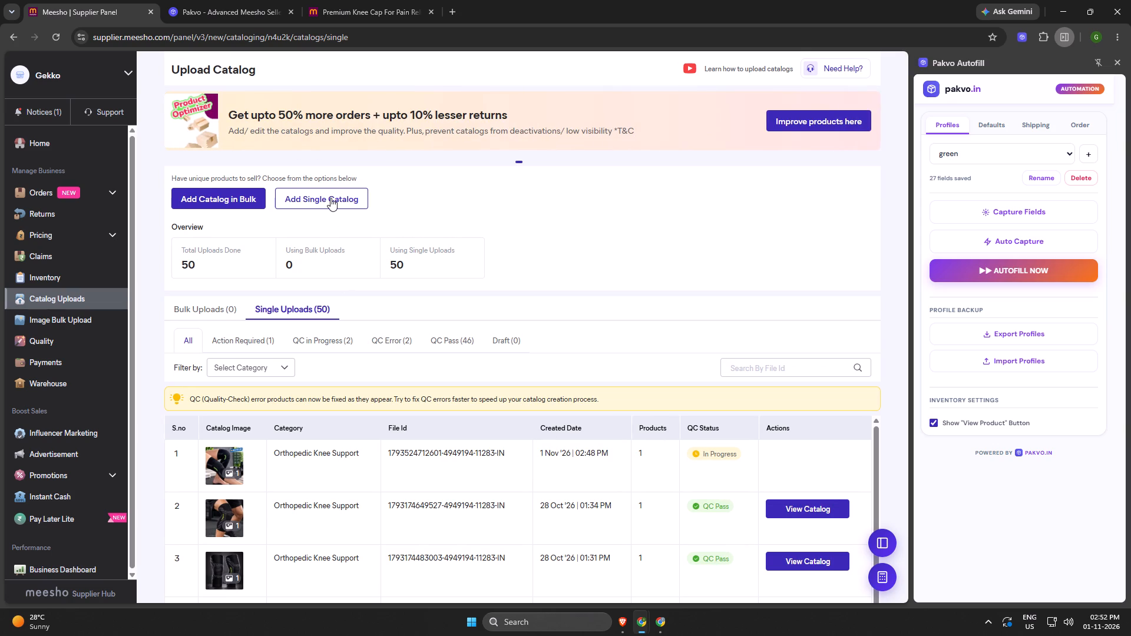
Close the Pakvo website and start a new single catalog in the Orthopedic Knee Support category.
{"action": "left_click", "coordinate": [290, 9]}
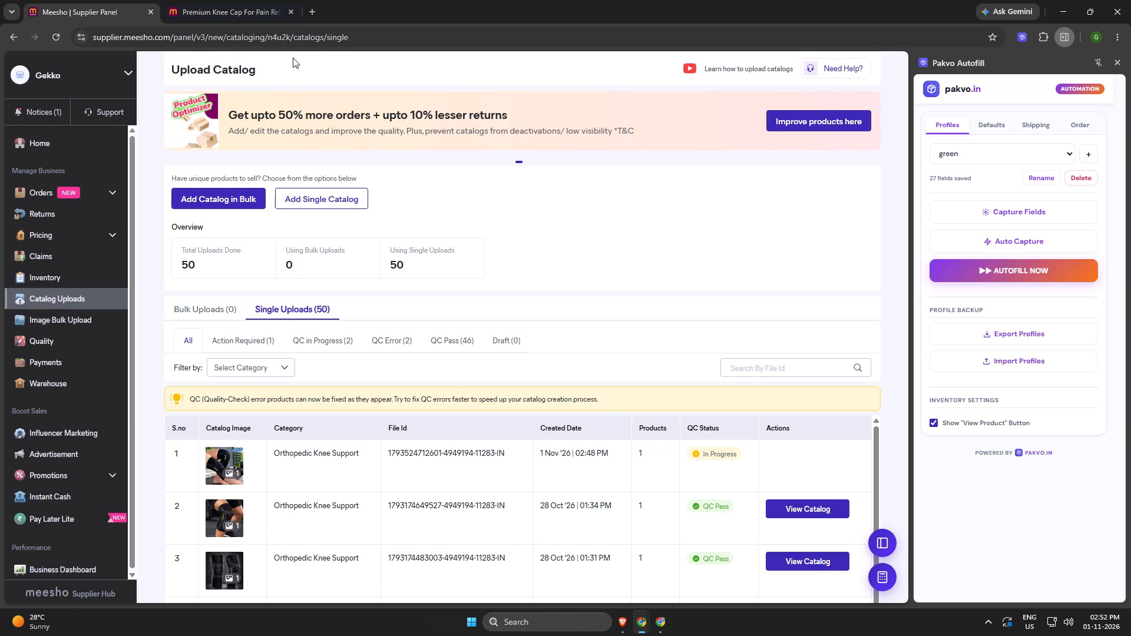
{"action": "left_click", "coordinate": [309, 197]}
{"action": "left_click", "coordinate": [373, 223]}
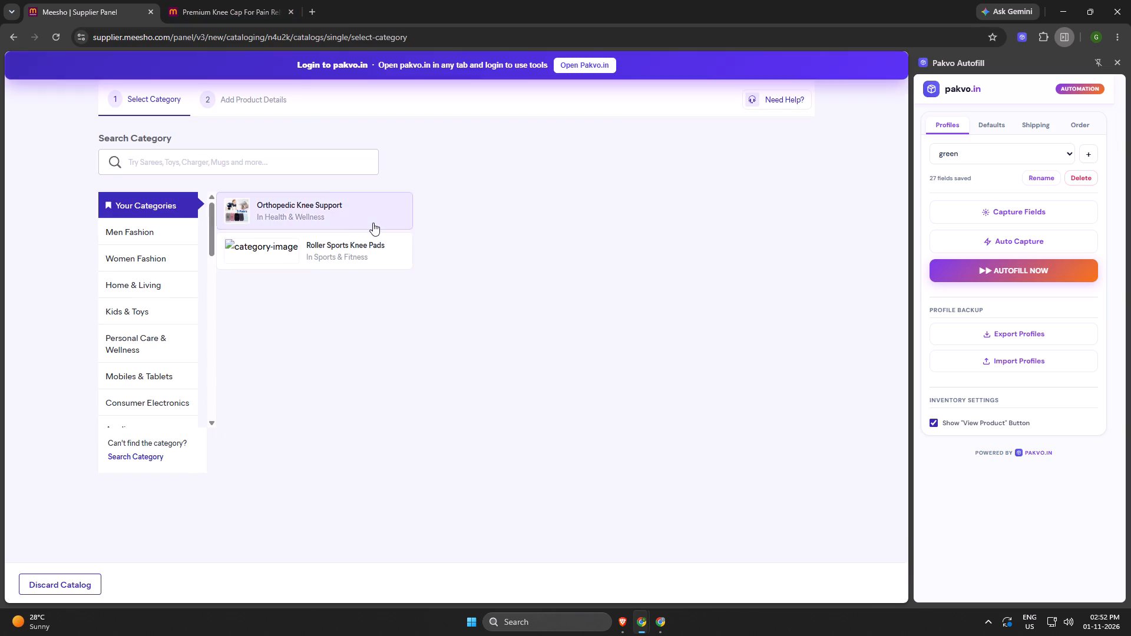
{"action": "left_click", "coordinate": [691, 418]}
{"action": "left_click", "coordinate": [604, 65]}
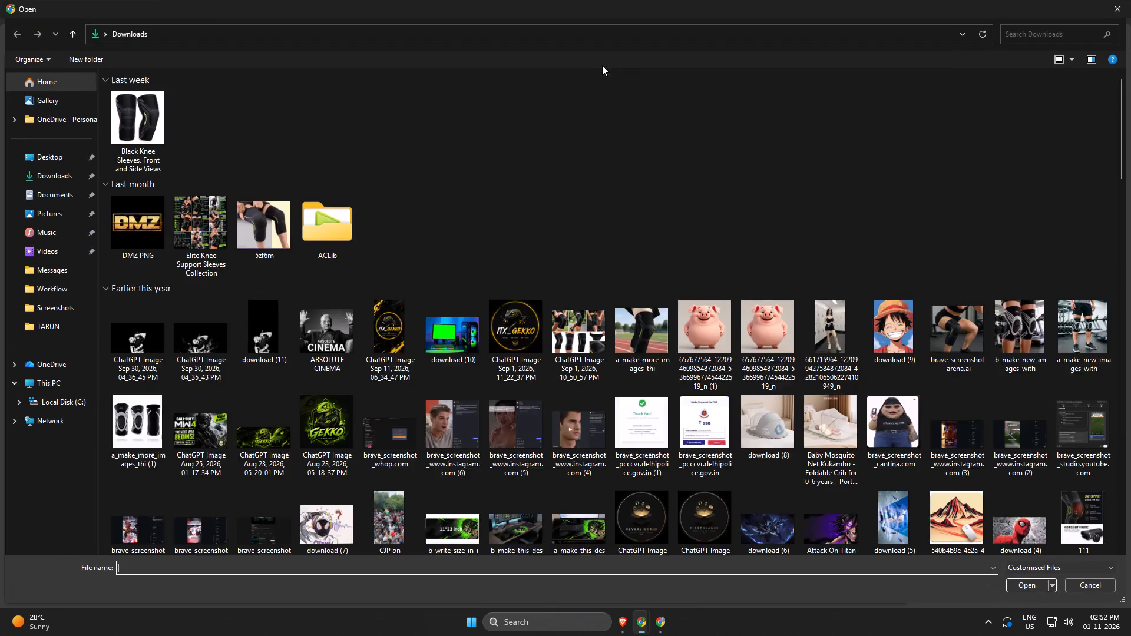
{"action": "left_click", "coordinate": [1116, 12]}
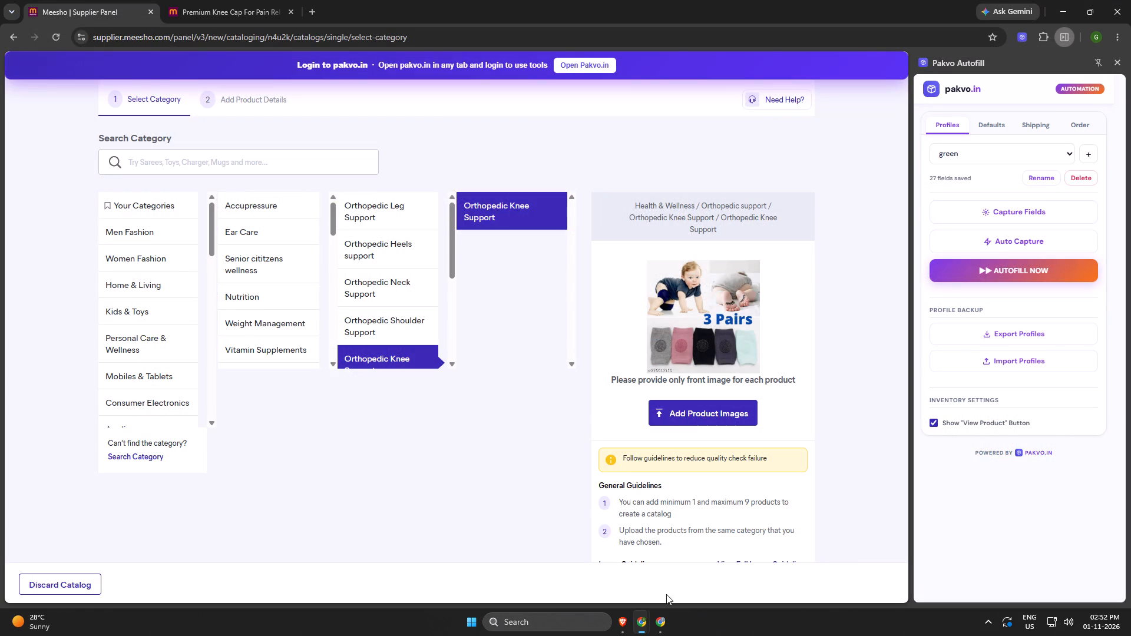
Open the "Best Seller" knee support image meesho_2026-10-31_hulqo from the Downloads folder in Photos.
{"action": "key", "text": "super+w"}
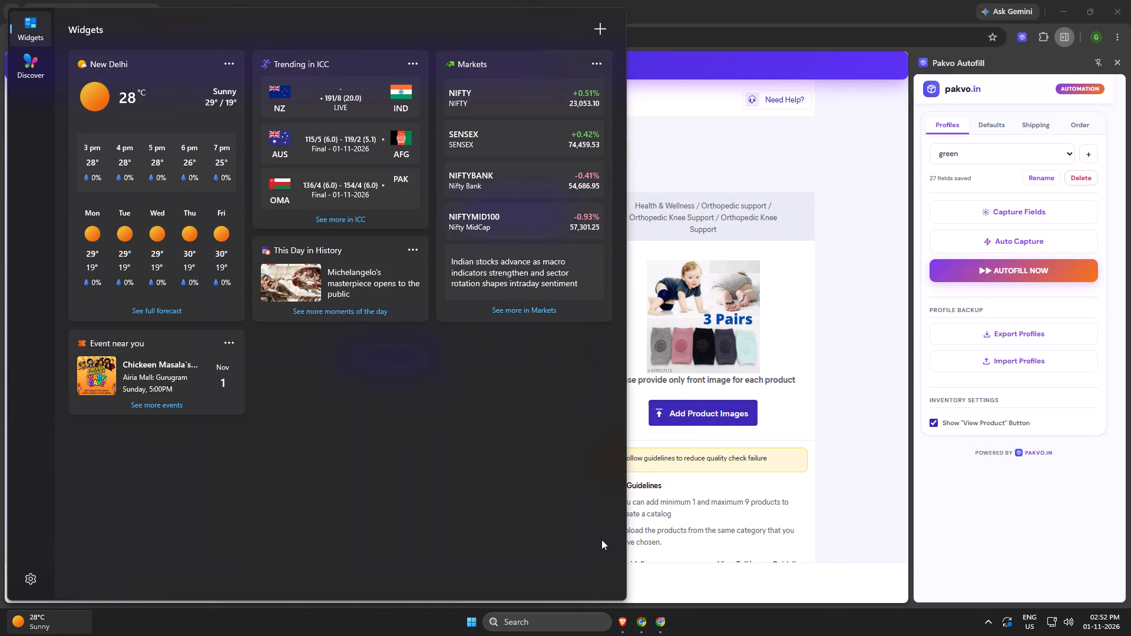
{"action": "key", "text": "super+w"}
{"action": "key", "text": "super+e"}
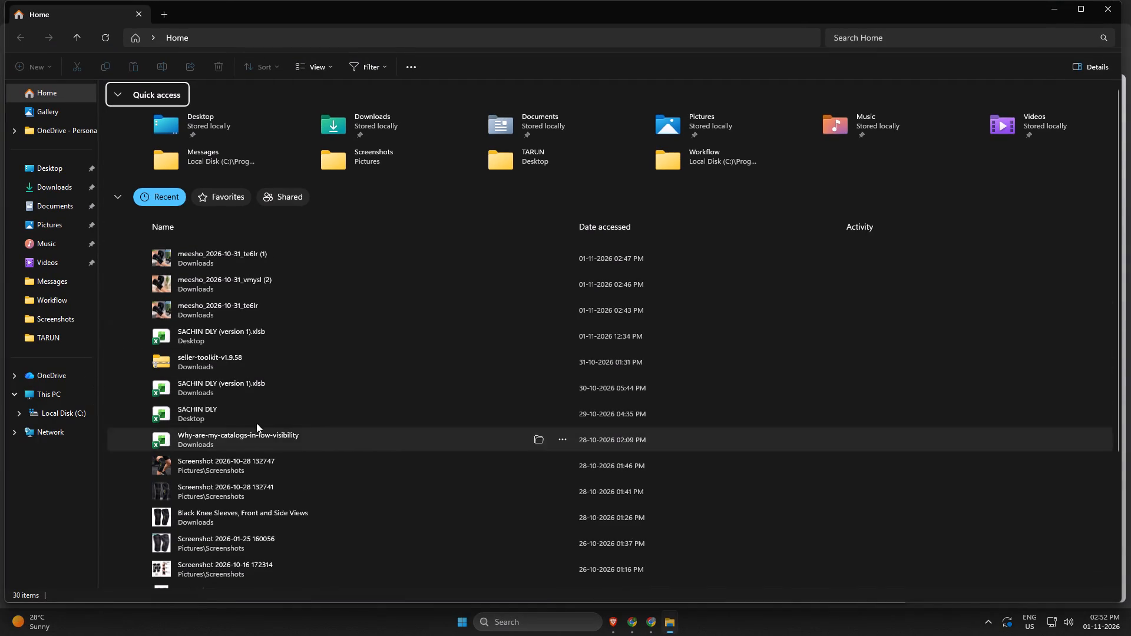
{"action": "left_click", "coordinate": [42, 174]}
{"action": "left_click", "coordinate": [49, 184]}
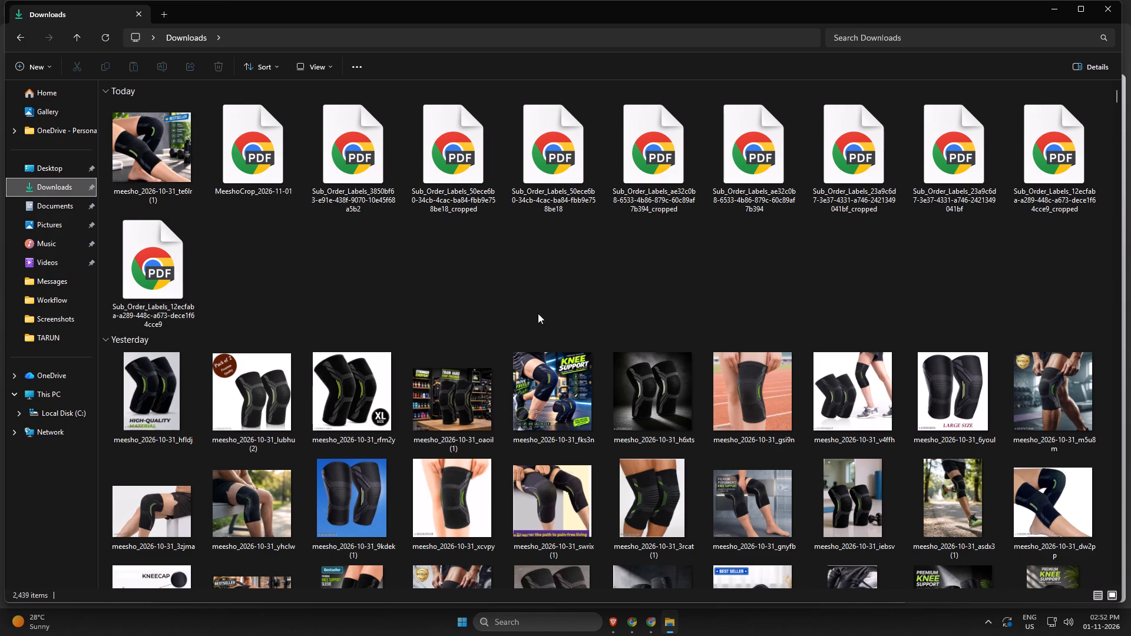
{"action": "scroll", "coordinate": [611, 327], "scroll_direction": "down", "scroll_amount": 1}
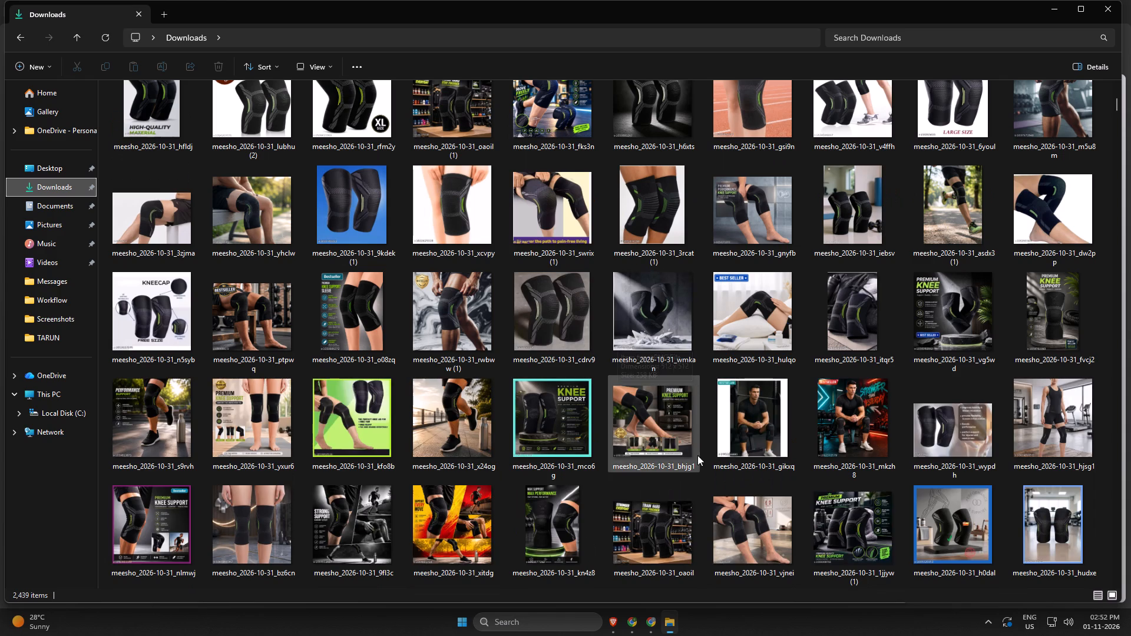
{"action": "scroll", "coordinate": [997, 435], "scroll_direction": "up", "scroll_amount": 1}
{"action": "scroll", "coordinate": [993, 435], "scroll_direction": "down", "scroll_amount": 1}
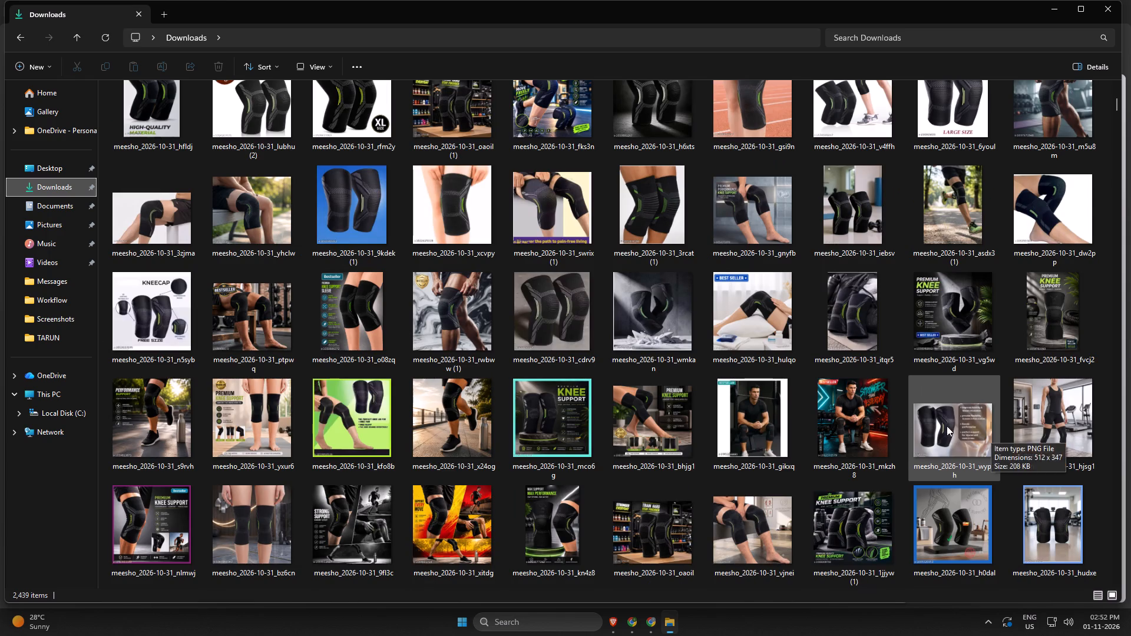
{"action": "double_click", "coordinate": [759, 319]}
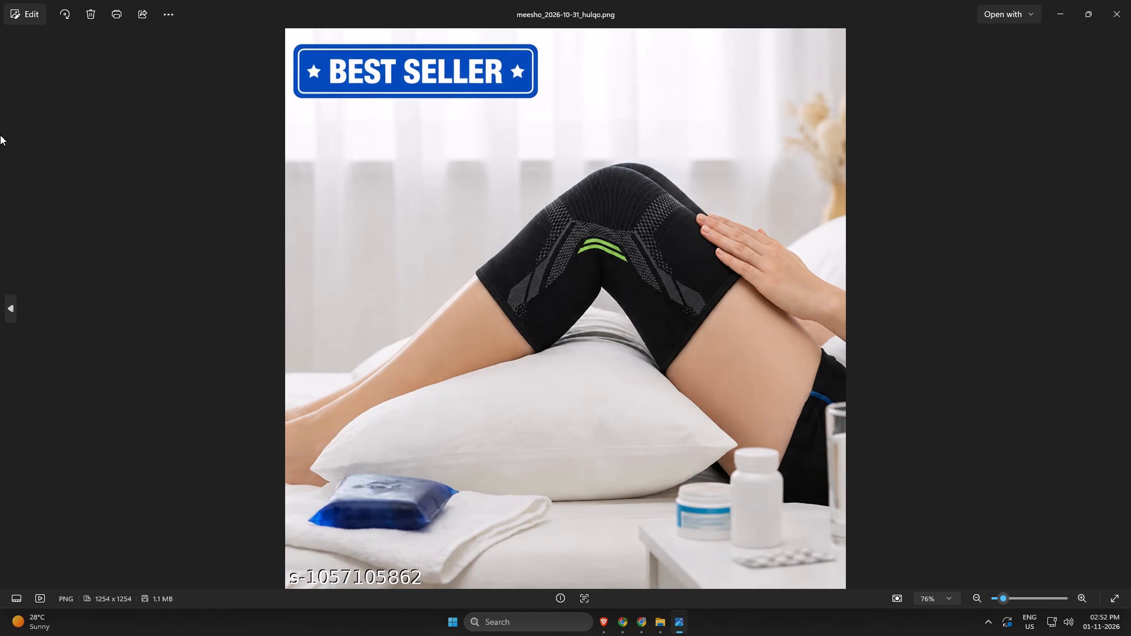
Remove the product code from the image's lower-left corner with Generative Erase and save the image under the same name.
{"action": "left_click", "coordinate": [4, 6]}
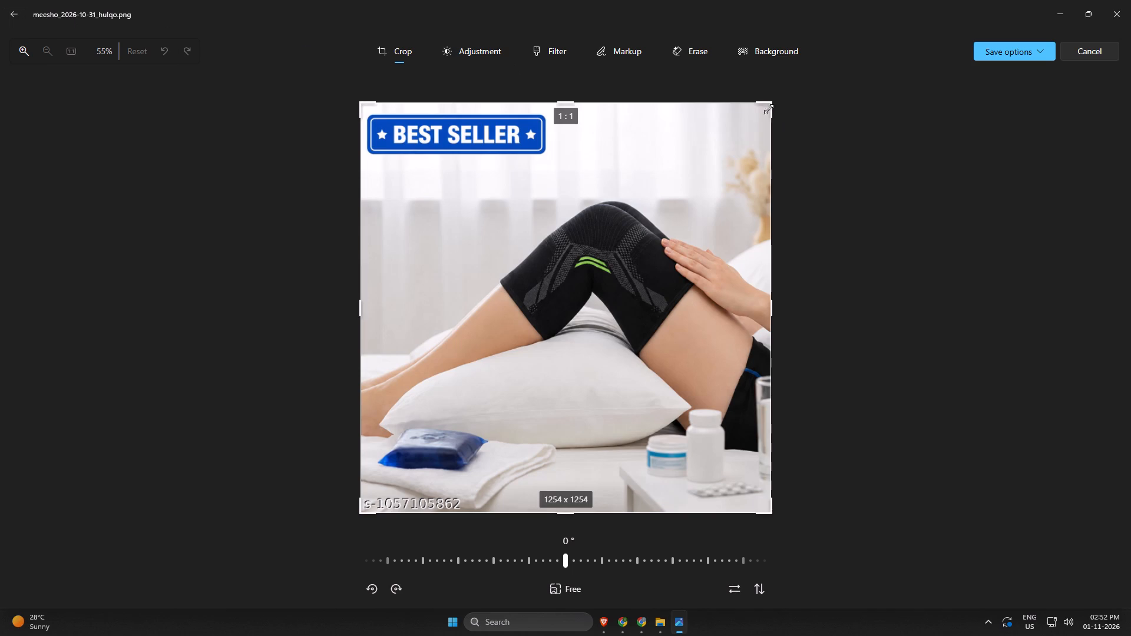
{"action": "left_click", "coordinate": [762, 54]}
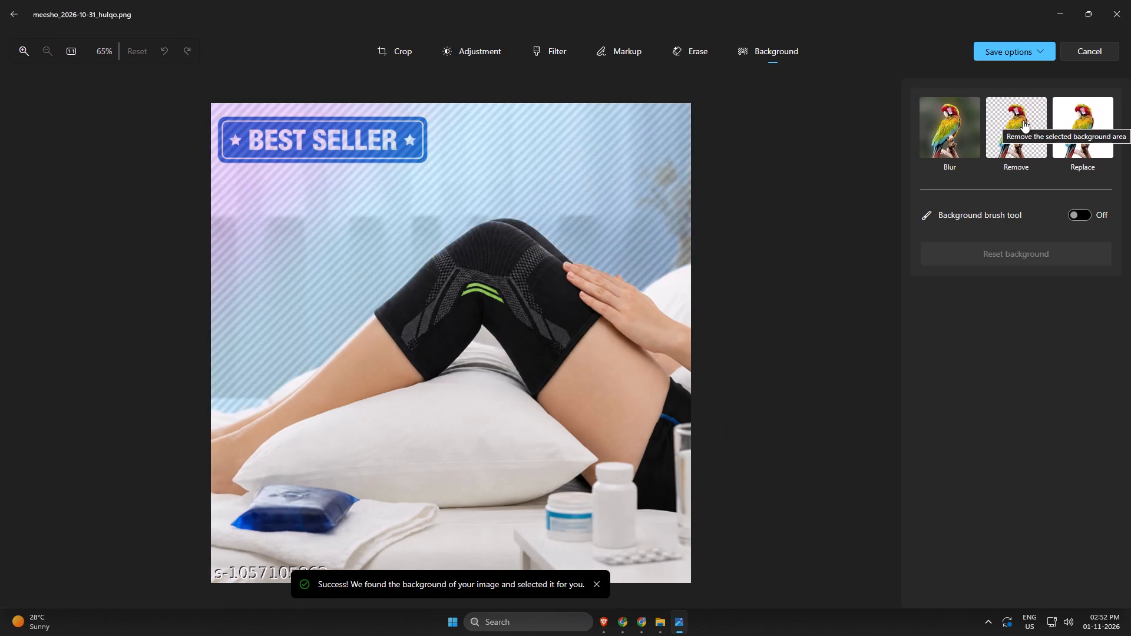
{"action": "left_click", "coordinate": [684, 54]}
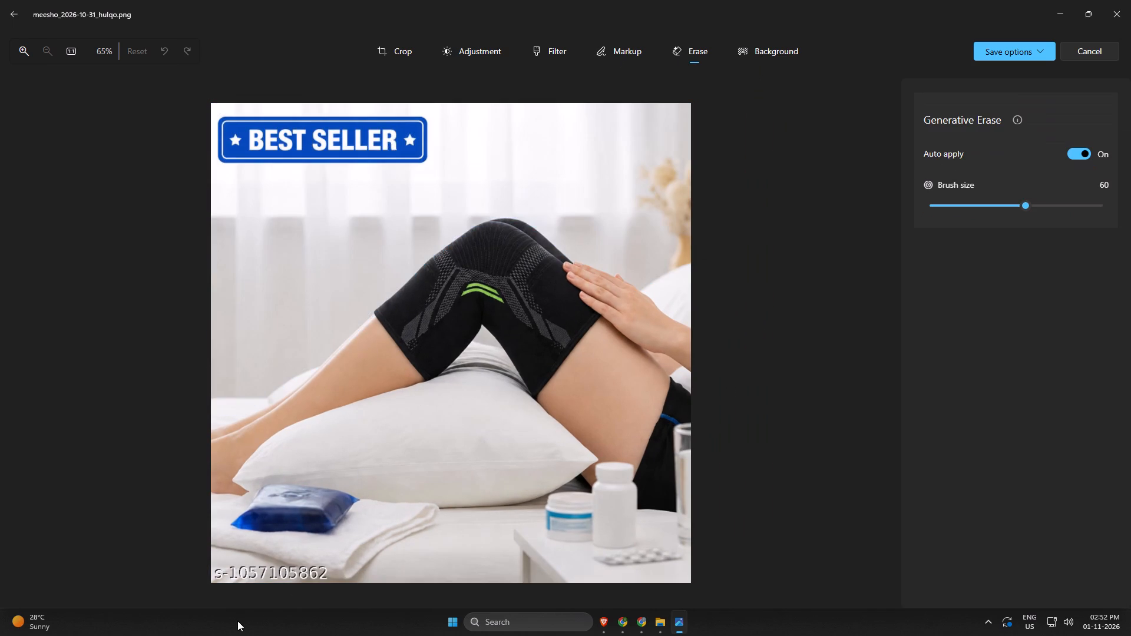
{"action": "left_click_drag", "start_coordinate": [315, 582], "coordinate": [218, 582]}
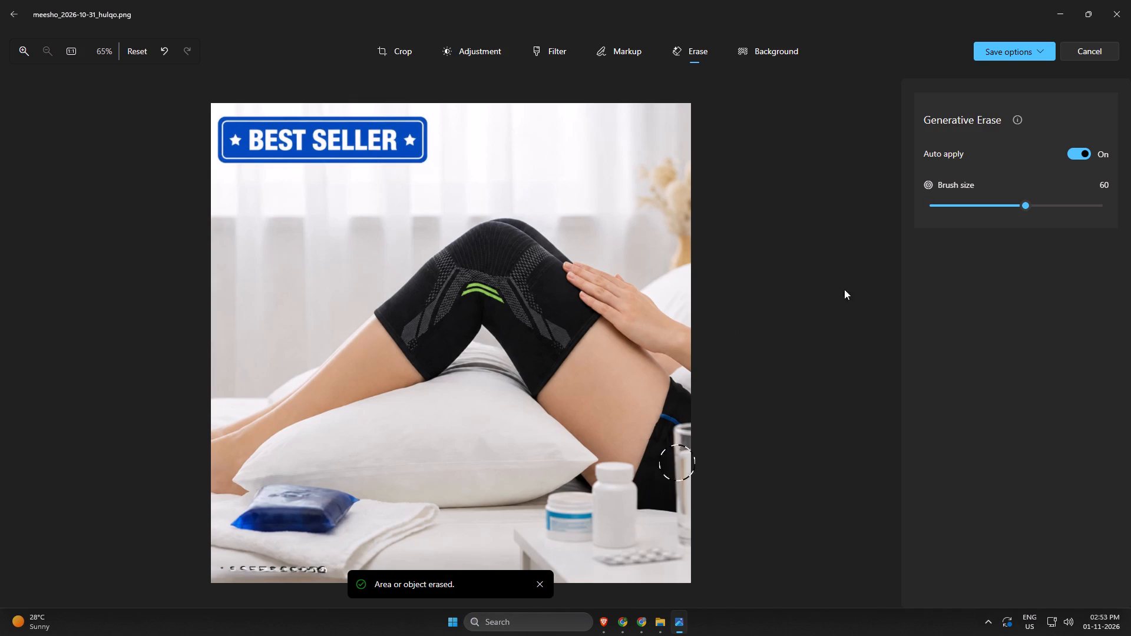
{"action": "left_click", "coordinate": [1002, 55]}
{"action": "left_click", "coordinate": [996, 95]}
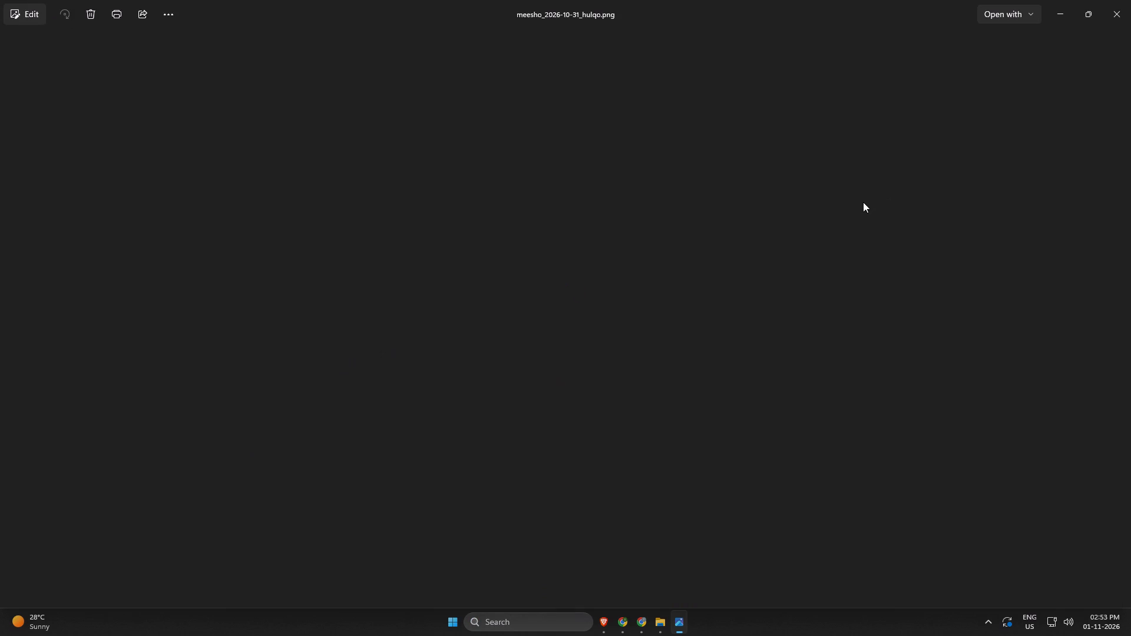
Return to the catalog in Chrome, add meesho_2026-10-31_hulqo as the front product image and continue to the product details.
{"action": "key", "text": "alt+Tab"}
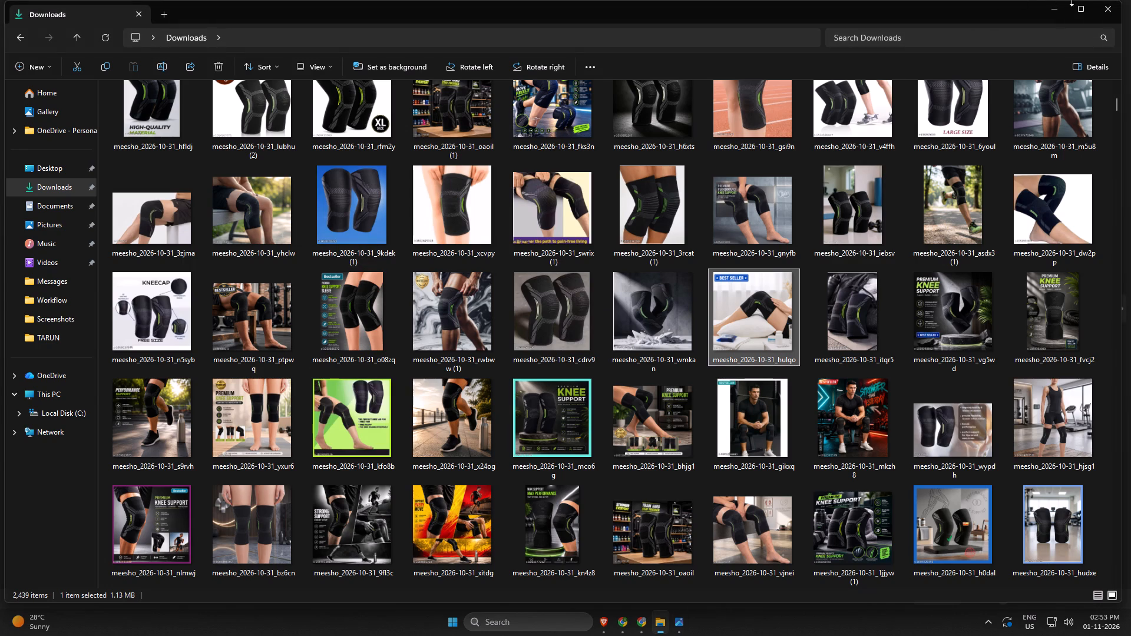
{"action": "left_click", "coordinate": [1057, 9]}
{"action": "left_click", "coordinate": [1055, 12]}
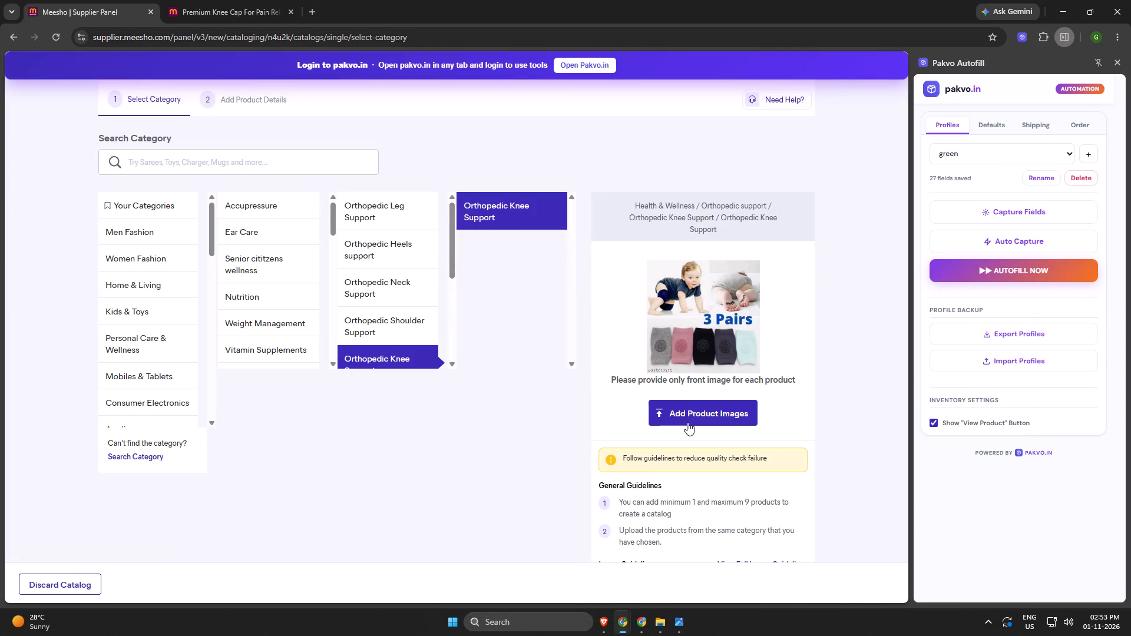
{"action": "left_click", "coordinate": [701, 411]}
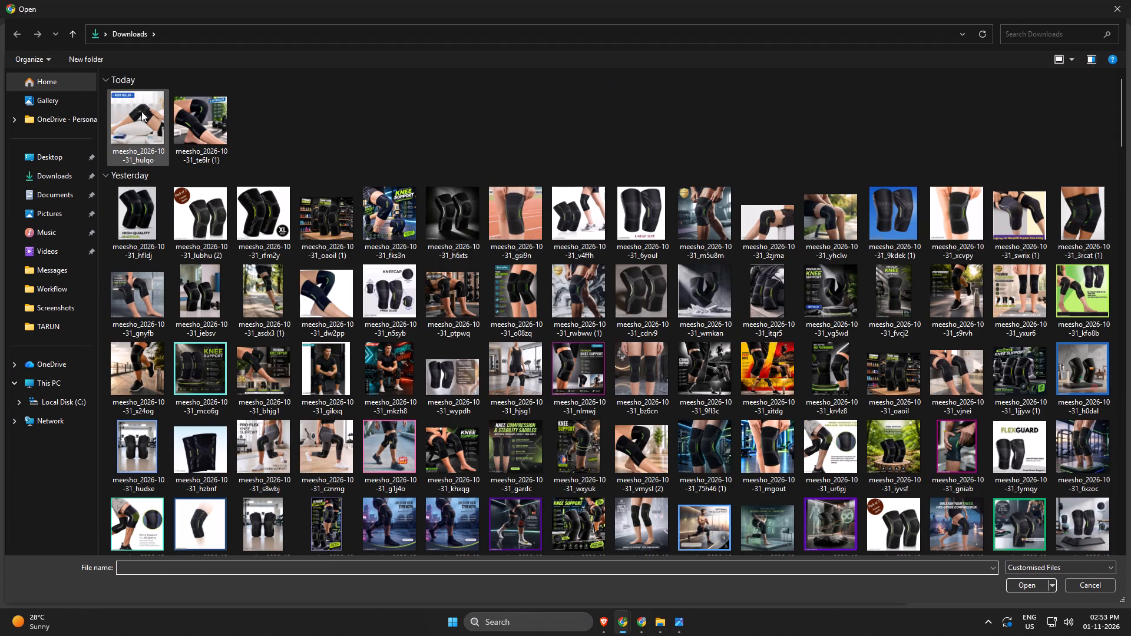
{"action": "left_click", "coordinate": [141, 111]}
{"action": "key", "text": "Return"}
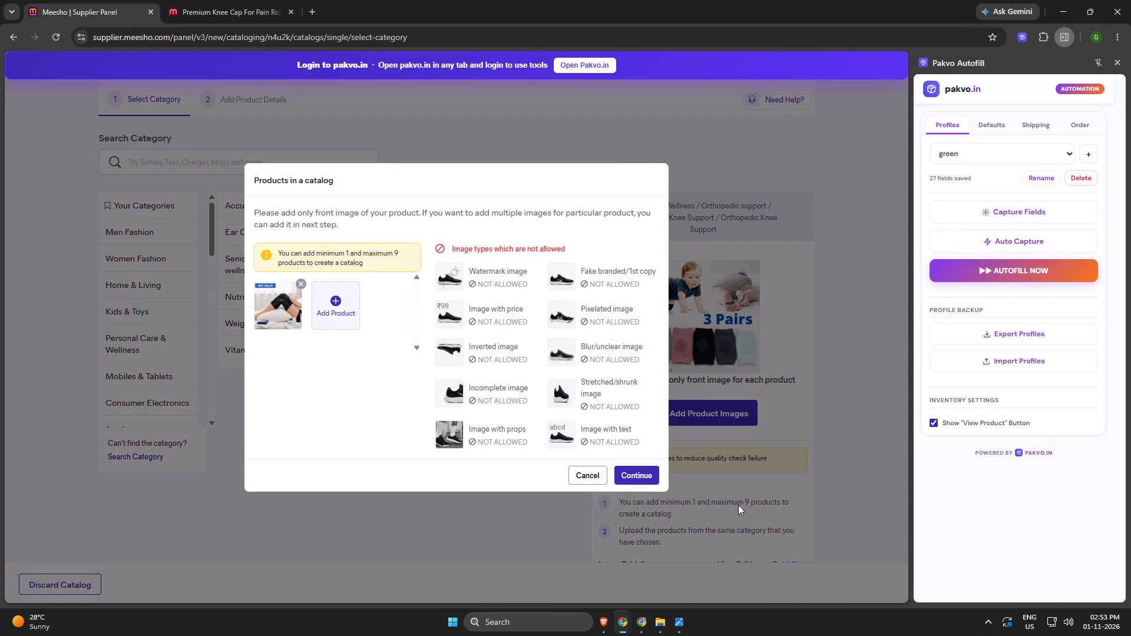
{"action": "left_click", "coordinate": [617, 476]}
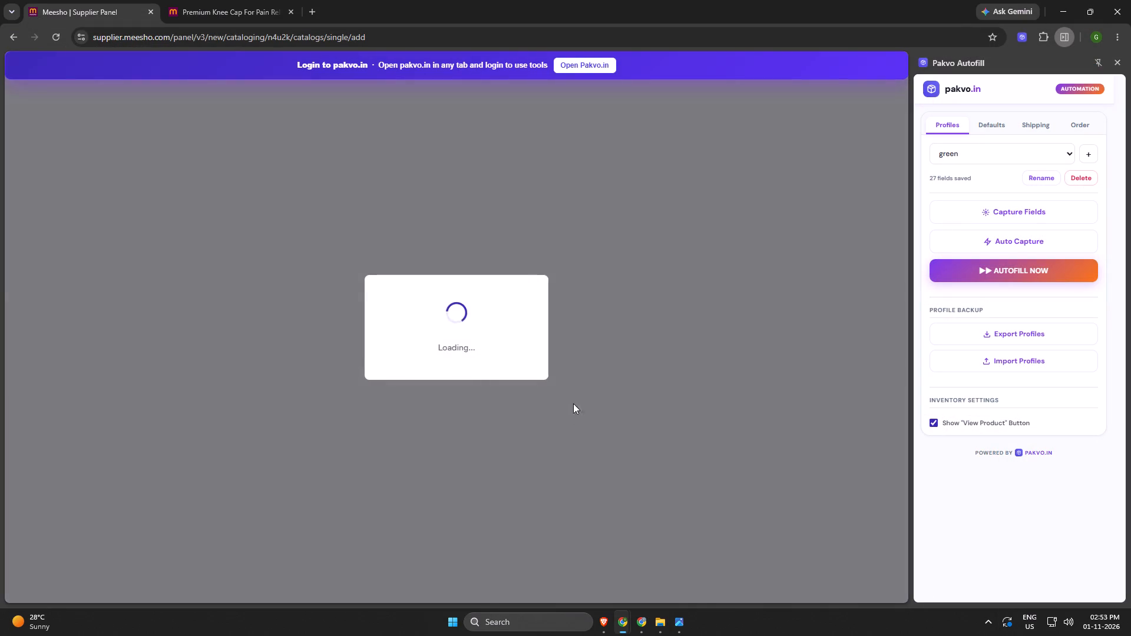
Open the Pakvo website from the login banner, place it after the product page and return to the catalog form.
{"action": "left_click", "coordinate": [604, 64]}
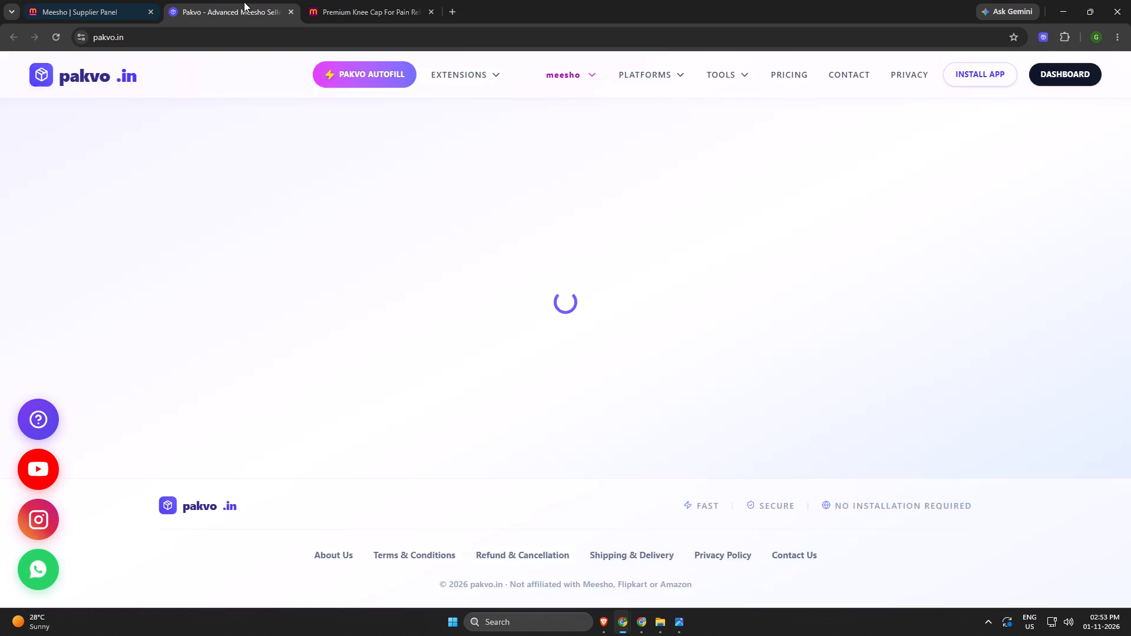
{"action": "left_click_drag", "start_coordinate": [211, 5], "coordinate": [435, 9]}
{"action": "left_click", "coordinate": [102, 0]}
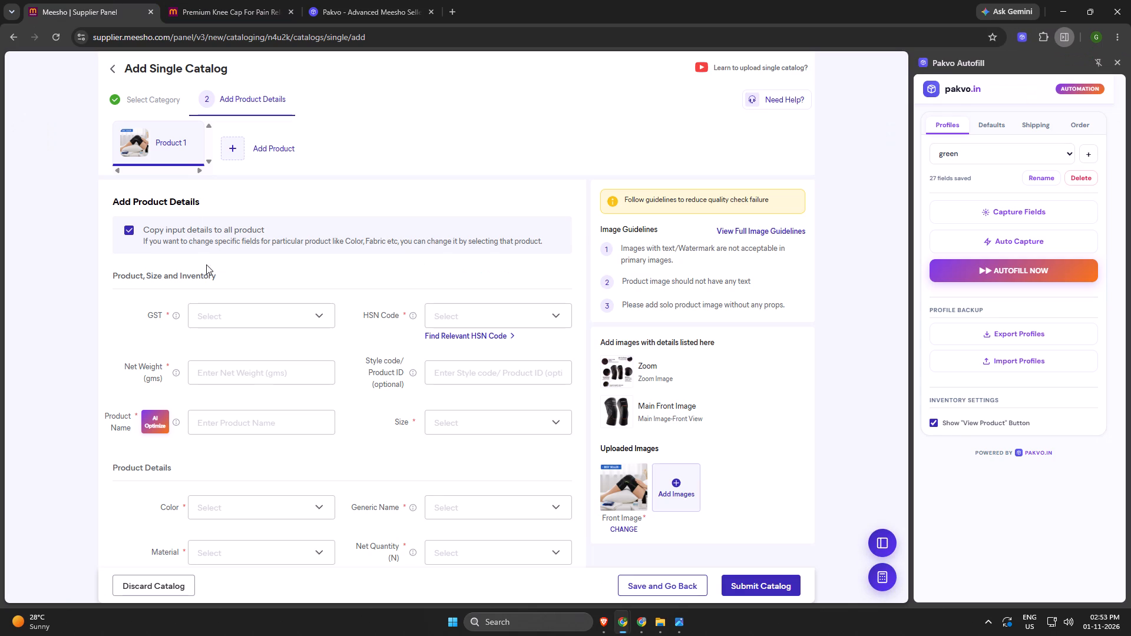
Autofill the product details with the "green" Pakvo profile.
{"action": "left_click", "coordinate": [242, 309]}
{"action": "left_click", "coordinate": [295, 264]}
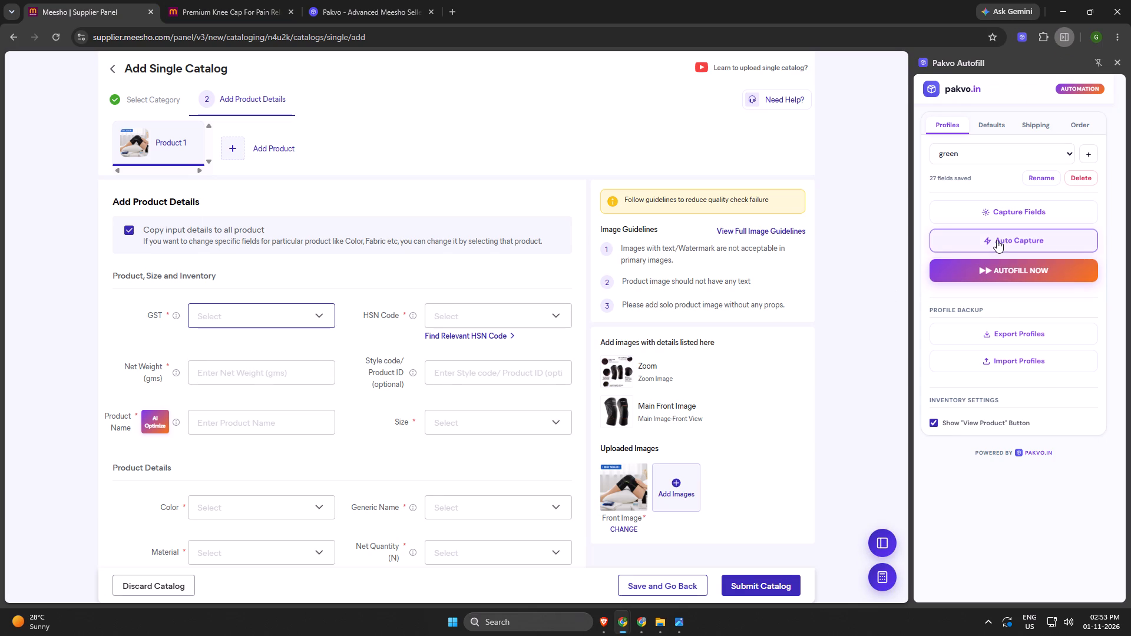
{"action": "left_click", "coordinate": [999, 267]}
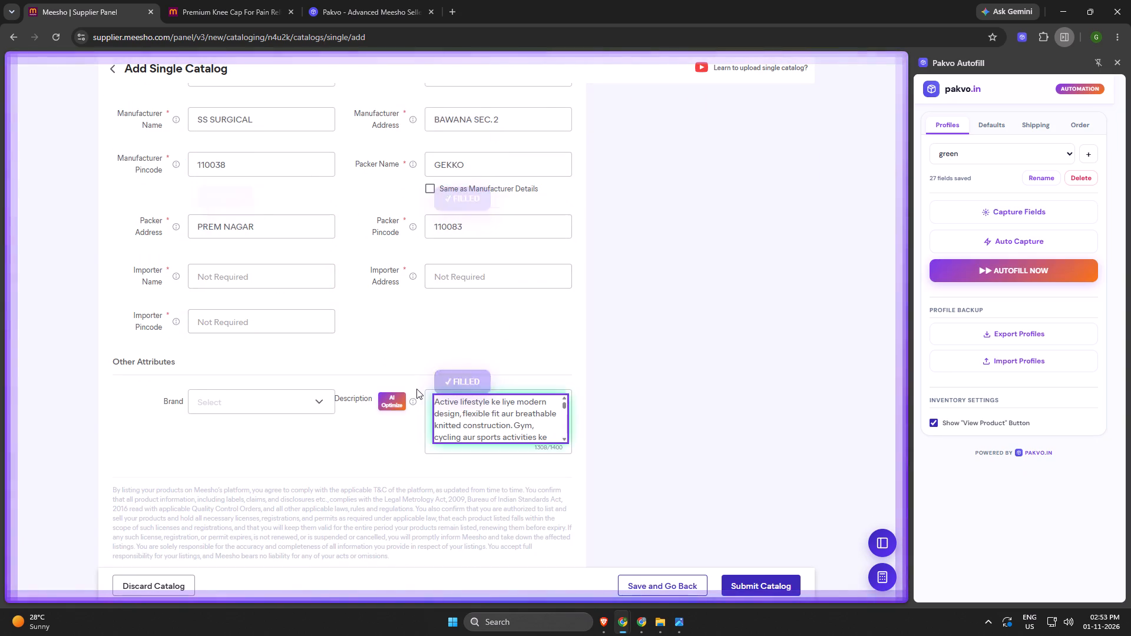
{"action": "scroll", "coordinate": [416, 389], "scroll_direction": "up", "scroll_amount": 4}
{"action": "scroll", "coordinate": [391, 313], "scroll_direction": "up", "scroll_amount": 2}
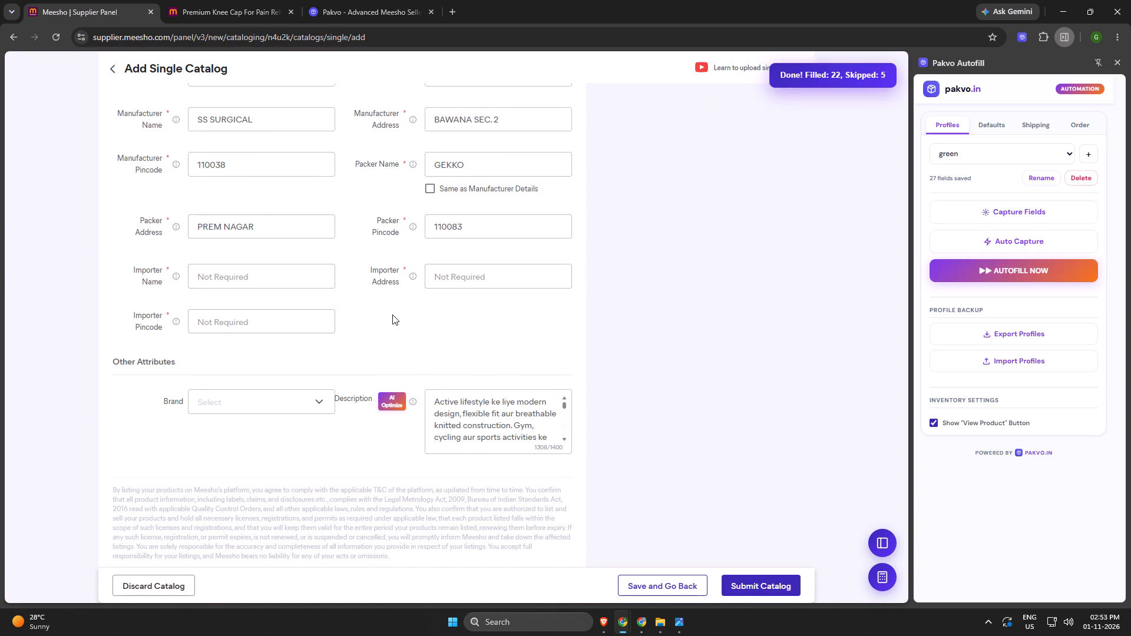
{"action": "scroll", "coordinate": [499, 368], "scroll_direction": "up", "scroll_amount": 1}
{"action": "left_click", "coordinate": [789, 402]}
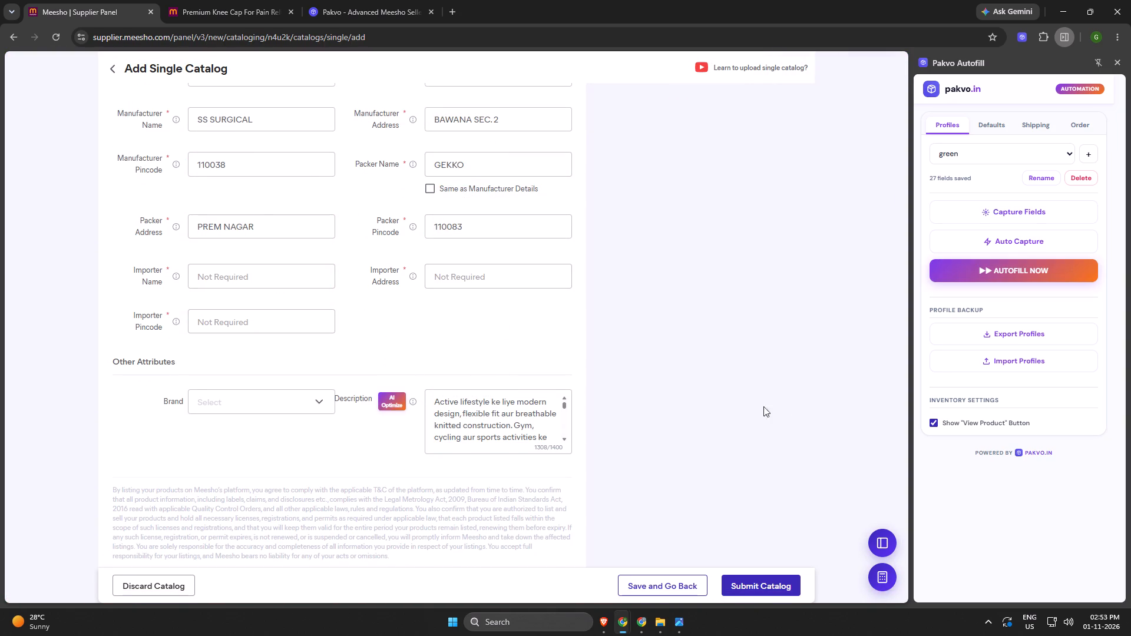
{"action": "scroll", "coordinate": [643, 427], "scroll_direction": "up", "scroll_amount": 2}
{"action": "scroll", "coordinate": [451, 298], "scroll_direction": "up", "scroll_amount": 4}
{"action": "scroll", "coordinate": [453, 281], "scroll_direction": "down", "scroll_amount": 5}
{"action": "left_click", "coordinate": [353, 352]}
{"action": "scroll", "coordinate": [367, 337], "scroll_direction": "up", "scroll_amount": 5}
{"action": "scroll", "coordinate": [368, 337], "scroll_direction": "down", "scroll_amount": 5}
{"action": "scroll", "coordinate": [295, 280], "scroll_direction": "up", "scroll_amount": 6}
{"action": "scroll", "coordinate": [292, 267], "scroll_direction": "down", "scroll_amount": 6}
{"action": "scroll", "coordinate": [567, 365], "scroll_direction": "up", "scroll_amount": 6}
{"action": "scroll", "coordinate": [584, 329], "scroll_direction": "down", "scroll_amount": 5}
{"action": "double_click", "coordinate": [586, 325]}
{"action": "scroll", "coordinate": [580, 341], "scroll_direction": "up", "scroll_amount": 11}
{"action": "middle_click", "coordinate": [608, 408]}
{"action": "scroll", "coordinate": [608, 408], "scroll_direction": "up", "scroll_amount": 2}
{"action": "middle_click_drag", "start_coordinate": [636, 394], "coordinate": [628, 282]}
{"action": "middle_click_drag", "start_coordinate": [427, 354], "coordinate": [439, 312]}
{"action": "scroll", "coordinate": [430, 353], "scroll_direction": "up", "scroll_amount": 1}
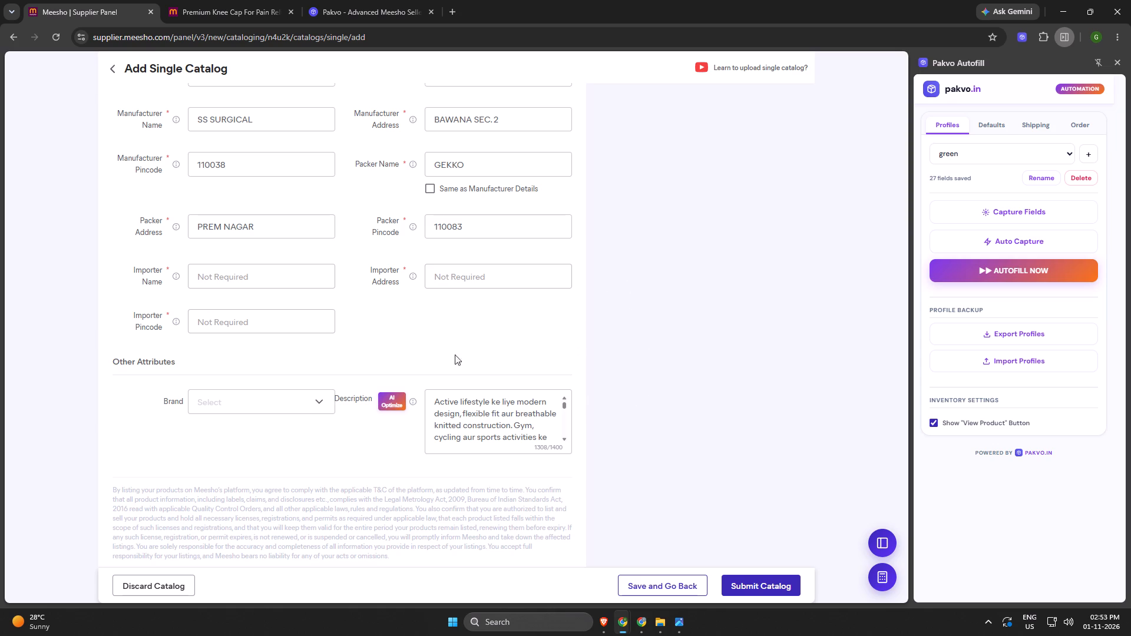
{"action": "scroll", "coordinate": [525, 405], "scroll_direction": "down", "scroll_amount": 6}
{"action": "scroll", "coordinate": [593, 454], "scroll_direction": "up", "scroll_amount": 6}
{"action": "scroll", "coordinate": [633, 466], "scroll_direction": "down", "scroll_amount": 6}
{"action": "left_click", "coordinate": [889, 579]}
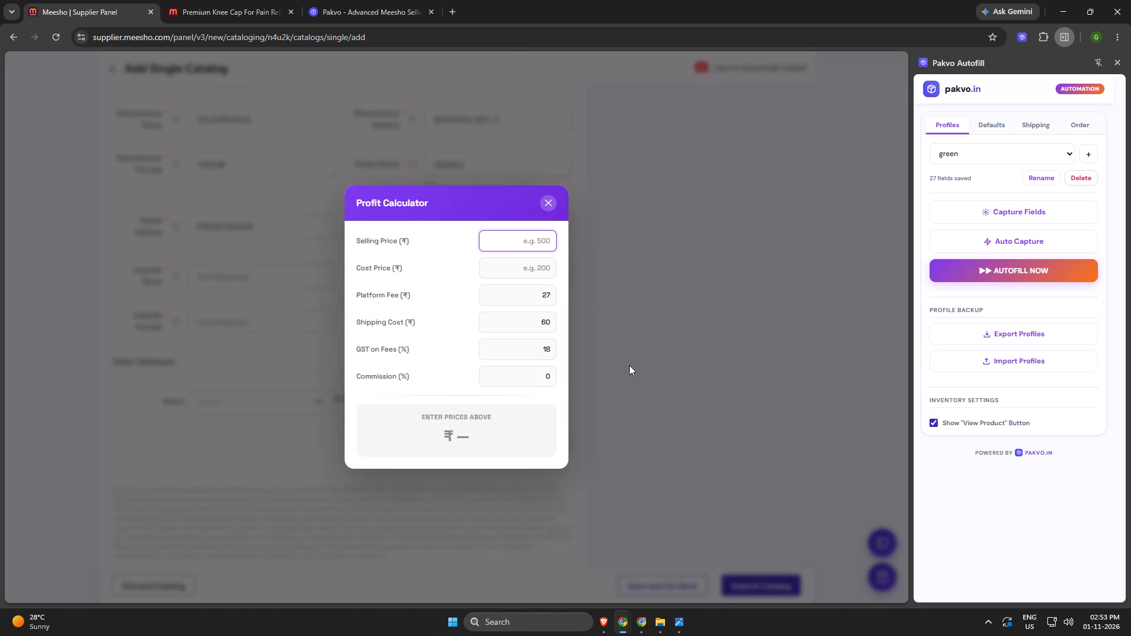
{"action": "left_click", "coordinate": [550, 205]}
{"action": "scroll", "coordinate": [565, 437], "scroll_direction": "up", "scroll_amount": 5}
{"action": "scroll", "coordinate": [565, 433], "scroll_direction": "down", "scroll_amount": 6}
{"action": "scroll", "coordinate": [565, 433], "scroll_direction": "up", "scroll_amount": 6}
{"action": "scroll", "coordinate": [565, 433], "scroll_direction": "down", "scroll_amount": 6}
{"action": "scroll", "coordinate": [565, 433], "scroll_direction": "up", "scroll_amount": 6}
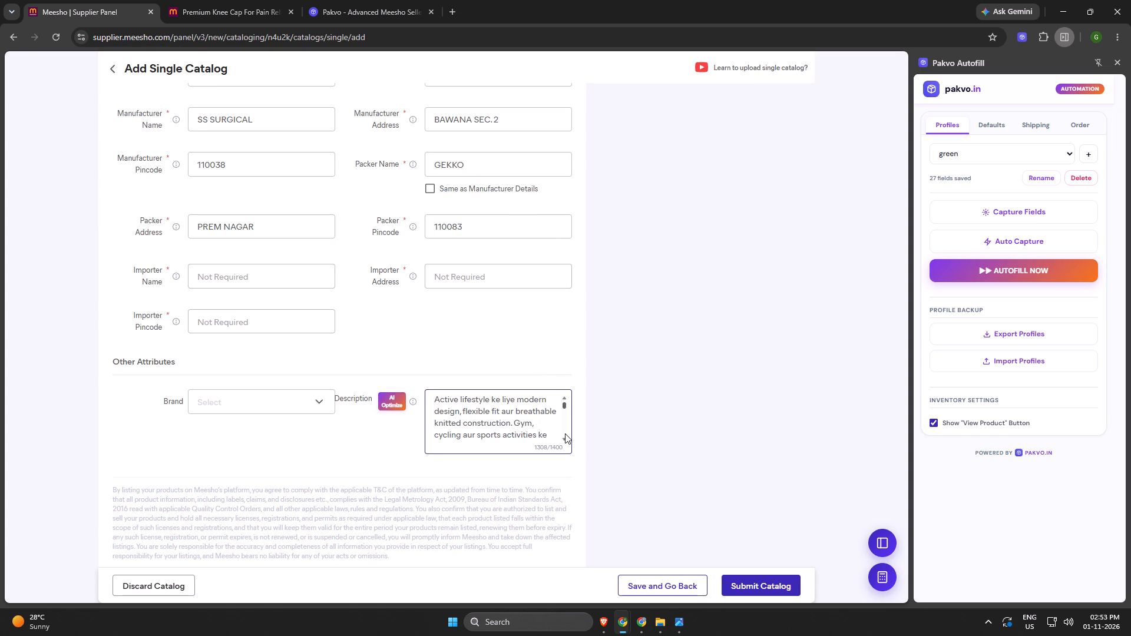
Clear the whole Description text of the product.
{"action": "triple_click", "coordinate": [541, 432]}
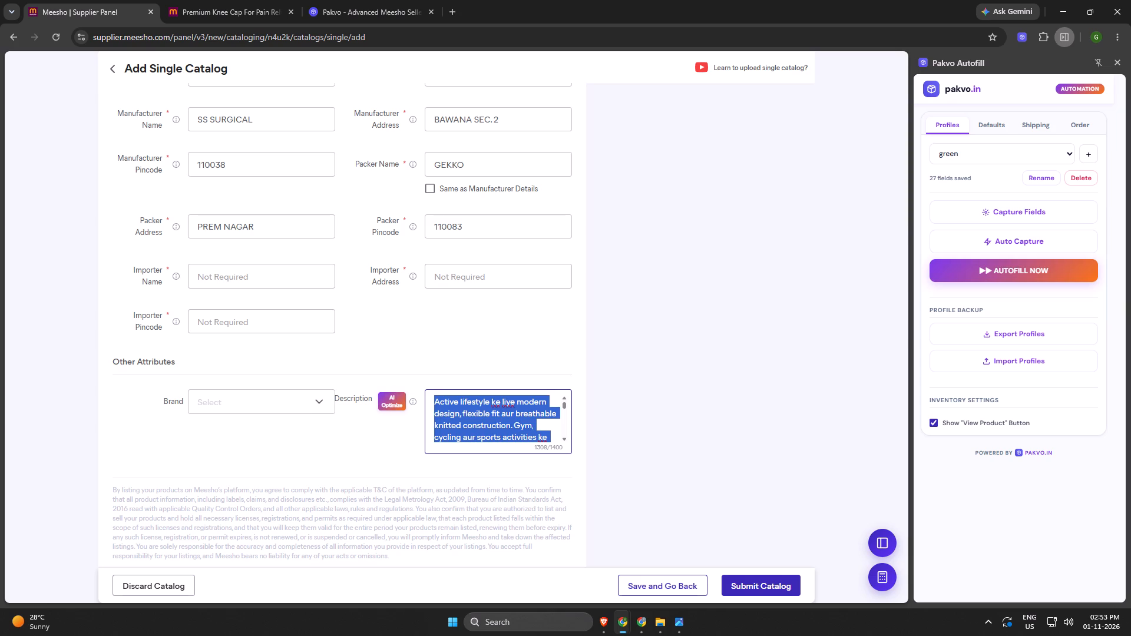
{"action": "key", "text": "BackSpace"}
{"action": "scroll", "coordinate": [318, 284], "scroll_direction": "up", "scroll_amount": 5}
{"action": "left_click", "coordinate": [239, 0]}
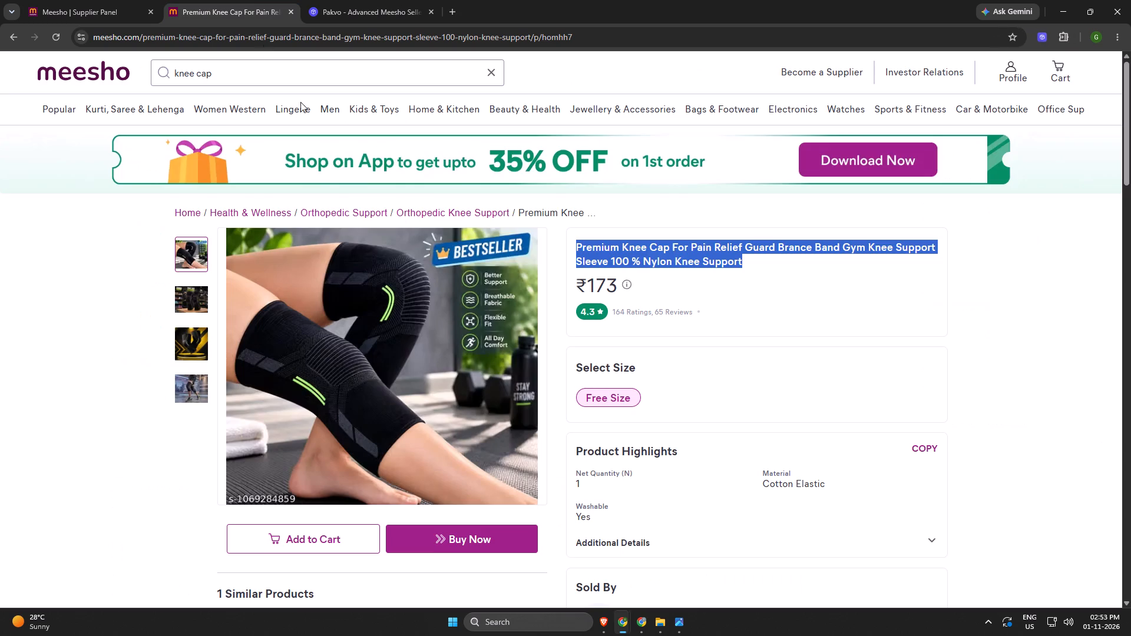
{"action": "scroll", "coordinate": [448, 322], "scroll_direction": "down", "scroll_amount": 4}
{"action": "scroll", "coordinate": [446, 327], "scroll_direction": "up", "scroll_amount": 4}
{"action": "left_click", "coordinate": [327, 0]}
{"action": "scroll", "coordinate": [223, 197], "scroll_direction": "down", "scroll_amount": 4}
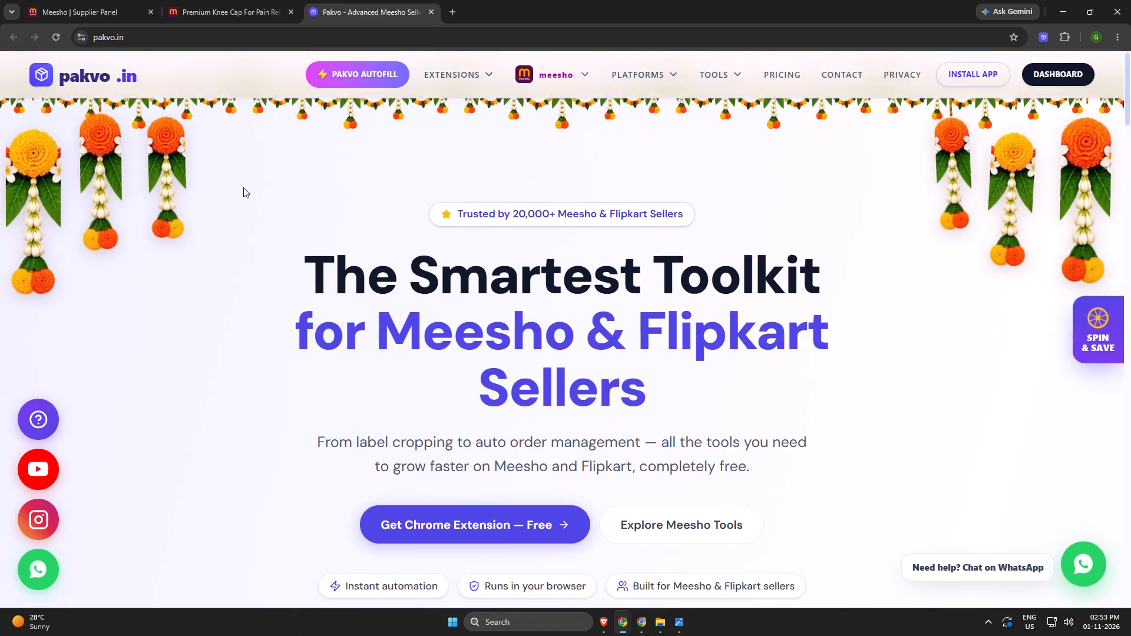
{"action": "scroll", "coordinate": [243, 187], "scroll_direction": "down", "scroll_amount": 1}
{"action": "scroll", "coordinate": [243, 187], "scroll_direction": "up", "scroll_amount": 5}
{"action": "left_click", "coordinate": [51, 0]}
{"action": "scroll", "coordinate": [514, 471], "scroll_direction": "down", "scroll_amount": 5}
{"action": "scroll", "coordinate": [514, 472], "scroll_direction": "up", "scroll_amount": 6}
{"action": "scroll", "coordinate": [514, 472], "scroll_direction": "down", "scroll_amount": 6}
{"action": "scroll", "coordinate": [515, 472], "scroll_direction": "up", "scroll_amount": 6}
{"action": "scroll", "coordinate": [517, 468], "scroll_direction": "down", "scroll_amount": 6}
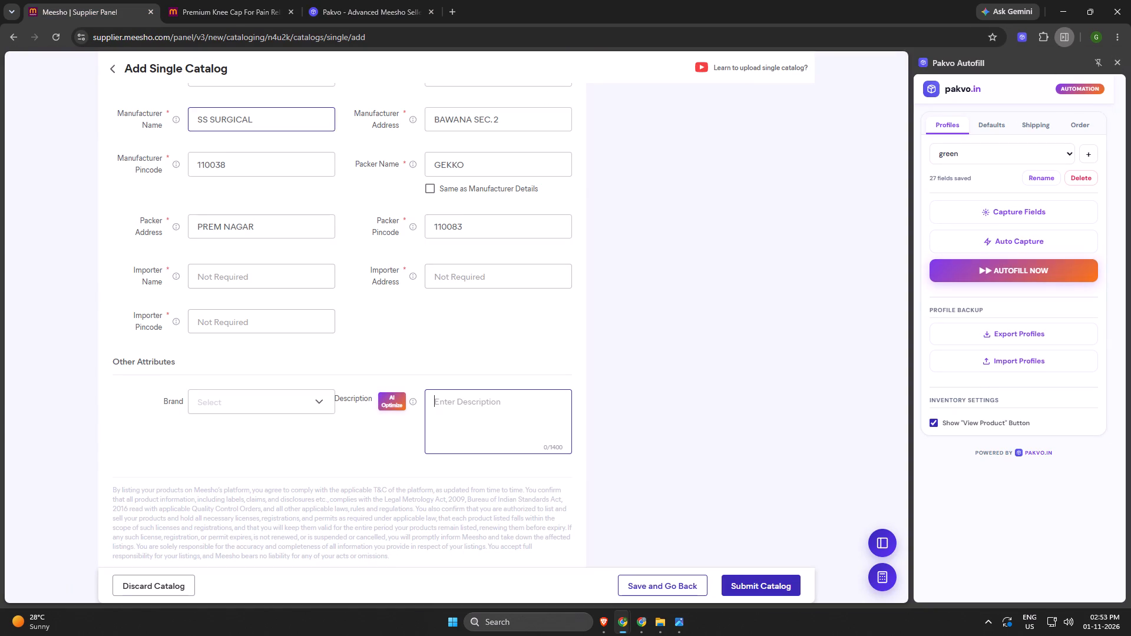
Leave the Add Single Catalog form without submitting and return to the Single Uploads list.
{"action": "left_click", "coordinate": [115, 74]}
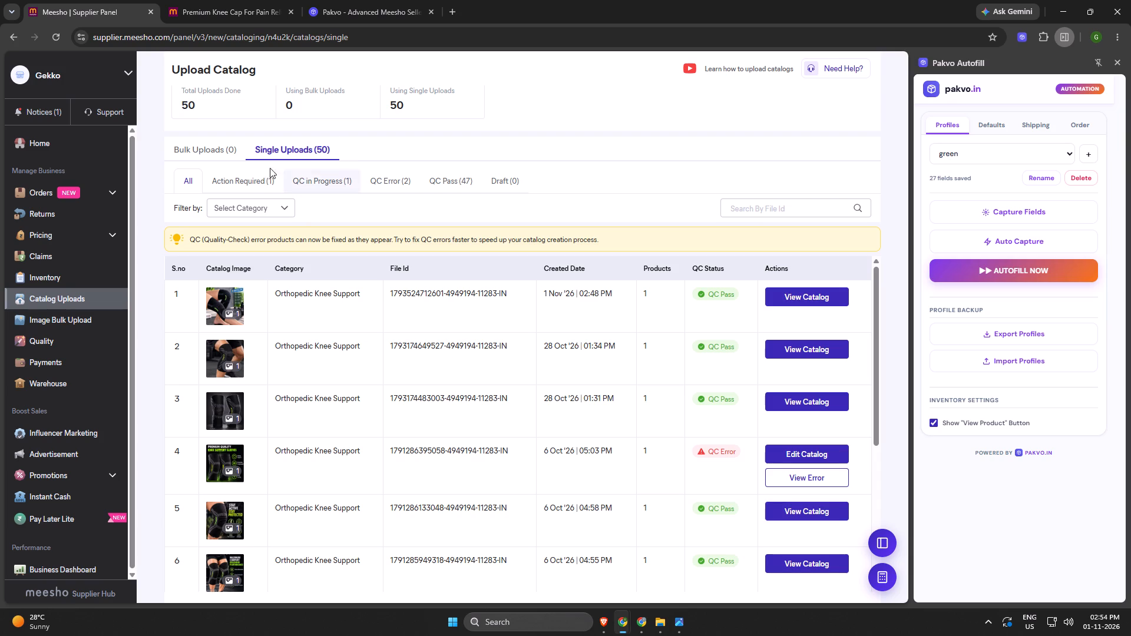
Review the Single Uploads list under the QC in Progress, Action Required, QC Error, QC Pass, Draft and All filters.
{"action": "left_click", "coordinate": [315, 187]}
{"action": "left_click", "coordinate": [249, 185]}
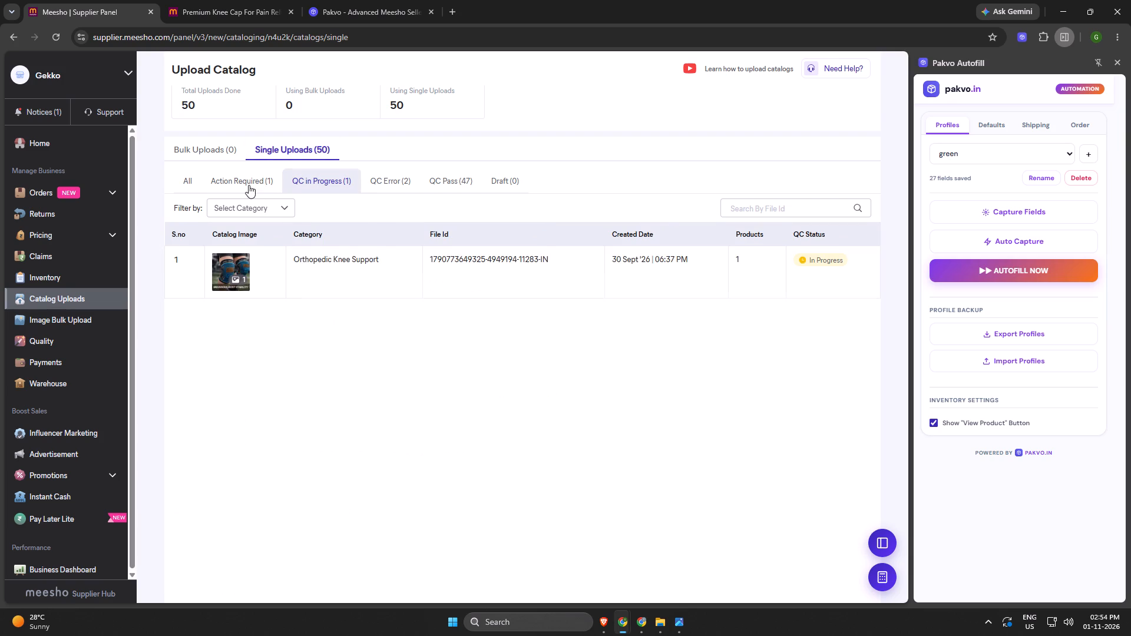
{"action": "left_click", "coordinate": [385, 178]}
{"action": "left_click", "coordinate": [451, 182]}
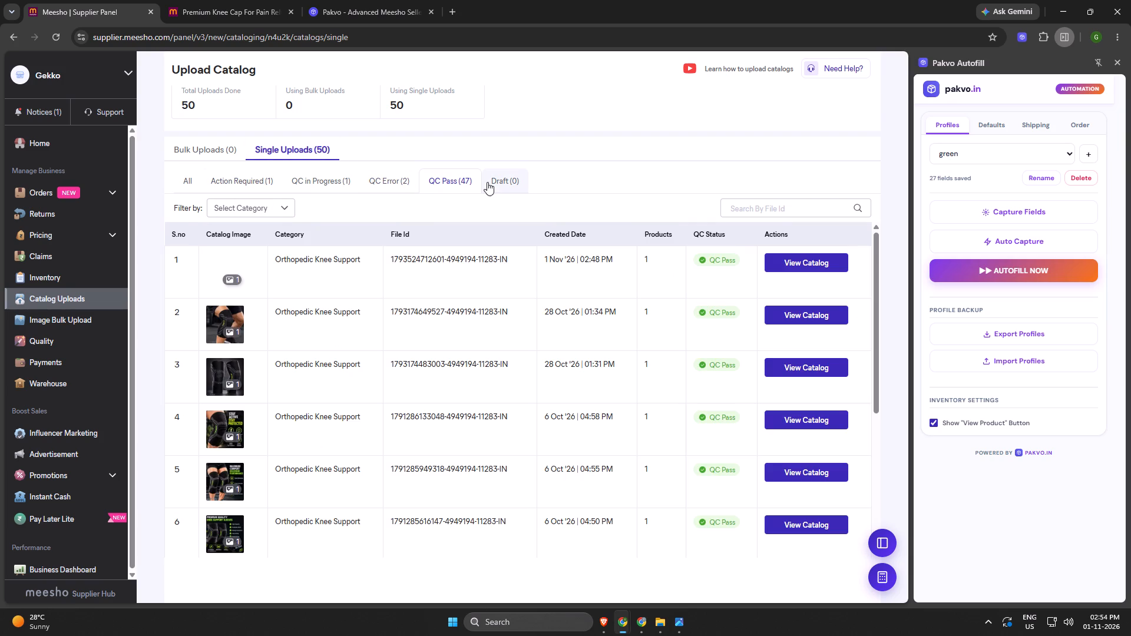
{"action": "left_click", "coordinate": [495, 182]}
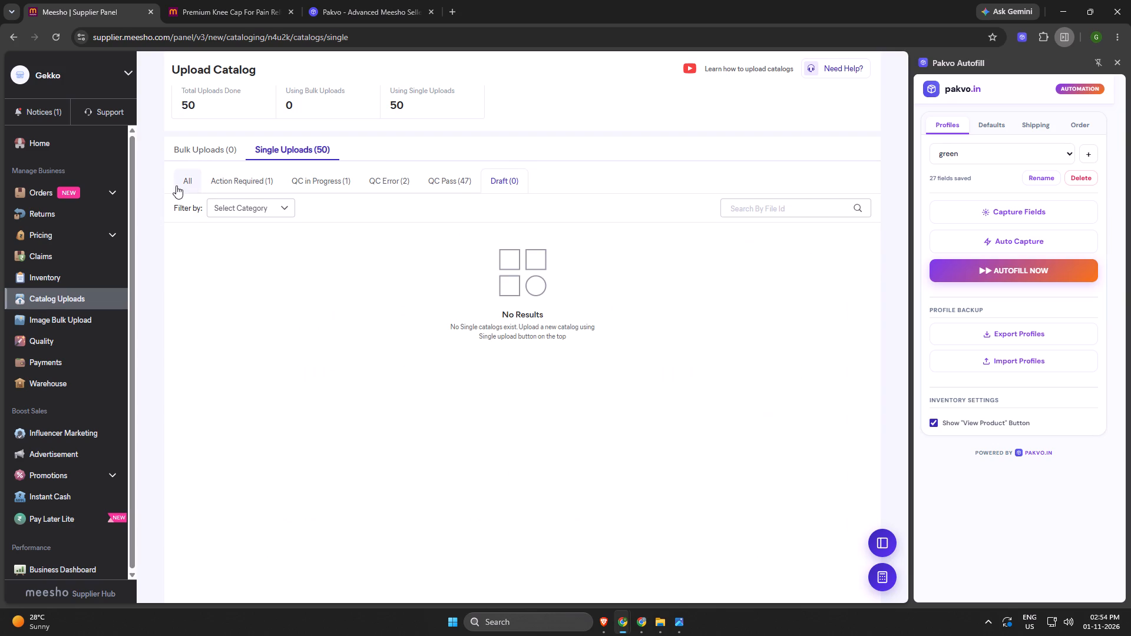
{"action": "left_click", "coordinate": [176, 185]}
{"action": "scroll", "coordinate": [337, 197], "scroll_direction": "up", "scroll_amount": 3}
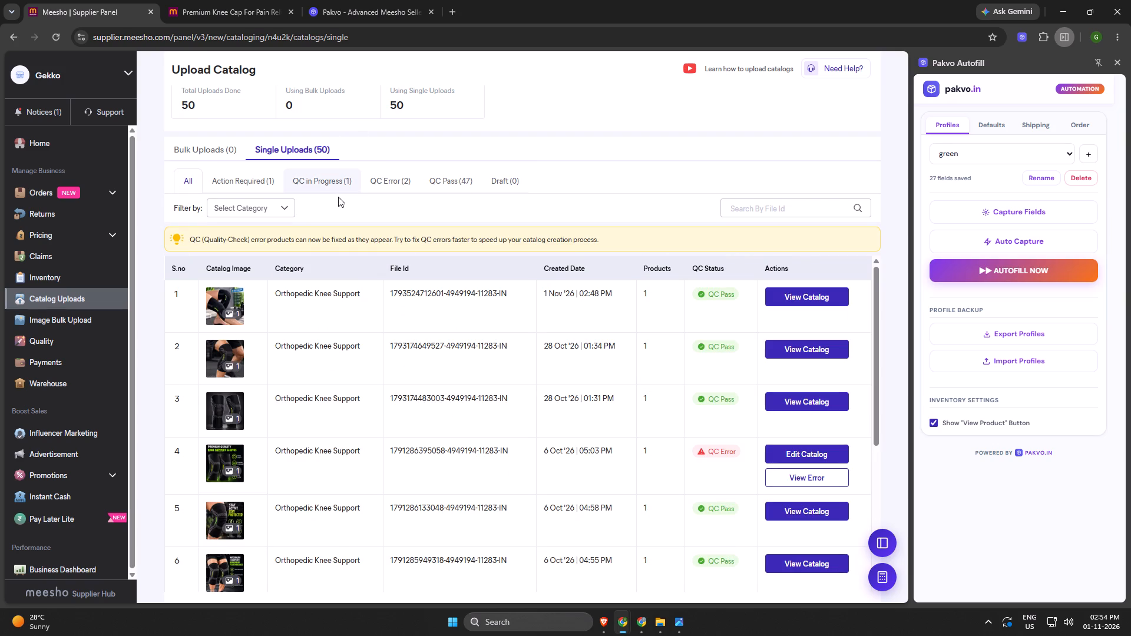
{"action": "scroll", "coordinate": [338, 197], "scroll_direction": "up", "scroll_amount": 1}
{"action": "scroll", "coordinate": [386, 198], "scroll_direction": "down", "scroll_amount": 4}
{"action": "scroll", "coordinate": [419, 235], "scroll_direction": "up", "scroll_amount": 6}
{"action": "scroll", "coordinate": [420, 235], "scroll_direction": "down", "scroll_amount": 7}
{"action": "scroll", "coordinate": [422, 240], "scroll_direction": "up", "scroll_amount": 7}
{"action": "scroll", "coordinate": [423, 240], "scroll_direction": "down", "scroll_amount": 7}
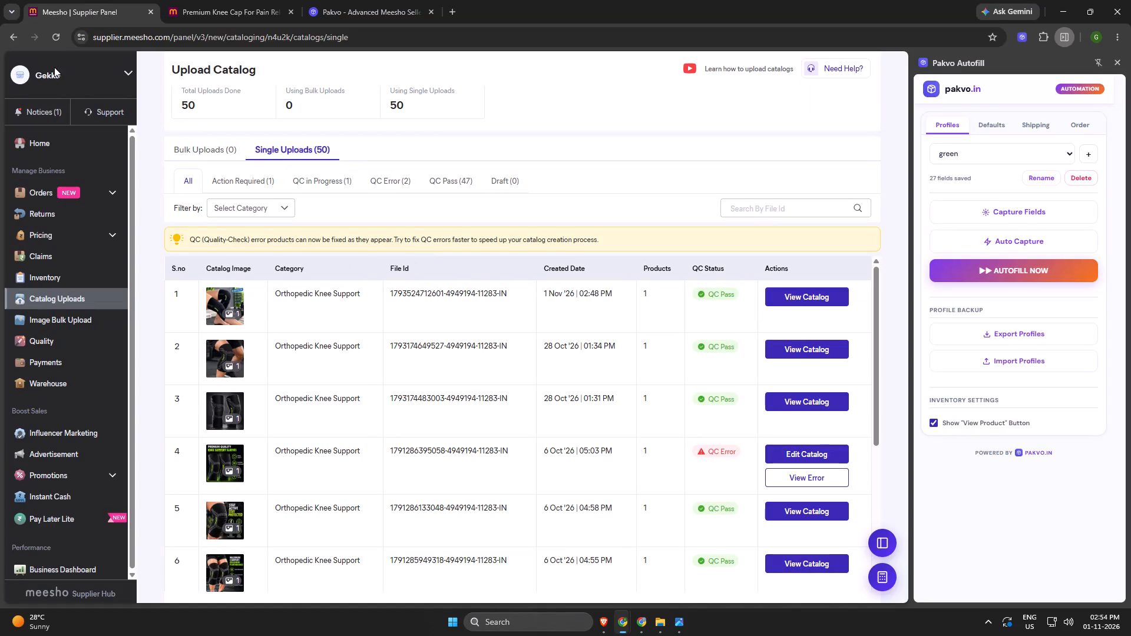
Start a new single catalog in the Orthopedic Knee Support category with one front product image from the Downloads folder.
{"action": "left_click", "coordinate": [49, 39]}
{"action": "scroll", "coordinate": [343, 249], "scroll_direction": "down", "scroll_amount": 6}
{"action": "scroll", "coordinate": [344, 251], "scroll_direction": "up", "scroll_amount": 6}
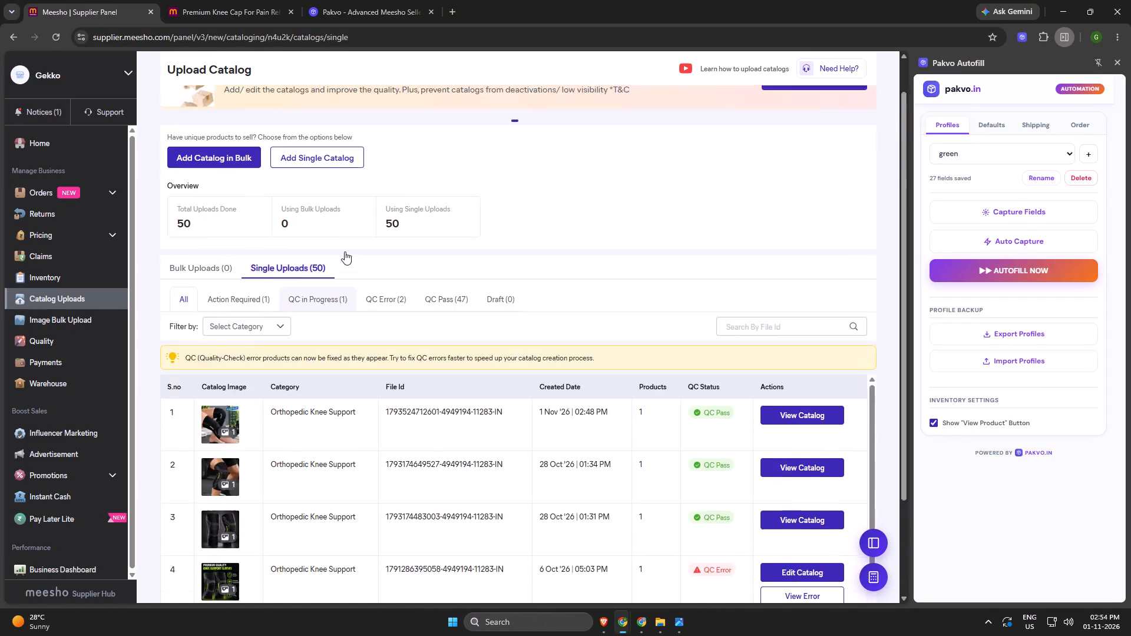
{"action": "scroll", "coordinate": [345, 251], "scroll_direction": "down", "scroll_amount": 6}
{"action": "scroll", "coordinate": [345, 251], "scroll_direction": "up", "scroll_amount": 6}
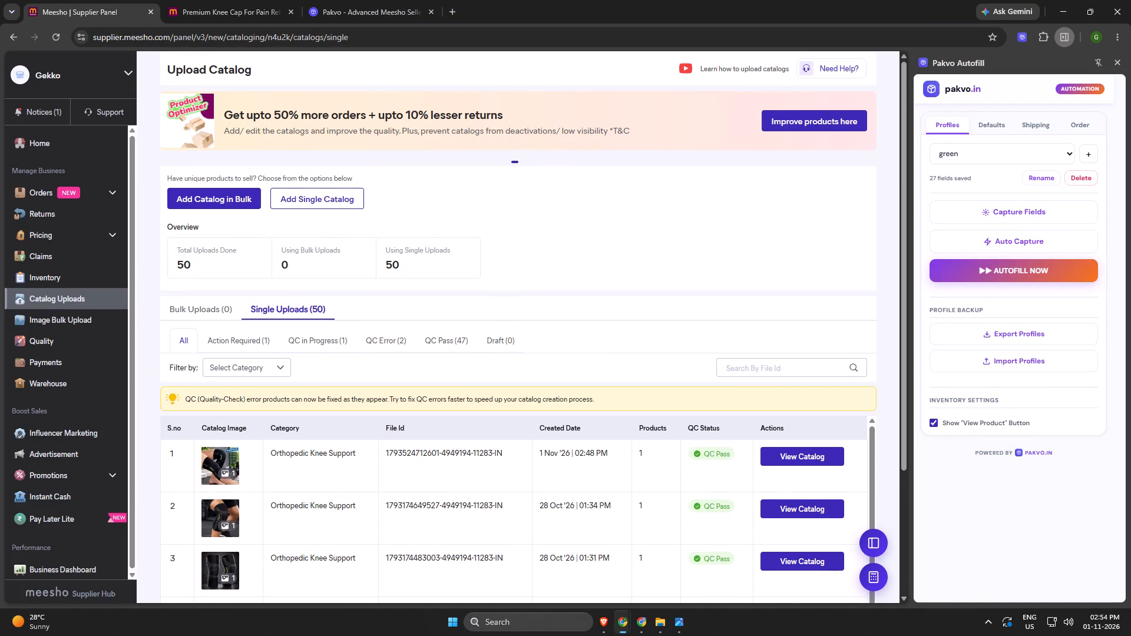
{"action": "left_click", "coordinate": [307, 204]}
{"action": "left_click", "coordinate": [316, 221]}
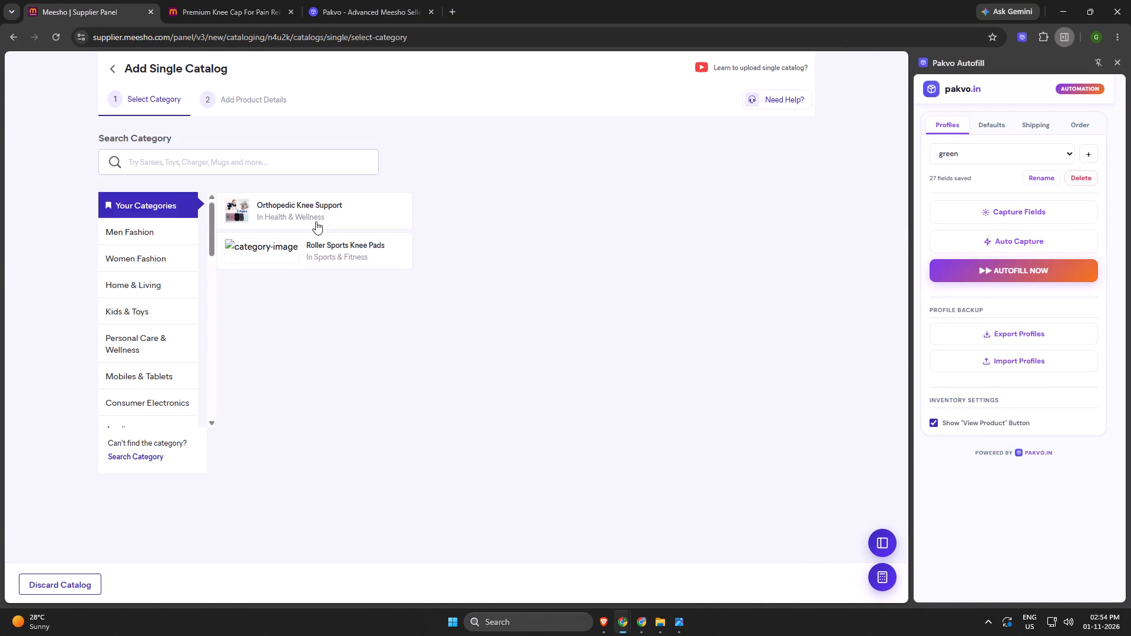
{"action": "left_click", "coordinate": [721, 409]}
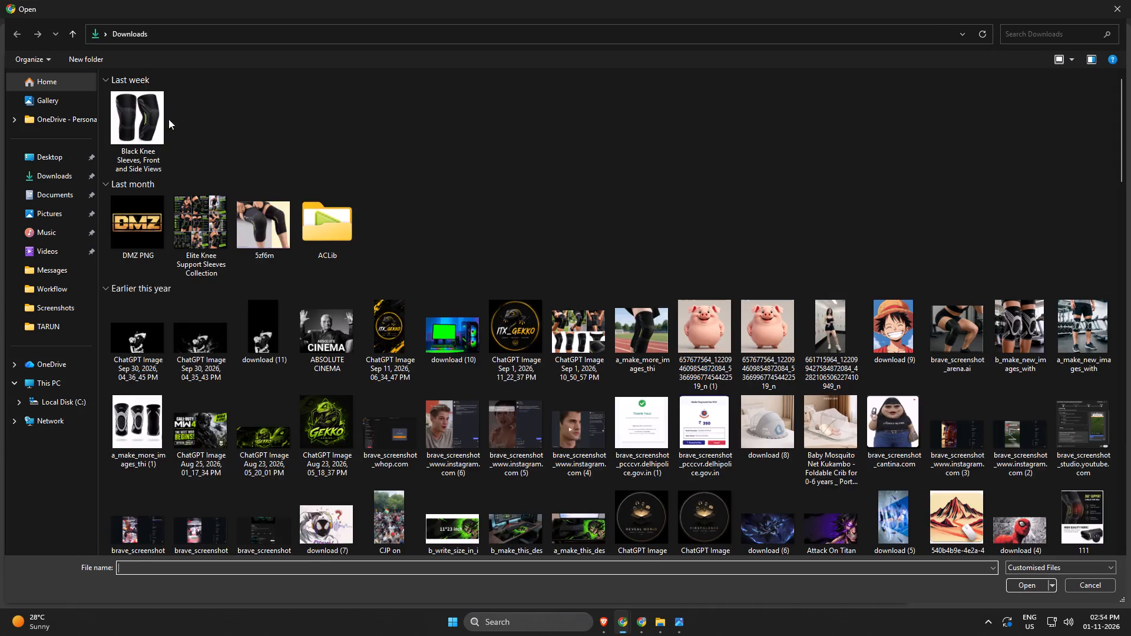
{"action": "left_click", "coordinate": [151, 120]}
{"action": "key", "text": "Return"}
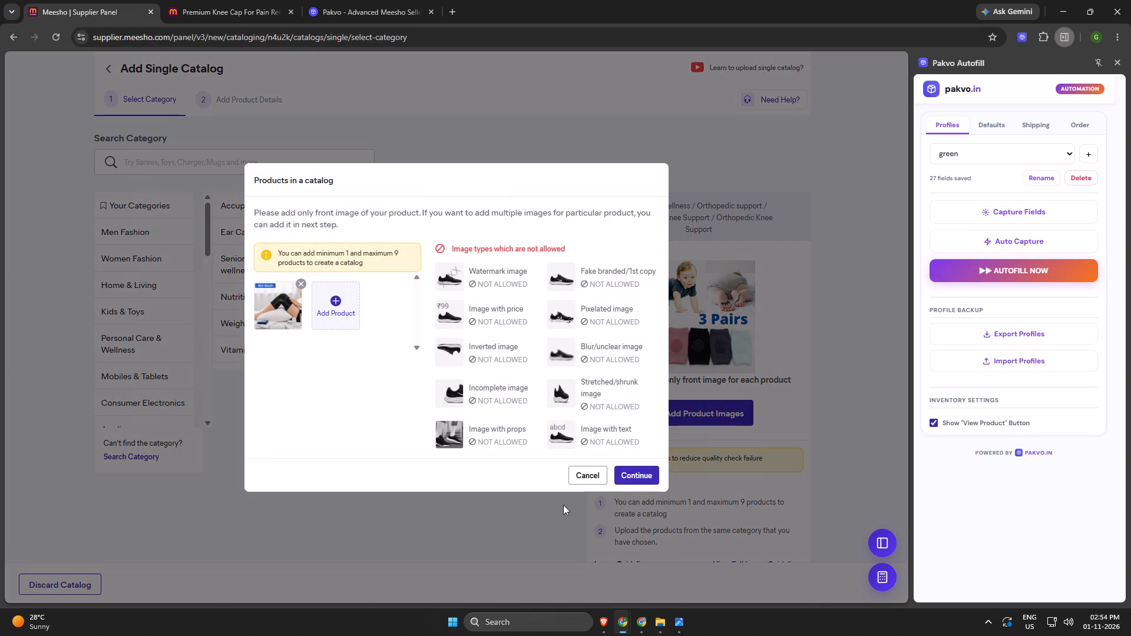
{"action": "left_click", "coordinate": [629, 479]}
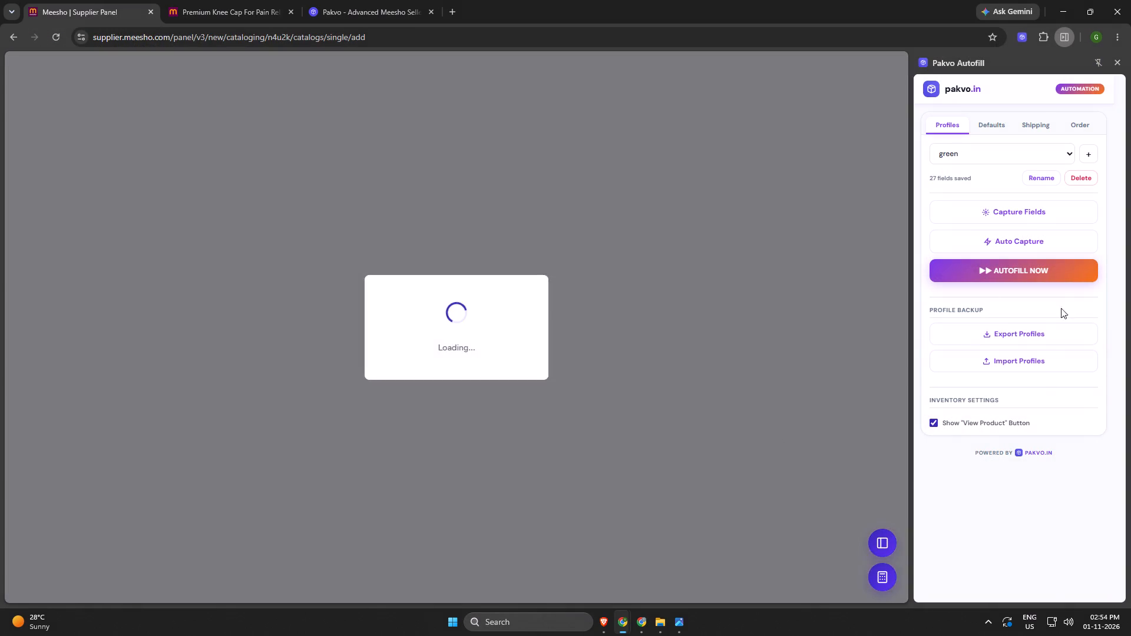
Autofill the new catalog's product details with the "green" Pakvo profile.
{"action": "left_click", "coordinate": [1072, 276]}
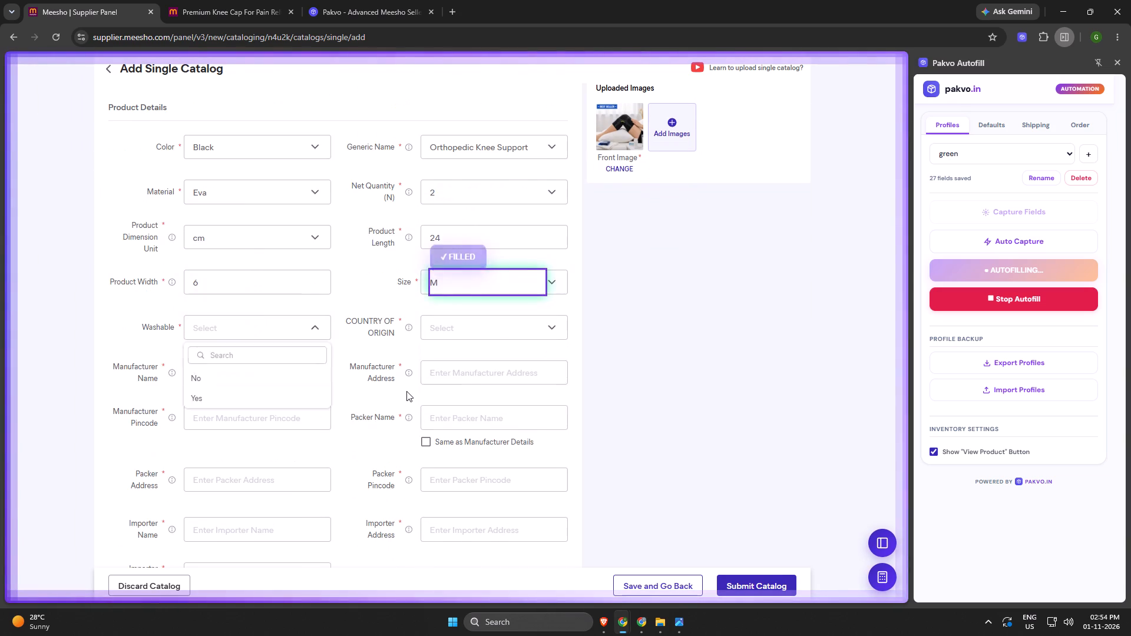
{"action": "scroll", "coordinate": [432, 367], "scroll_direction": "up", "scroll_amount": 4}
{"action": "scroll", "coordinate": [436, 363], "scroll_direction": "down", "scroll_amount": 3}
{"action": "scroll", "coordinate": [436, 364], "scroll_direction": "up", "scroll_amount": 9}
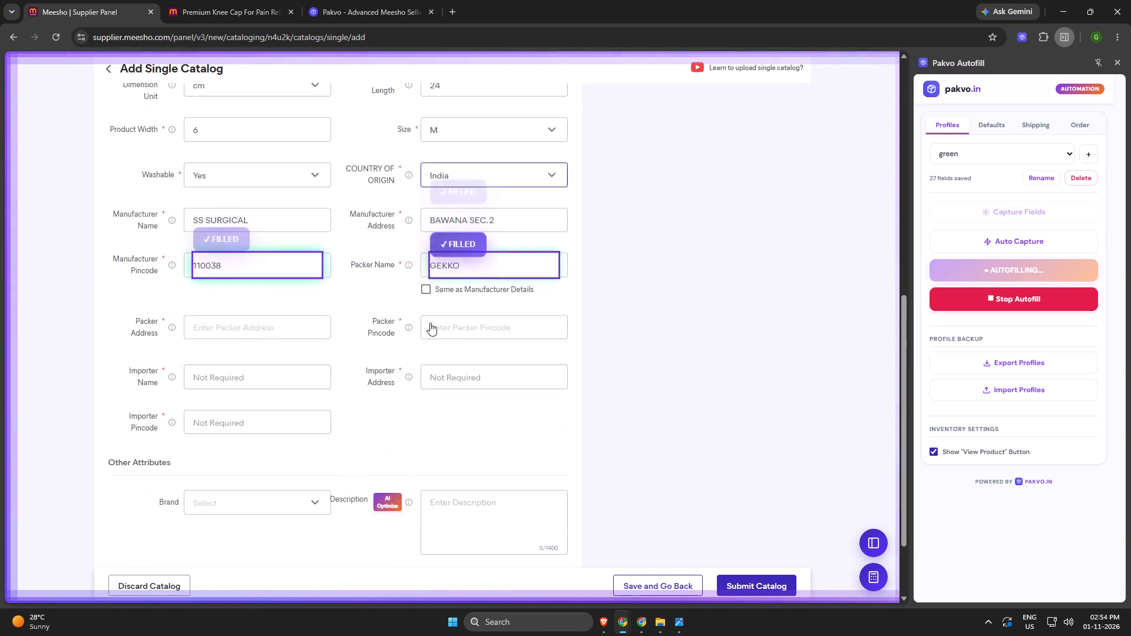
{"action": "scroll", "coordinate": [438, 373], "scroll_direction": "up", "scroll_amount": 14}
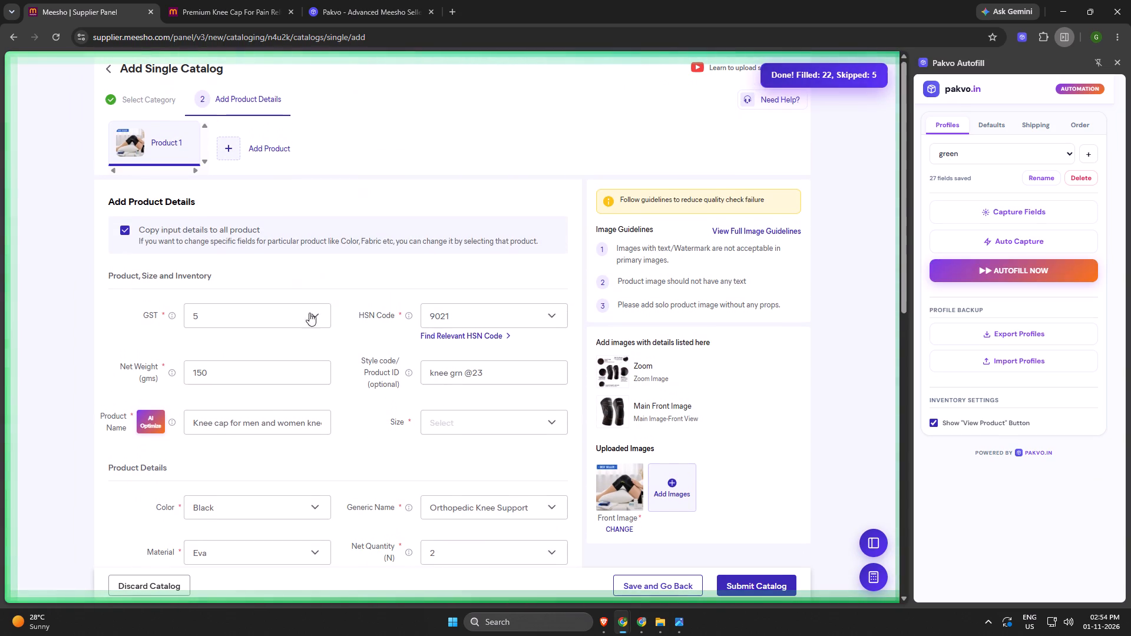
Set the product's Net Weight to 100 gms.
{"action": "left_click", "coordinate": [287, 318]}
{"action": "left_click", "coordinate": [287, 319]}
{"action": "left_click", "coordinate": [266, 377]}
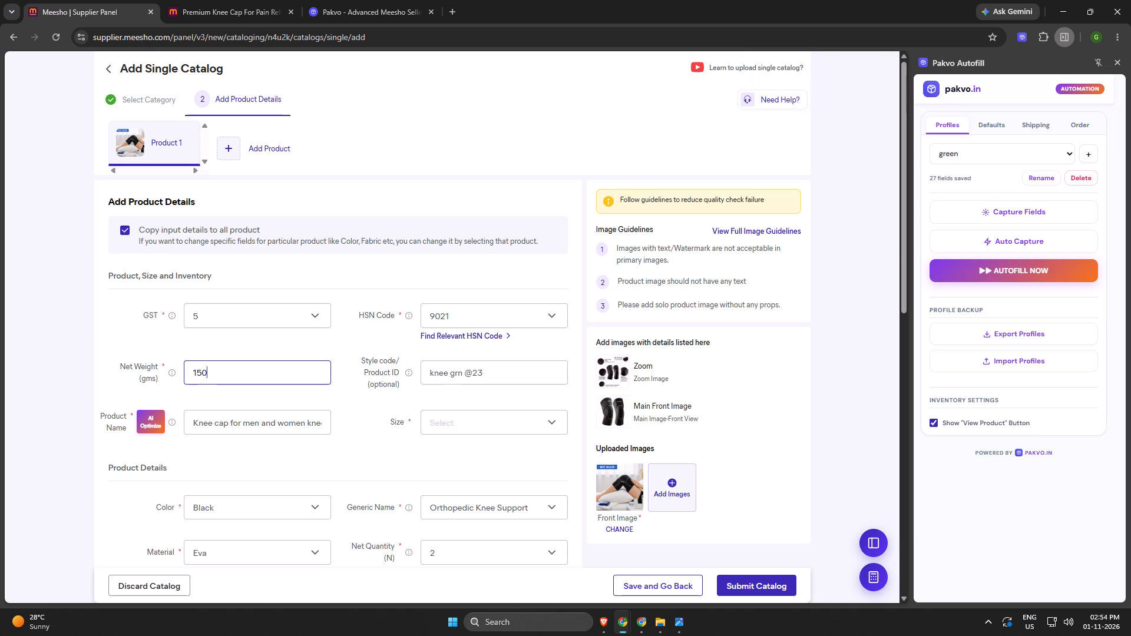
{"action": "key", "text": "BackSpace"}
{"action": "key", "text": "BackSpace"}
{"action": "key", "text": "BackSpace"}
{"action": "type", "text": "100"}
{"action": "left_click", "coordinate": [526, 378]}
{"action": "key", "text": "BackSpace"}
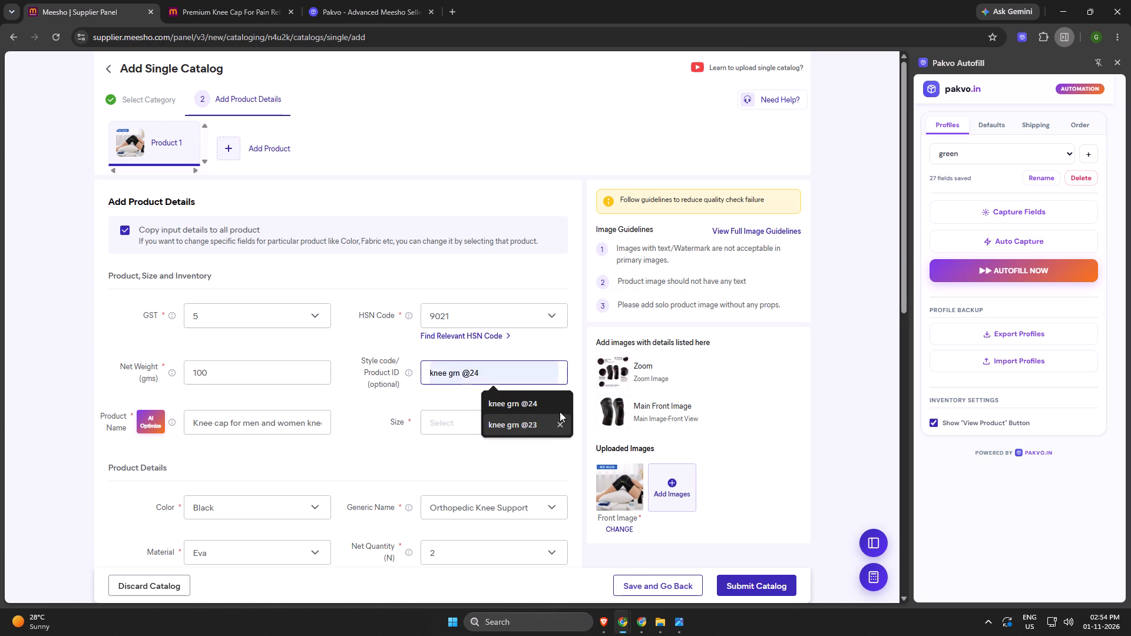
{"action": "left_click", "coordinate": [562, 403]}
{"action": "left_click", "coordinate": [558, 402]}
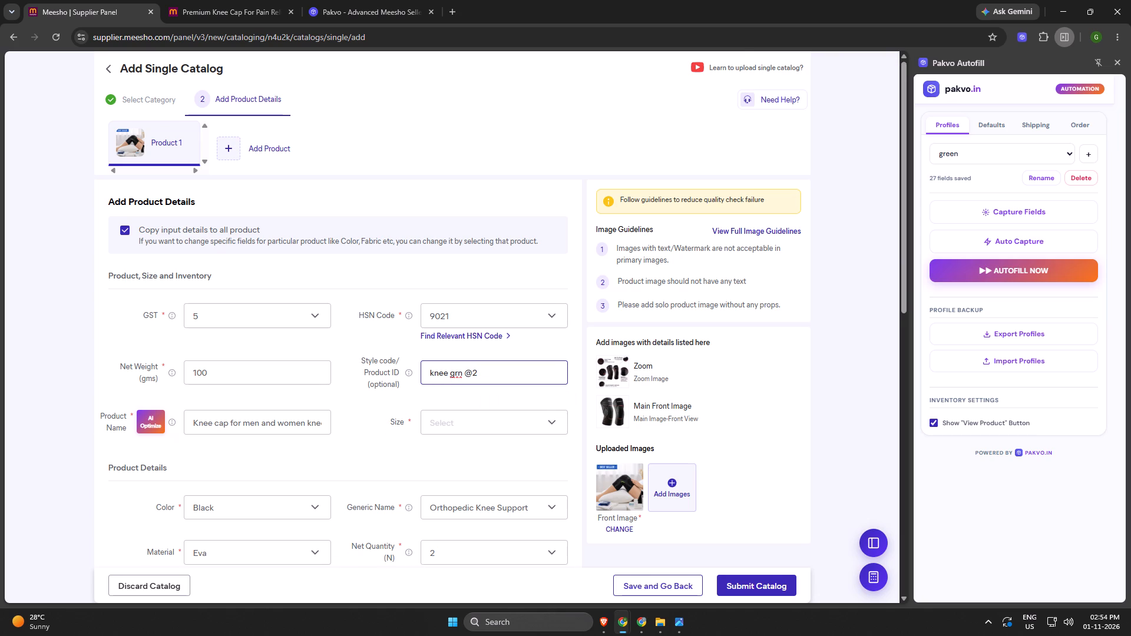
{"action": "left_click", "coordinate": [538, 373]}
{"action": "key", "text": "5"}
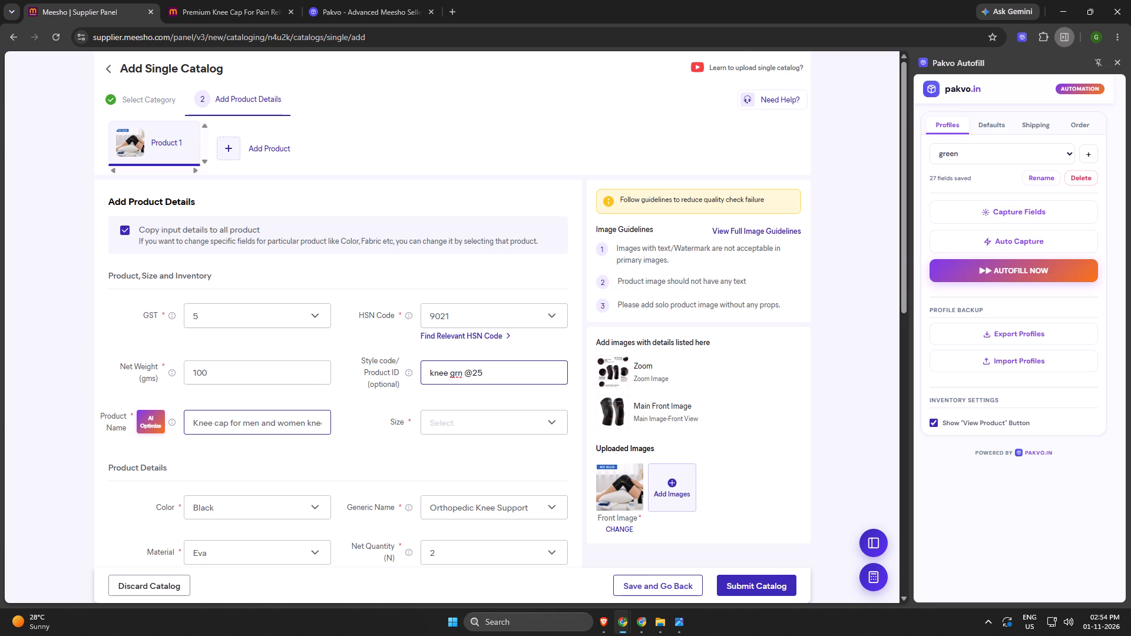
Browse Meesho's "knee cap" search results and examine the ₹178 unisex kneecap and ₹110 baby knee pad listings for a usable title.
{"action": "left_click", "coordinate": [304, 426]}
{"action": "left_click", "coordinate": [277, 0]}
{"action": "left_click", "coordinate": [443, 253]}
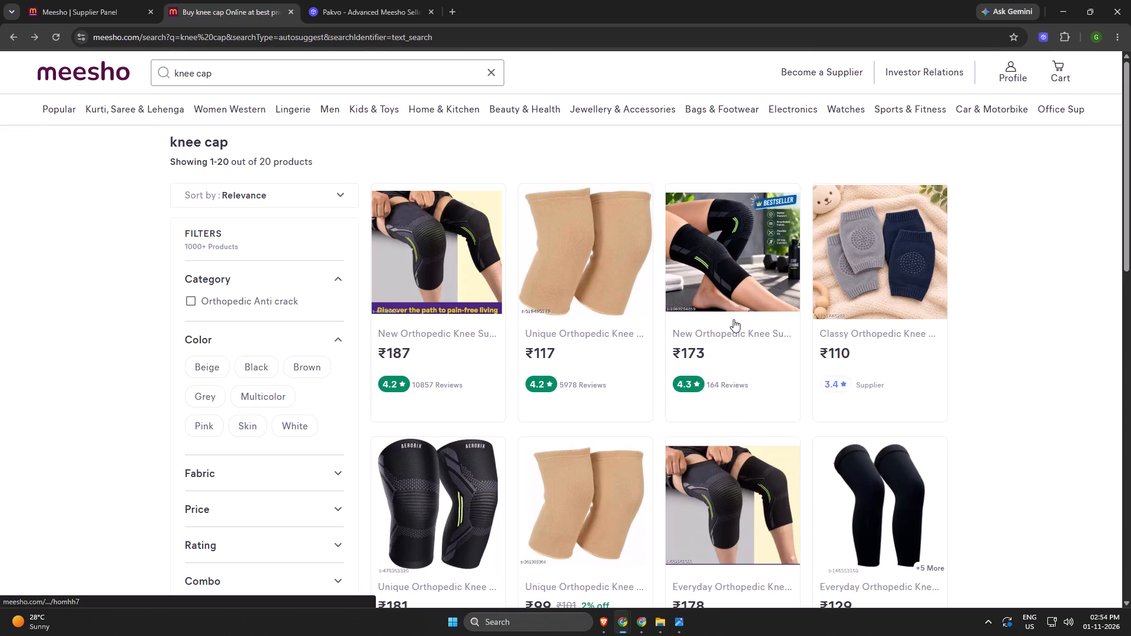
{"action": "scroll", "coordinate": [694, 370], "scroll_direction": "down", "scroll_amount": 1}
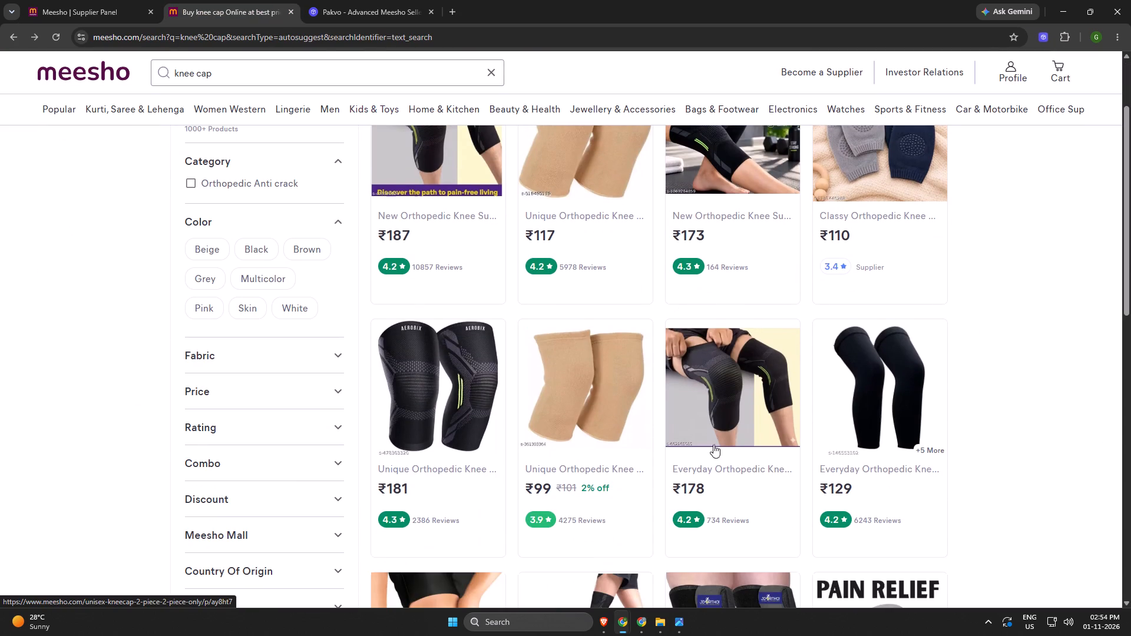
{"action": "left_click", "coordinate": [729, 469]}
{"action": "scroll", "coordinate": [717, 435], "scroll_direction": "down", "scroll_amount": 3}
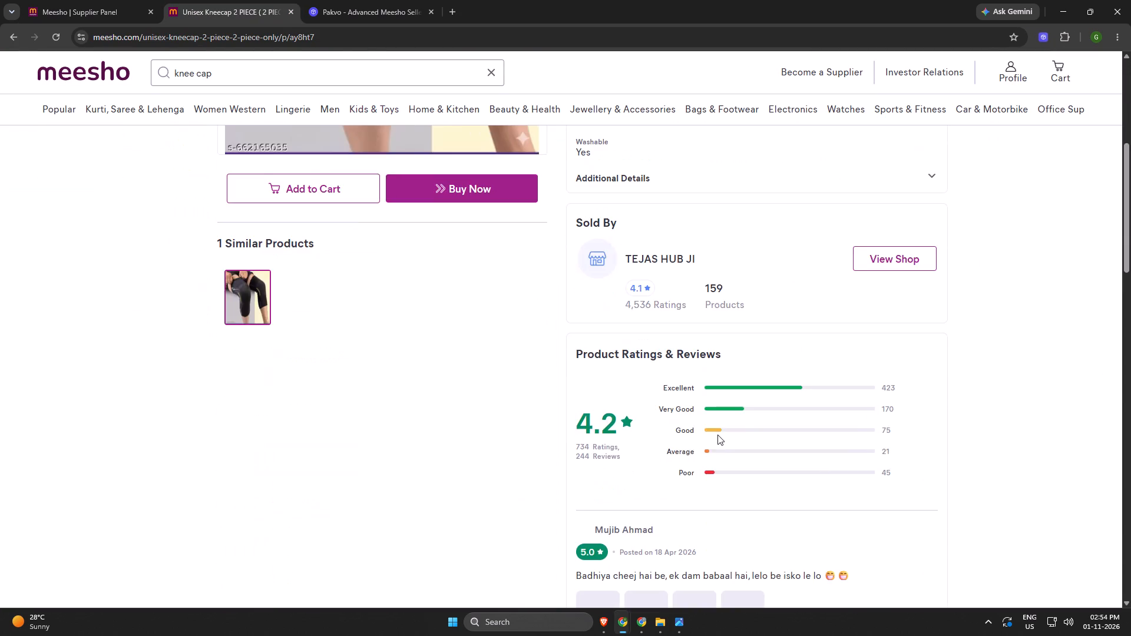
{"action": "scroll", "coordinate": [717, 435], "scroll_direction": "up", "scroll_amount": 6}
{"action": "left_click", "coordinate": [717, 435]}
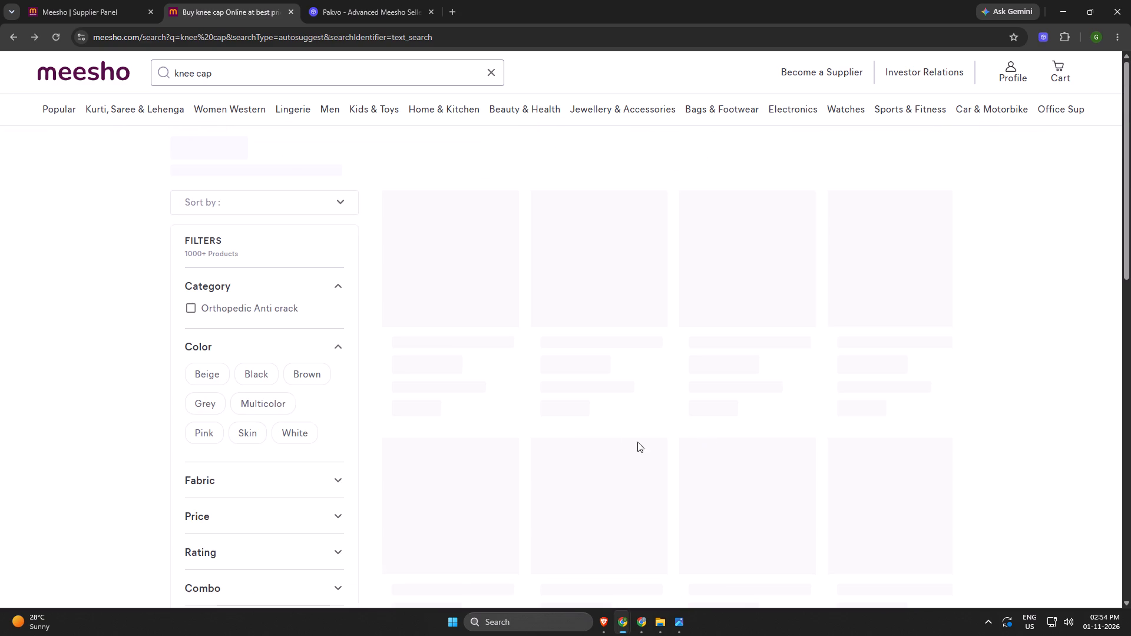
{"action": "scroll", "coordinate": [551, 425], "scroll_direction": "down", "scroll_amount": 1}
{"action": "scroll", "coordinate": [551, 425], "scroll_direction": "up", "scroll_amount": 1}
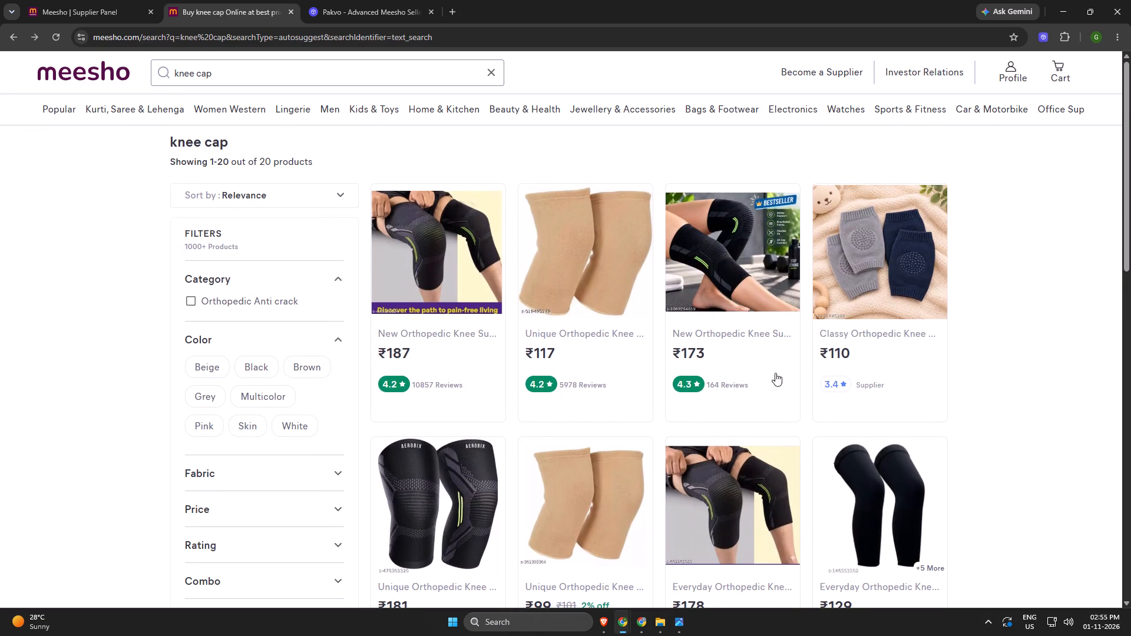
{"action": "left_click", "coordinate": [919, 337]}
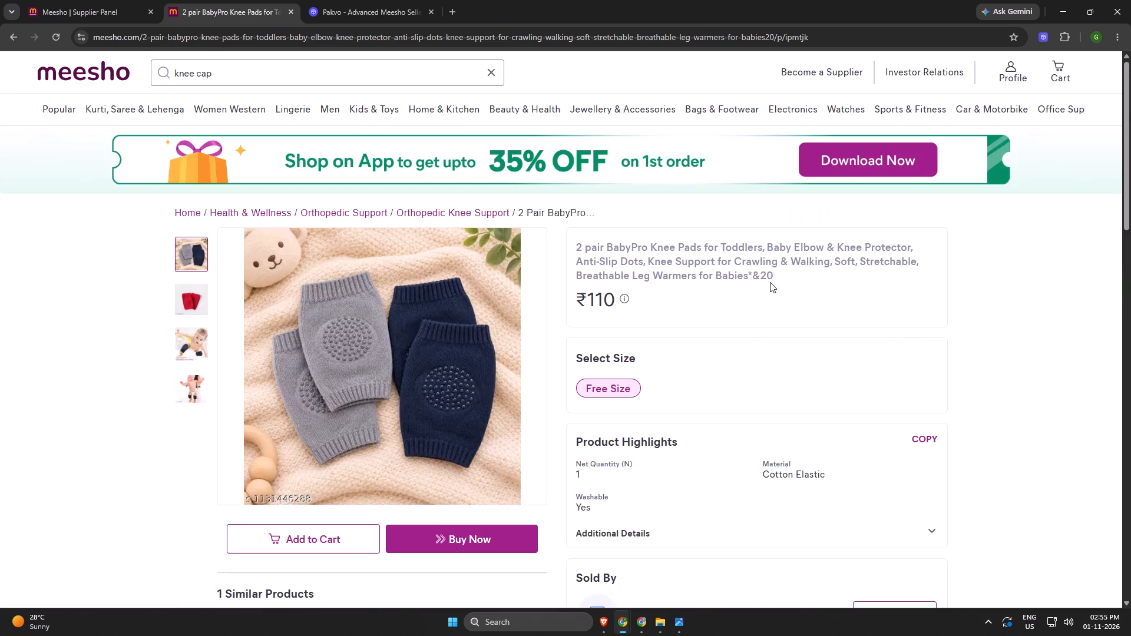
{"action": "left_click", "coordinate": [780, 284]}
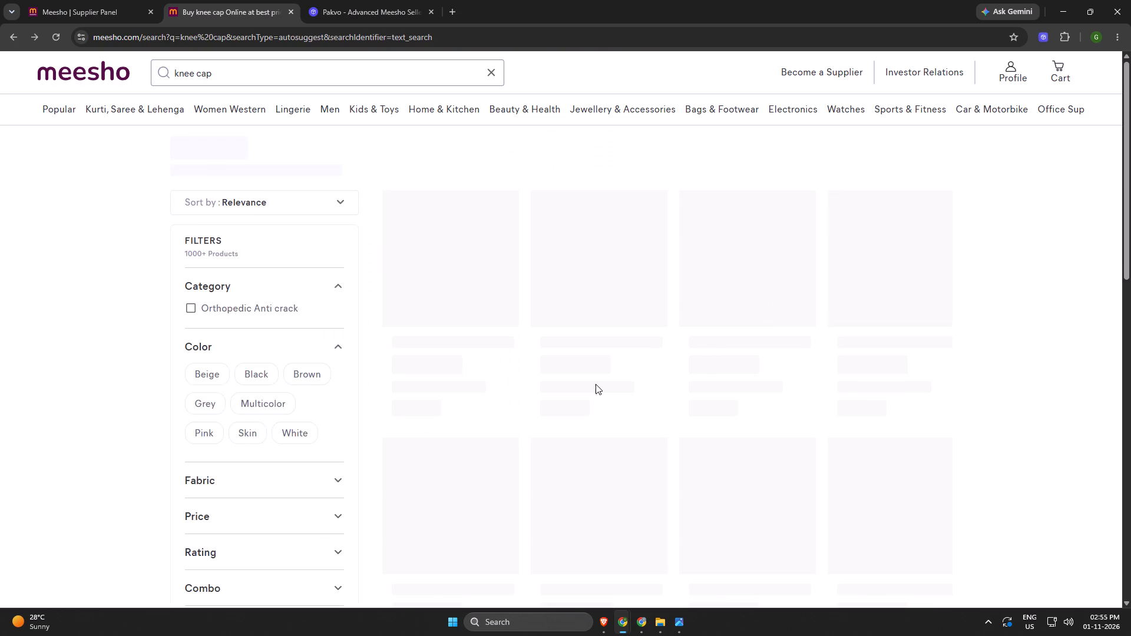
Open the ₹161 "Pack of 2 Piece Premium Knee Cap" listing from the search results and copy its full title.
{"action": "scroll", "coordinate": [596, 384], "scroll_direction": "down", "scroll_amount": 3}
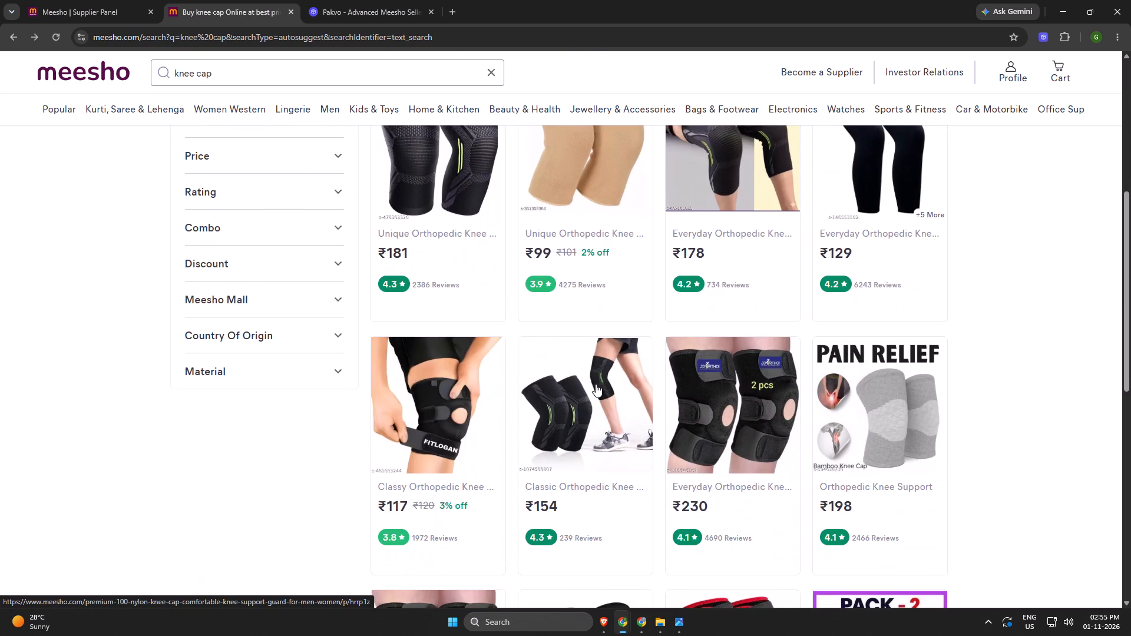
{"action": "scroll", "coordinate": [596, 384], "scroll_direction": "down", "scroll_amount": 1}
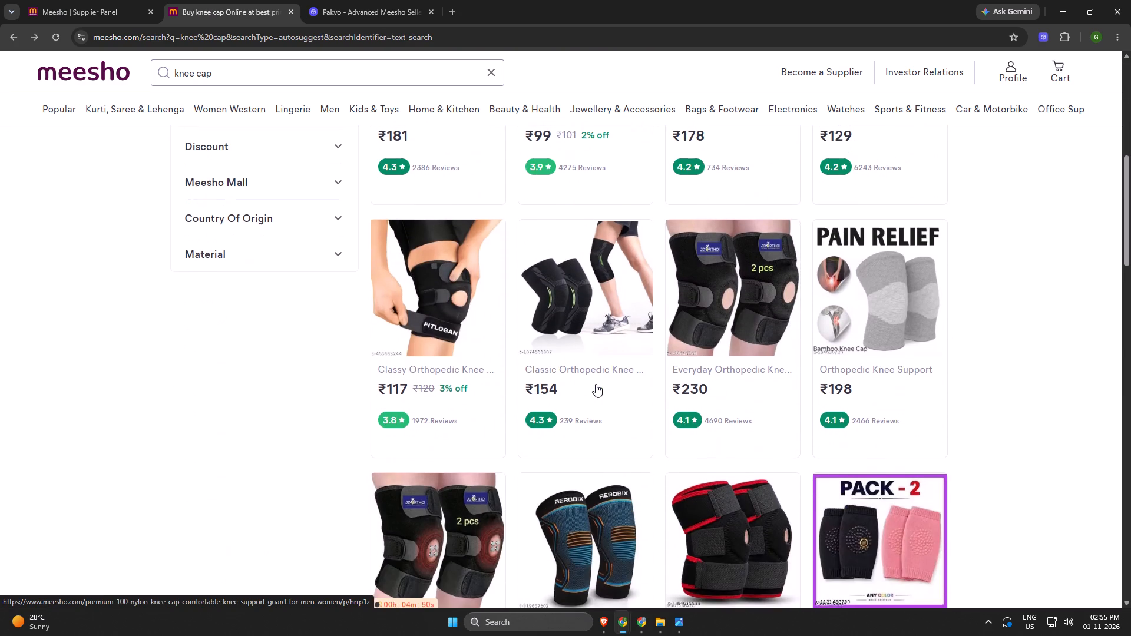
{"action": "scroll", "coordinate": [596, 384], "scroll_direction": "down", "scroll_amount": 3}
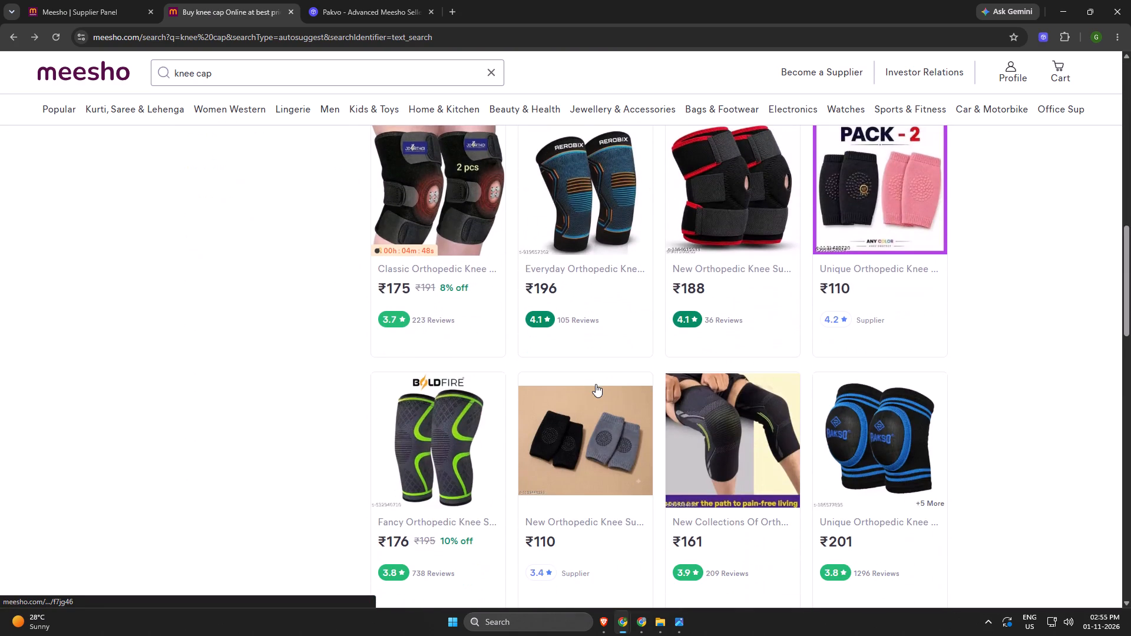
{"action": "left_click", "coordinate": [740, 521]}
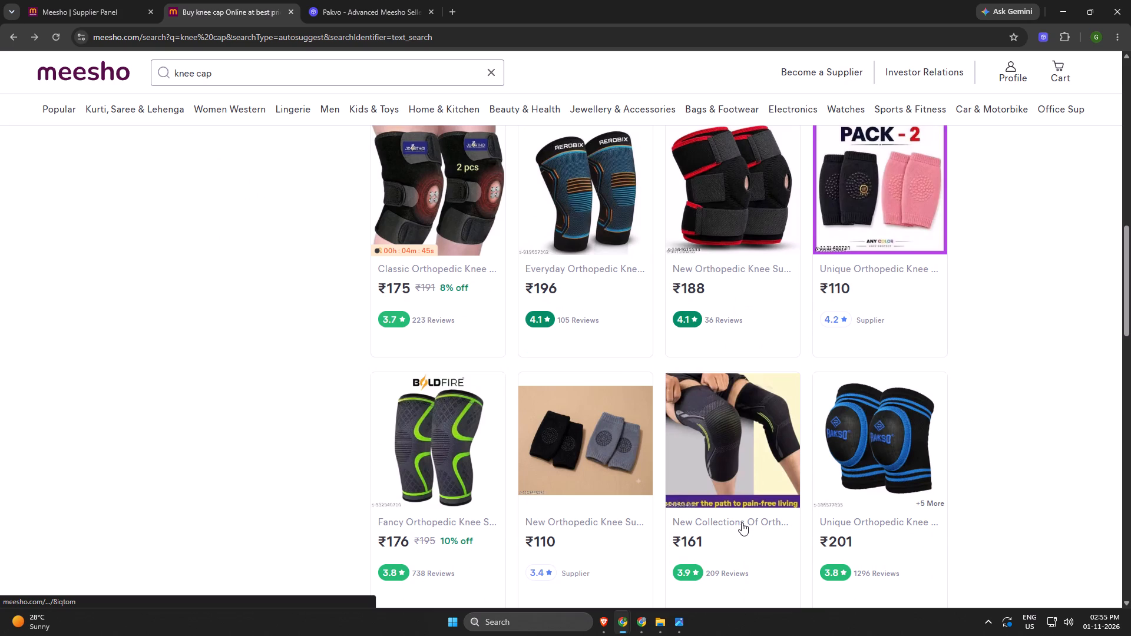
{"action": "left_click", "coordinate": [742, 522]}
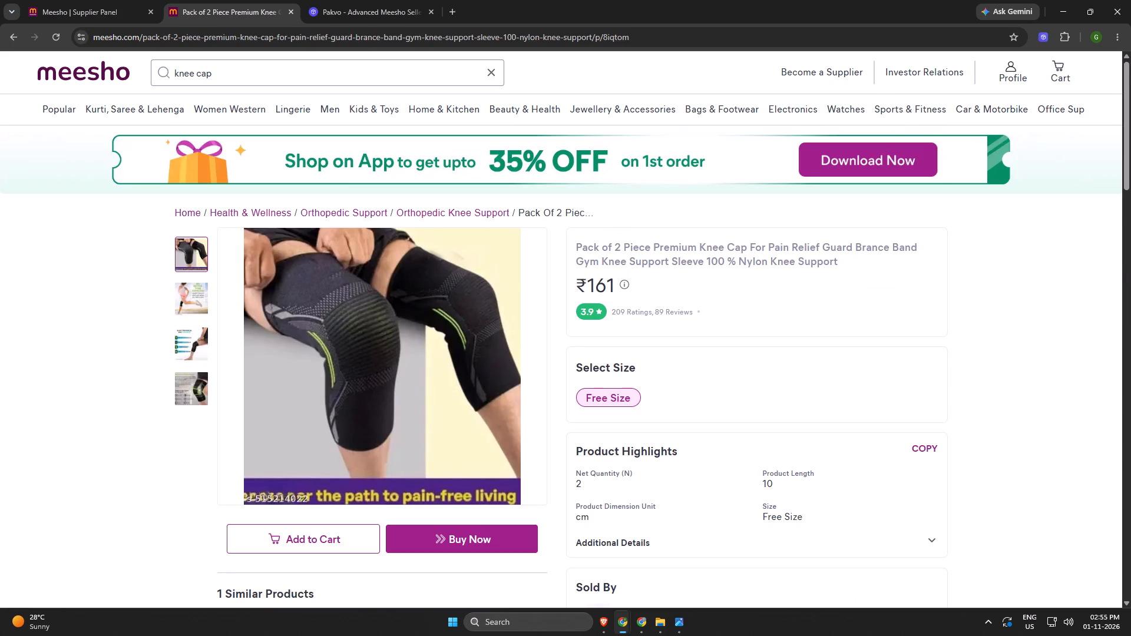
{"action": "triple_click", "coordinate": [614, 243]}
{"action": "key", "text": "ctrl+c"}
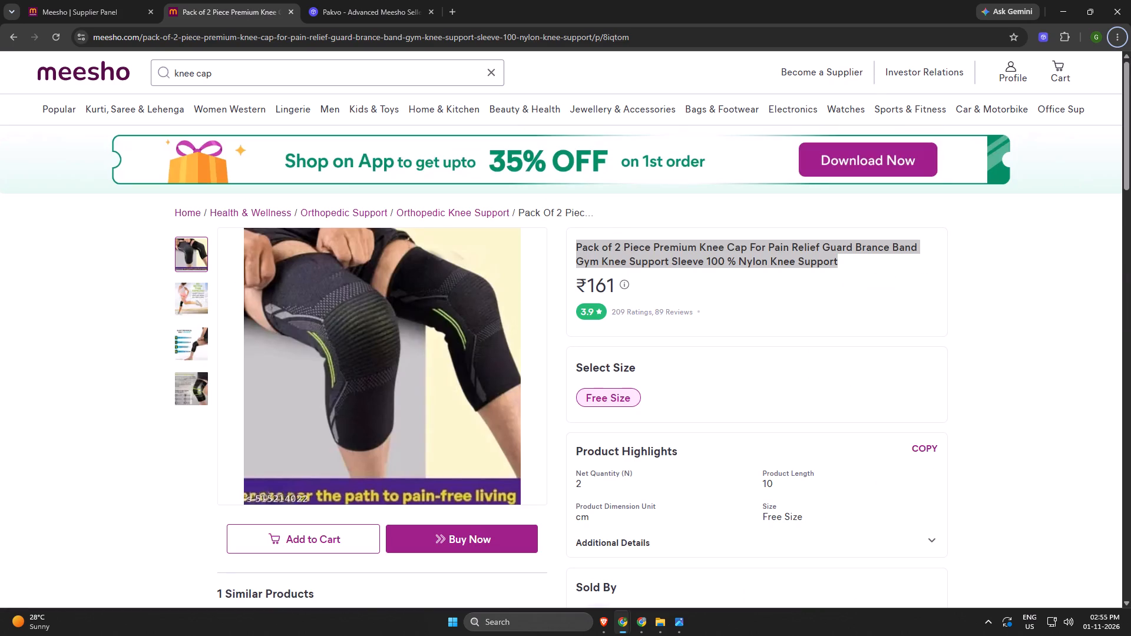
Replace the Product Name in the supplier catalog form with the copied "Pack of 2 Piece Premium Knee Cap" title.
{"action": "left_click", "coordinate": [29, 0]}
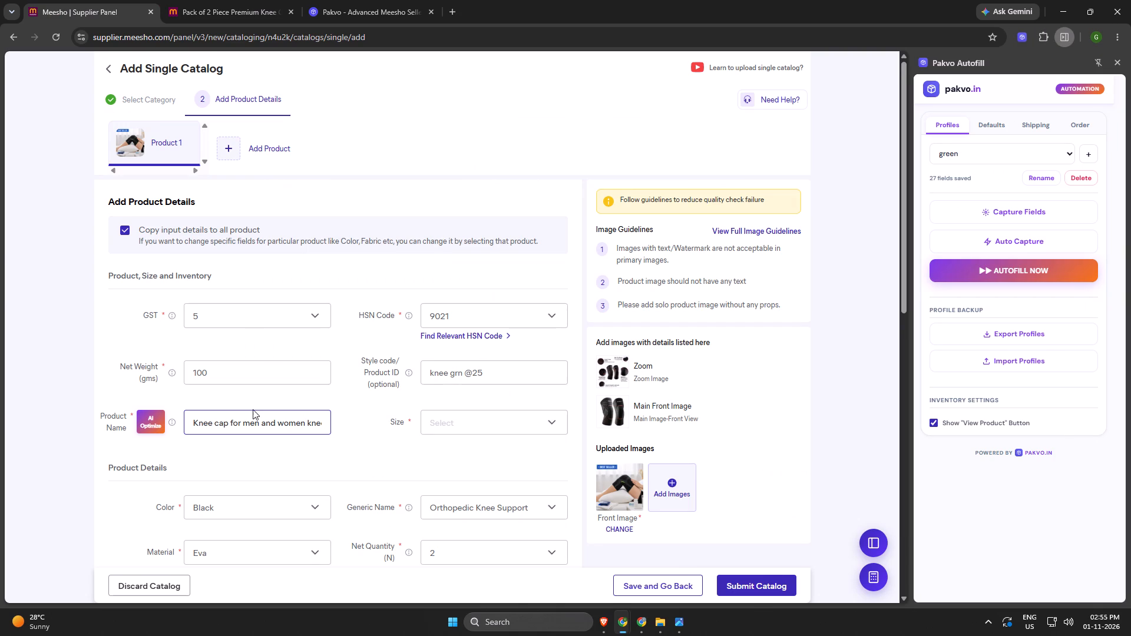
{"action": "double_click", "coordinate": [285, 421]}
{"action": "key", "text": "ctrl+a"}
{"action": "key", "text": "BackSpace"}
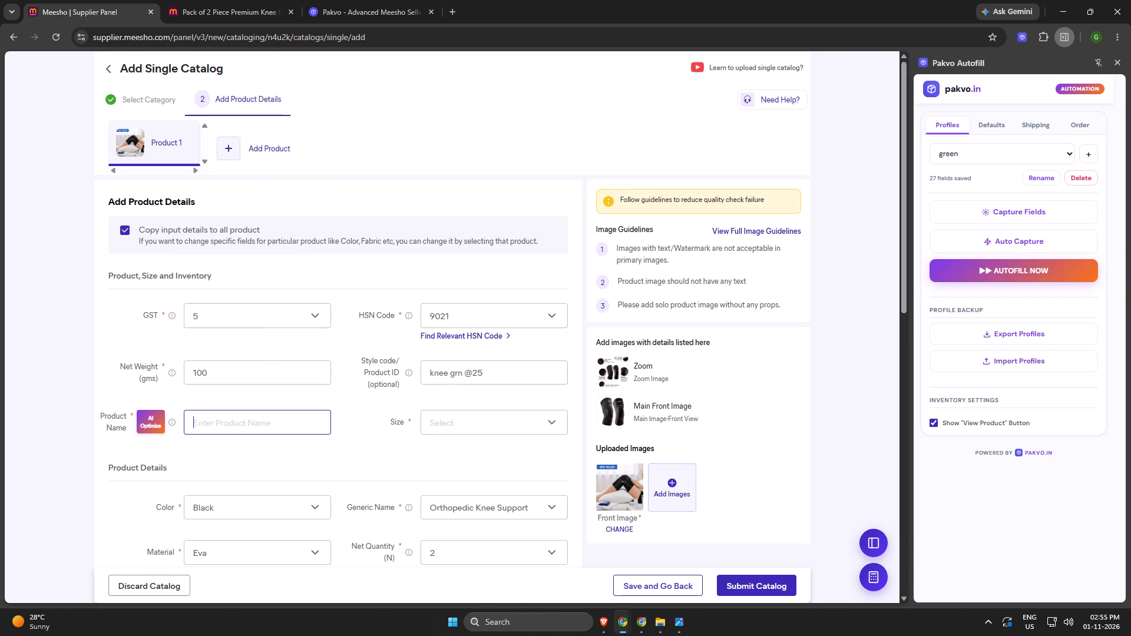
{"action": "key", "text": "ctrl+v"}
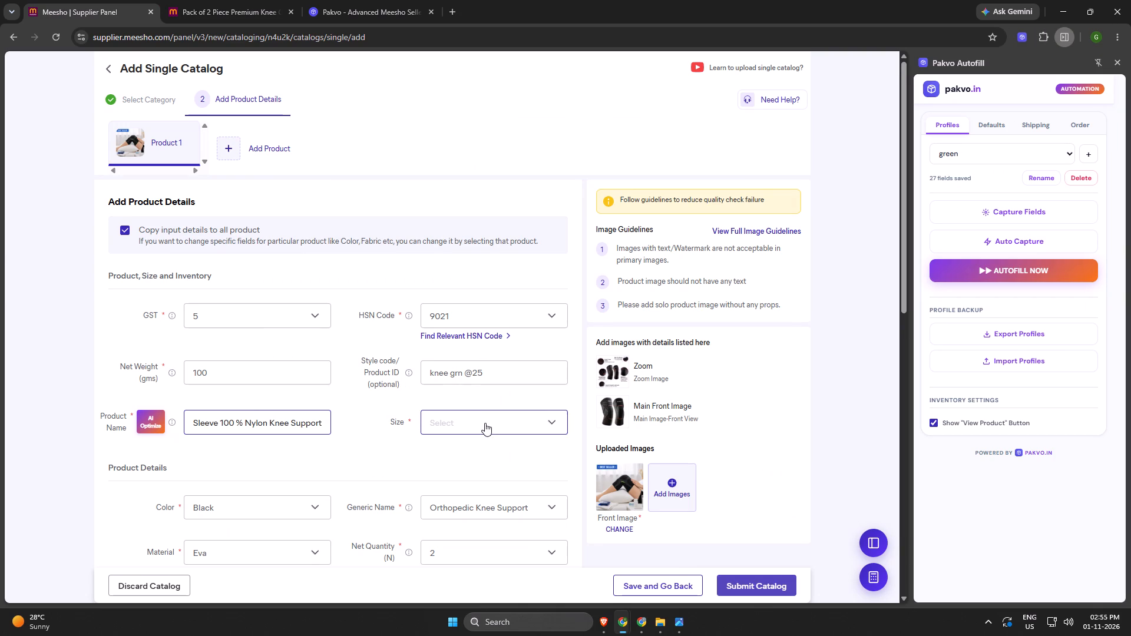
Set the product's inventory Size to Free Size.
{"action": "left_click", "coordinate": [485, 423]}
{"action": "left_click", "coordinate": [432, 458]}
{"action": "left_click", "coordinate": [530, 481]}
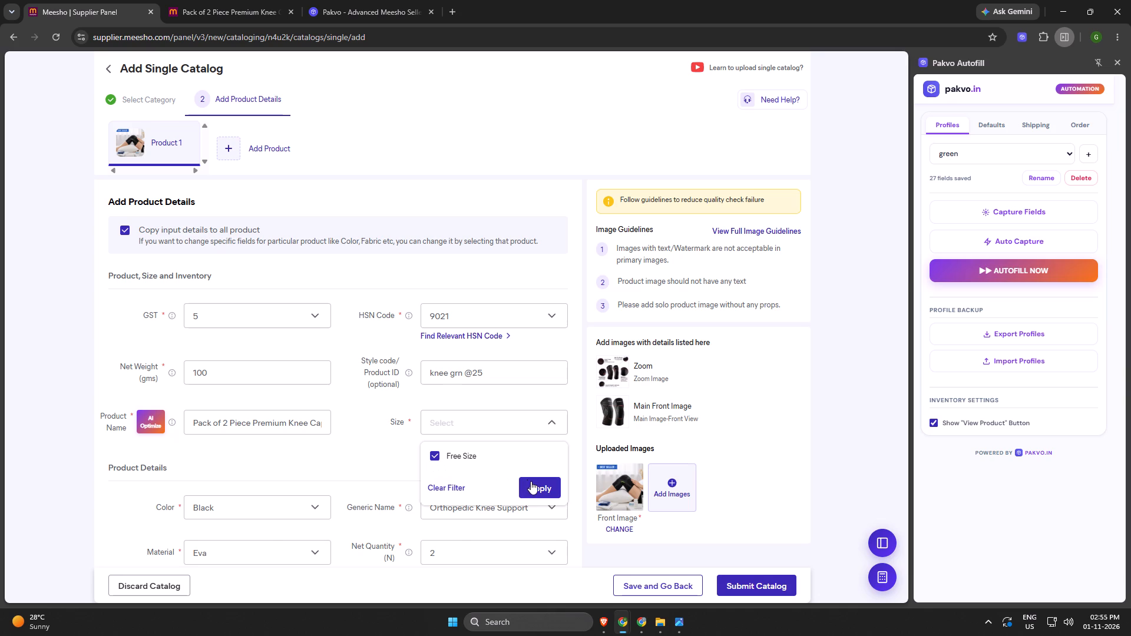
For the Free Size row, set the Meesho Price to 130 and the Wrong/Defective Returns Price to 129.
{"action": "scroll", "coordinate": [515, 352], "scroll_direction": "down", "scroll_amount": 1}
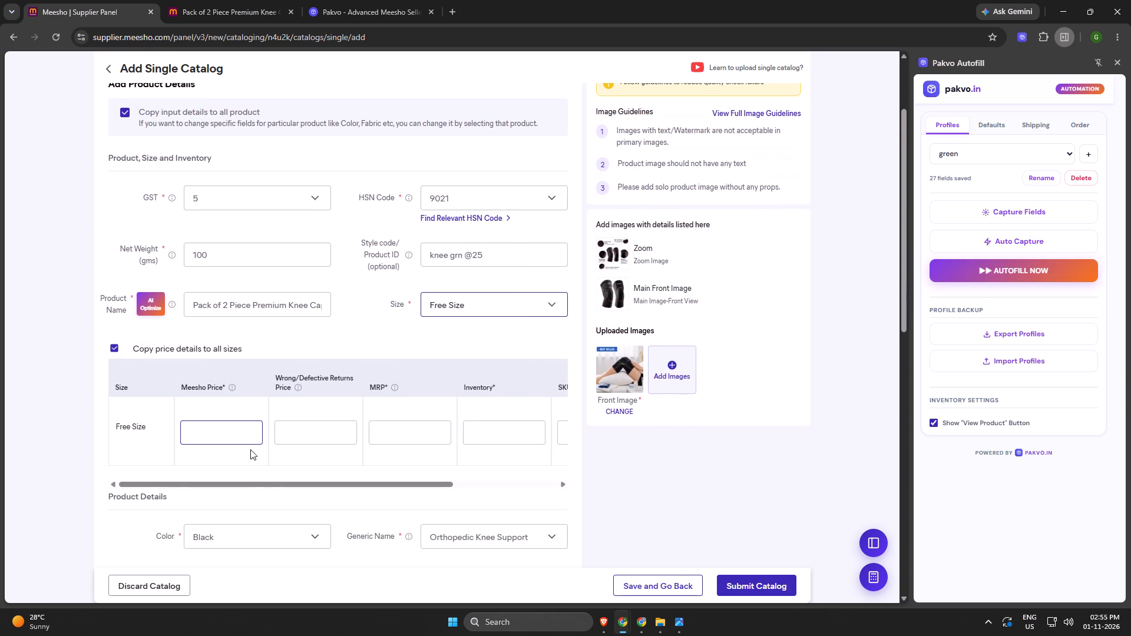
{"action": "left_click", "coordinate": [244, 436]}
{"action": "type", "text": "130"}
{"action": "left_click", "coordinate": [319, 440]}
{"action": "scroll", "coordinate": [470, 412], "scroll_direction": "down", "scroll_amount": 2}
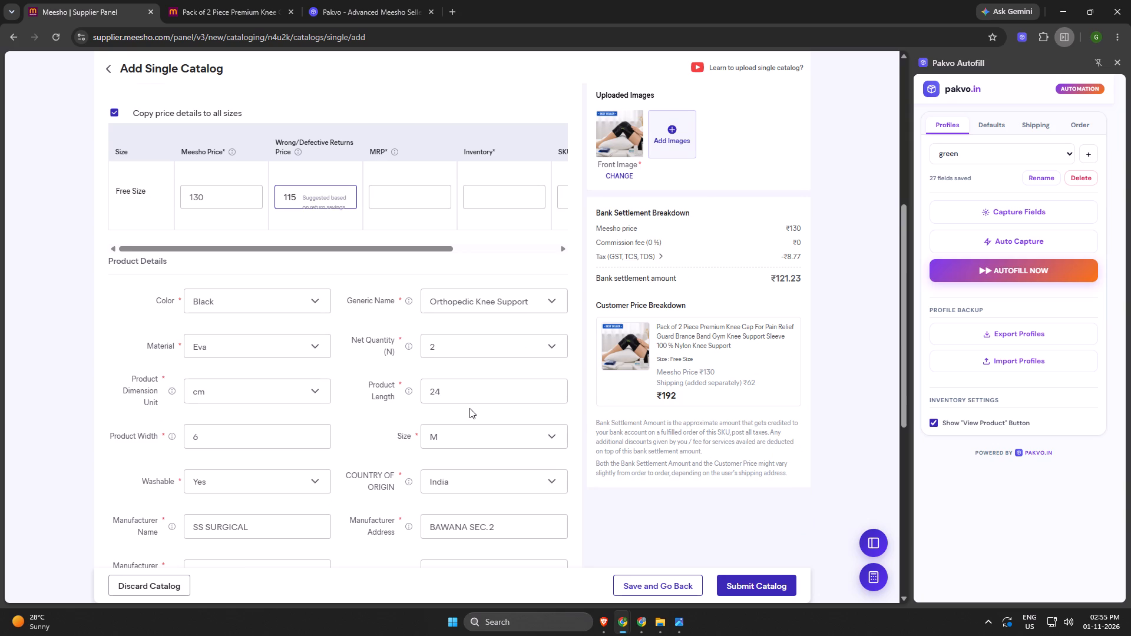
{"action": "key", "text": "BackSpace"}
{"action": "key", "text": "BackSpace"}
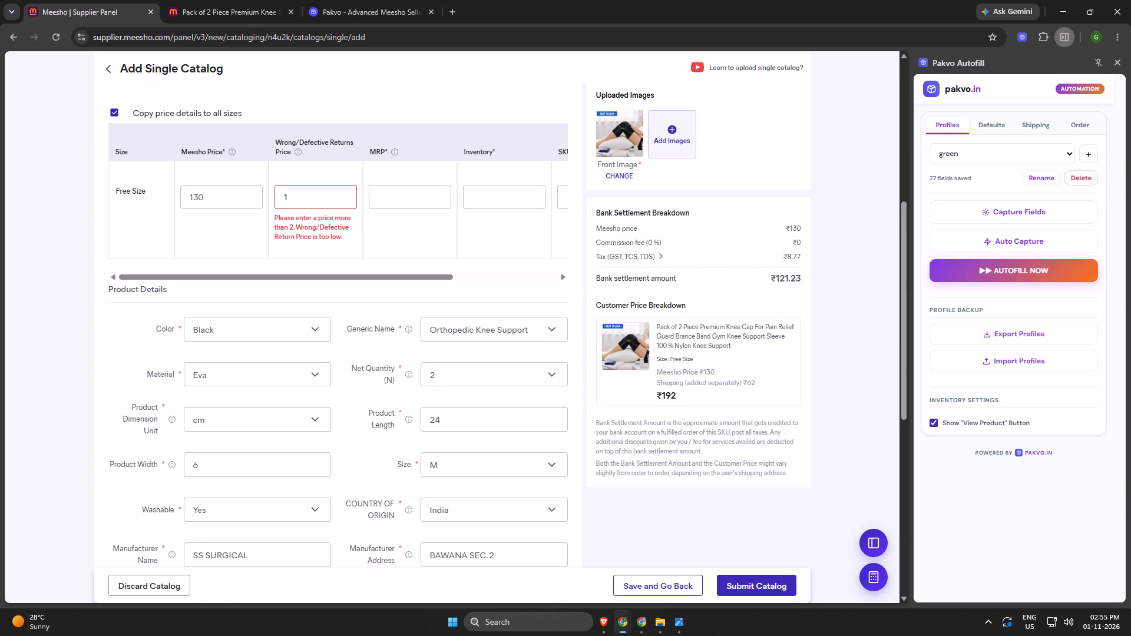
{"action": "key", "text": "BackSpace"}
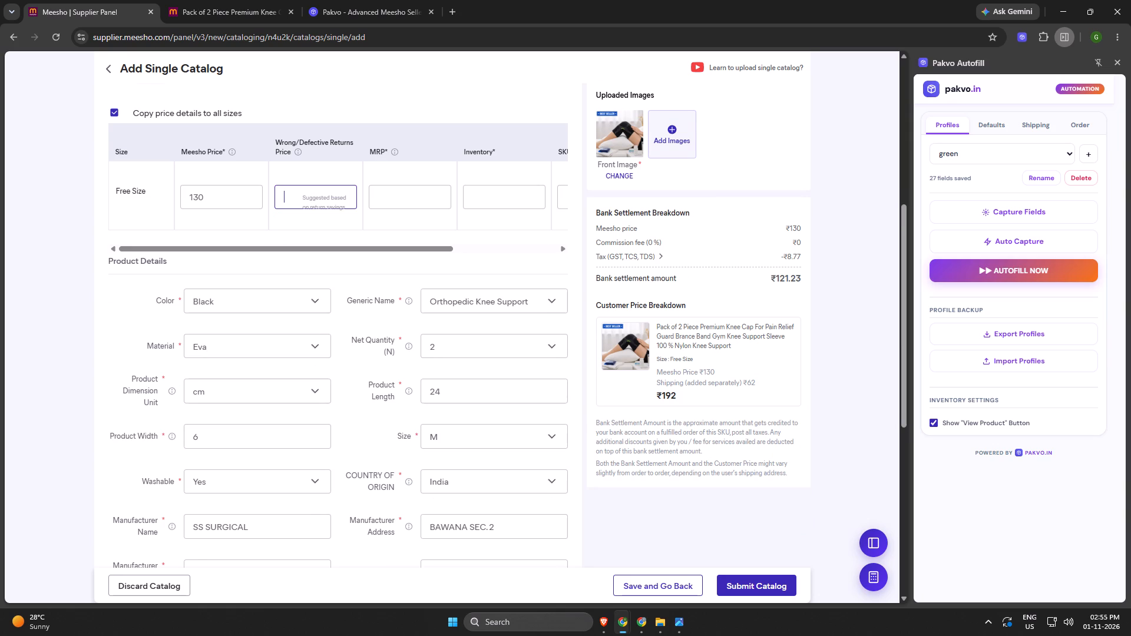
{"action": "type", "text": "12"}
{"action": "key", "text": "9"}
For the Free Size row, set the MRP to 999 and the Inventory to 999.
{"action": "left_click", "coordinate": [434, 201]}
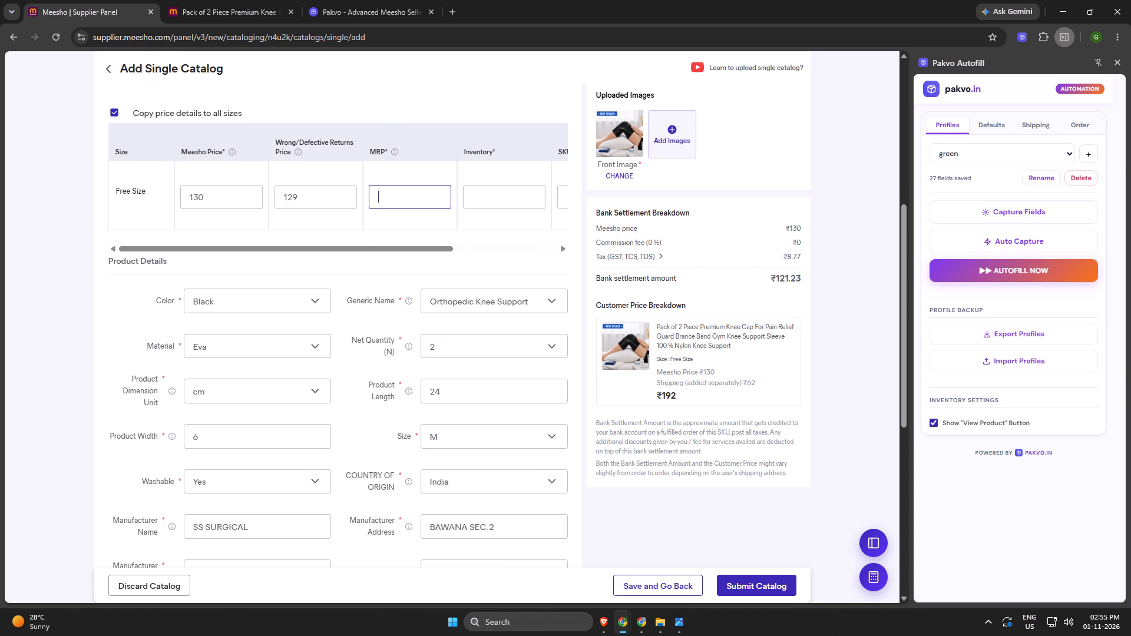
{"action": "left_click", "coordinate": [401, 203]}
{"action": "type", "text": "599"}
{"action": "key", "text": "BackSpace"}
{"action": "key", "text": "BackSpace"}
{"action": "key", "text": "BackSpace"}
{"action": "key", "text": "BackSpace"}
{"action": "key", "text": "BackSpace"}
{"action": "type", "text": "999"}
{"action": "scroll", "coordinate": [379, 211], "scroll_direction": "up", "scroll_amount": 1}
{"action": "left_click", "coordinate": [497, 317]}
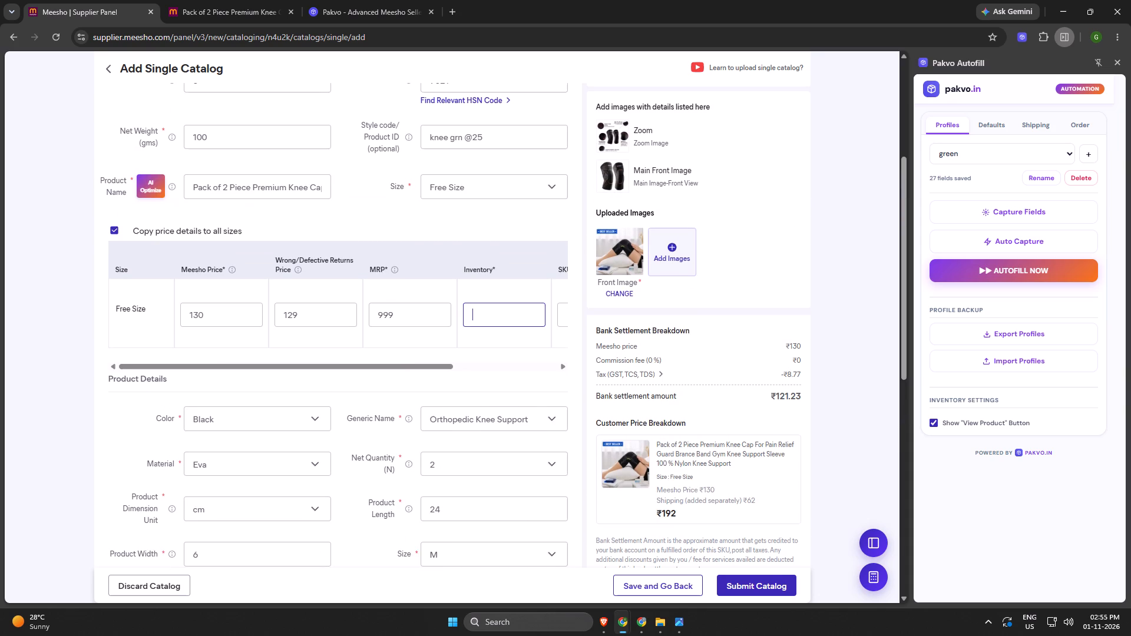
{"action": "type", "text": "999"}
Clear the old text from the product's Description under Other Attributes.
{"action": "scroll", "coordinate": [346, 310], "scroll_direction": "down", "scroll_amount": 8}
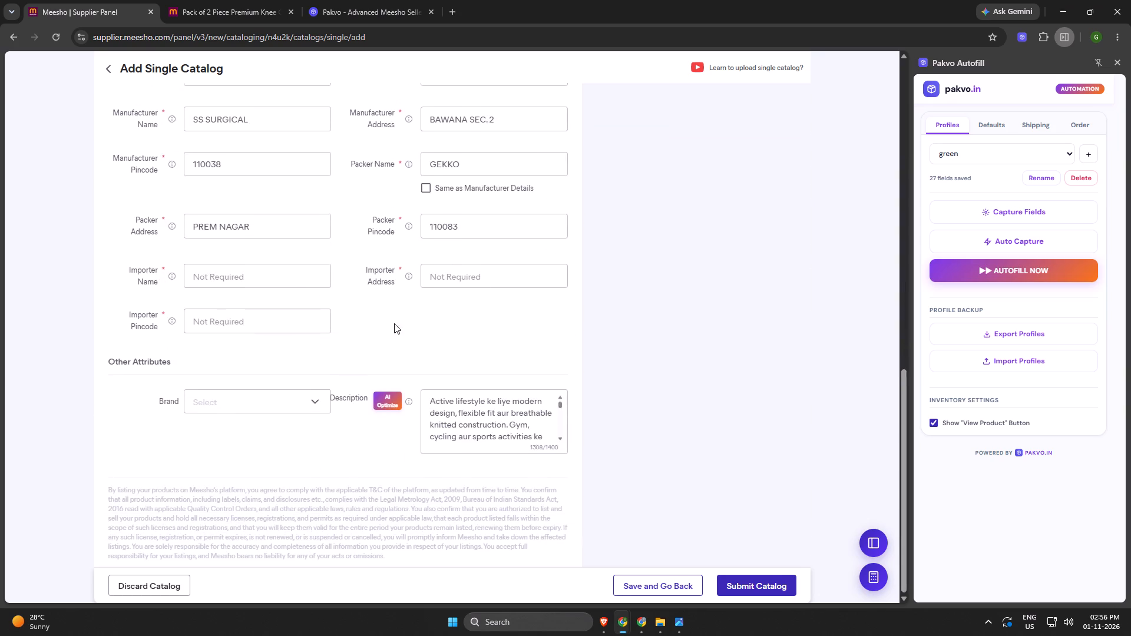
{"action": "scroll", "coordinate": [429, 371], "scroll_direction": "up", "scroll_amount": 5}
{"action": "scroll", "coordinate": [432, 369], "scroll_direction": "down", "scroll_amount": 6}
{"action": "triple_click", "coordinate": [486, 415]}
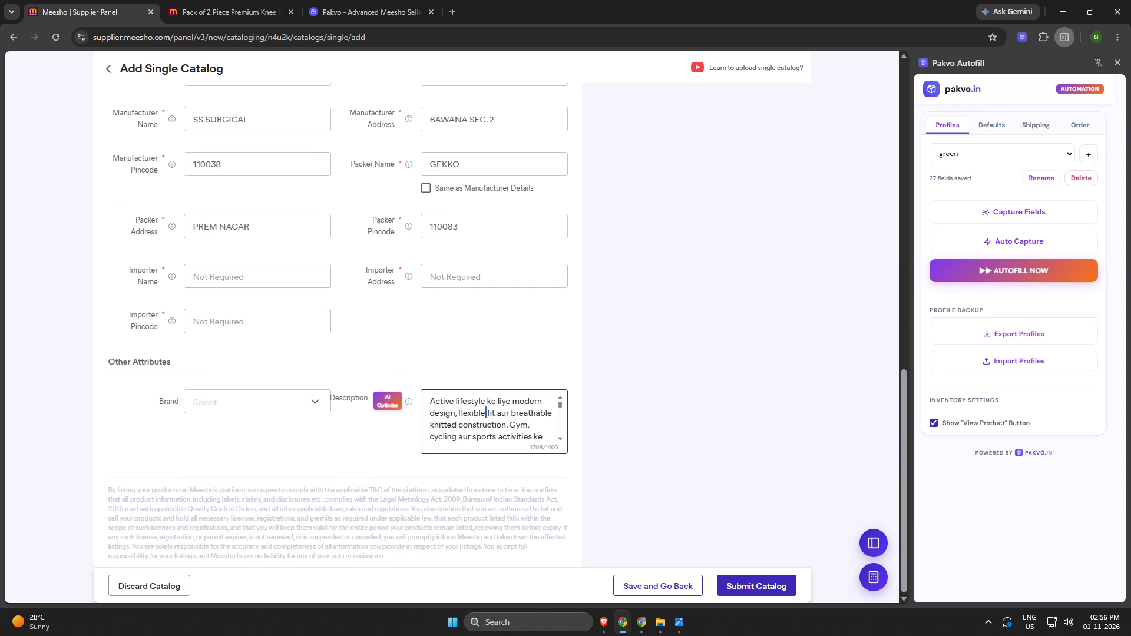
{"action": "triple_click", "coordinate": [484, 419]}
{"action": "key", "text": "BackSpace"}
In Product Details, set the Size to L and the Material to Cotton Elastic.
{"action": "scroll", "coordinate": [465, 396], "scroll_direction": "up", "scroll_amount": 5}
{"action": "scroll", "coordinate": [467, 389], "scroll_direction": "down", "scroll_amount": 2}
{"action": "left_click", "coordinate": [479, 377]}
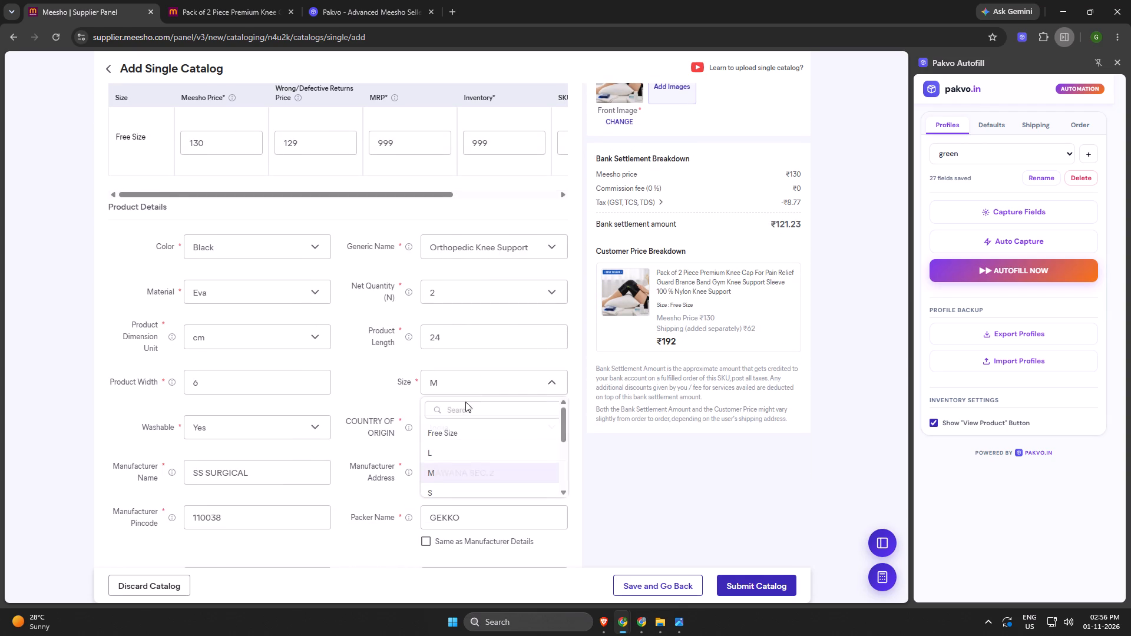
{"action": "left_click", "coordinate": [444, 453]}
{"action": "left_click", "coordinate": [262, 280]}
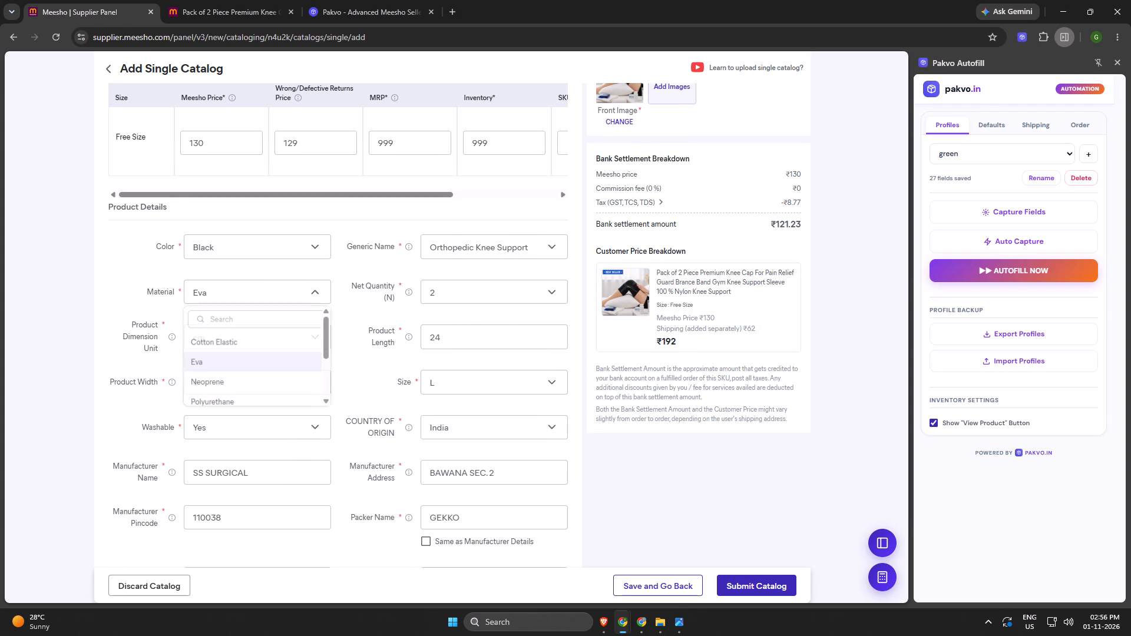
{"action": "left_click", "coordinate": [246, 335]}
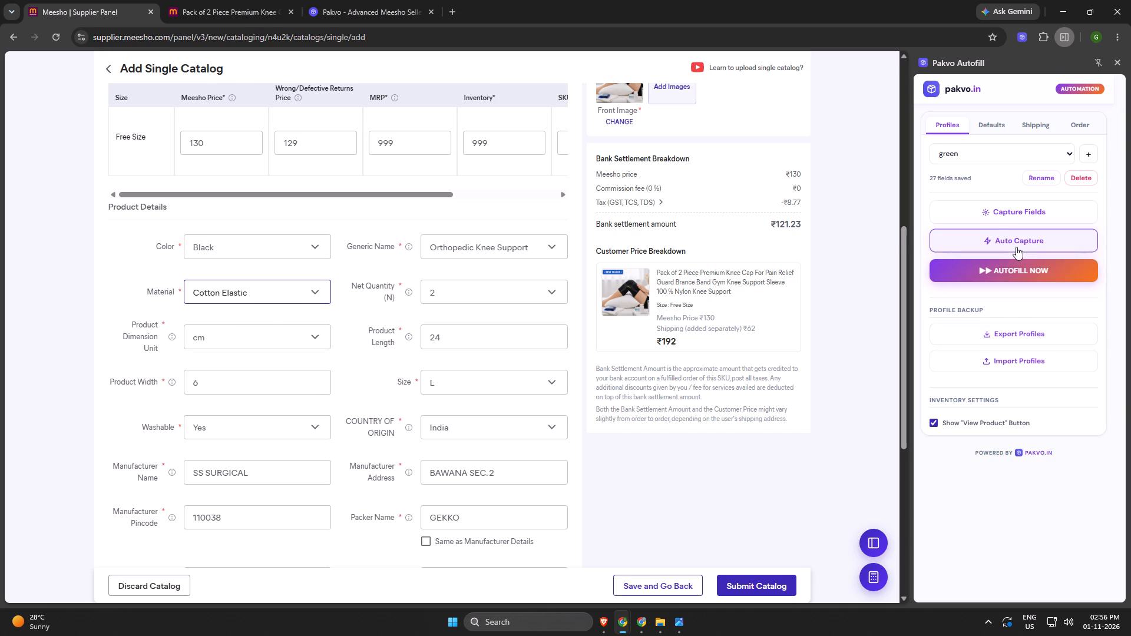
Auto-capture the filled form fields into the "green" Pakvo profile.
{"action": "scroll", "coordinate": [503, 428], "scroll_direction": "up", "scroll_amount": 8}
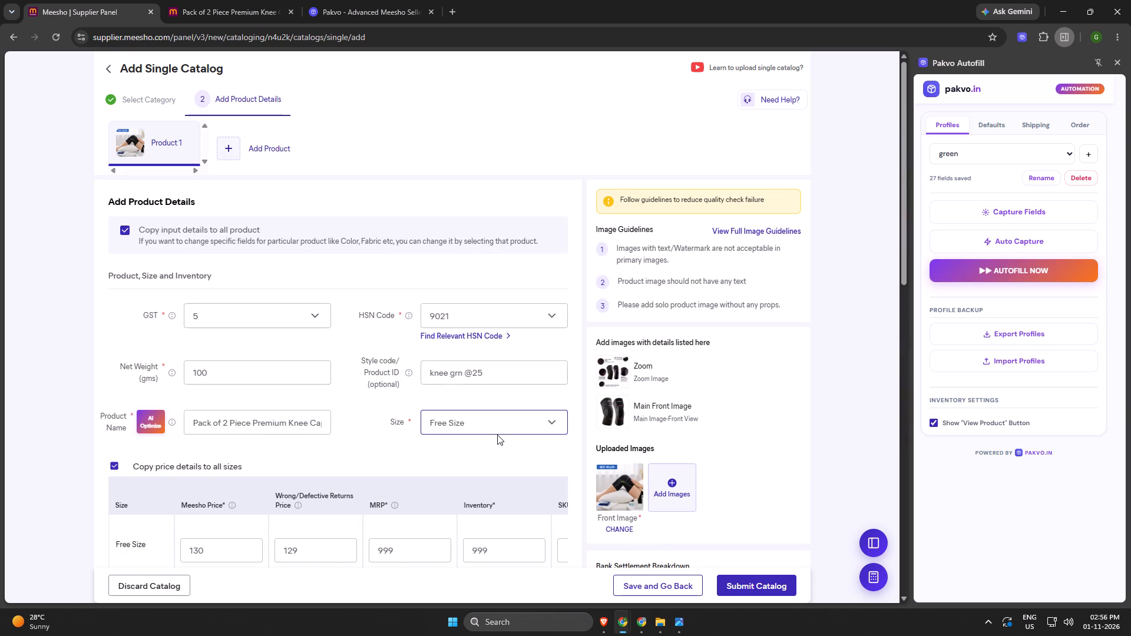
{"action": "scroll", "coordinate": [497, 435], "scroll_direction": "down", "scroll_amount": 10}
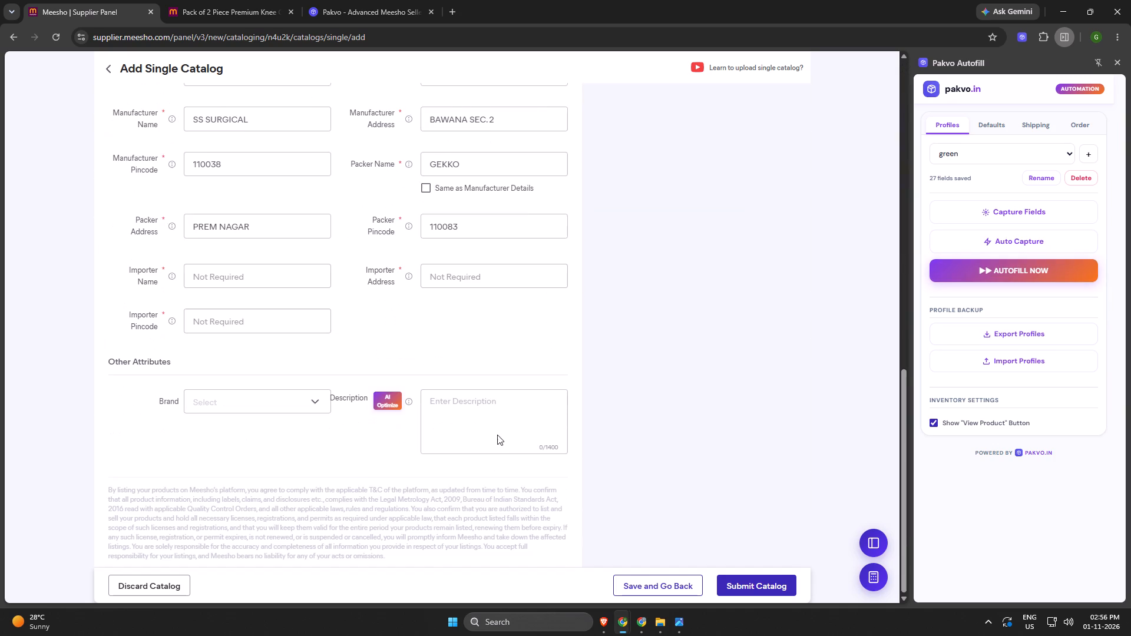
{"action": "scroll", "coordinate": [497, 435], "scroll_direction": "up", "scroll_amount": 9}
{"action": "left_click", "coordinate": [1041, 237]}
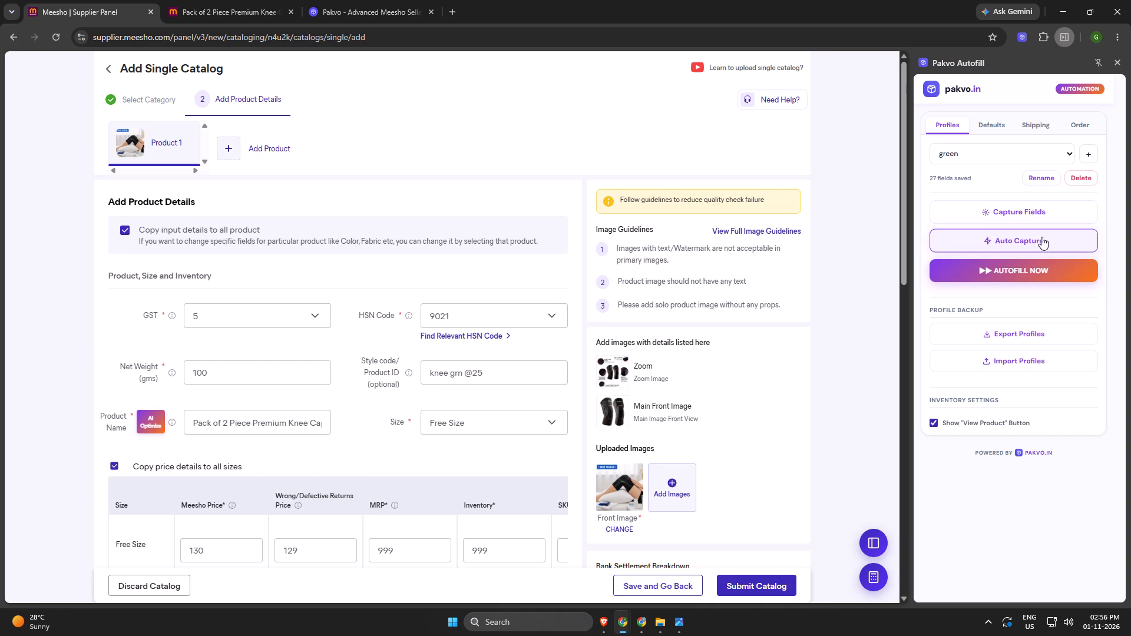
{"action": "scroll", "coordinate": [415, 427], "scroll_direction": "down", "scroll_amount": 2}
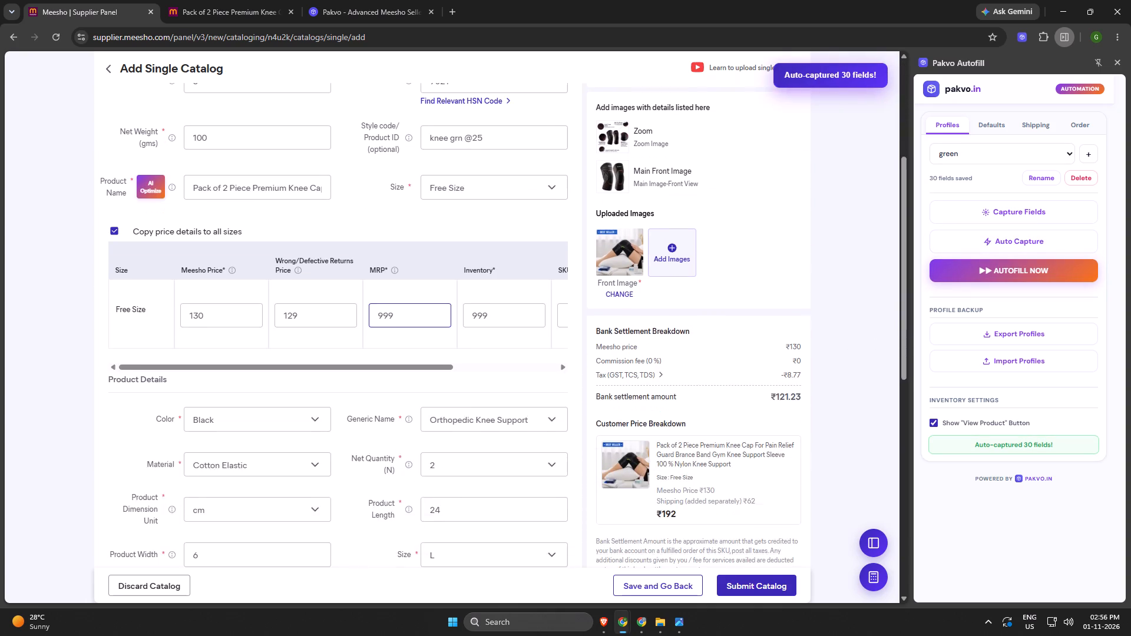
{"action": "scroll", "coordinate": [416, 426], "scroll_direction": "down", "scroll_amount": 9}
{"action": "left_click", "coordinate": [442, 416]}
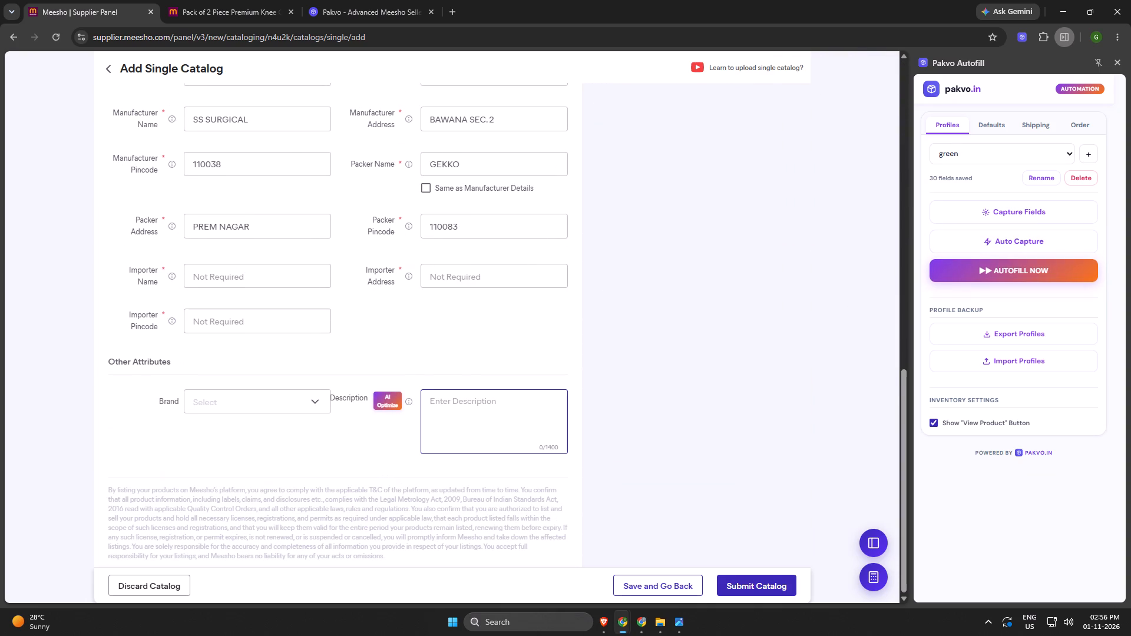
{"action": "key", "text": "Tab"}
{"action": "key", "text": "alt+grave"}
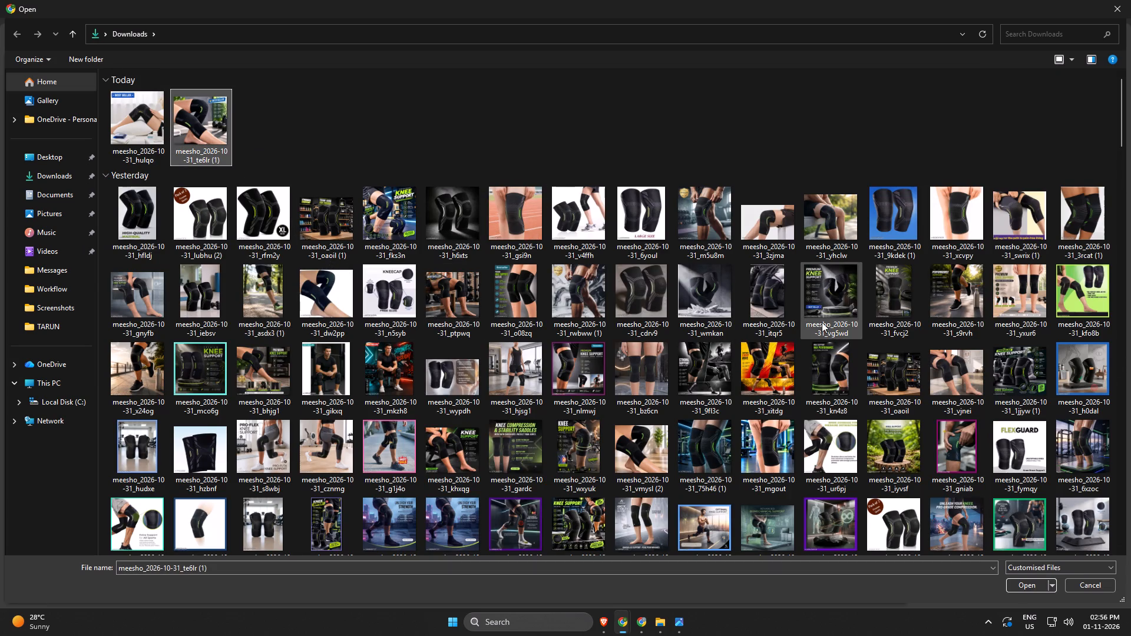
{"action": "left_click", "coordinate": [511, 210], "text": "ctrl"}
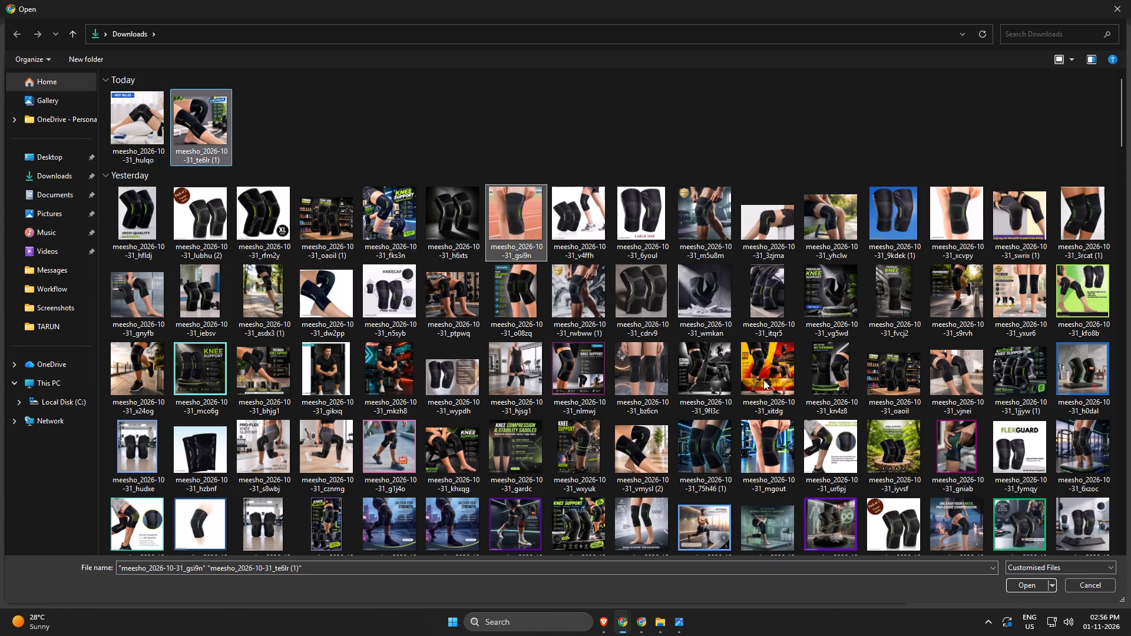
{"action": "left_click", "coordinate": [1022, 582]}
Change the product dimension unit to inch, the product length to 11.5 and the product width to 7.
{"action": "scroll", "coordinate": [549, 430], "scroll_direction": "down", "scroll_amount": 6}
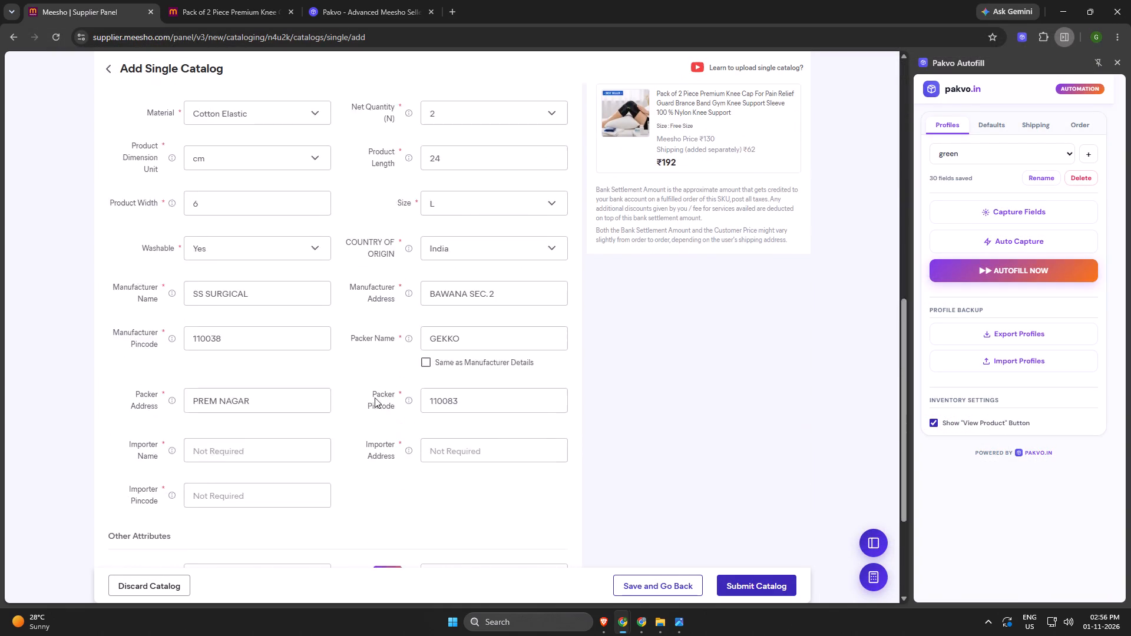
{"action": "scroll", "coordinate": [375, 397], "scroll_direction": "down", "scroll_amount": 7}
{"action": "scroll", "coordinate": [437, 439], "scroll_direction": "up", "scroll_amount": 2}
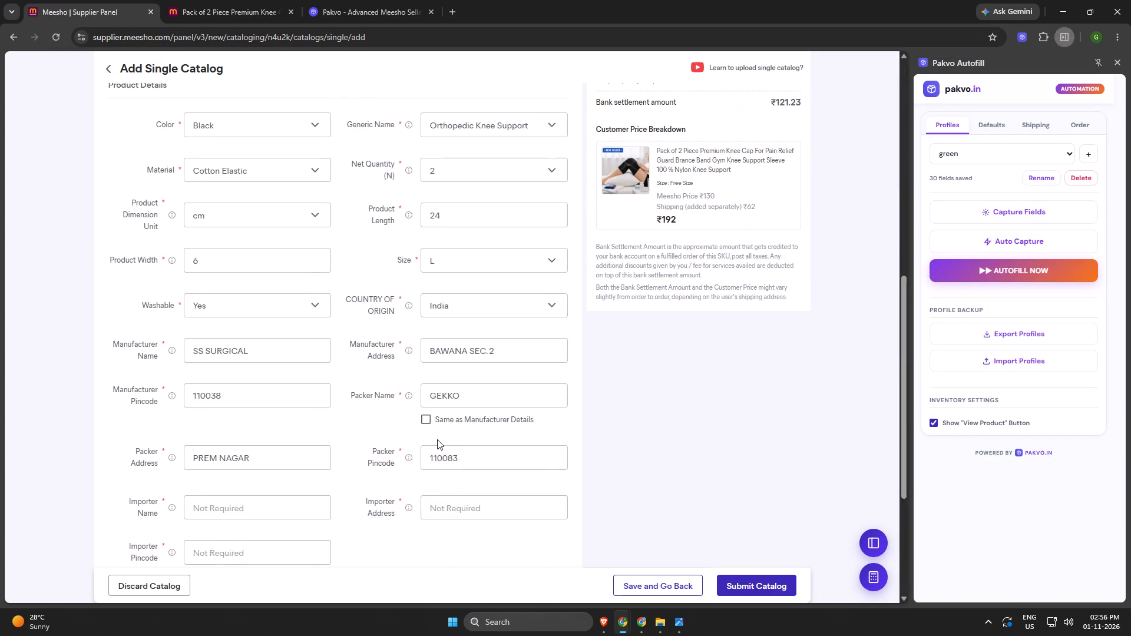
{"action": "scroll", "coordinate": [437, 439], "scroll_direction": "up", "scroll_amount": 1}
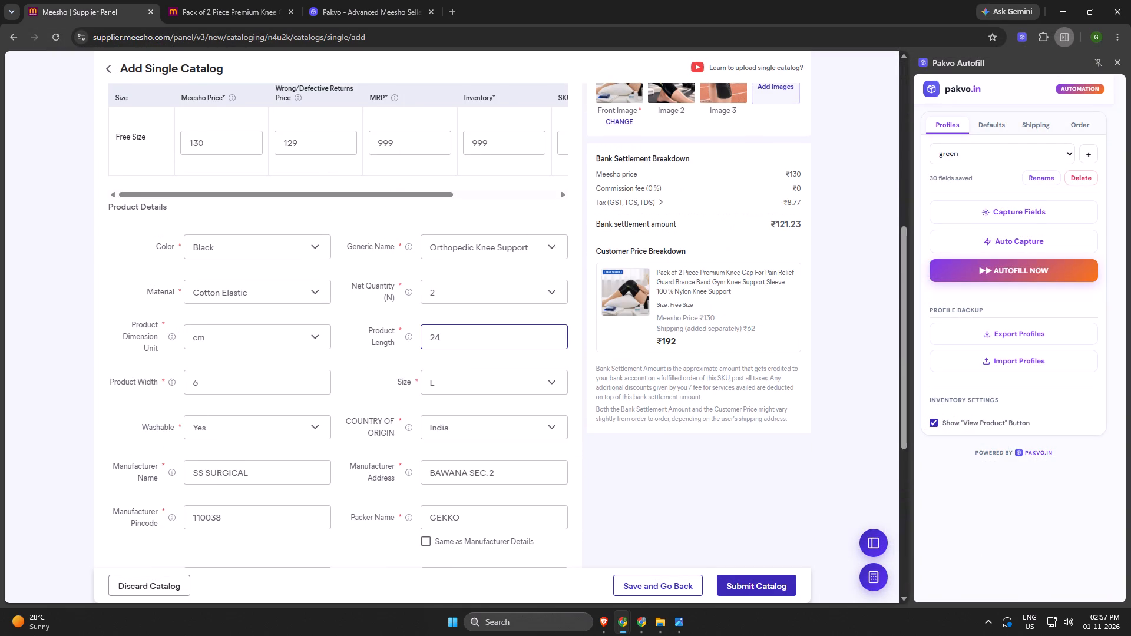
{"action": "left_click", "coordinate": [295, 336]}
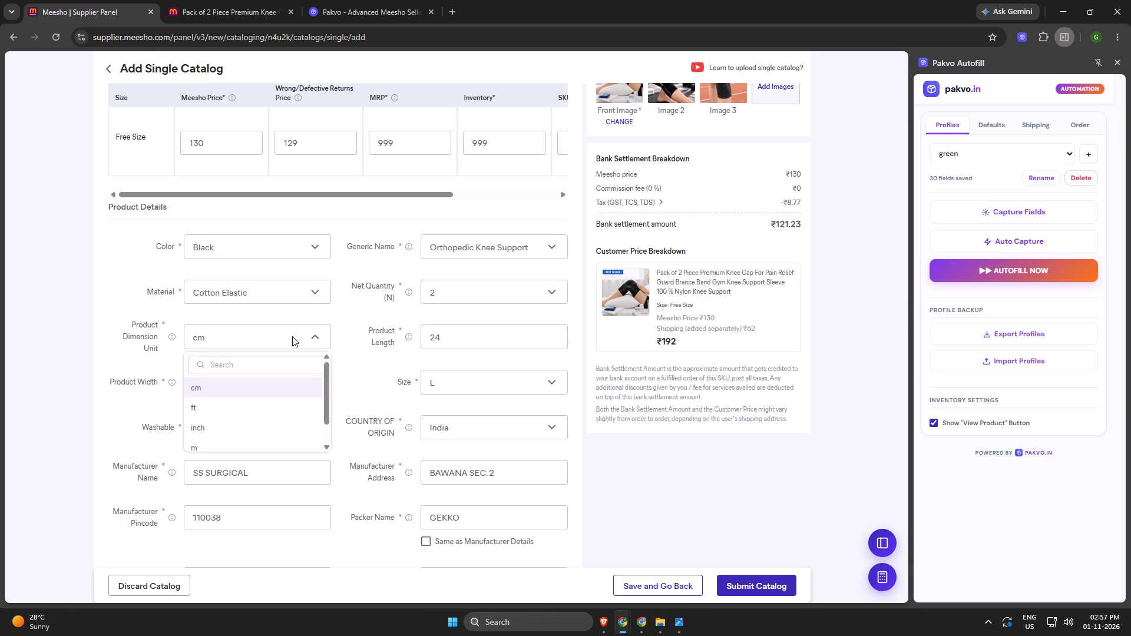
{"action": "left_click", "coordinate": [256, 425]}
{"action": "double_click", "coordinate": [461, 341]}
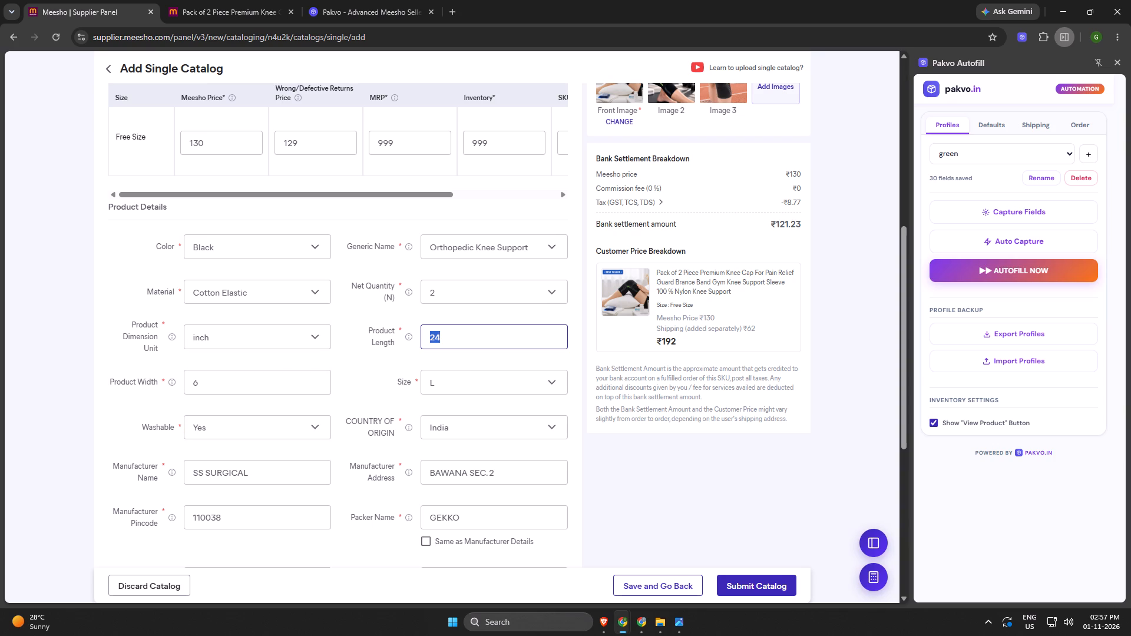
{"action": "type", "text": "11.5"}
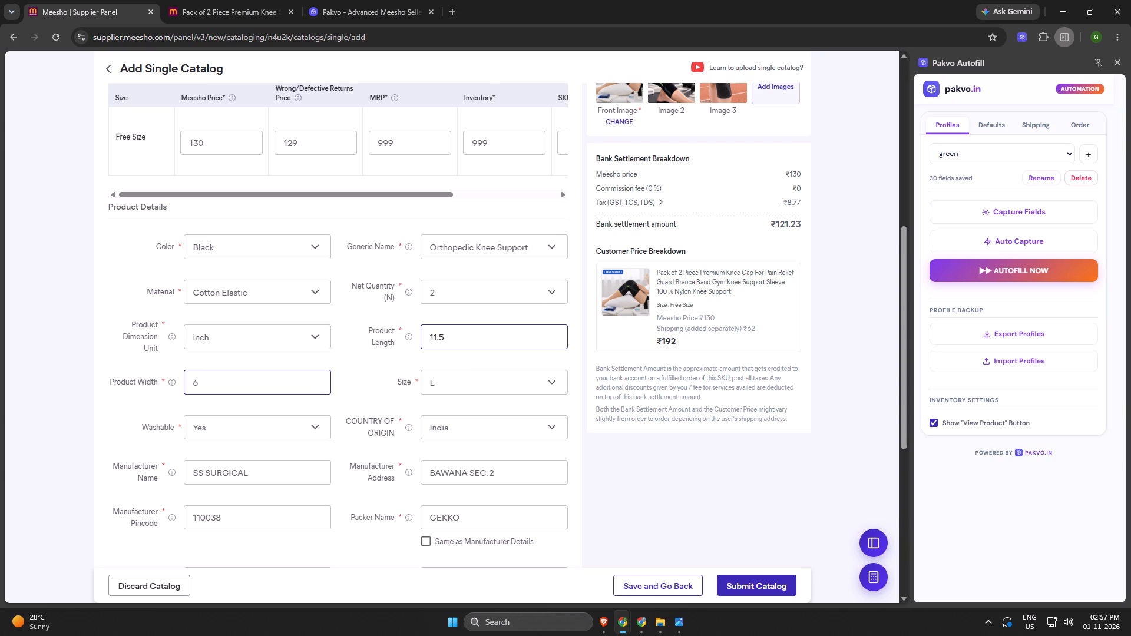
{"action": "double_click", "coordinate": [283, 390]}
{"action": "key", "text": "7"}
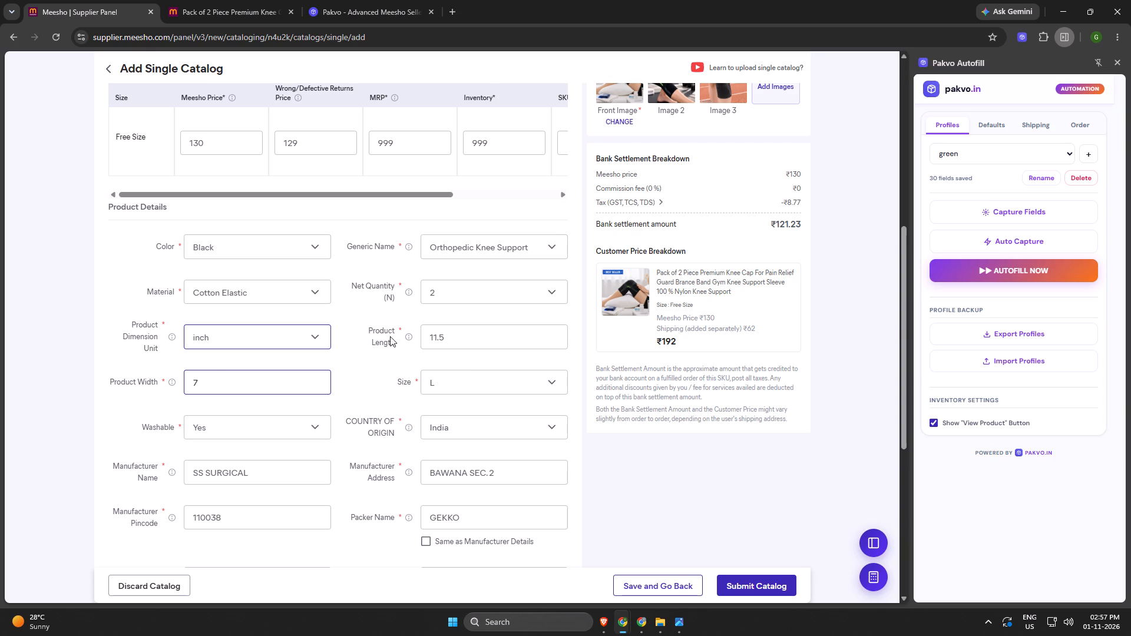
Auto-capture the updated form fields into the "green" Pakvo profile.
{"action": "left_click", "coordinate": [1040, 243]}
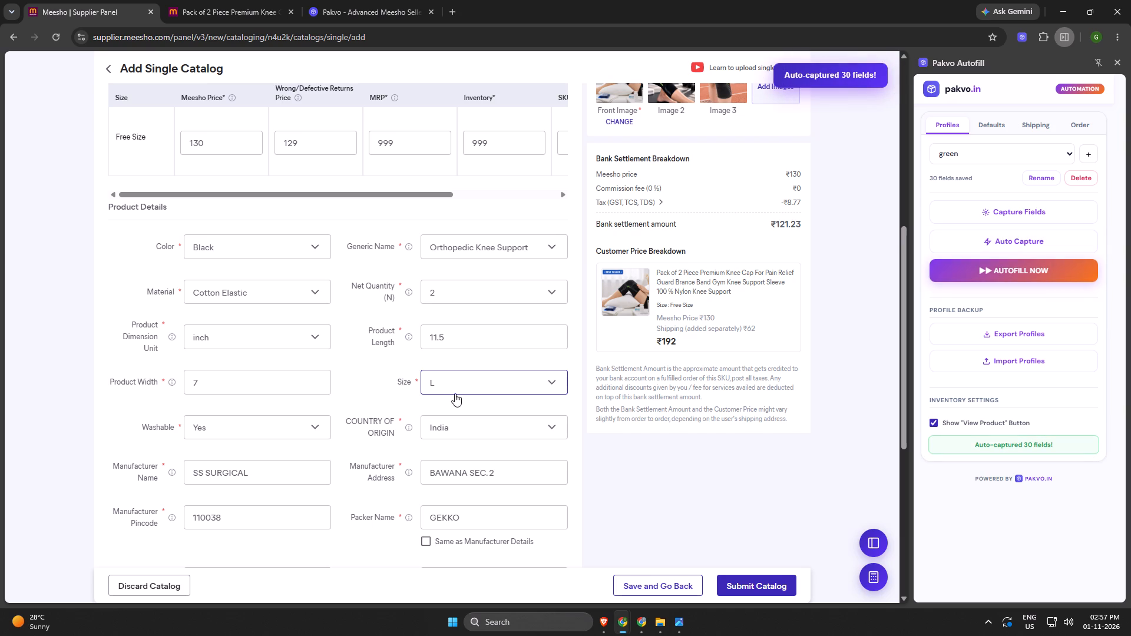
Submit the catalog for quality check, declaring that all its products are not branded or illegal to sell.
{"action": "scroll", "coordinate": [455, 398], "scroll_direction": "down", "scroll_amount": 8}
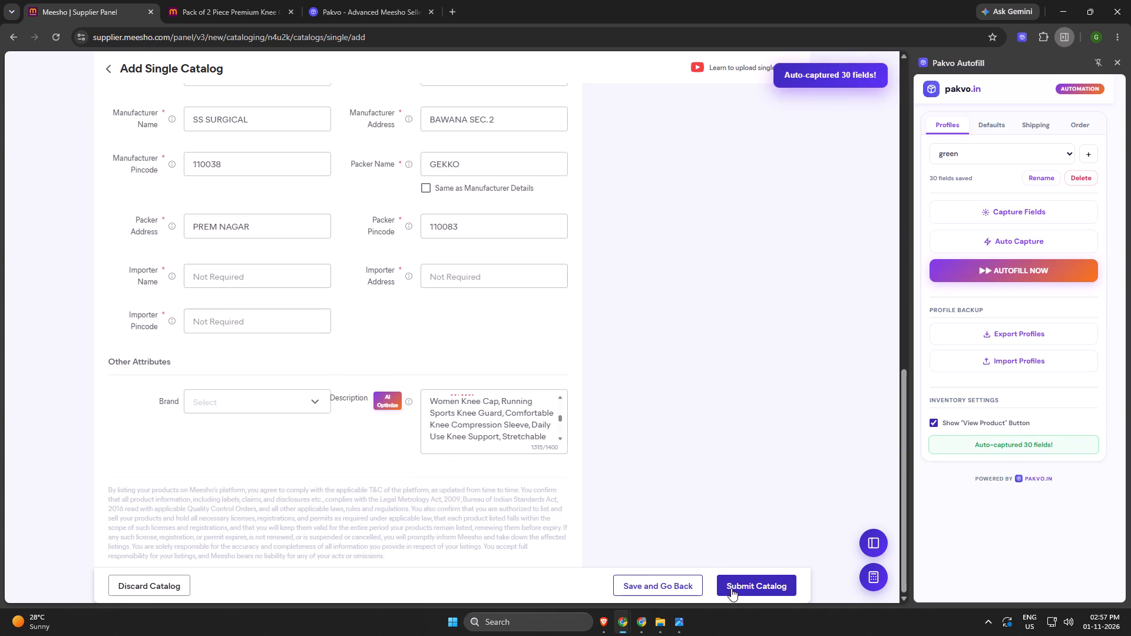
{"action": "left_click", "coordinate": [731, 588]}
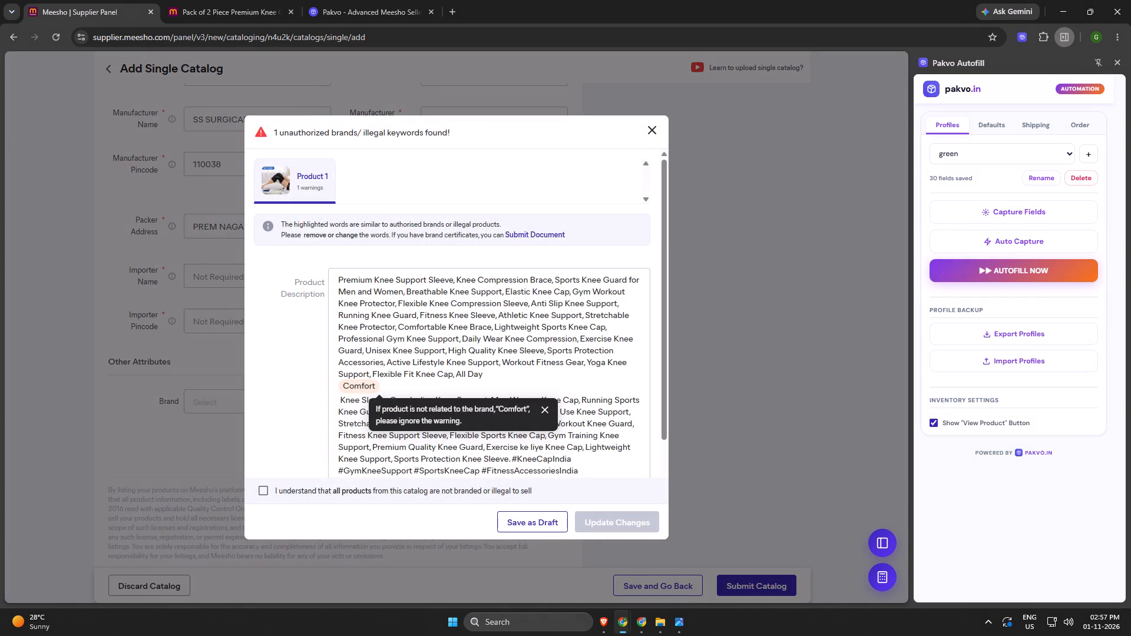
{"action": "left_click_drag", "start_coordinate": [270, 489], "coordinate": [264, 489]}
{"action": "left_click", "coordinate": [263, 489]}
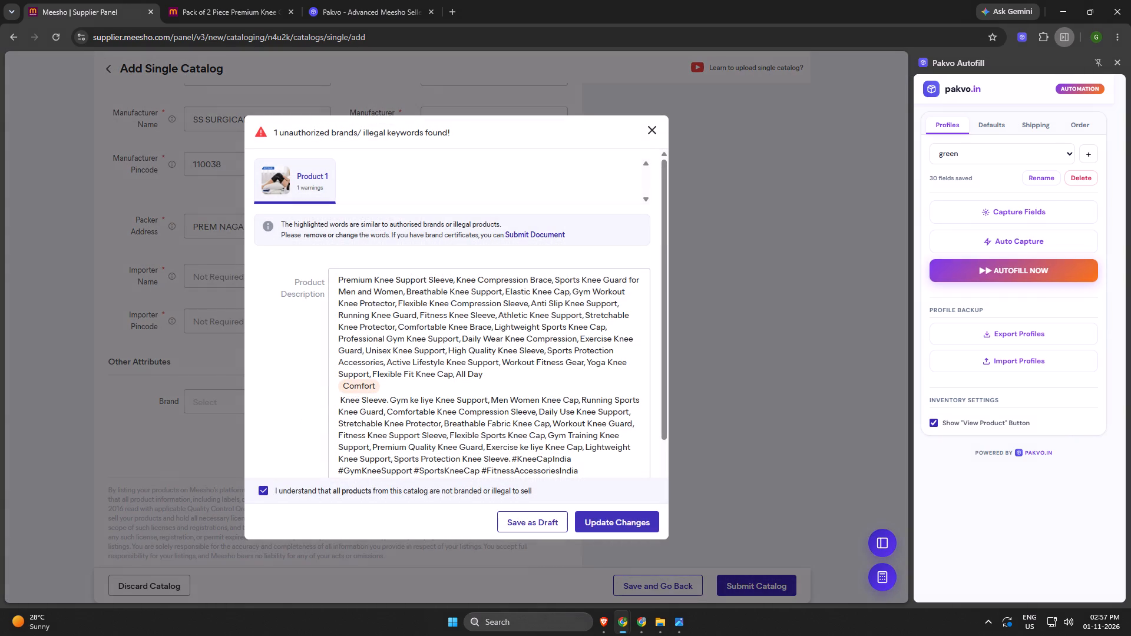
{"action": "left_click", "coordinate": [592, 517]}
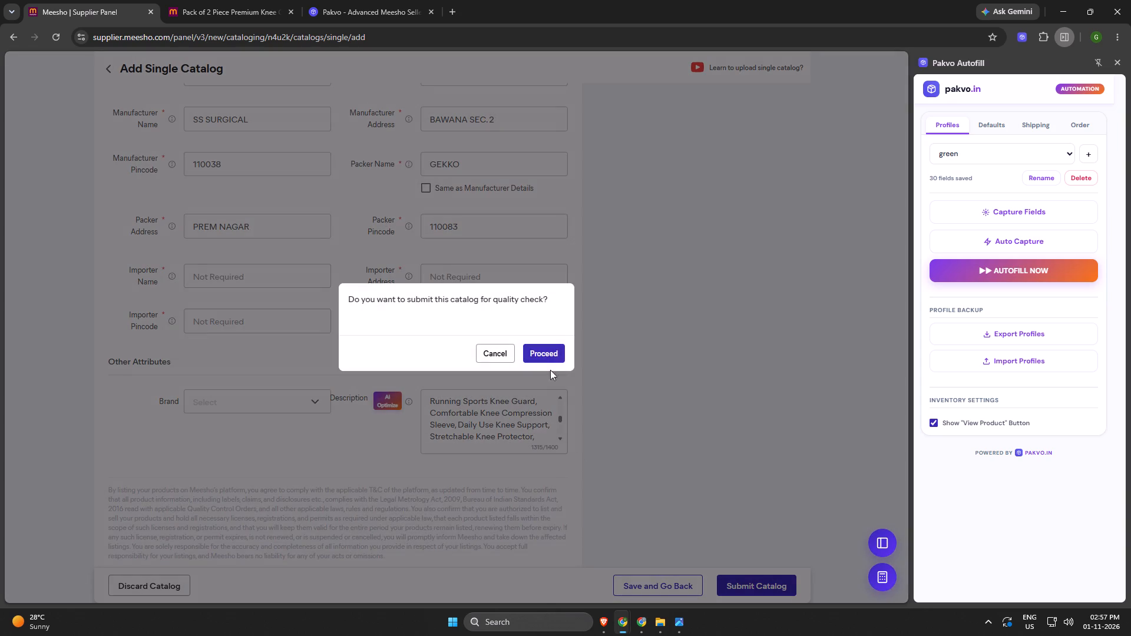
{"action": "left_click", "coordinate": [543, 356]}
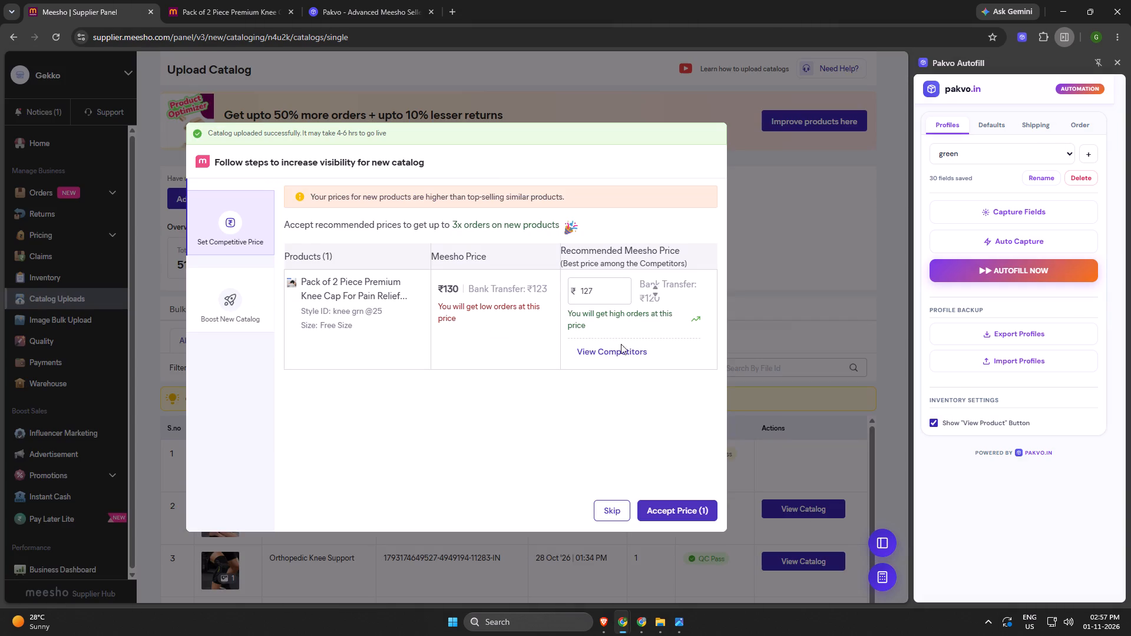
Skip the recommended price and create the ₹100/day booster ad campaign for the new catalog.
{"action": "left_click", "coordinate": [609, 514]}
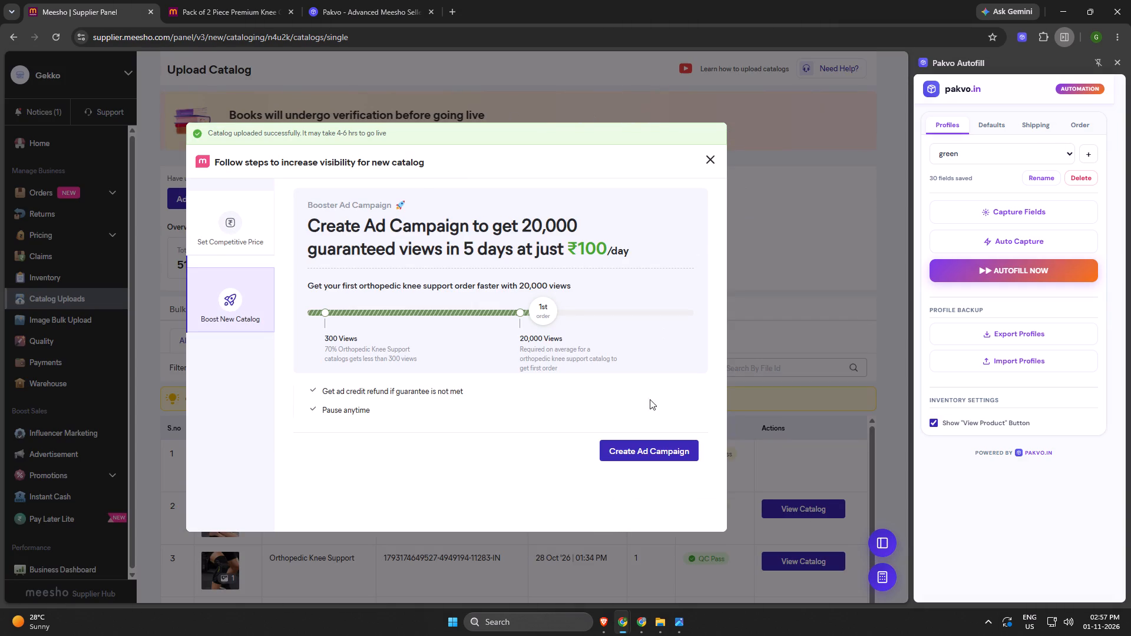
{"action": "left_click", "coordinate": [660, 450]}
{"action": "left_click", "coordinate": [560, 250]}
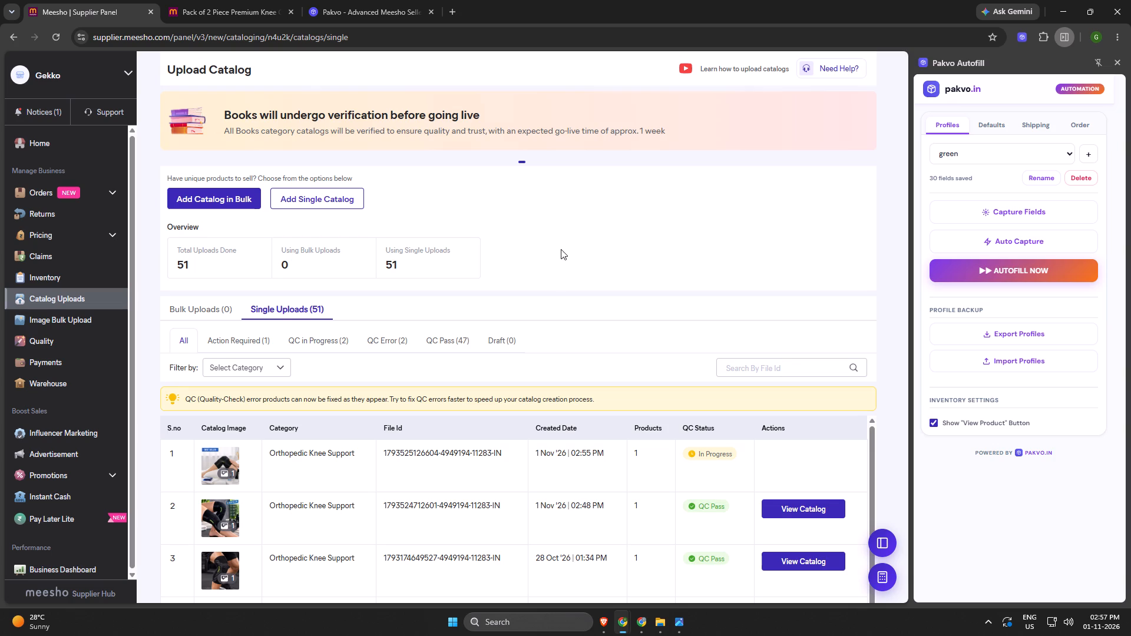
Examine the all and paused campaign lists under Advertisement and the catalog performance under Influencer Marketing.
{"action": "left_click", "coordinate": [67, 452]}
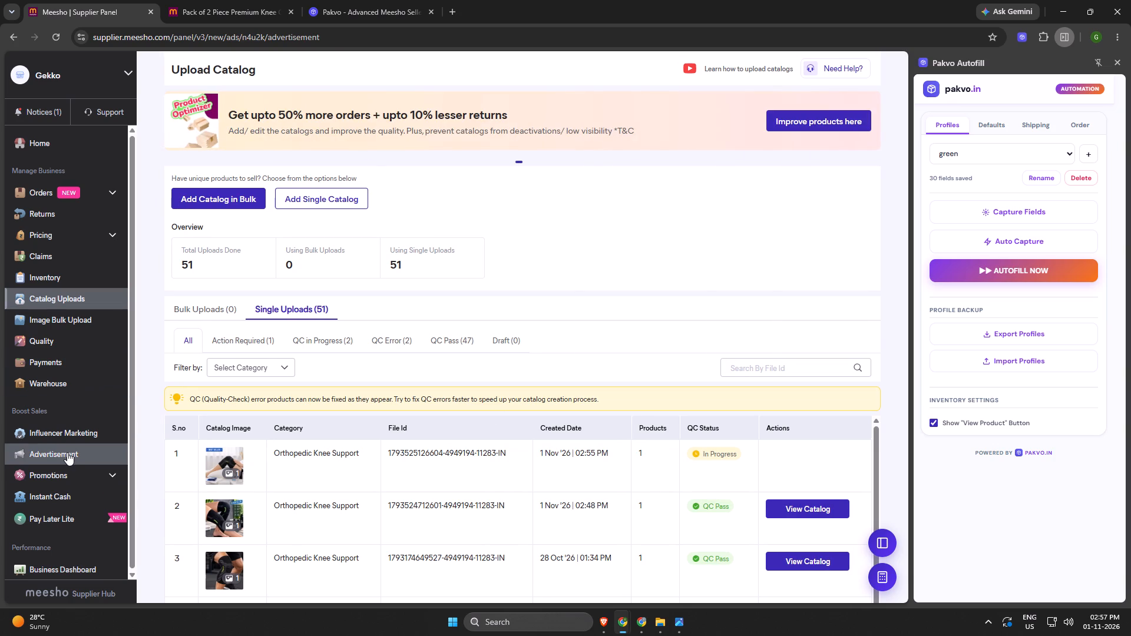
{"action": "scroll", "coordinate": [558, 363], "scroll_direction": "down", "scroll_amount": 1}
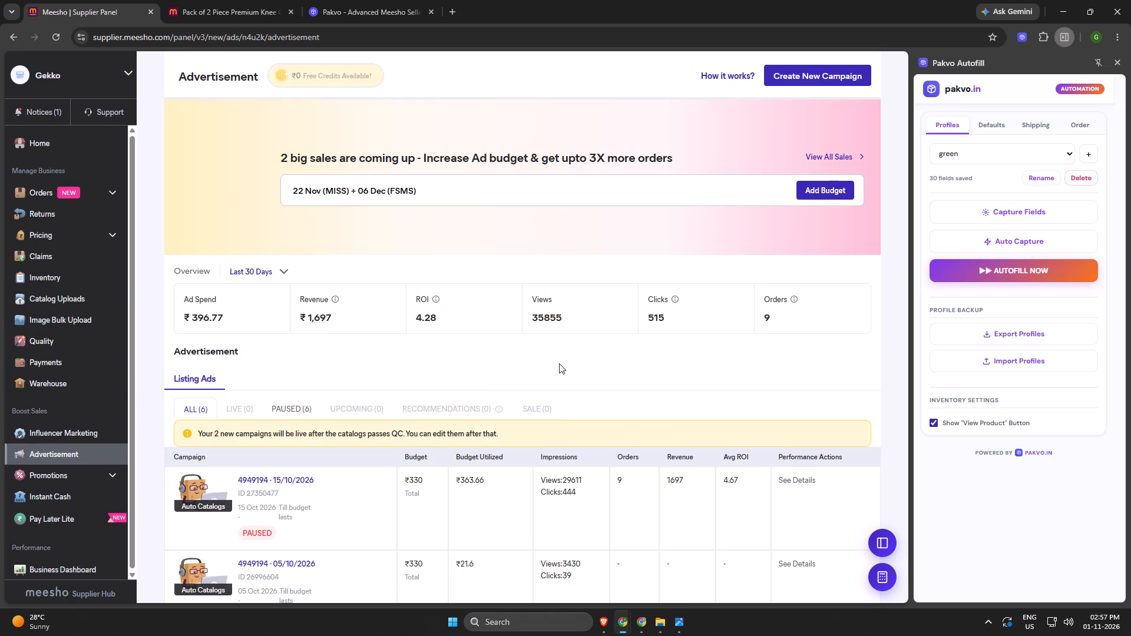
{"action": "left_click", "coordinate": [246, 406]}
{"action": "left_click", "coordinate": [289, 410]}
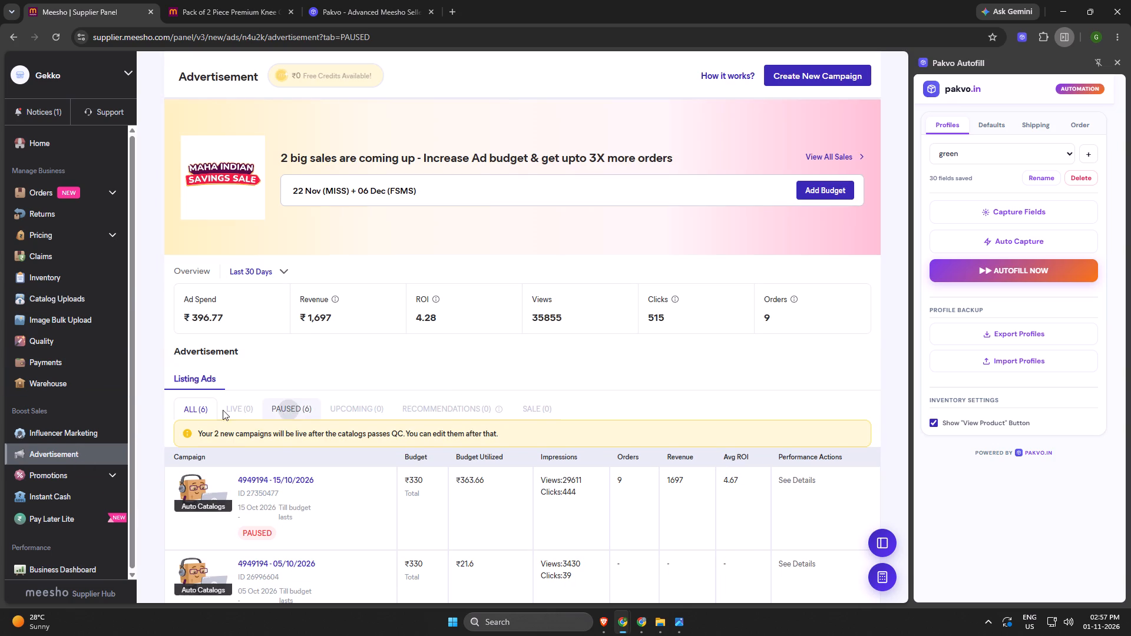
{"action": "left_click", "coordinate": [186, 408]}
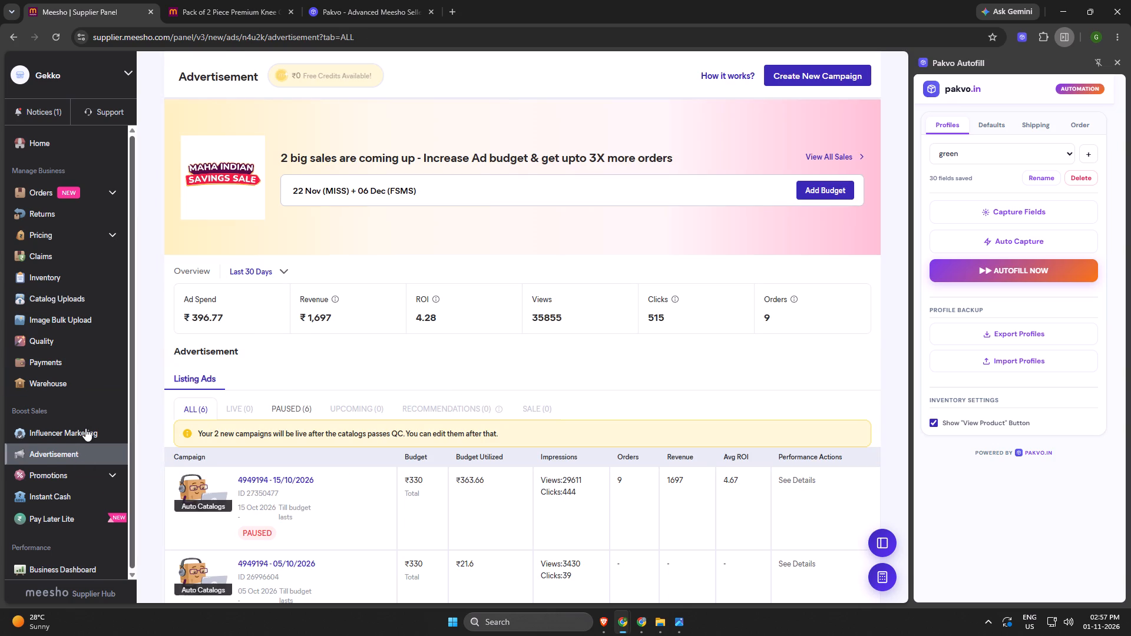
{"action": "left_click", "coordinate": [85, 428]}
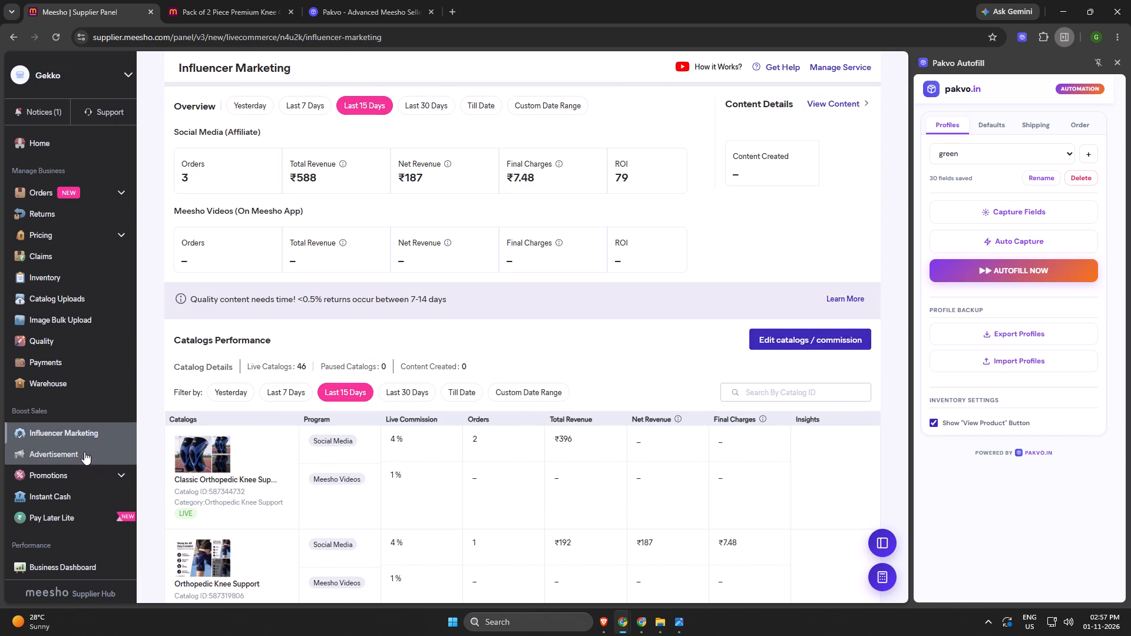
{"action": "left_click", "coordinate": [84, 452]}
{"action": "scroll", "coordinate": [275, 400], "scroll_direction": "down", "scroll_amount": 3}
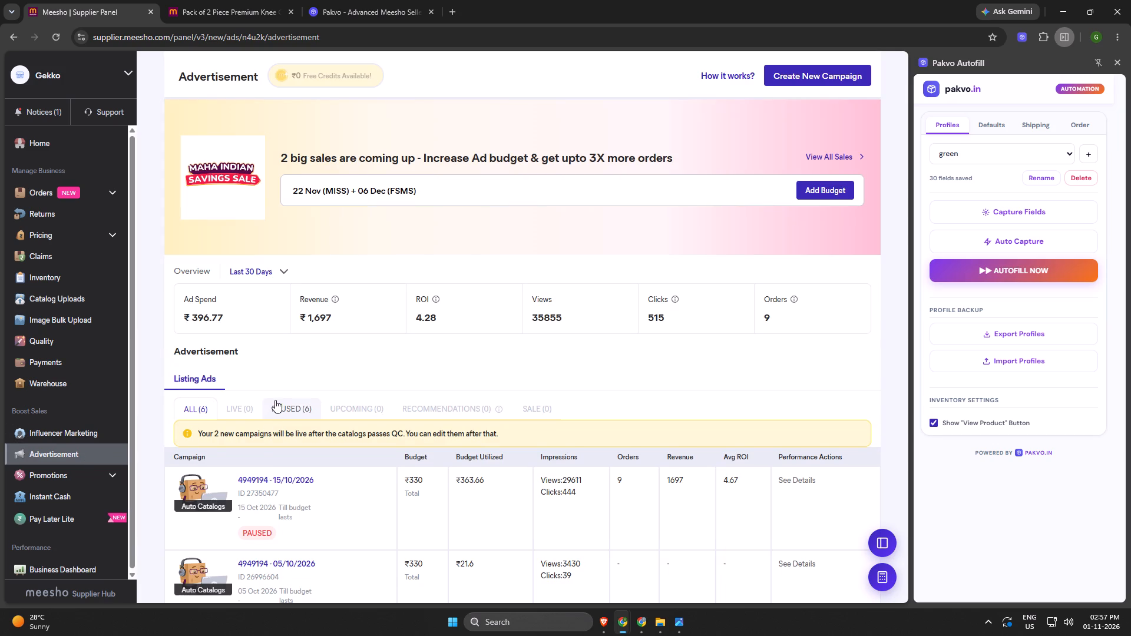
{"action": "scroll", "coordinate": [461, 342], "scroll_direction": "down", "scroll_amount": 2}
{"action": "left_click", "coordinate": [299, 409]}
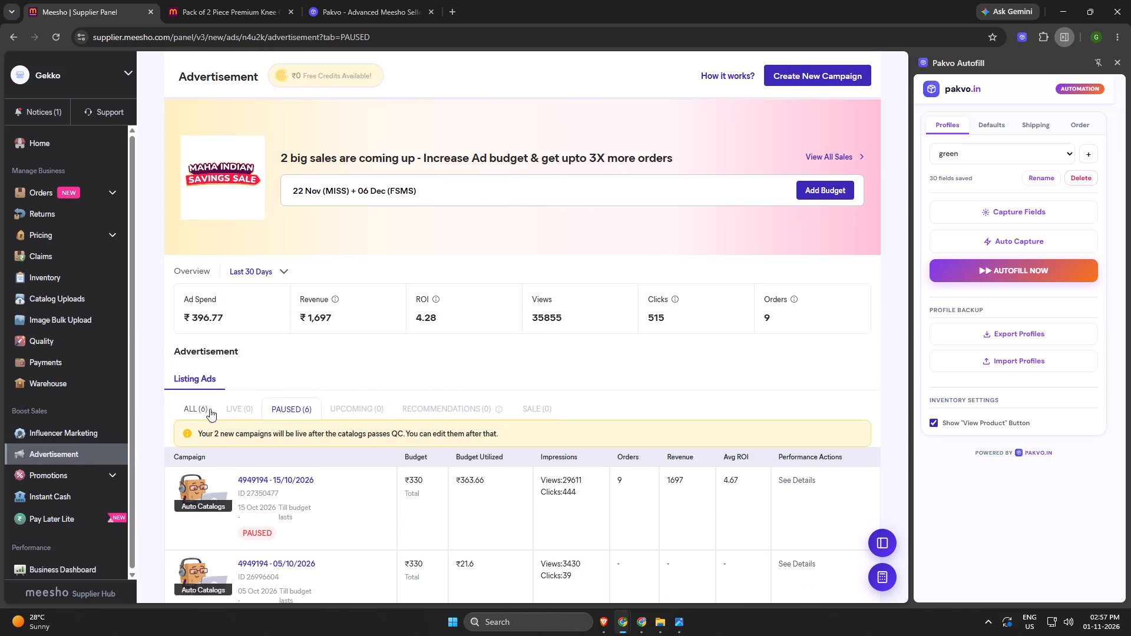
{"action": "left_click", "coordinate": [201, 408]}
{"action": "scroll", "coordinate": [432, 384], "scroll_direction": "down", "scroll_amount": 4}
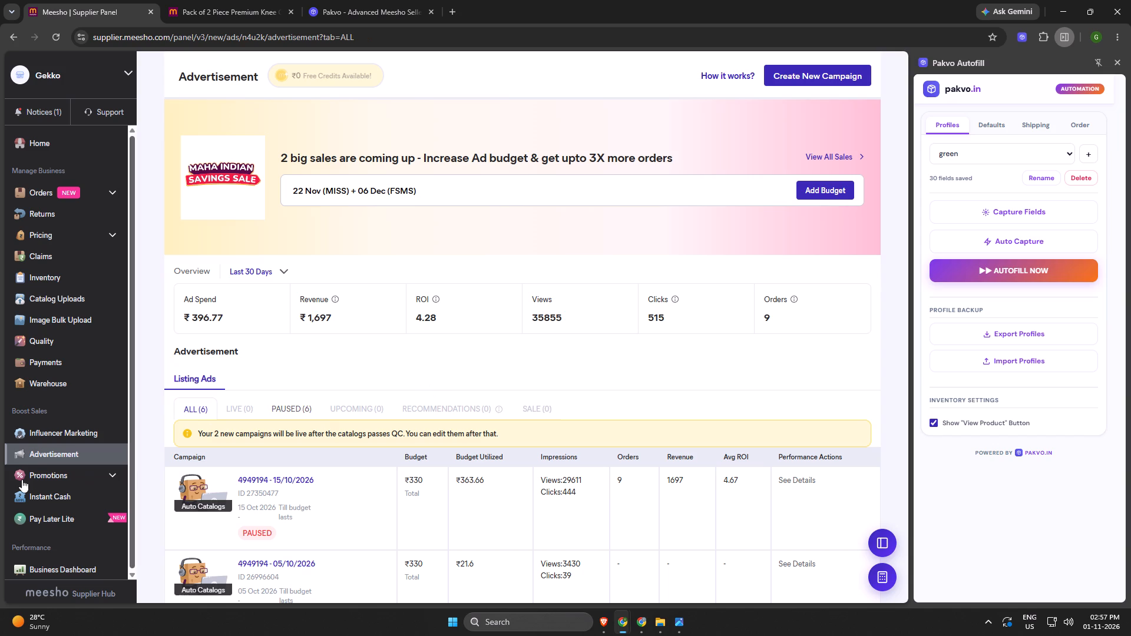
{"action": "left_click", "coordinate": [64, 433]}
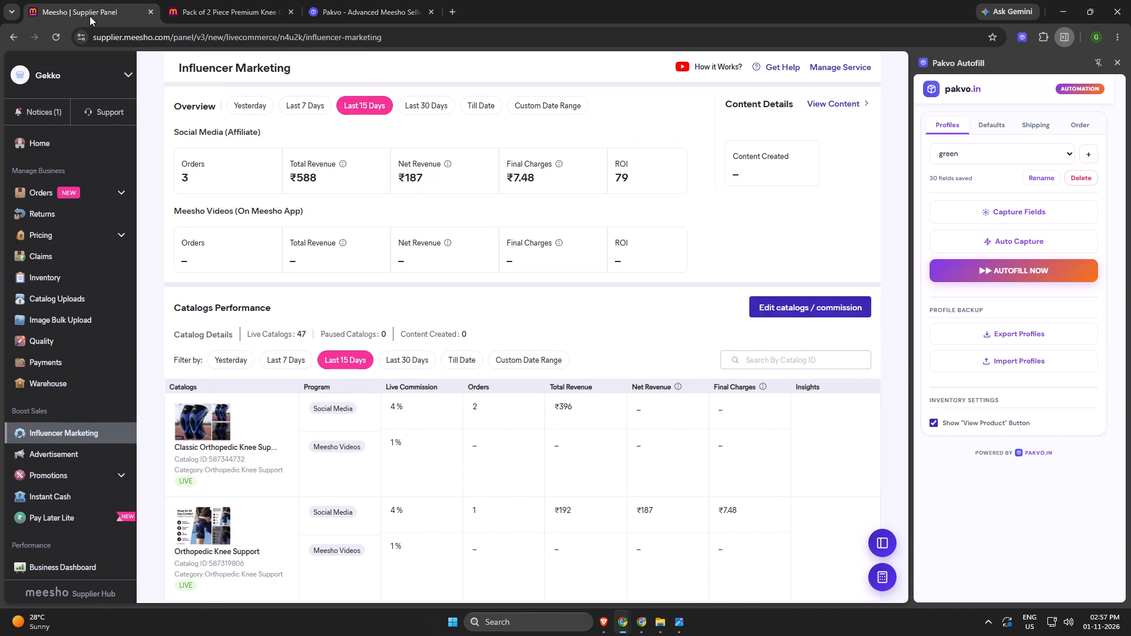
{"action": "left_click", "coordinate": [52, 42]}
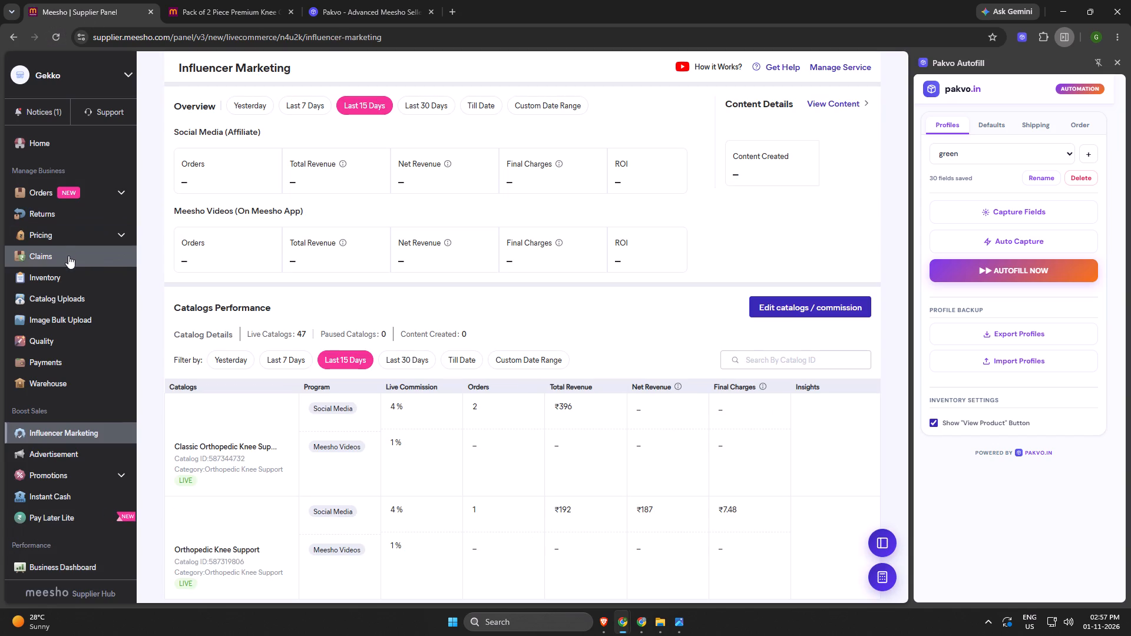
{"action": "left_click", "coordinate": [48, 453]}
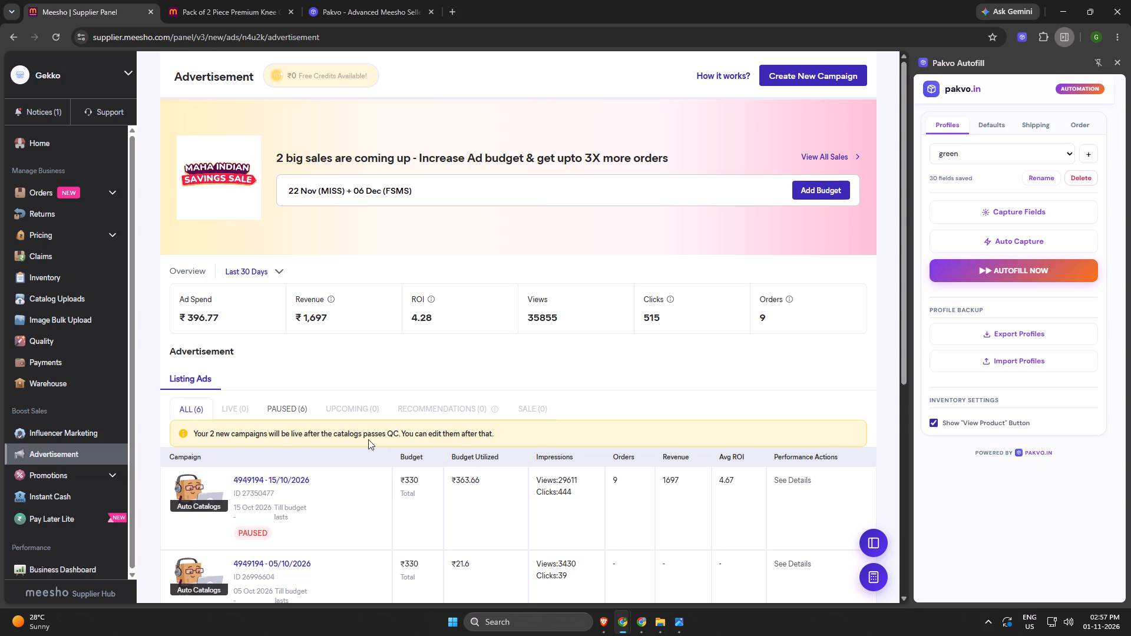
View the first active Classy Orthopedic Knee Support catalog from the Inventory on the Meesho store, and close its page.
{"action": "left_click", "coordinate": [59, 274]}
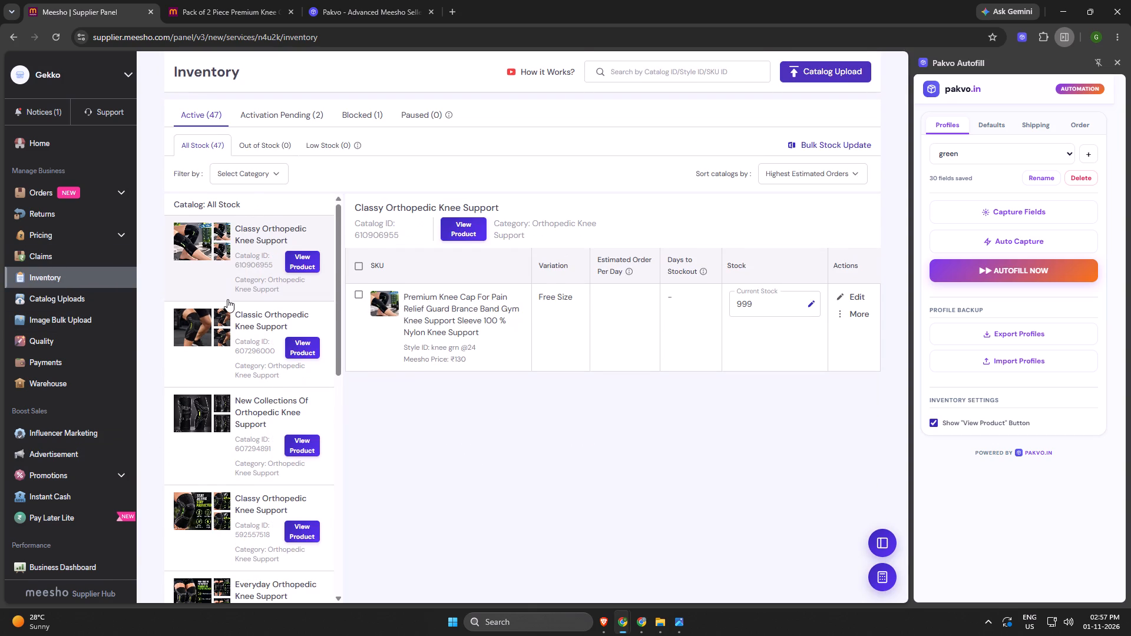
{"action": "left_click", "coordinate": [289, 256]}
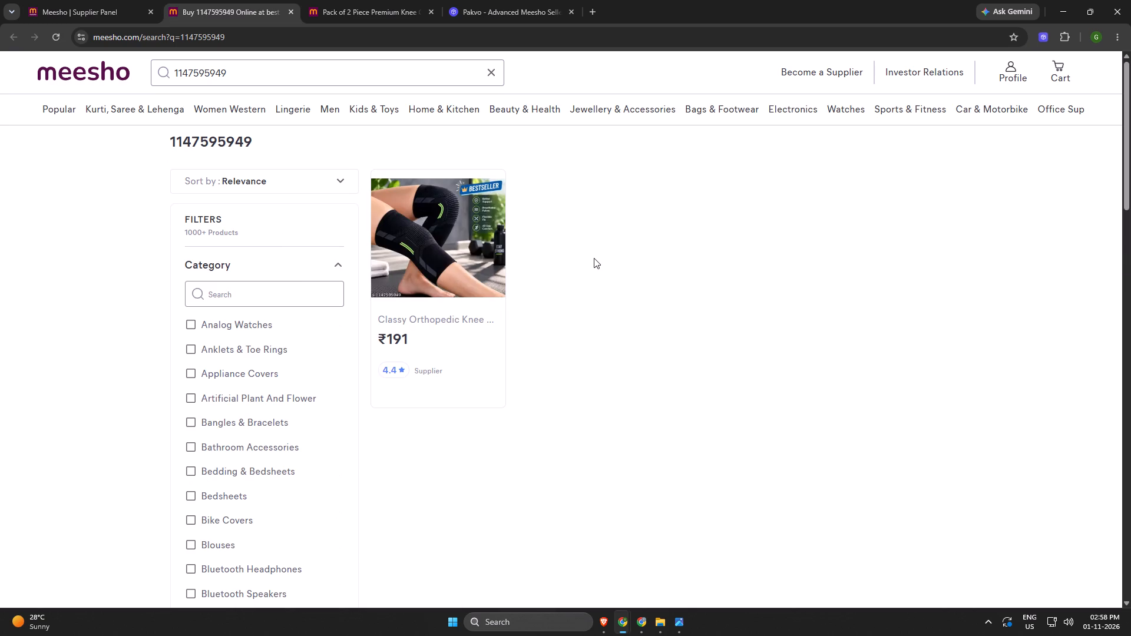
{"action": "left_click", "coordinate": [564, 274]}
{"action": "left_click", "coordinate": [289, 11]}
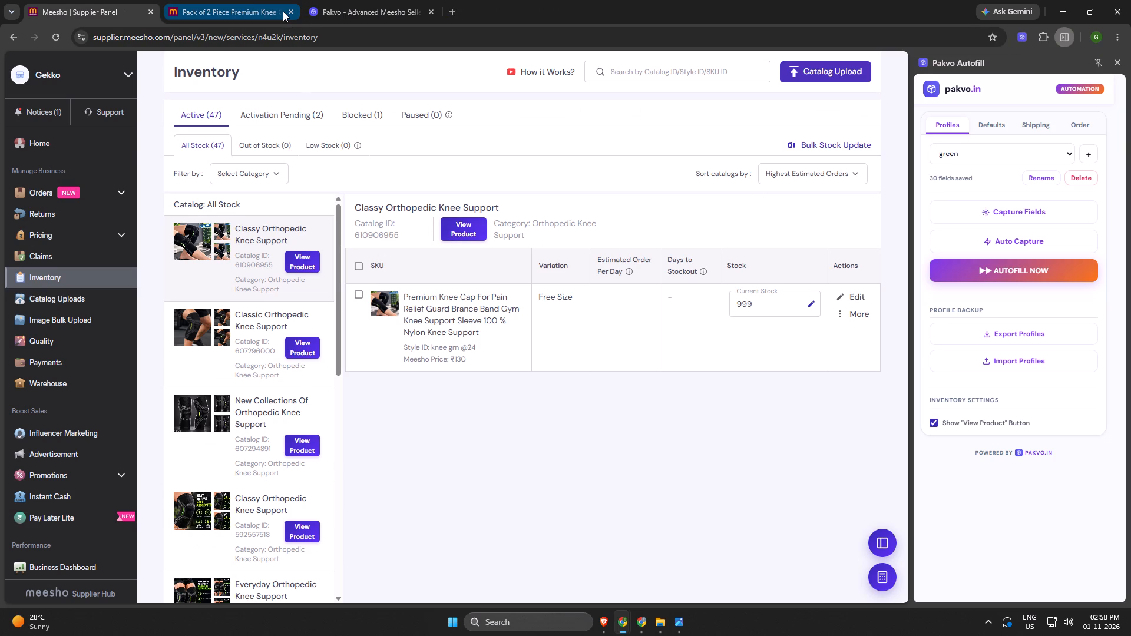
Examine the Advertisement overview, the active catalogs in the Inventory, and the upcoming and completed Payments.
{"action": "left_click", "coordinate": [240, 0]}
{"action": "left_click", "coordinate": [350, 0]}
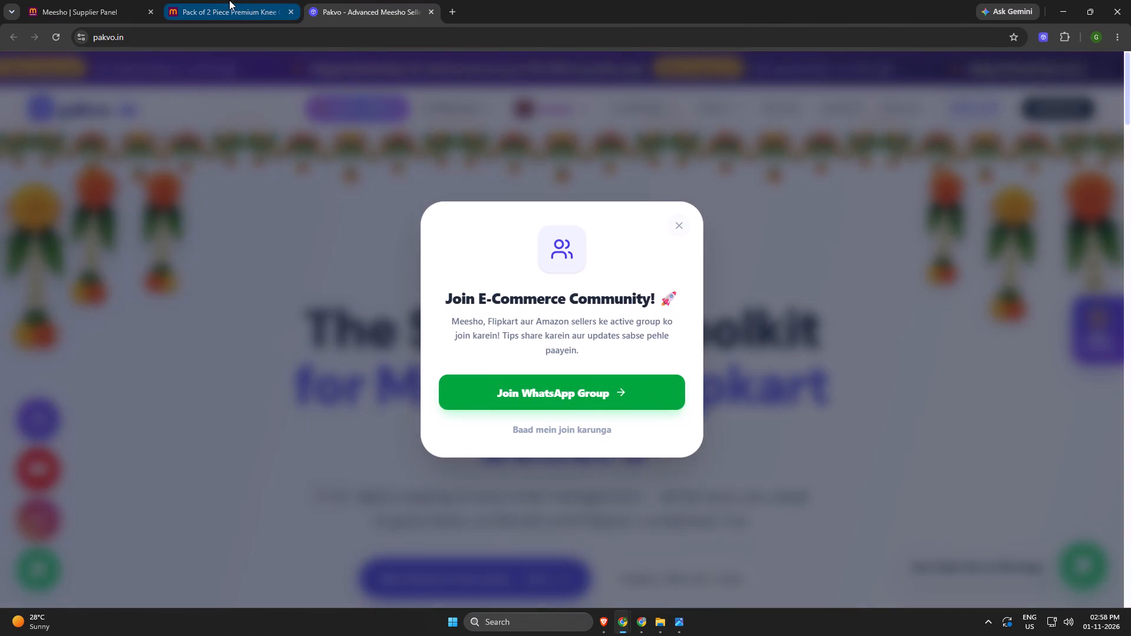
{"action": "left_click", "coordinate": [232, 0]}
{"action": "left_click", "coordinate": [71, 0]}
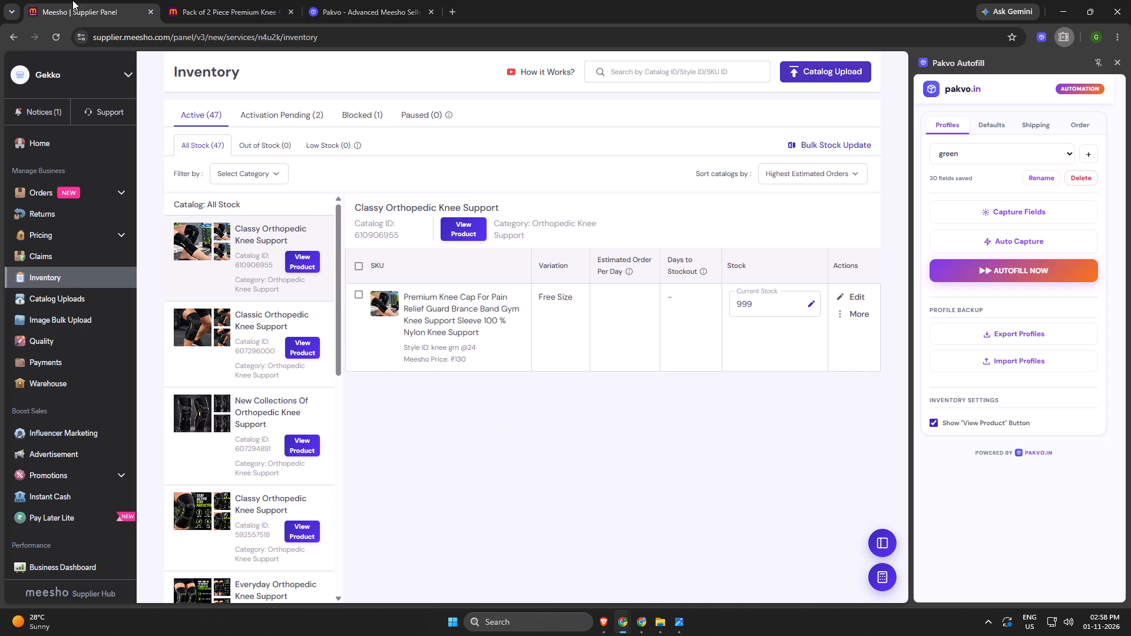
{"action": "left_click", "coordinate": [627, 244]}
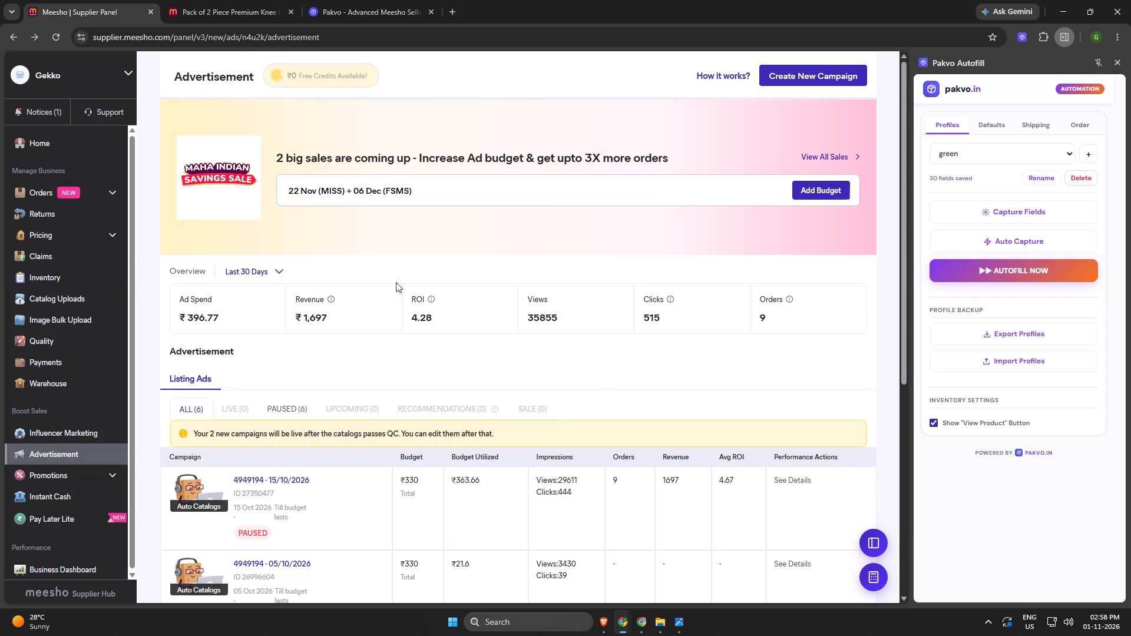
{"action": "left_click", "coordinate": [72, 288]}
{"action": "left_click", "coordinate": [72, 276]}
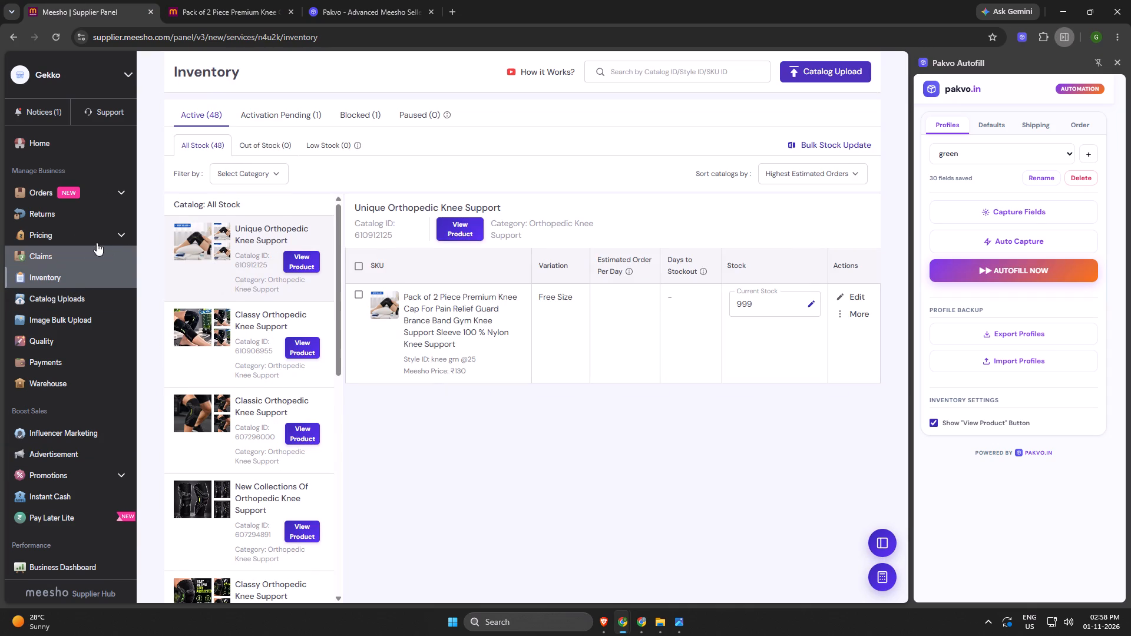
{"action": "left_click", "coordinate": [71, 365]}
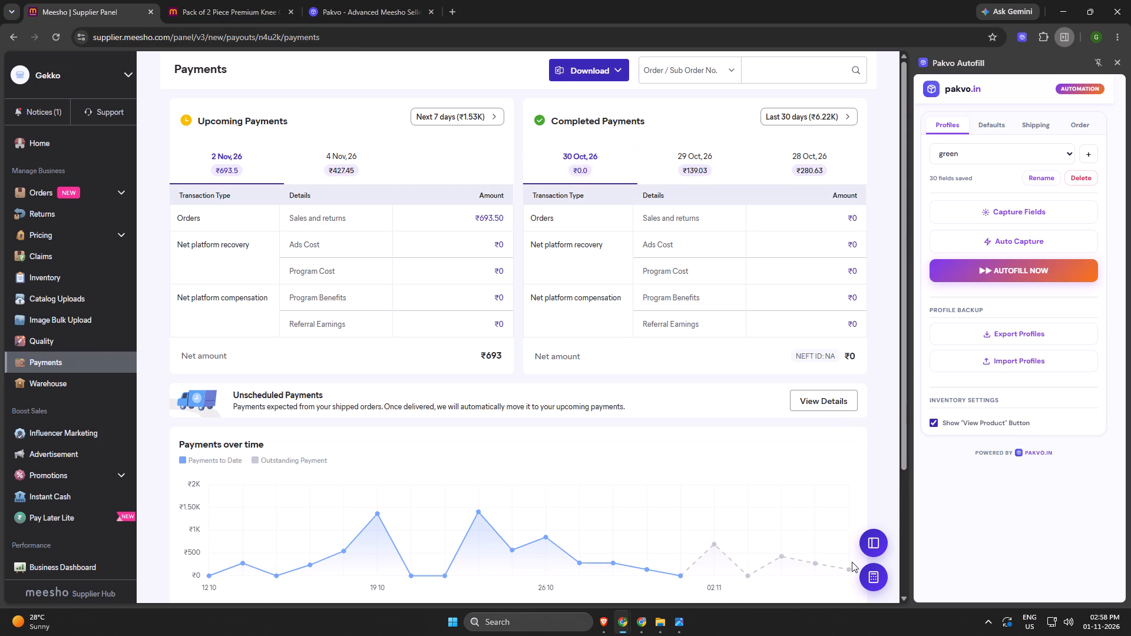
Switch to the photo viewer and close the meesho_2026-10-31_hulqo.png image.
{"action": "key", "text": "alt+Tab"}
{"action": "key", "text": "alt+Tab"}
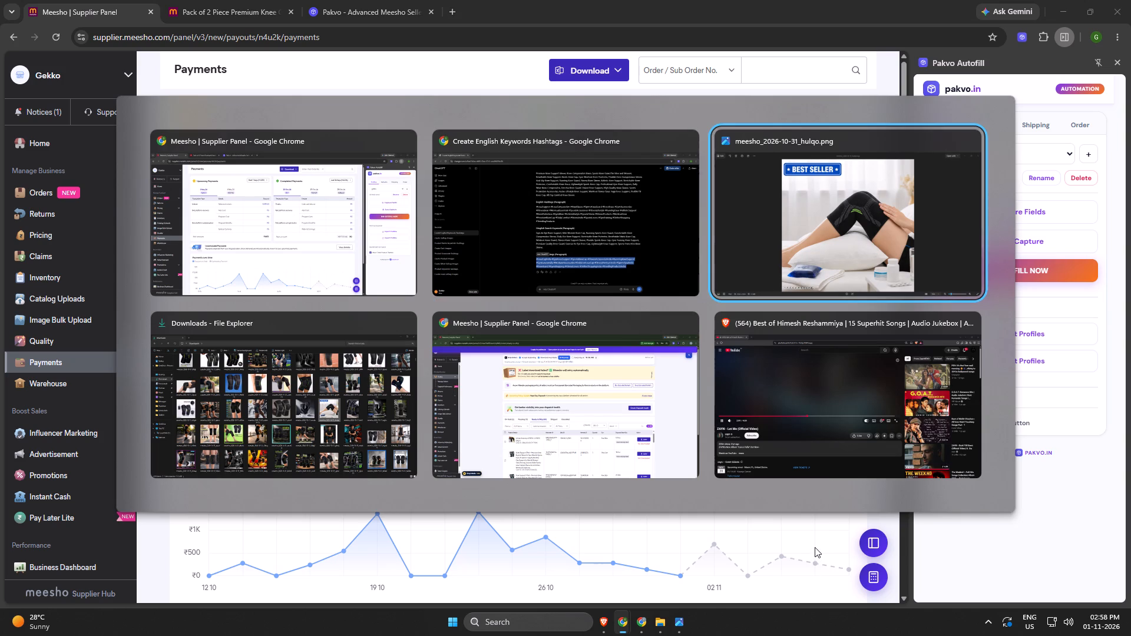
{"action": "key", "text": "alt+Tab"}
{"action": "scroll", "coordinate": [565, 337], "scroll_direction": "up", "scroll_amount": 4}
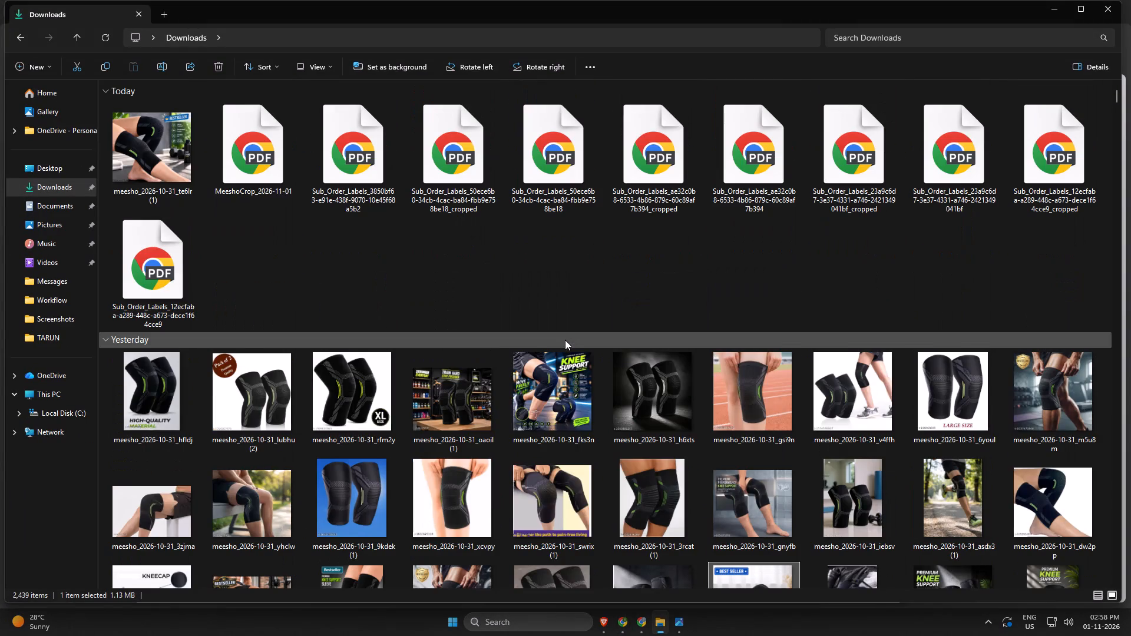
{"action": "key", "text": "alt+Tab"}
{"action": "key", "text": "alt+Tab"}
{"action": "key", "text": "alt+Tab"}
{"action": "left_click", "coordinate": [1130, 0]}
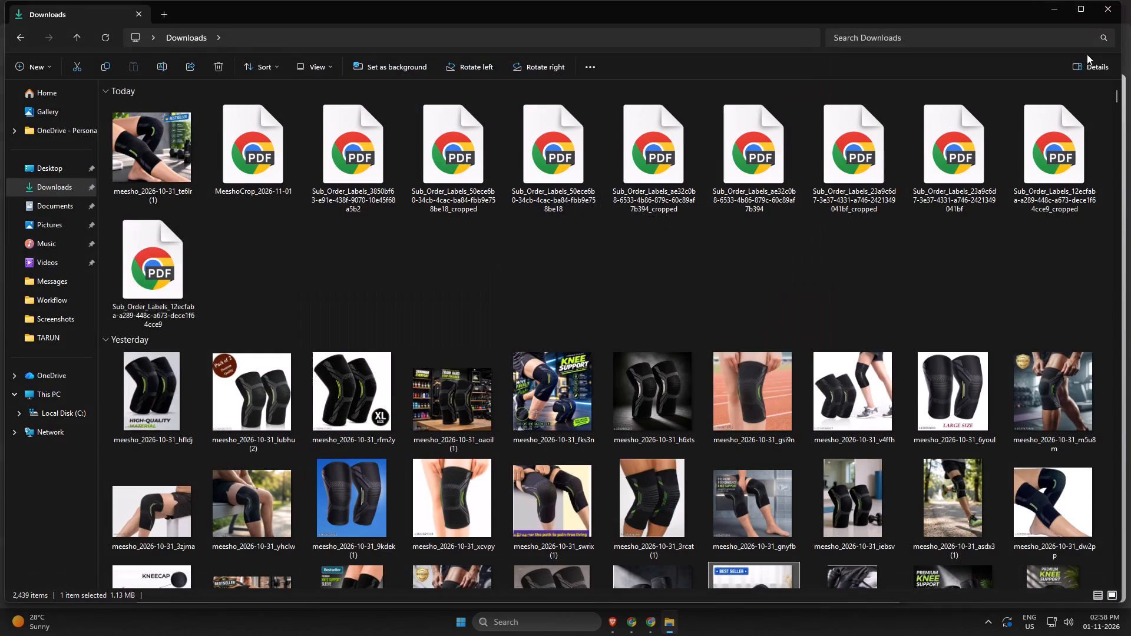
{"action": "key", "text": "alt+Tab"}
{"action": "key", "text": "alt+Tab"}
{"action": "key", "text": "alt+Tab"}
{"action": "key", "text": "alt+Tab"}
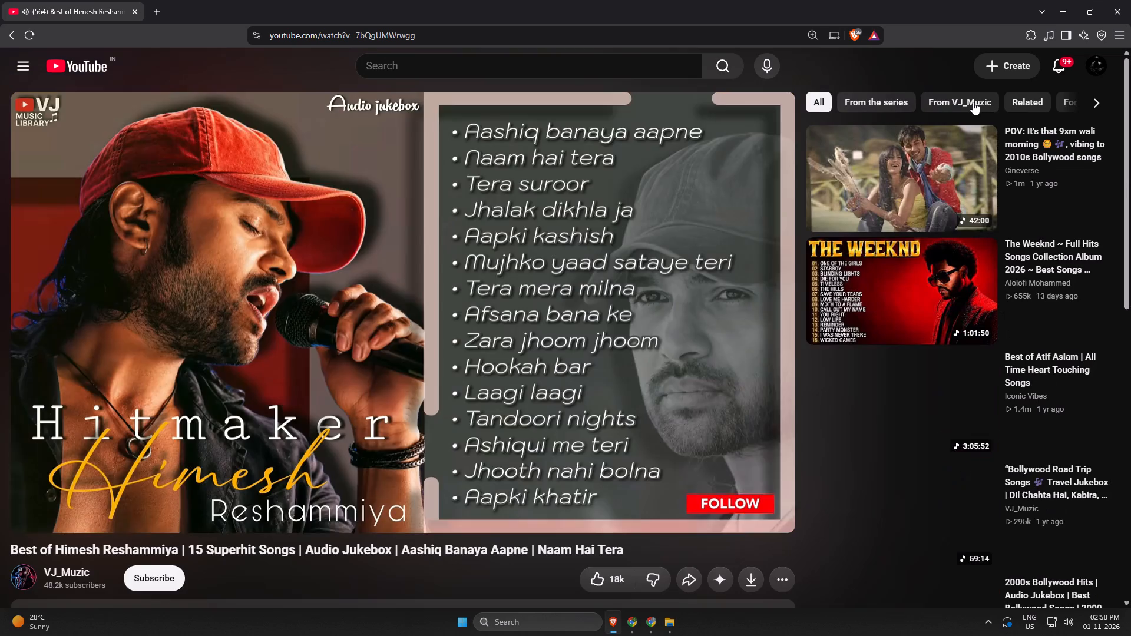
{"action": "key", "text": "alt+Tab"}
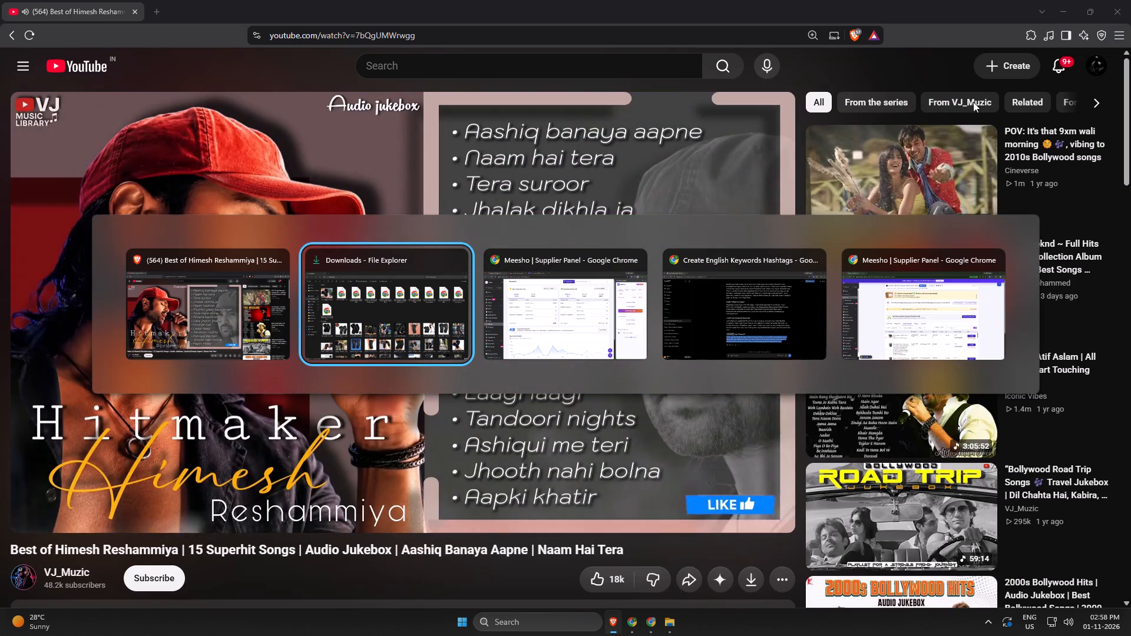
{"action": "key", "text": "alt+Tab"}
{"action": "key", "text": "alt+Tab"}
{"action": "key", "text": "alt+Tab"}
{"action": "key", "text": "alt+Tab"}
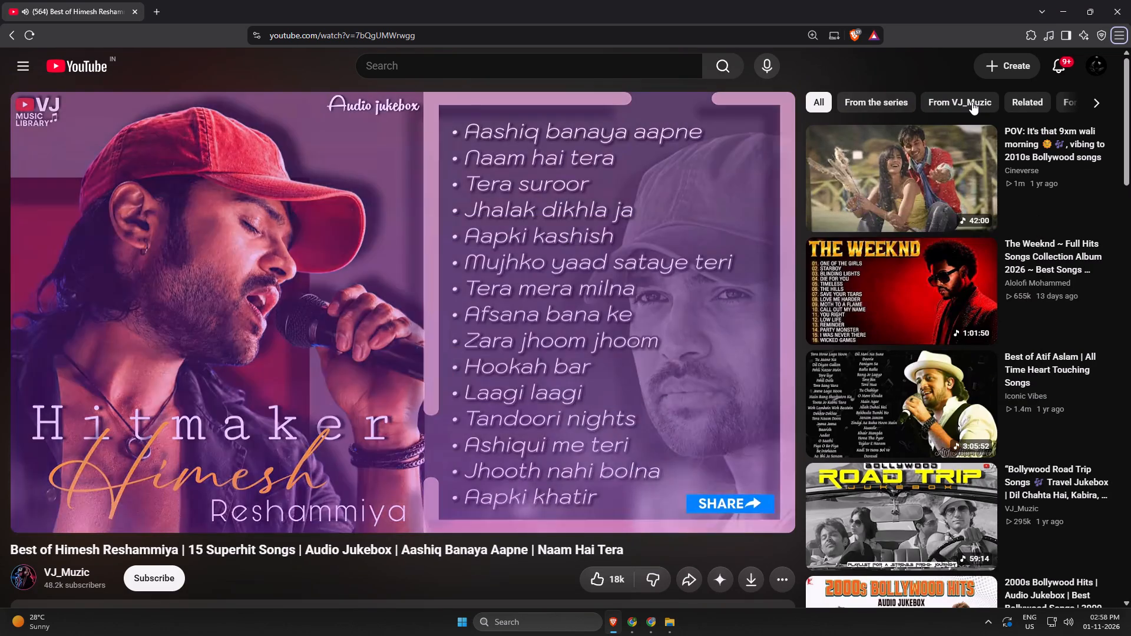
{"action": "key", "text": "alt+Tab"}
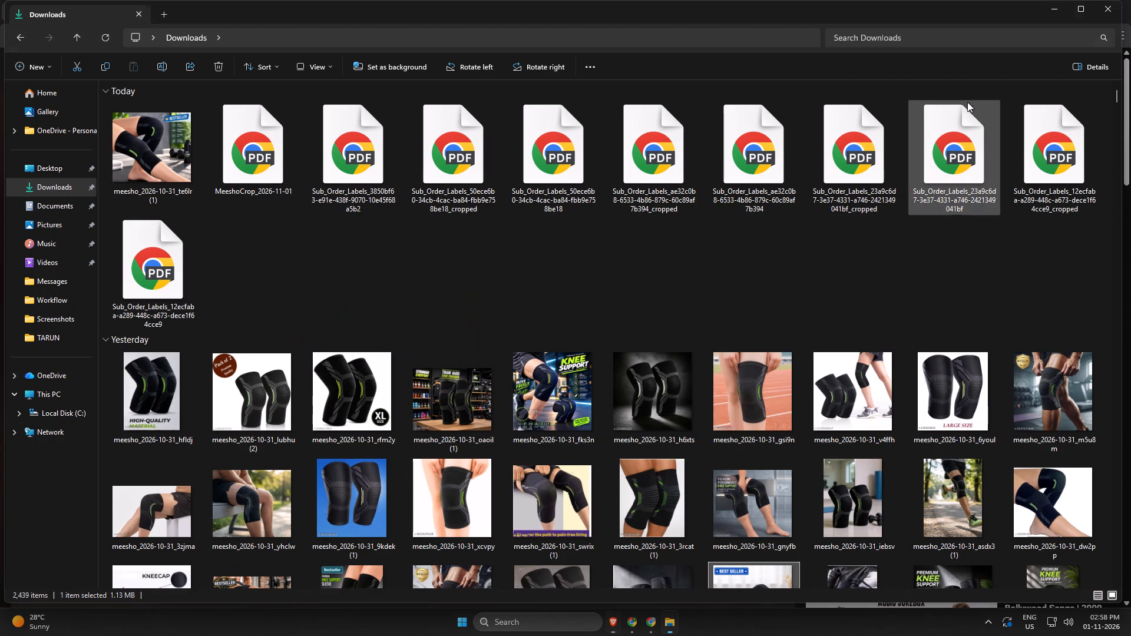
Refresh the maximized Downloads folder and shrink its thumbnails to browse the knee support images.
{"action": "scroll", "coordinate": [482, 246], "scroll_direction": "up", "scroll_amount": 4}
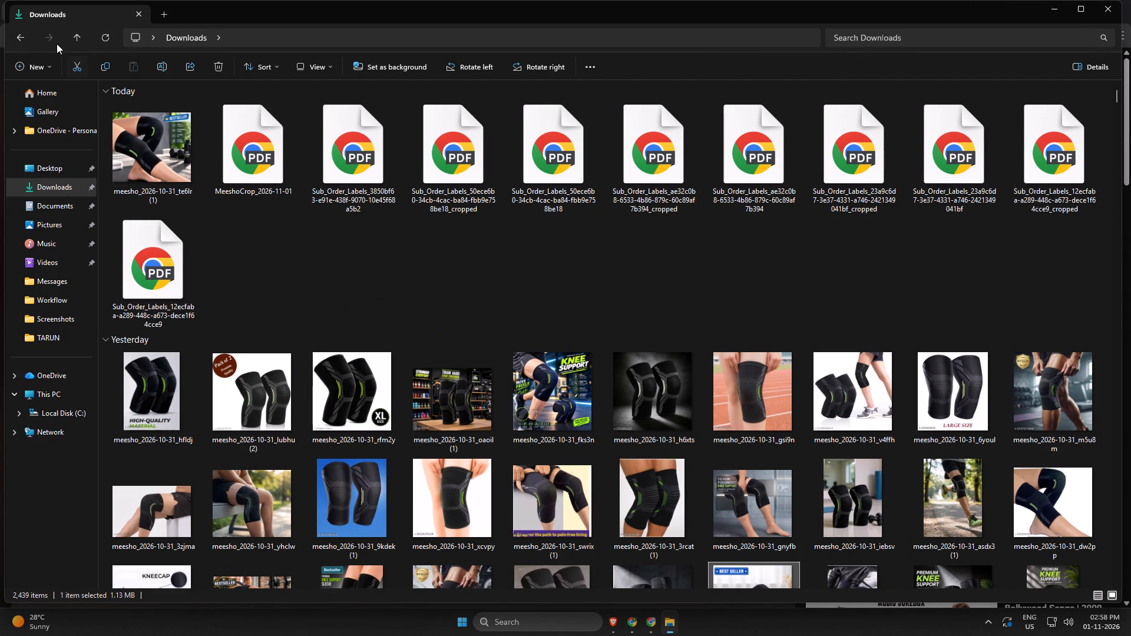
{"action": "left_click", "coordinate": [1078, 14]}
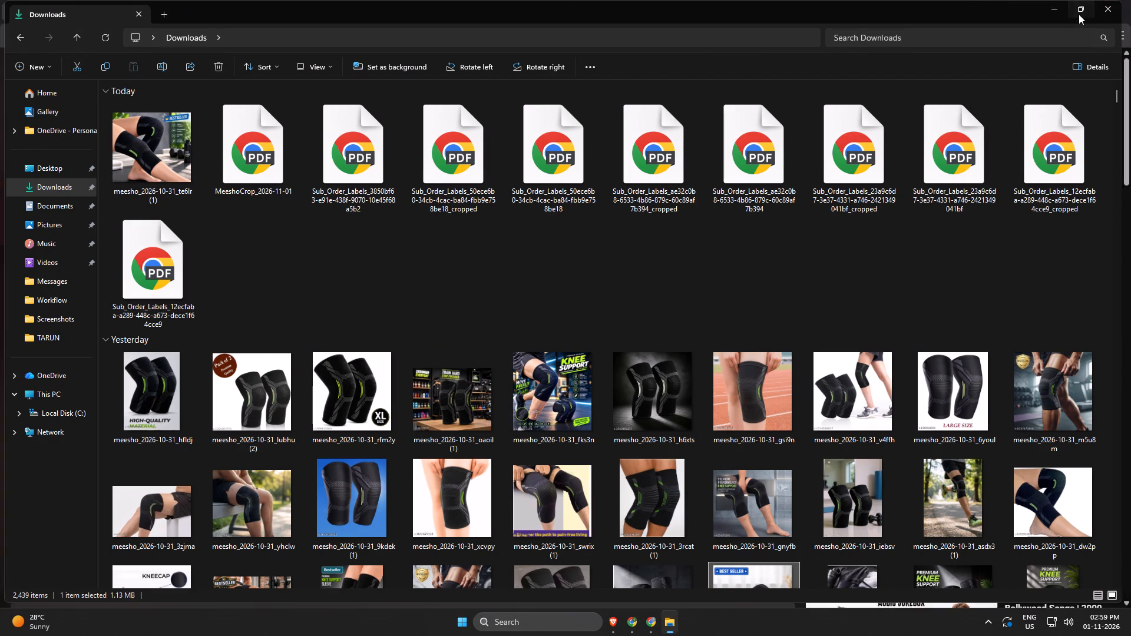
{"action": "left_click", "coordinate": [95, 34]}
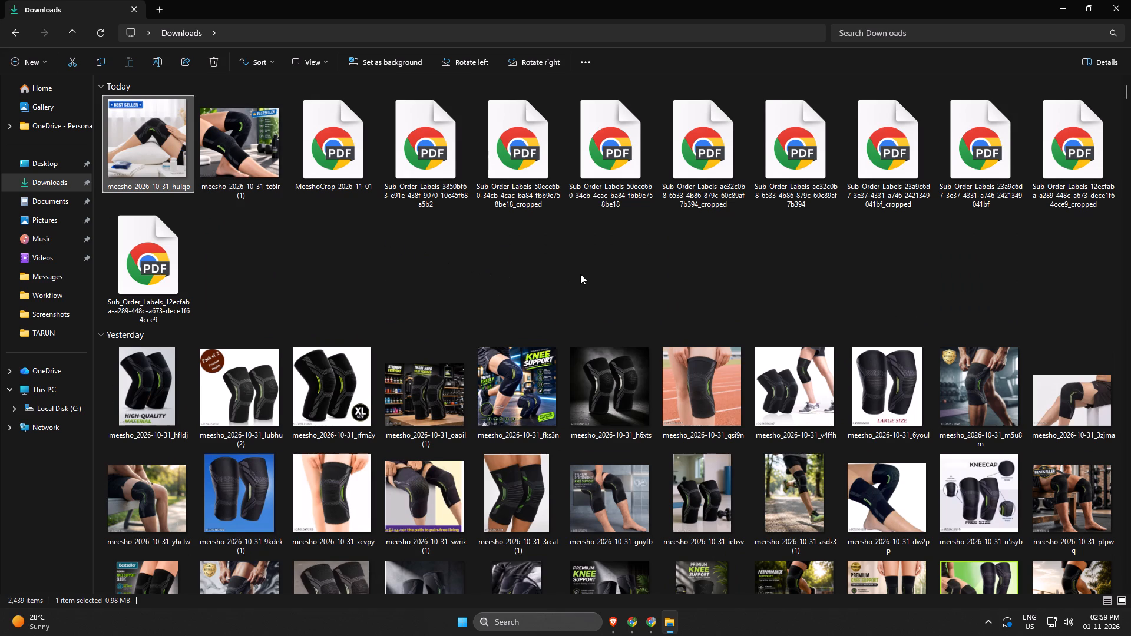
{"action": "scroll", "coordinate": [580, 274], "scroll_direction": "down", "scroll_amount": 4, "text": "ctrl"}
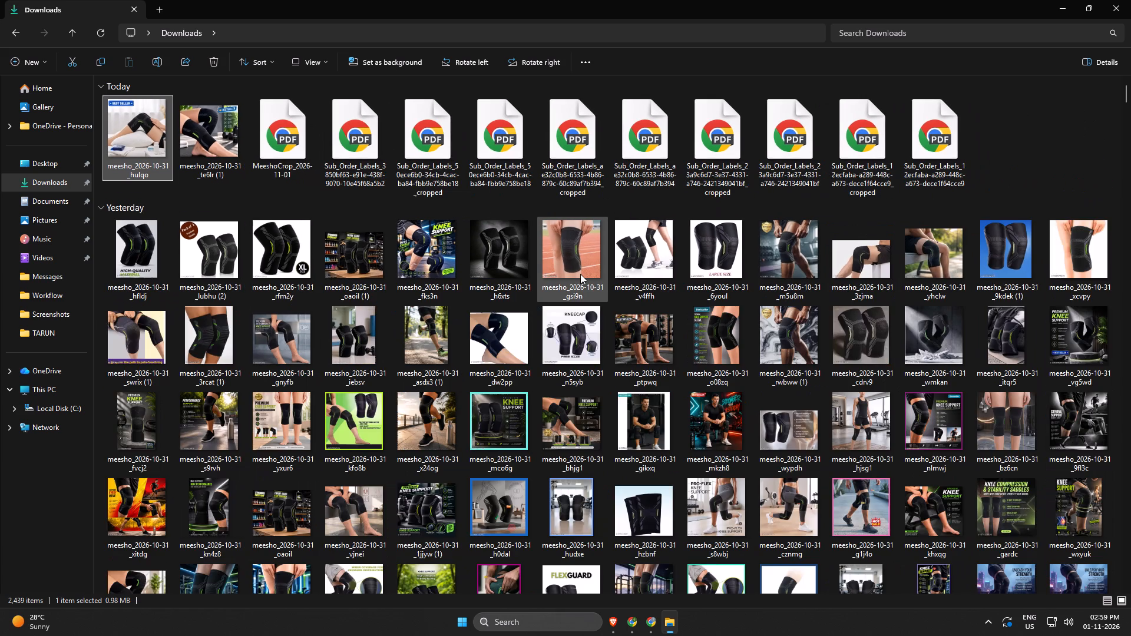
{"action": "scroll", "coordinate": [580, 274], "scroll_direction": "down", "scroll_amount": 3, "text": "ctrl"}
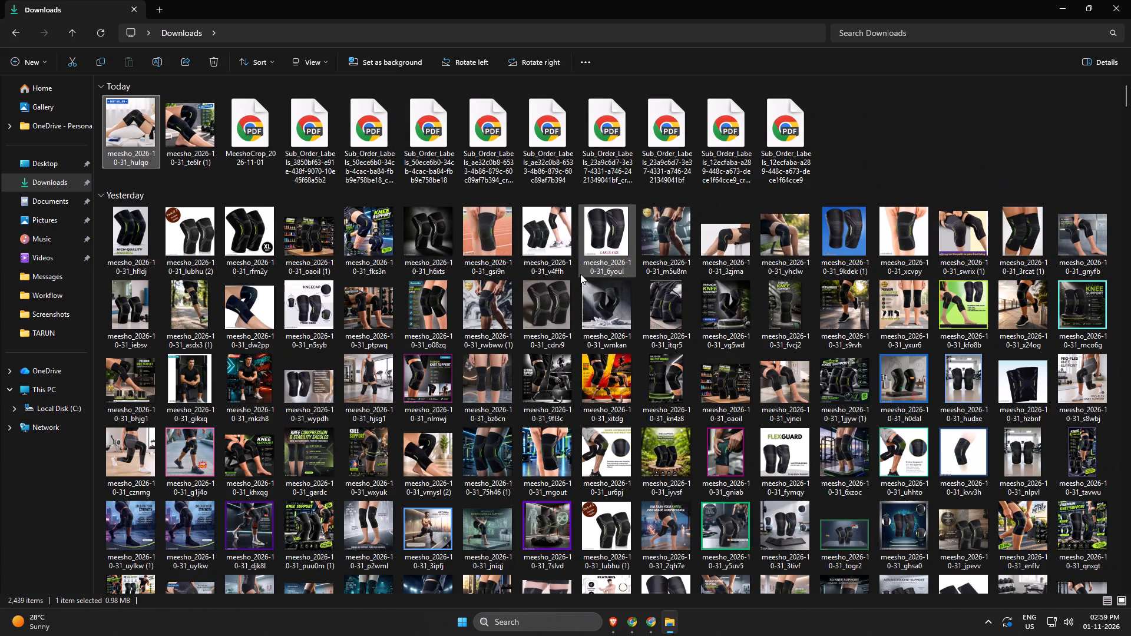
{"action": "scroll", "coordinate": [858, 297], "scroll_direction": "down", "scroll_amount": 1}
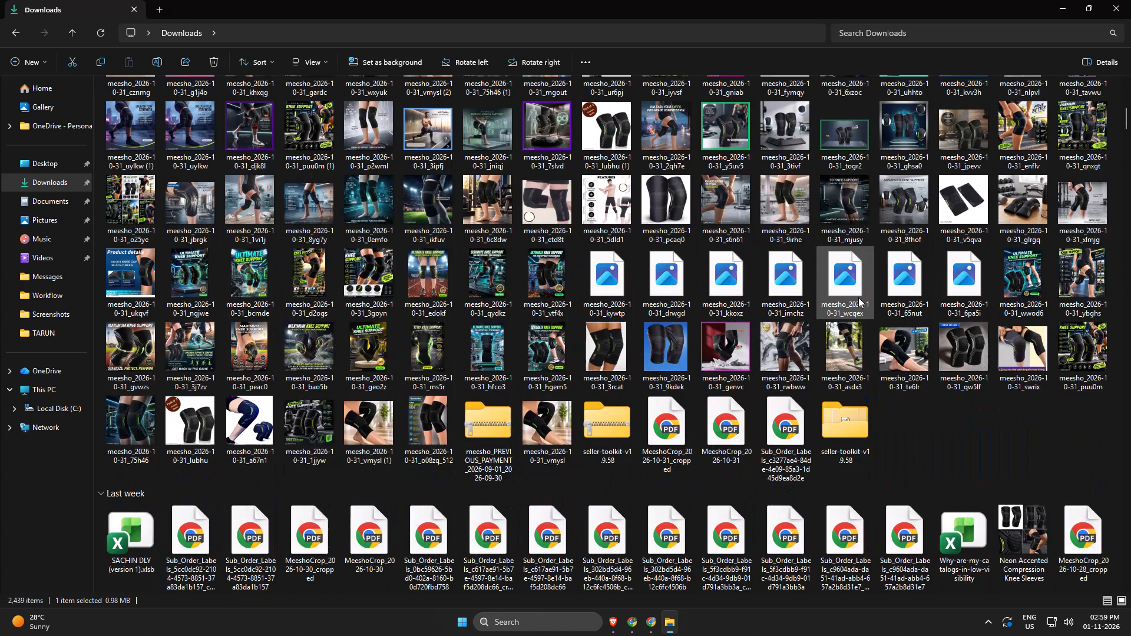
{"action": "scroll", "coordinate": [884, 248], "scroll_direction": "up", "scroll_amount": 3}
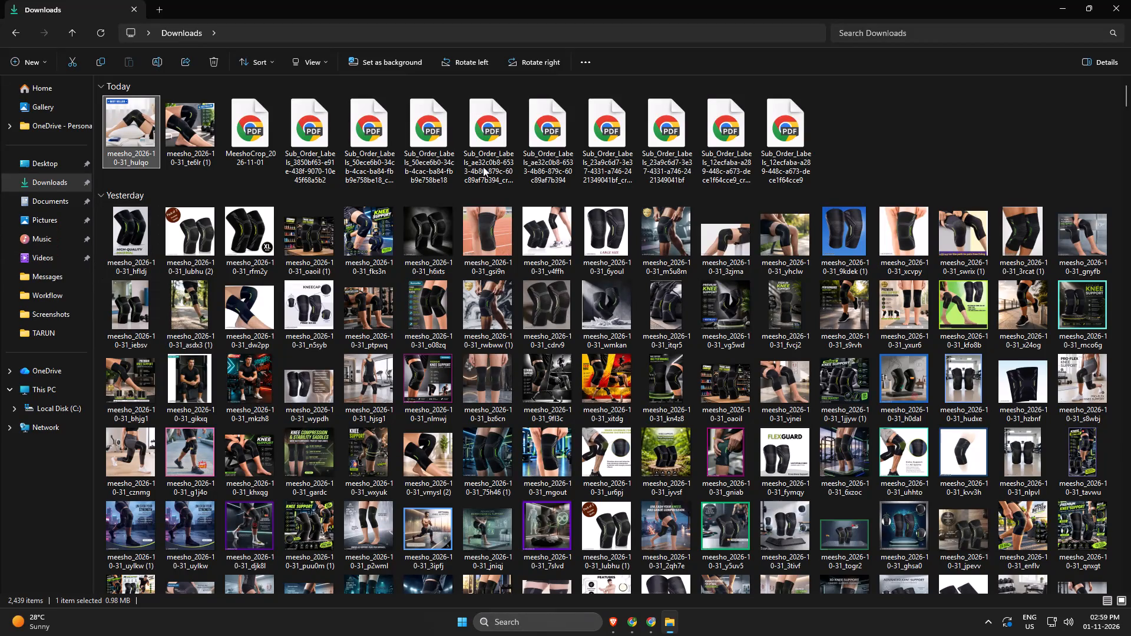
{"action": "double_click", "coordinate": [183, 213]}
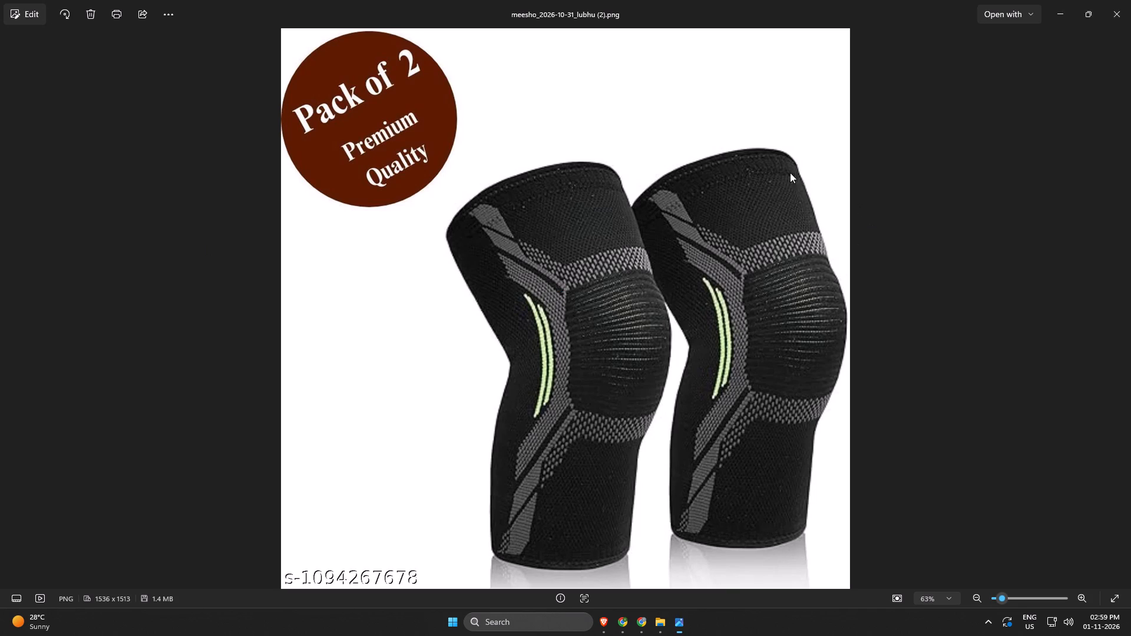
{"action": "left_click", "coordinate": [7, 14]}
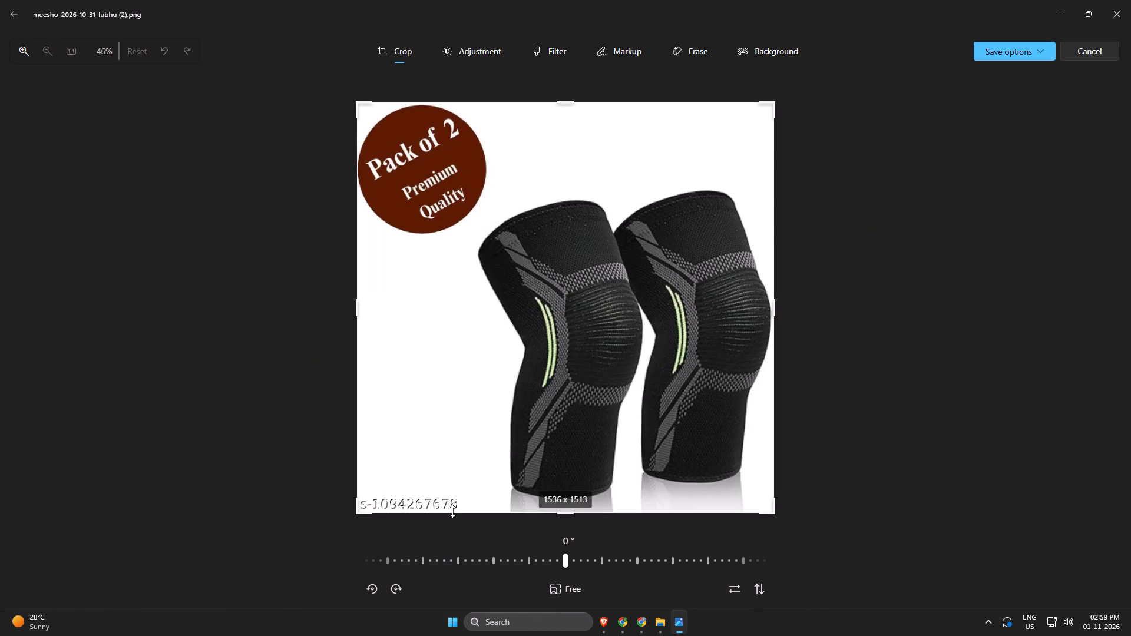
{"action": "left_click", "coordinate": [682, 51]}
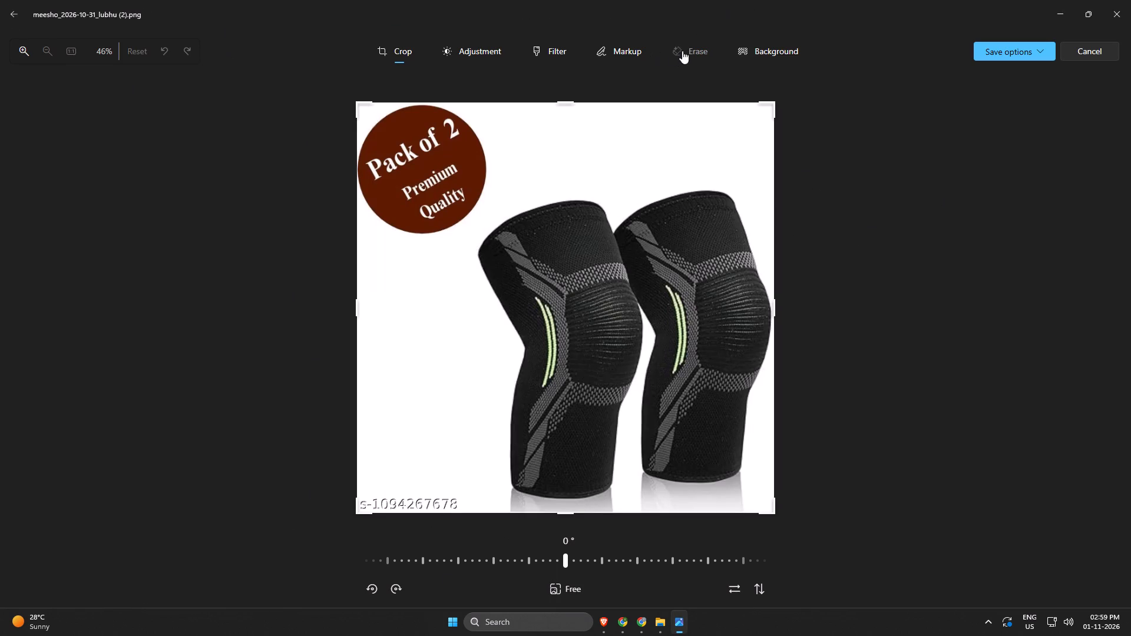
{"action": "left_click_drag", "start_coordinate": [318, 576], "coordinate": [221, 577]}
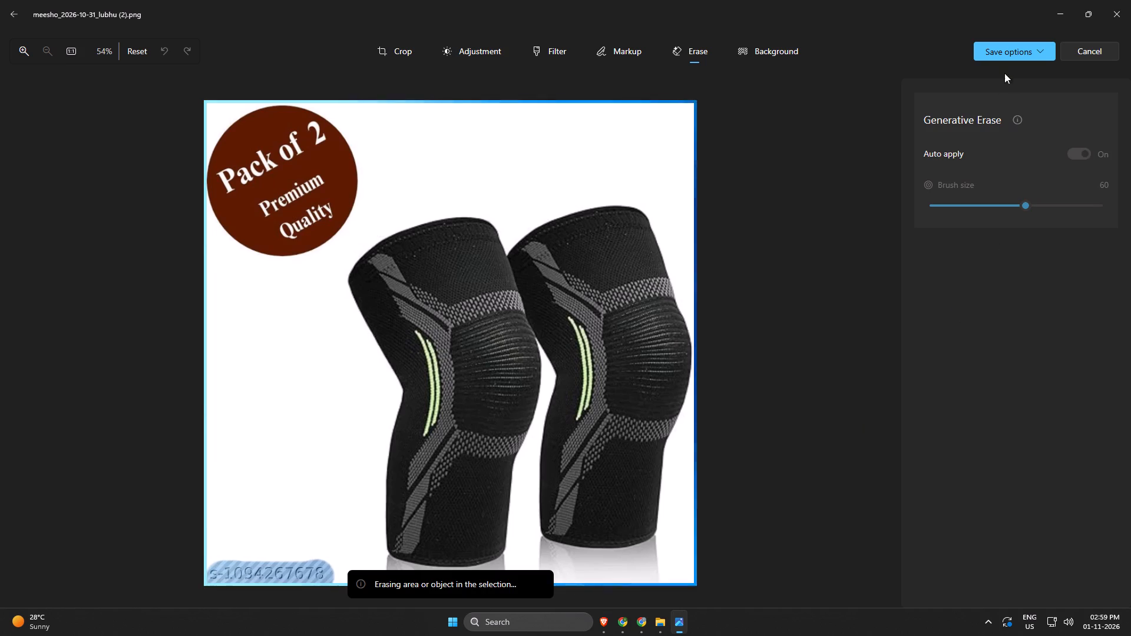
{"action": "left_click", "coordinate": [1011, 55]}
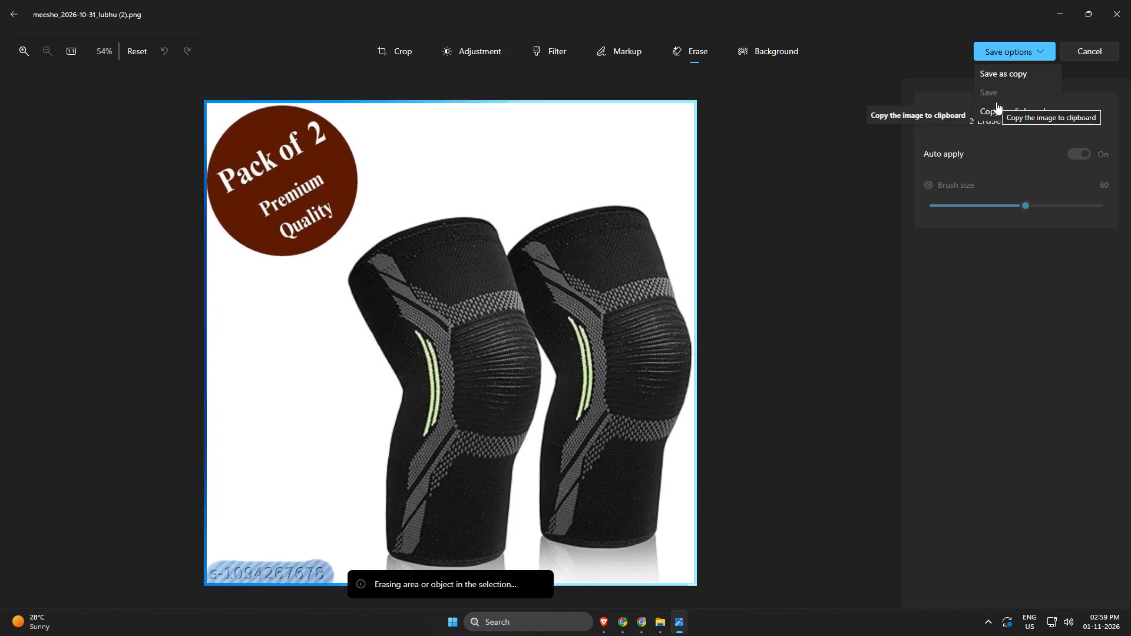
{"action": "left_click", "coordinate": [1021, 88]}
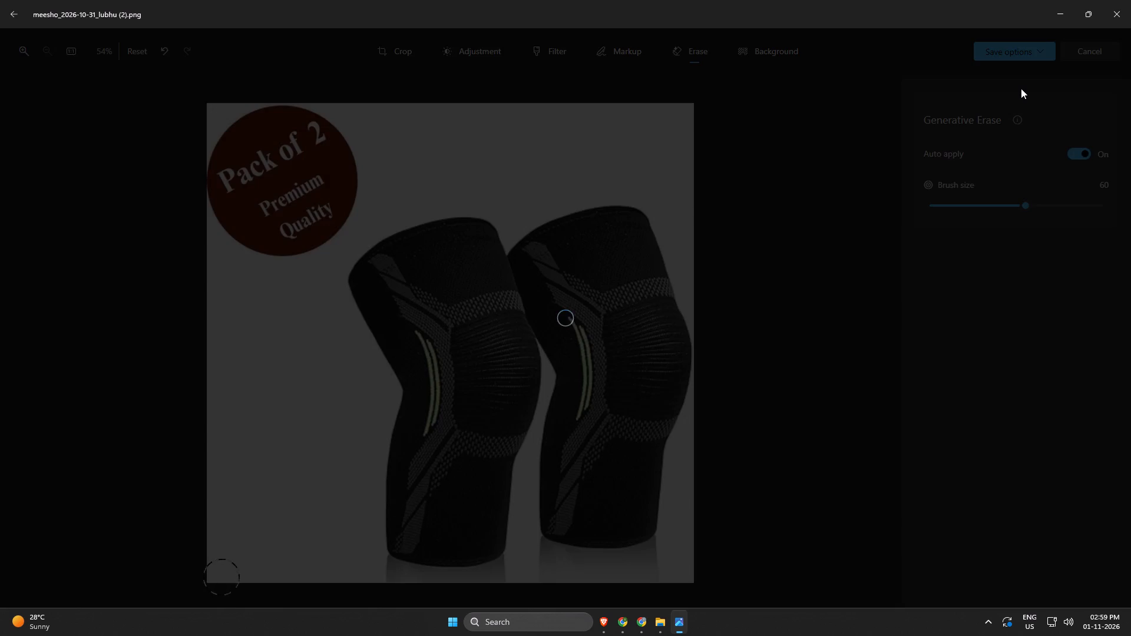
{"action": "left_click", "coordinate": [1130, 0]}
Switch to the Meesho supplier panel and start a single Orthopedic Knee Support catalog with meesho_2026-10-31_lubhu (2) as its front image.
{"action": "key", "text": "alt+Tab"}
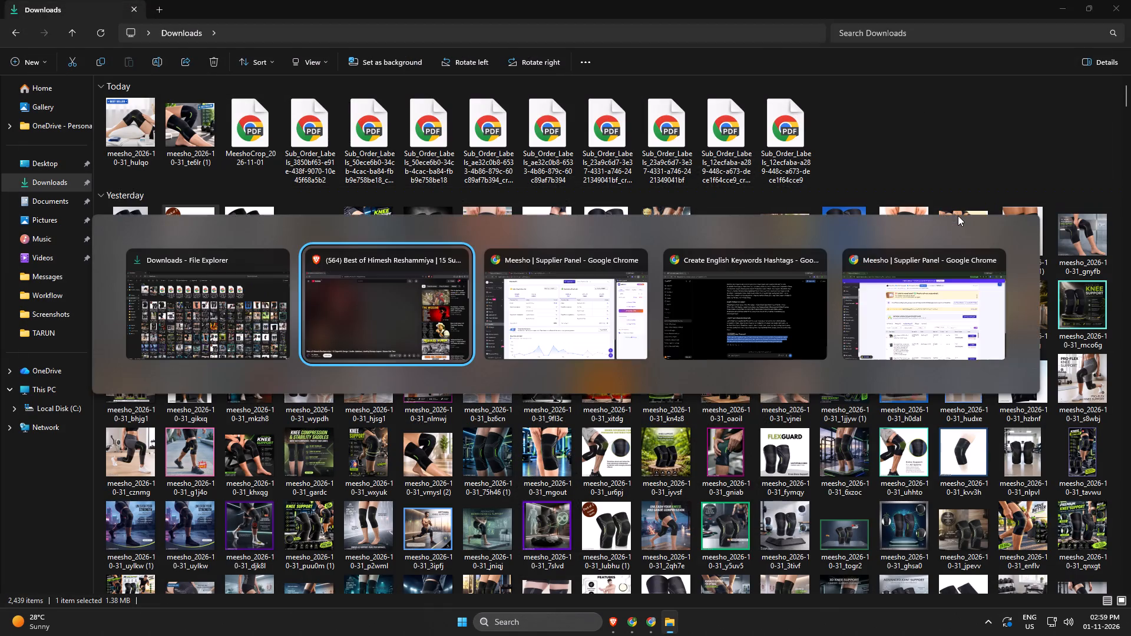
{"action": "key", "text": "alt+Tab"}
{"action": "key", "text": "alt+Tab"}
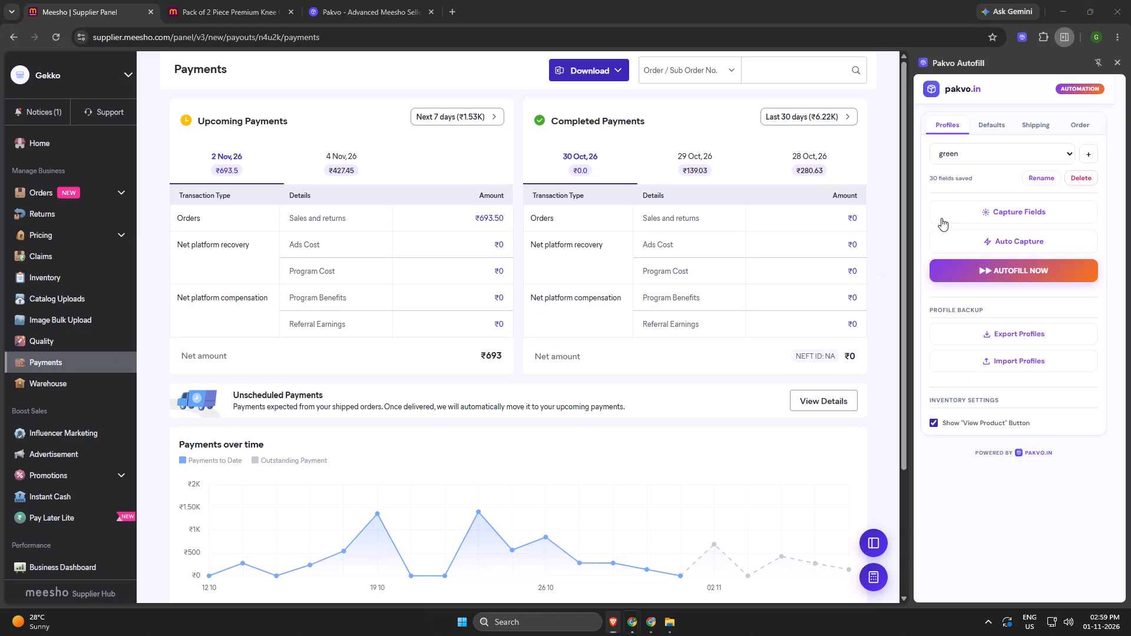
{"action": "left_click", "coordinate": [19, 194]}
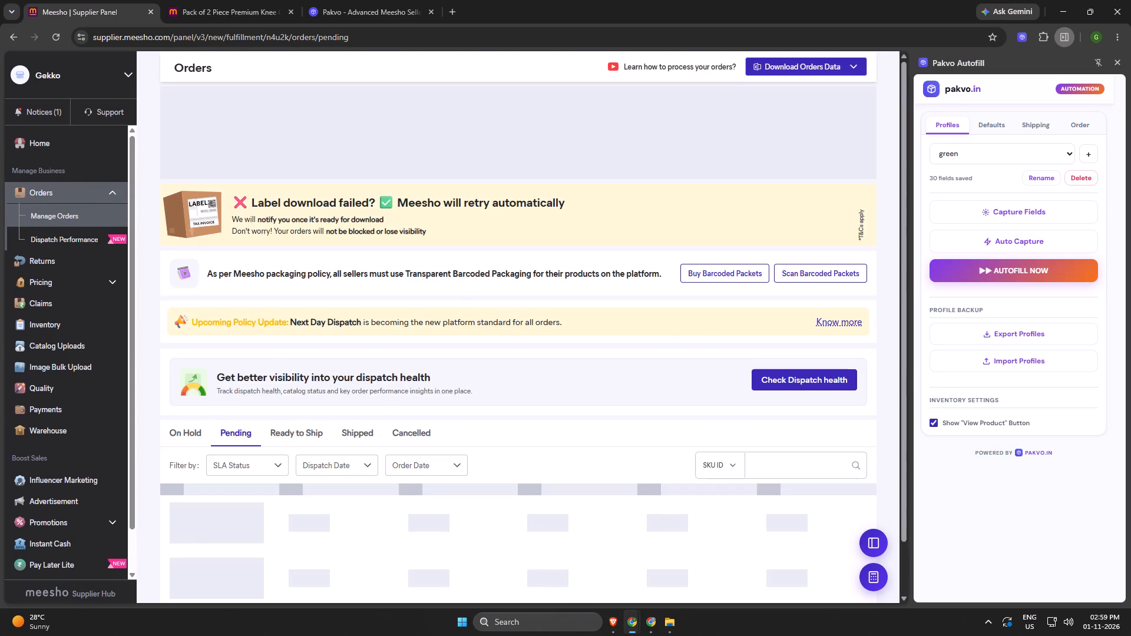
{"action": "left_click", "coordinate": [70, 319]}
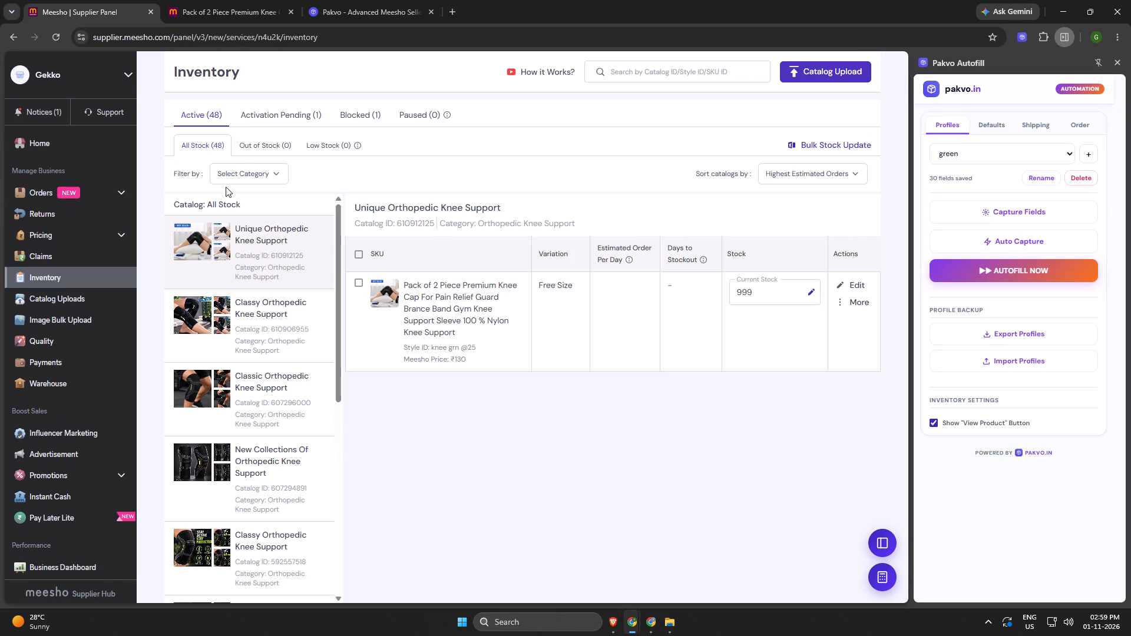
{"action": "left_click", "coordinate": [57, 299]}
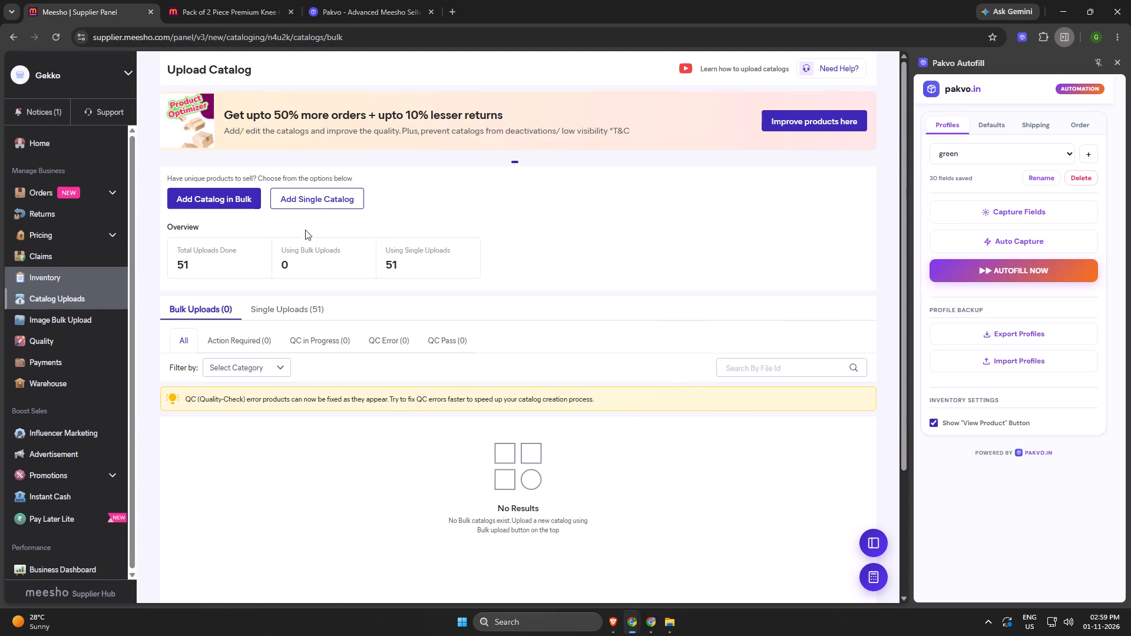
{"action": "left_click", "coordinate": [316, 207]}
{"action": "left_click", "coordinate": [322, 214]}
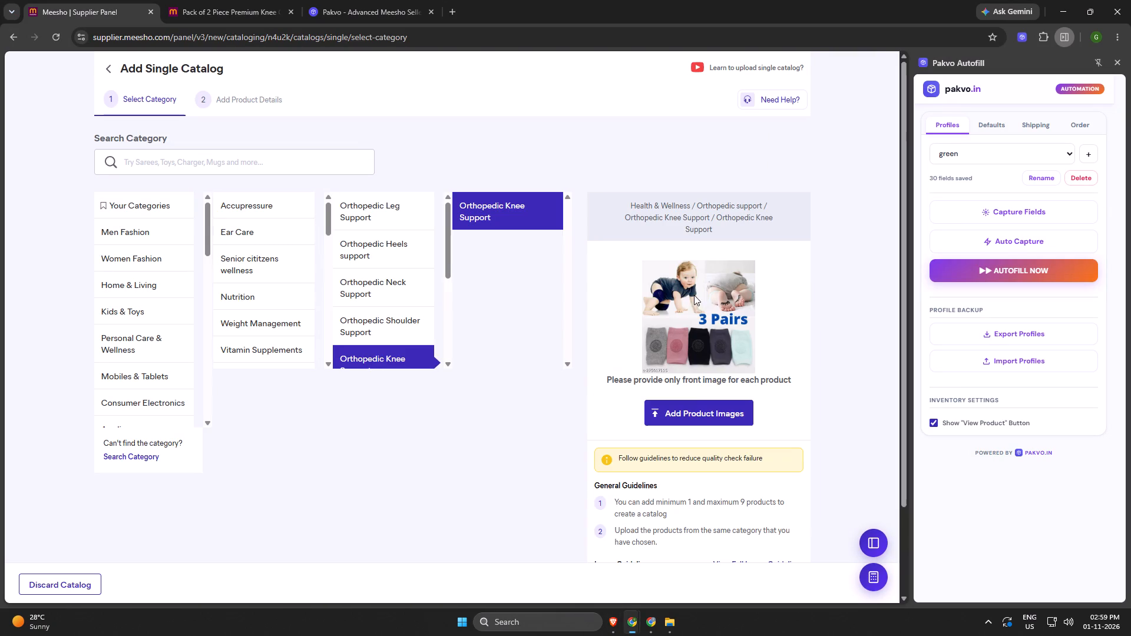
{"action": "left_click", "coordinate": [689, 403]}
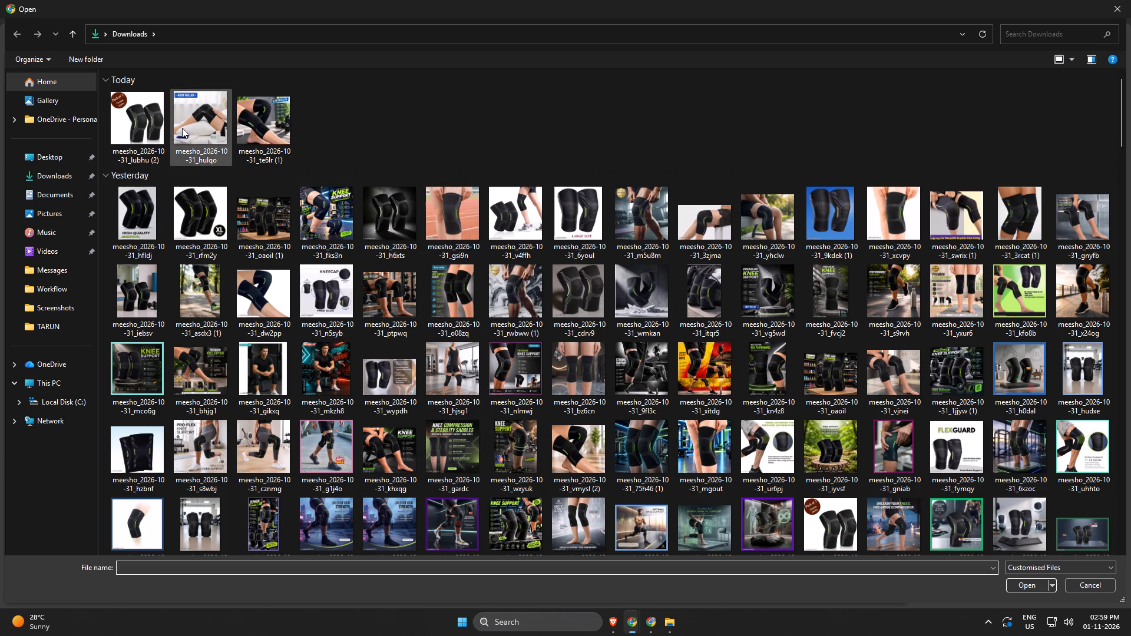
{"action": "left_click", "coordinate": [155, 113]}
{"action": "left_click", "coordinate": [1024, 580]}
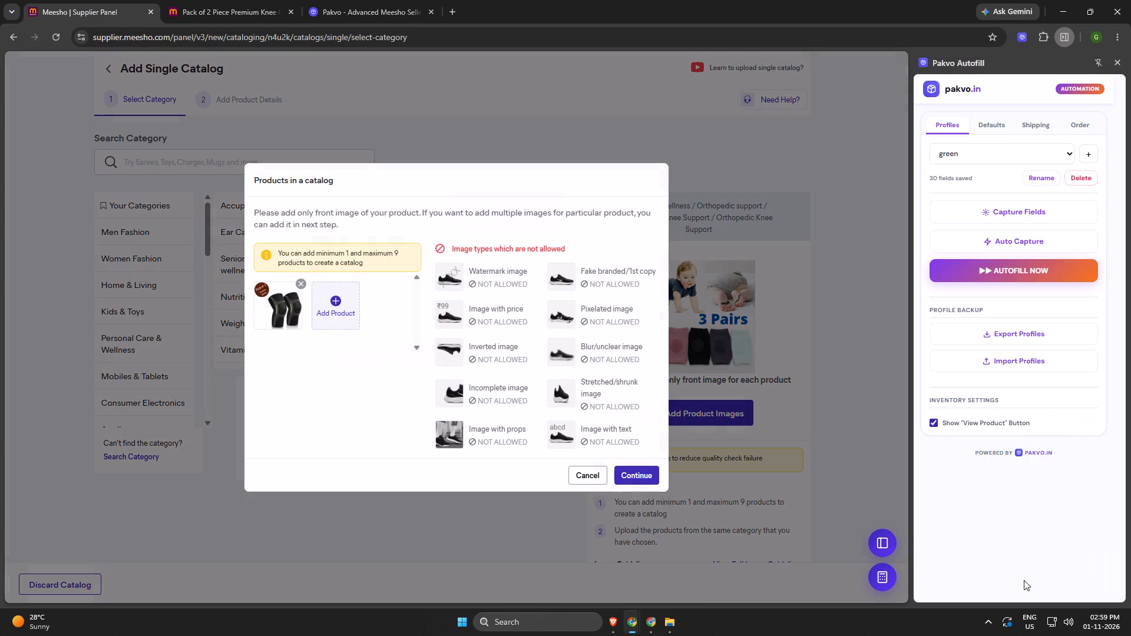
{"action": "left_click", "coordinate": [643, 473]}
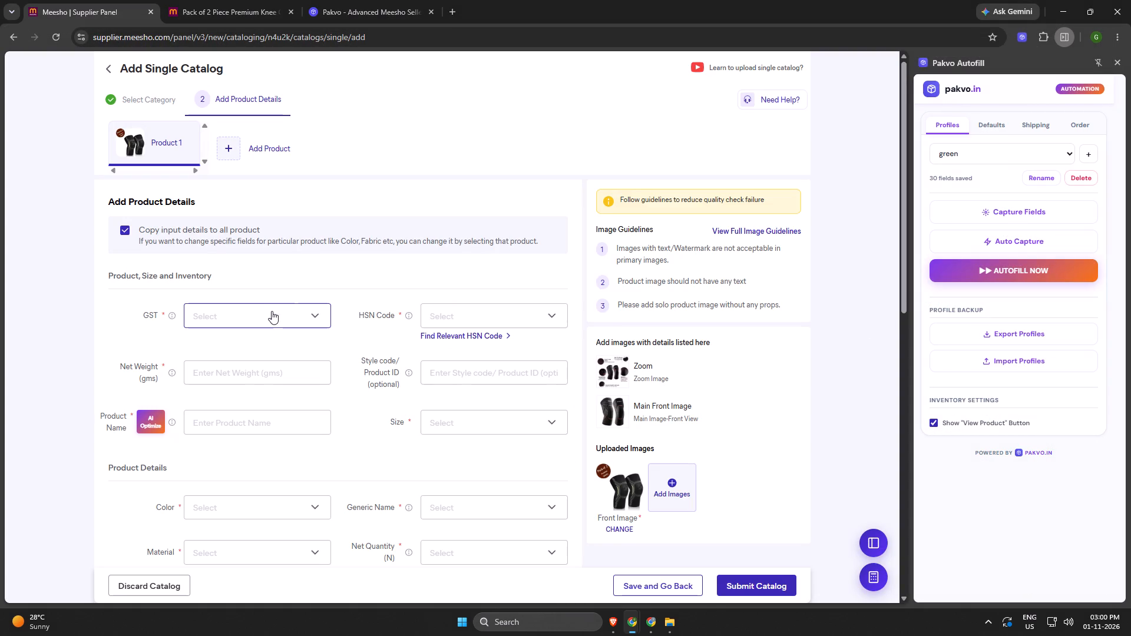
Autofill the new catalog's product details from the green Pakvo profile.
{"action": "left_click", "coordinate": [1027, 271]}
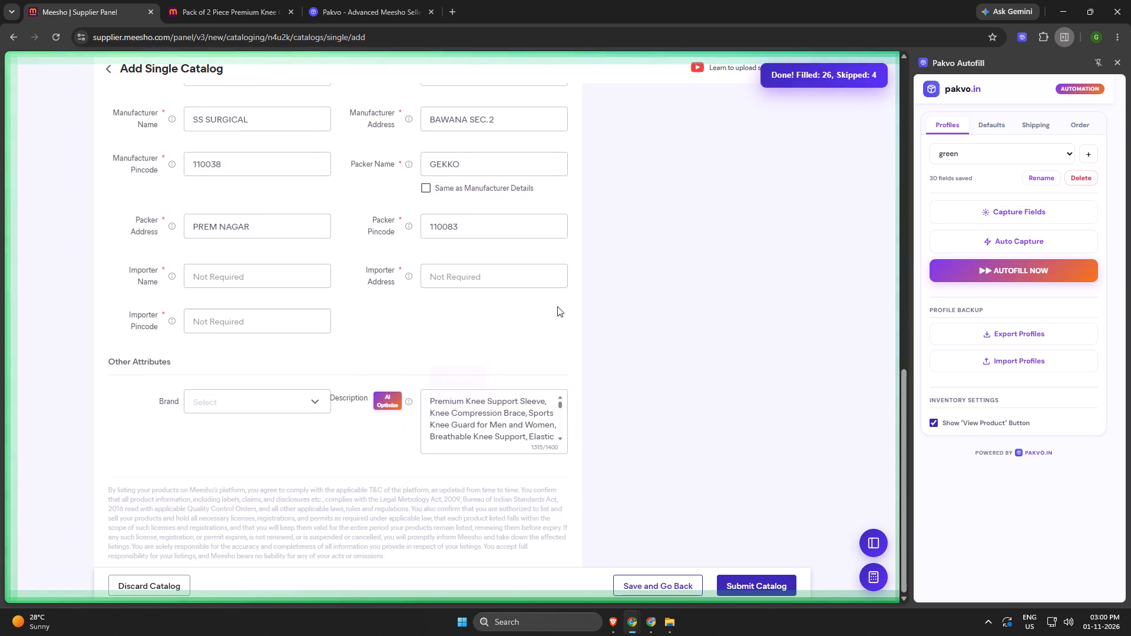
{"action": "scroll", "coordinate": [520, 431], "scroll_direction": "down", "scroll_amount": 12}
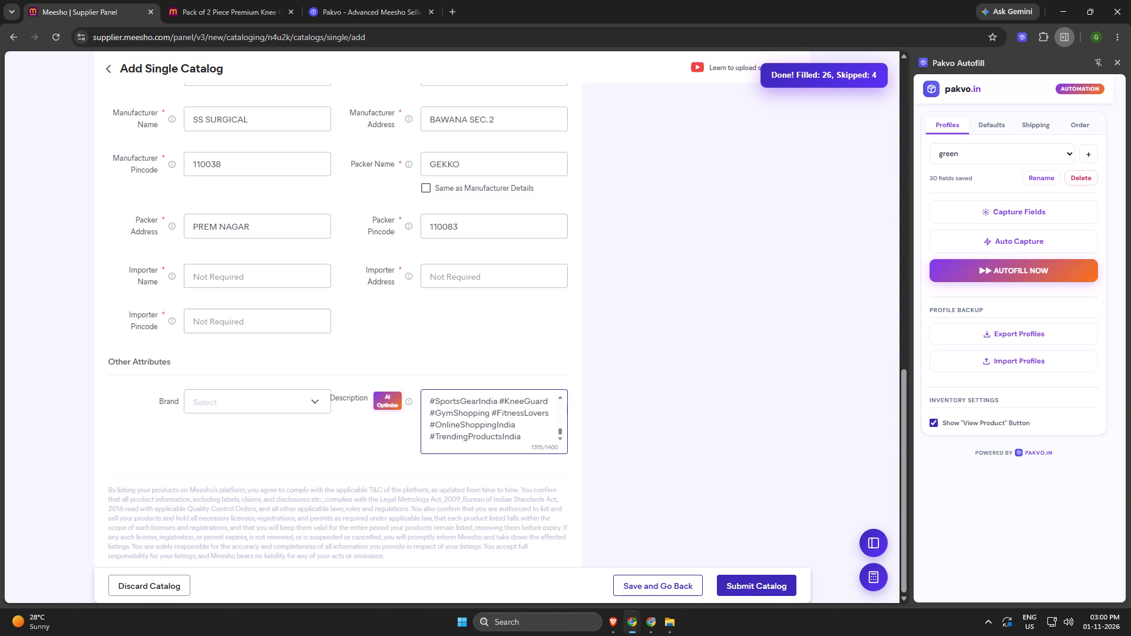
{"action": "scroll", "coordinate": [695, 372], "scroll_direction": "up", "scroll_amount": 5}
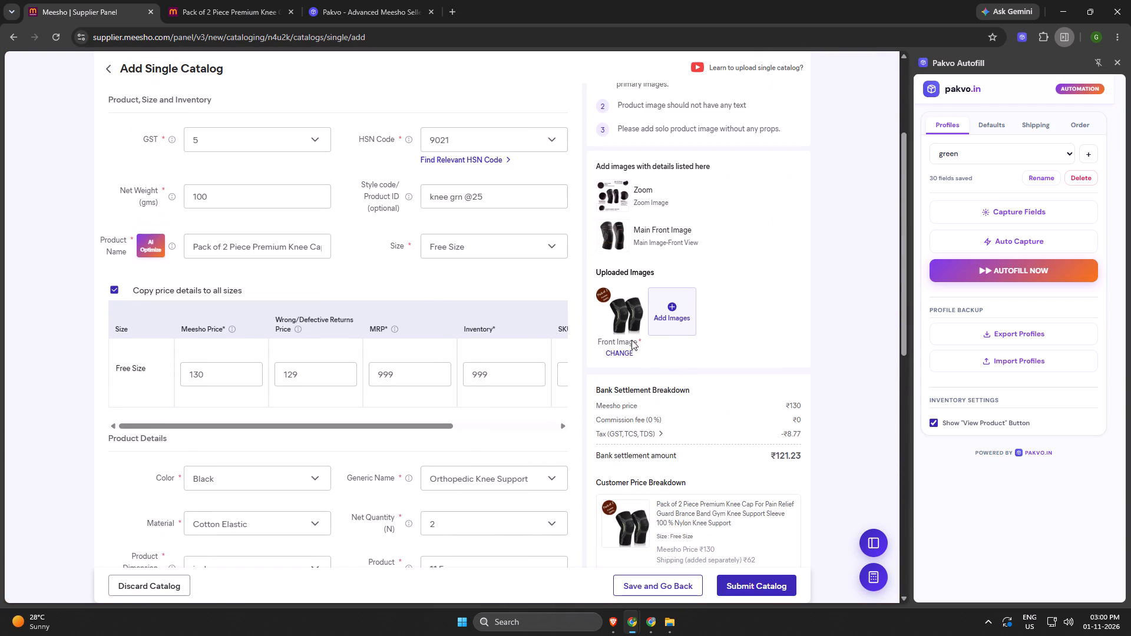
{"action": "left_click", "coordinate": [495, 206]}
{"action": "key", "text": "BackSpace"}
{"action": "key", "text": "6"}
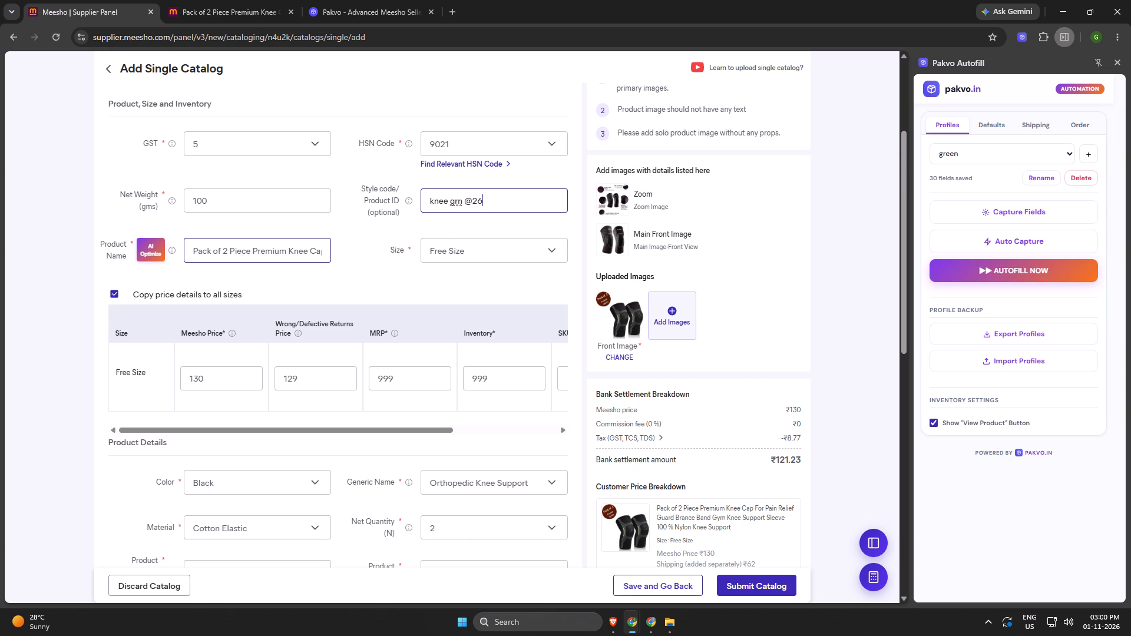
{"action": "scroll", "coordinate": [317, 291], "scroll_direction": "down", "scroll_amount": 2}
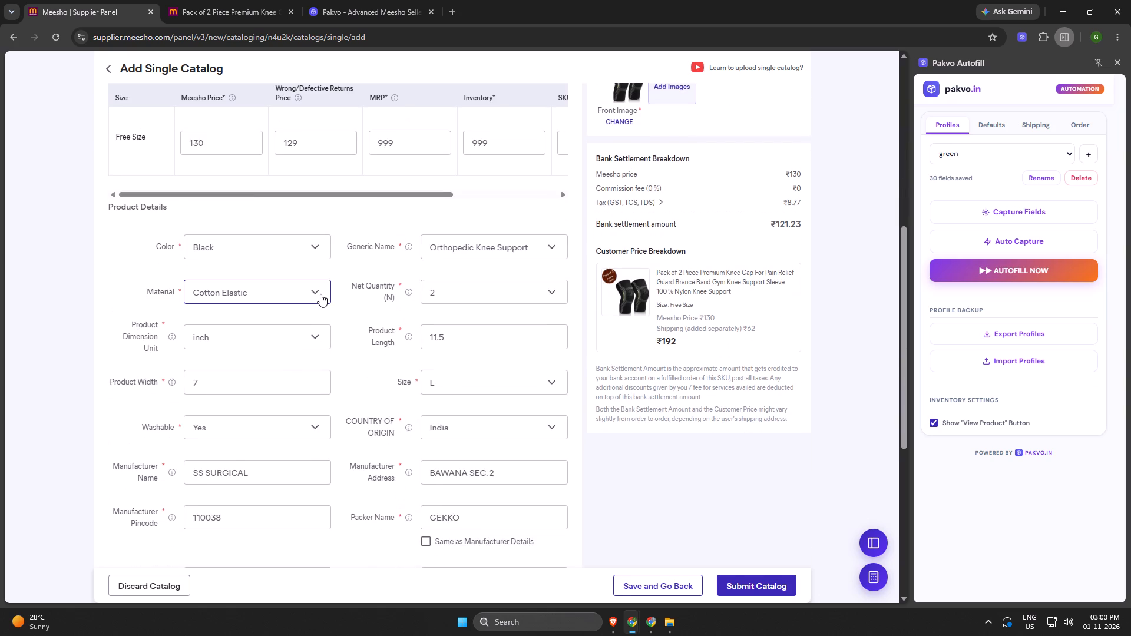
{"action": "scroll", "coordinate": [320, 294], "scroll_direction": "up", "scroll_amount": 1}
{"action": "scroll", "coordinate": [320, 294], "scroll_direction": "down", "scroll_amount": 11}
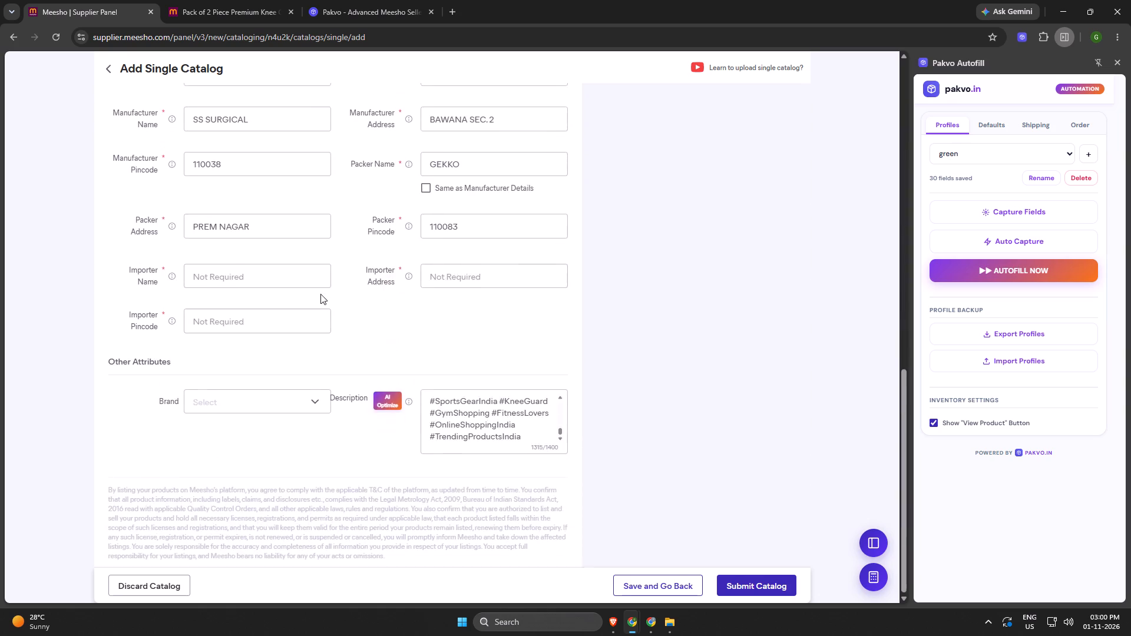
{"action": "scroll", "coordinate": [320, 294], "scroll_direction": "up", "scroll_amount": 10}
{"action": "left_click", "coordinate": [672, 478]}
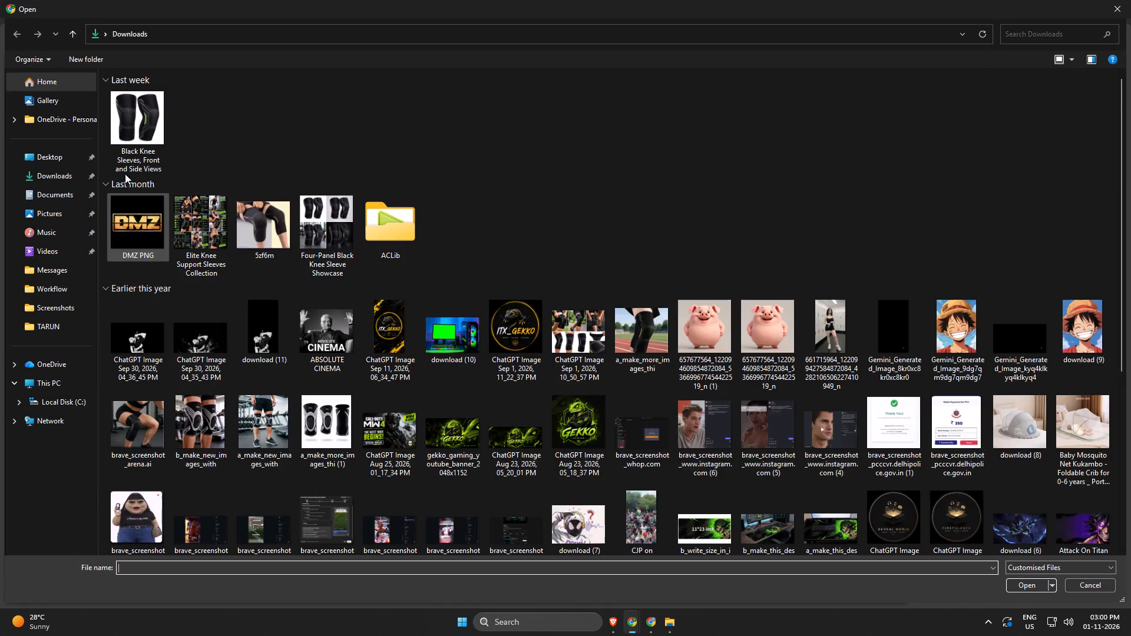
{"action": "left_click", "coordinate": [62, 214]}
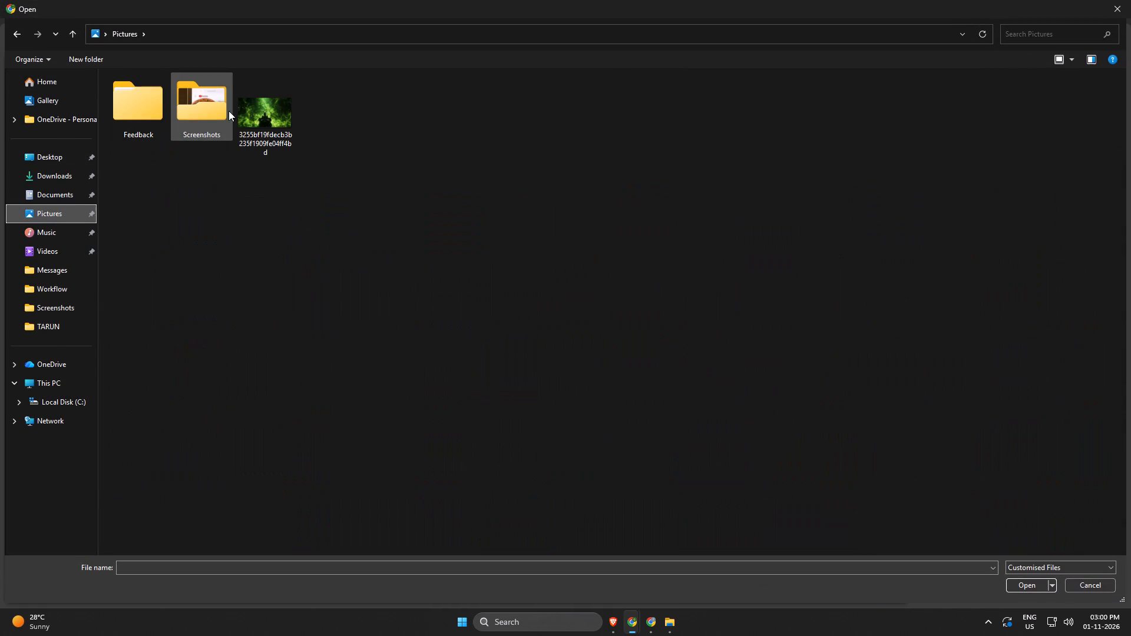
{"action": "double_click", "coordinate": [186, 104]}
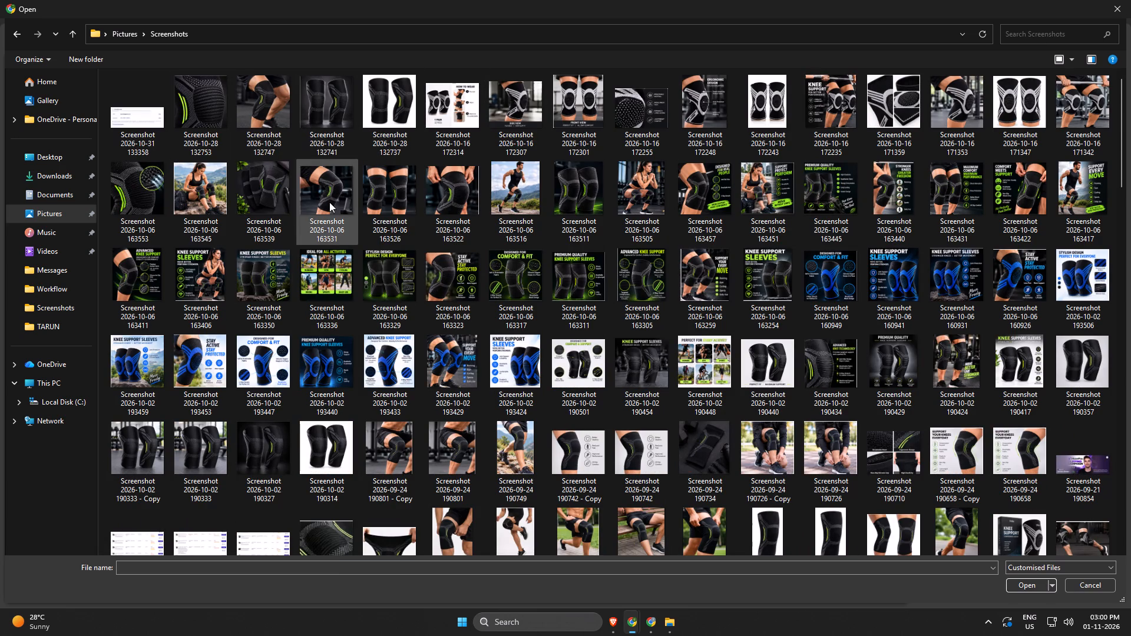
{"action": "left_click", "coordinate": [568, 191], "text": "ctrl"}
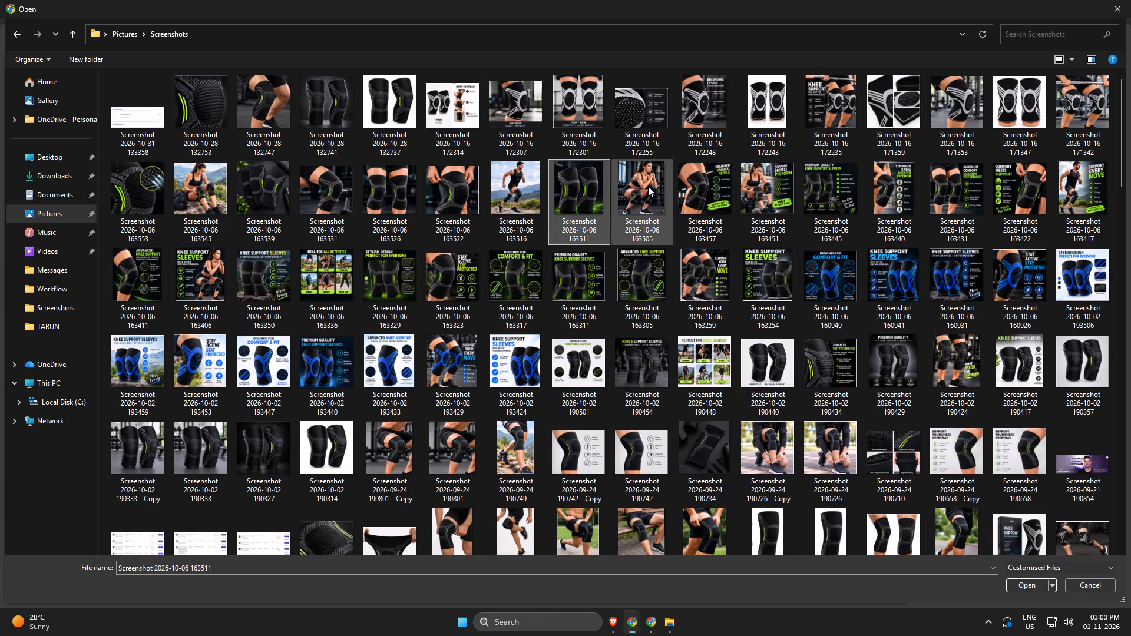
{"action": "left_click", "coordinate": [650, 186], "text": "ctrl"}
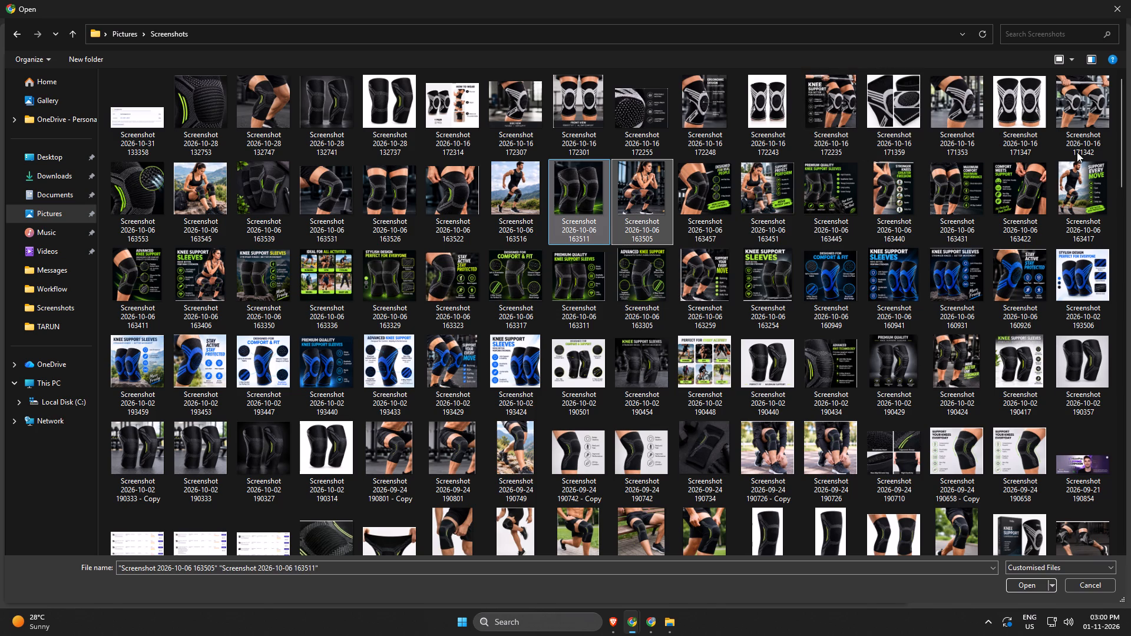
{"action": "left_click", "coordinate": [1074, 178], "text": "ctrl"}
{"action": "left_click", "coordinate": [1033, 582]}
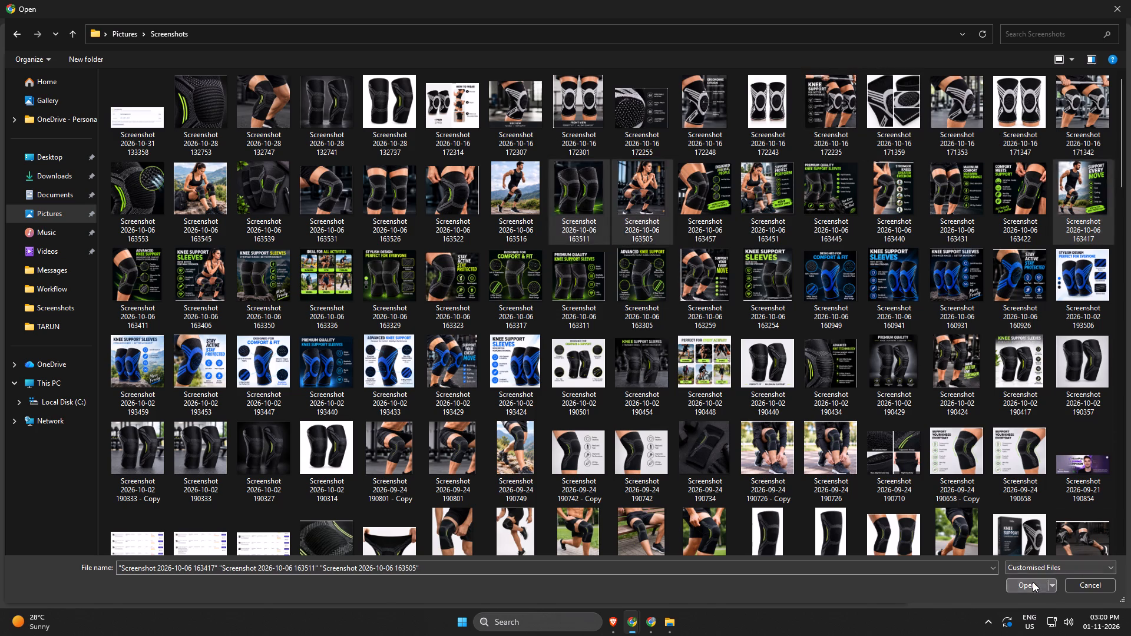
Submit the catalog, declaring that all its products are not branded or illegal to sell, and update the changes.
{"action": "scroll", "coordinate": [799, 492], "scroll_direction": "down", "scroll_amount": 4}
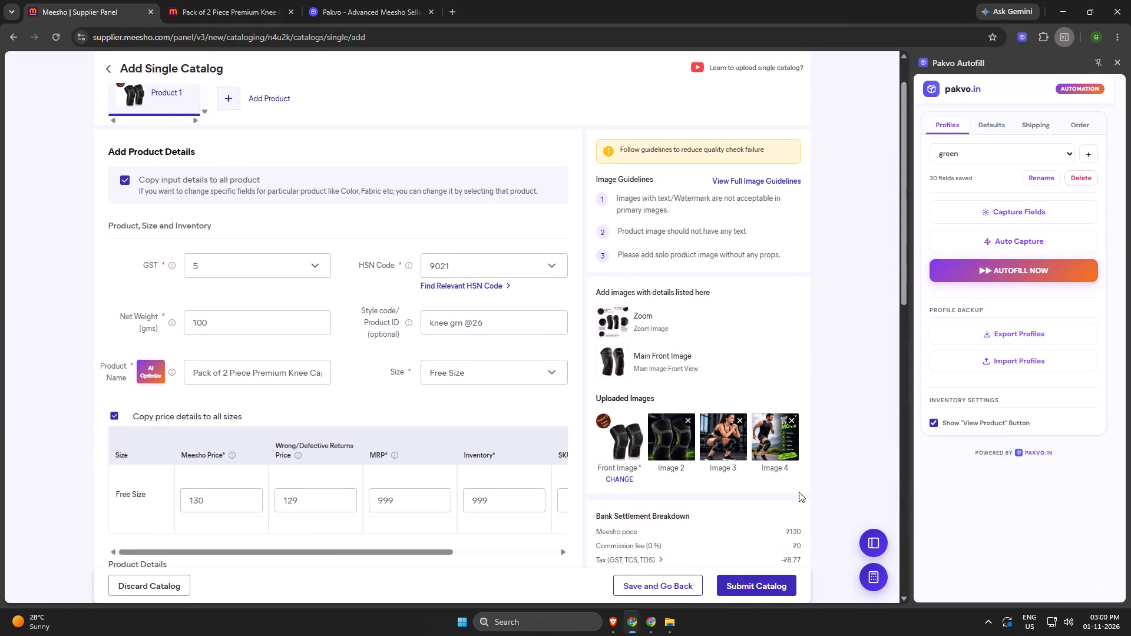
{"action": "left_click", "coordinate": [755, 588]}
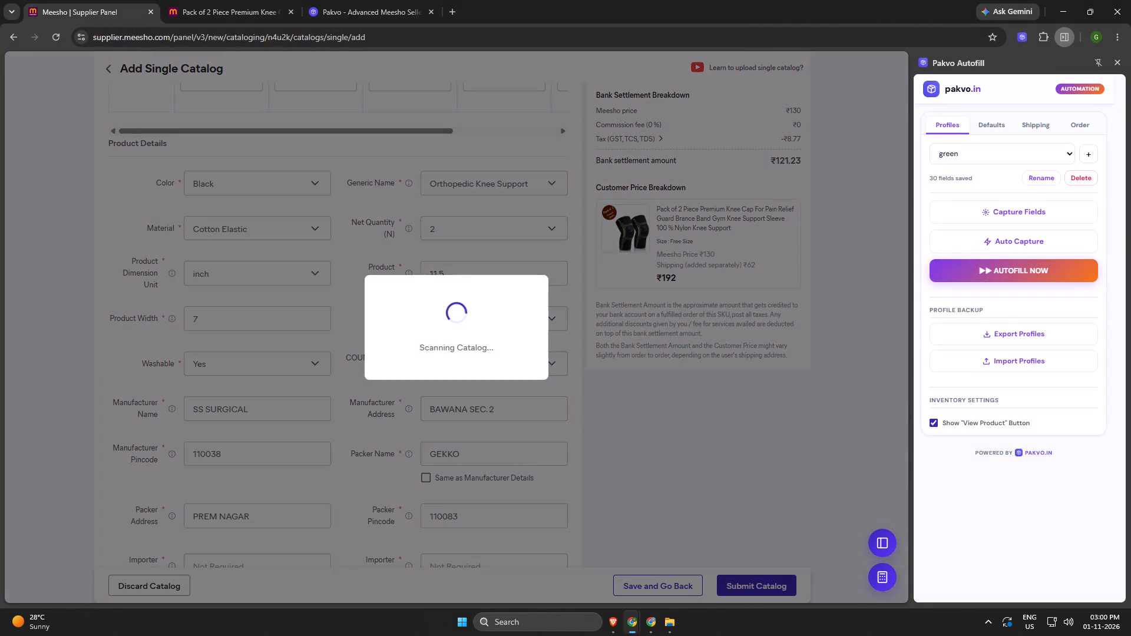
{"action": "left_click", "coordinate": [266, 489]}
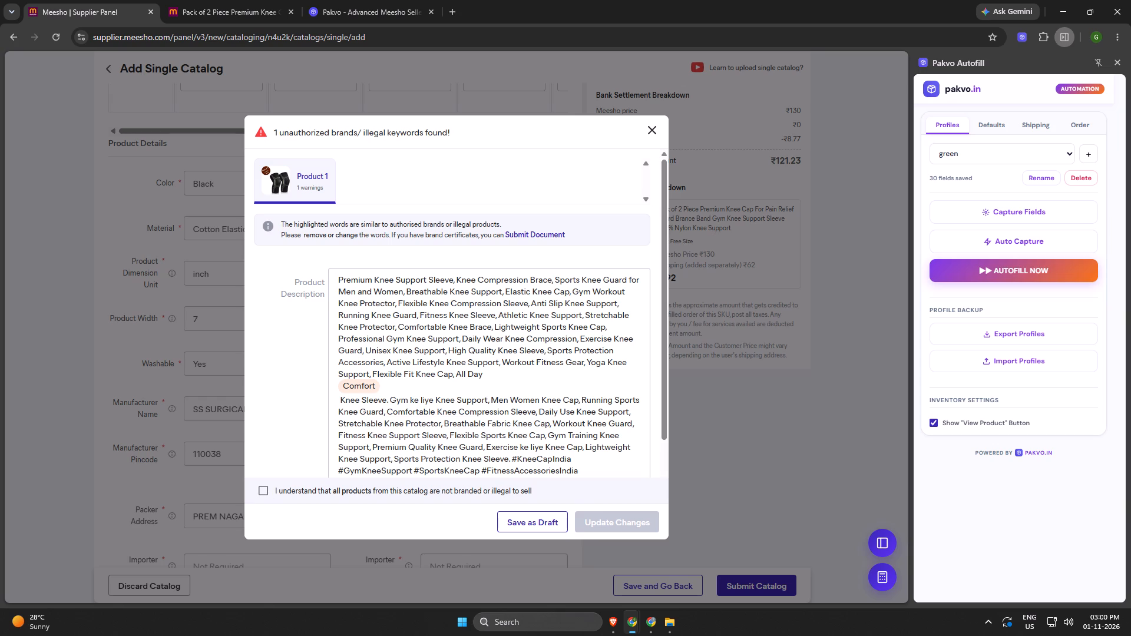
{"action": "left_click", "coordinate": [265, 492]}
{"action": "left_click", "coordinate": [606, 516]}
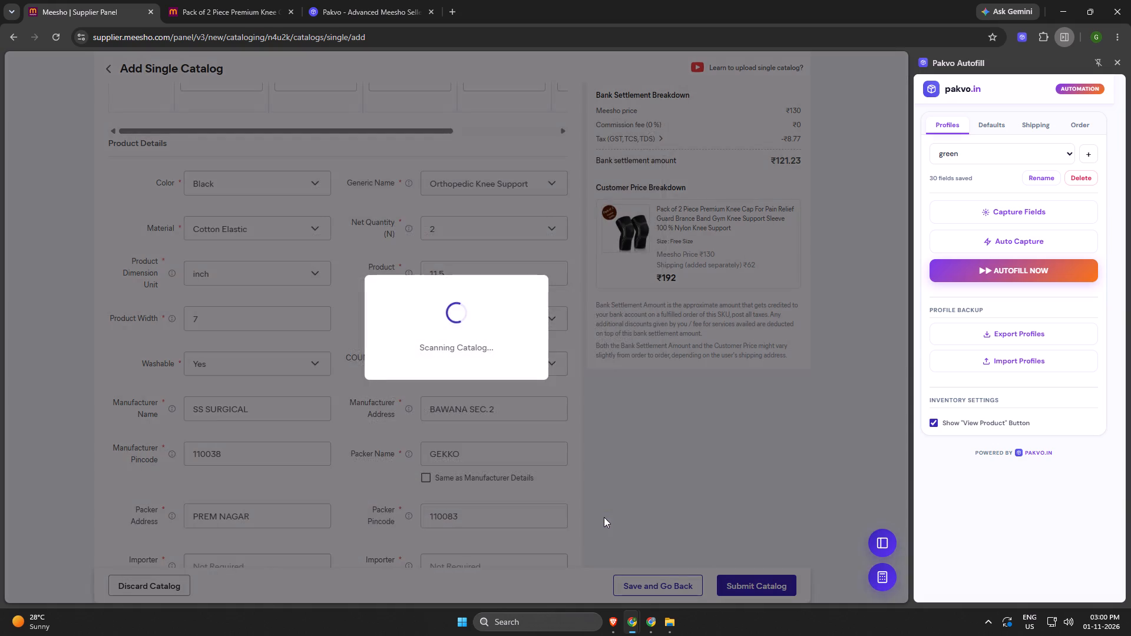
{"action": "left_click", "coordinate": [548, 353]}
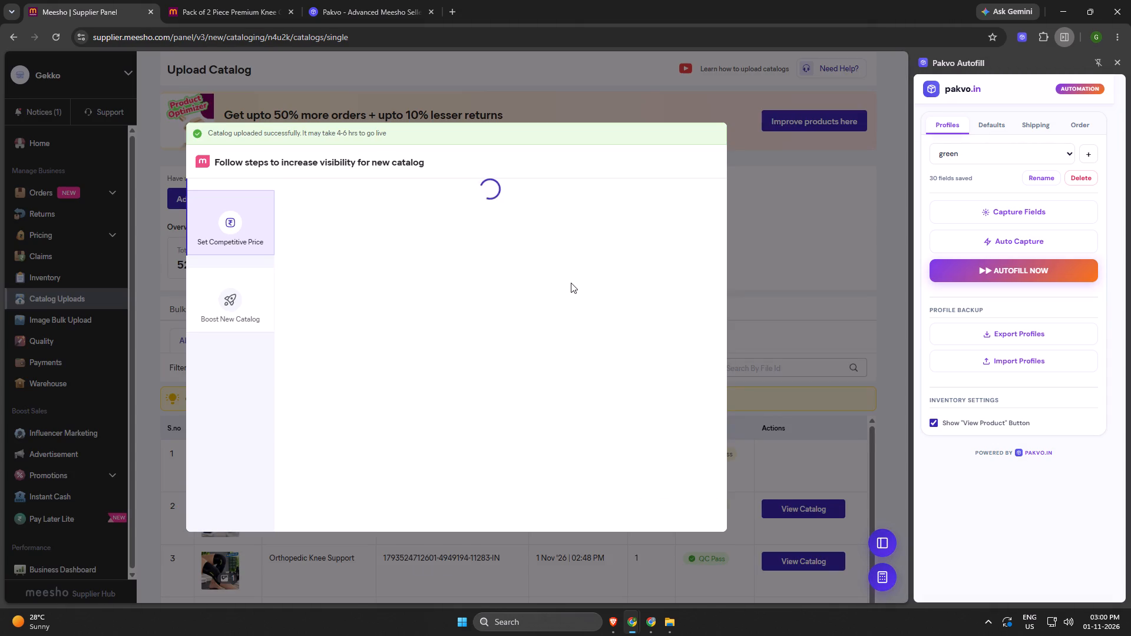
Skip the competitive price step, create the ₹100/day Booster Ad Campaign for the new catalog and close the dialogs.
{"action": "left_click", "coordinate": [610, 507]}
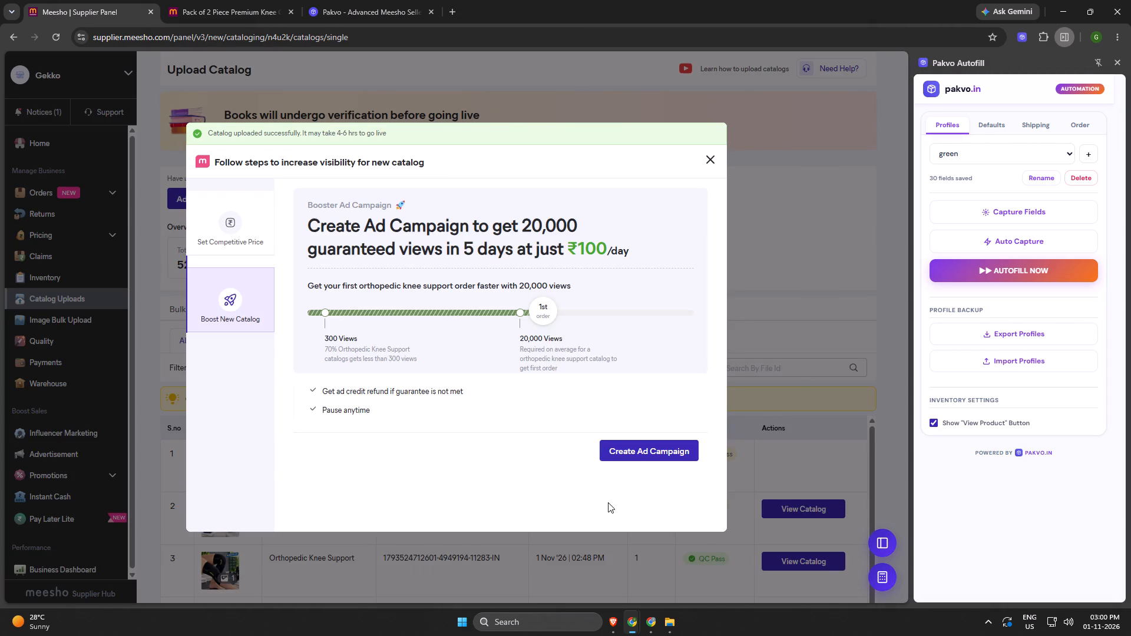
{"action": "left_click", "coordinate": [712, 151]}
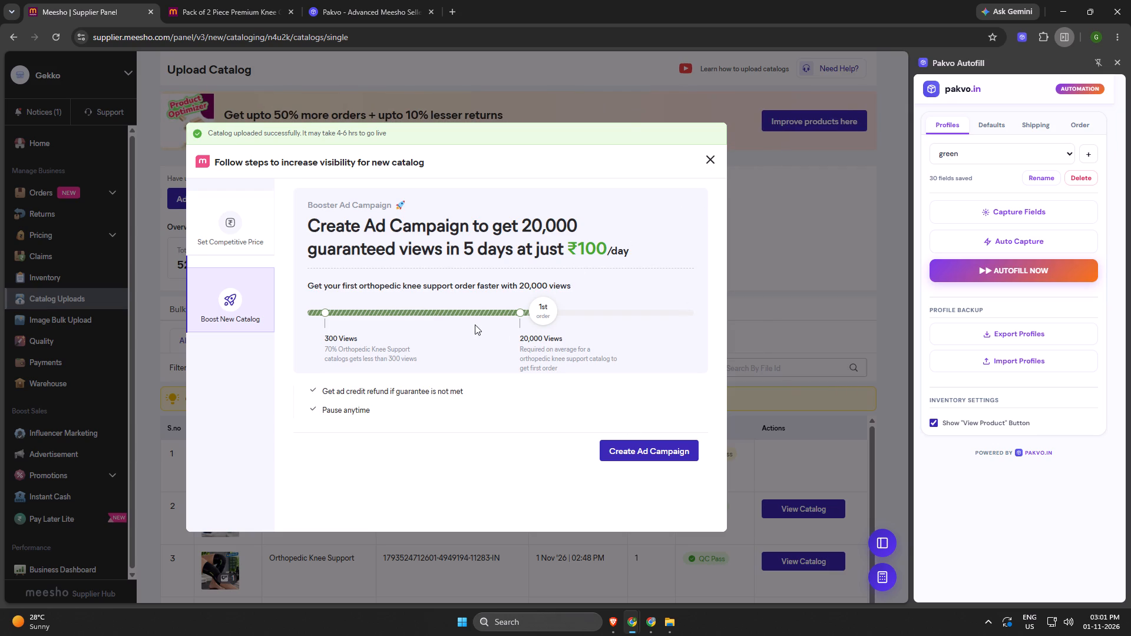
{"action": "left_click_drag", "start_coordinate": [540, 312], "coordinate": [616, 312]}
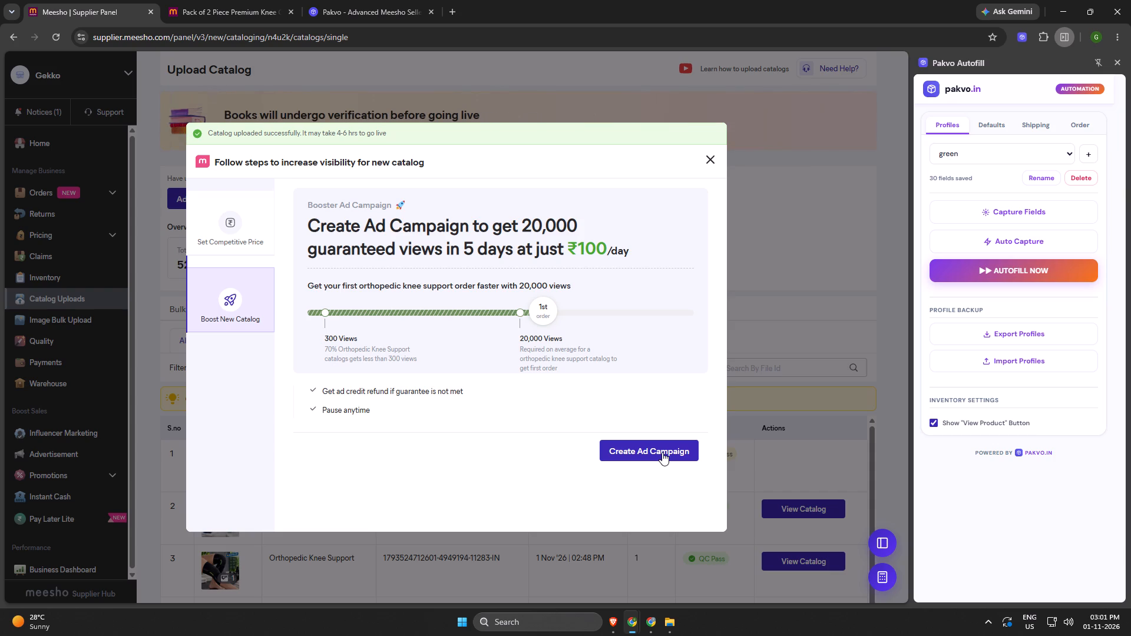
{"action": "left_click", "coordinate": [662, 452]}
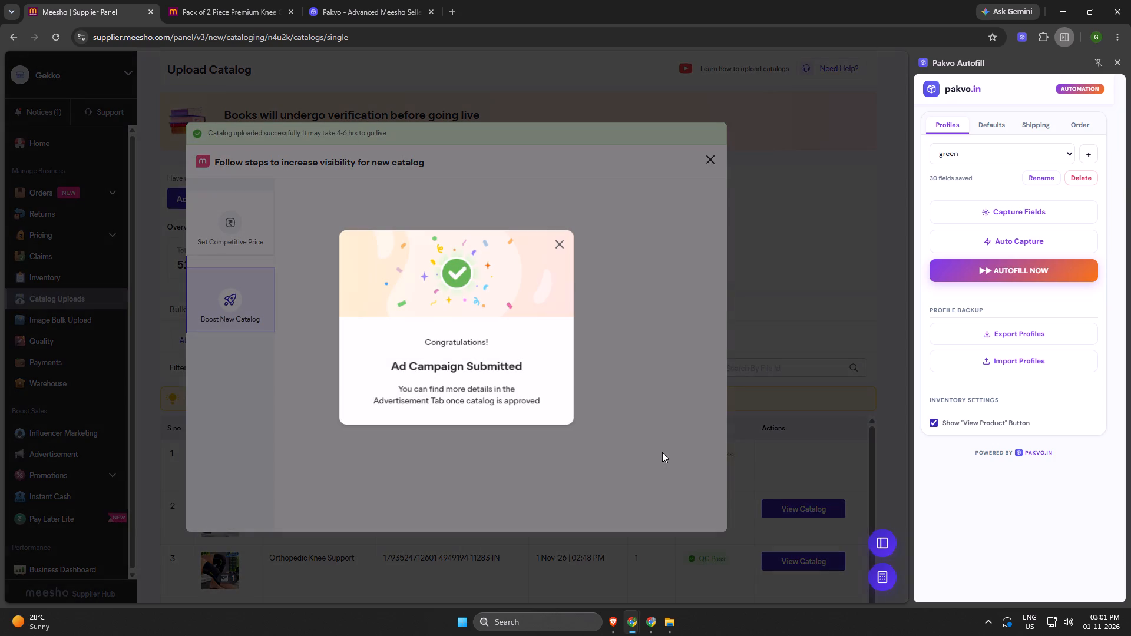
{"action": "left_click", "coordinate": [558, 240]}
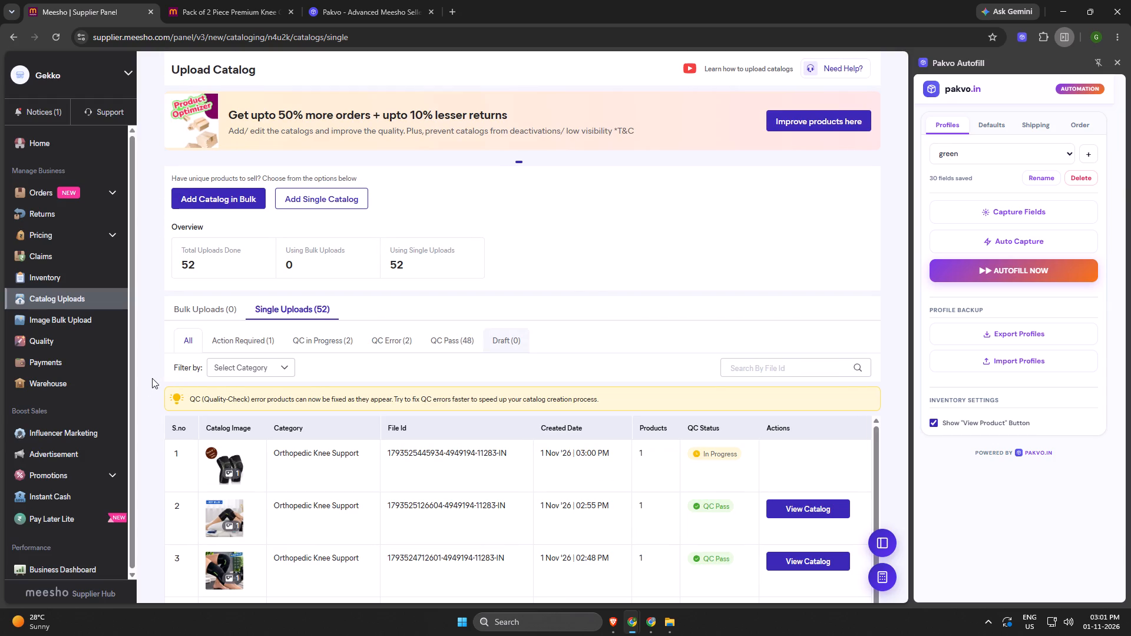
Check the Advertisement page's notice about new campaigns and return to Catalog Uploads.
{"action": "left_click", "coordinate": [68, 448]}
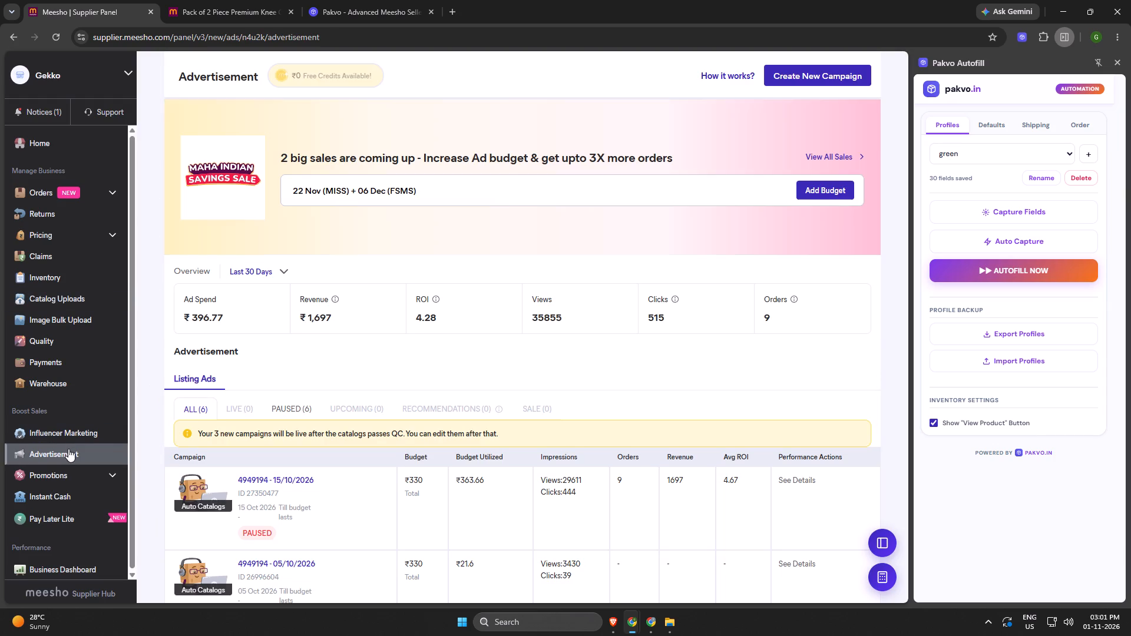
{"action": "left_click", "coordinate": [292, 433]}
{"action": "left_click_drag", "start_coordinate": [514, 436], "coordinate": [486, 435]}
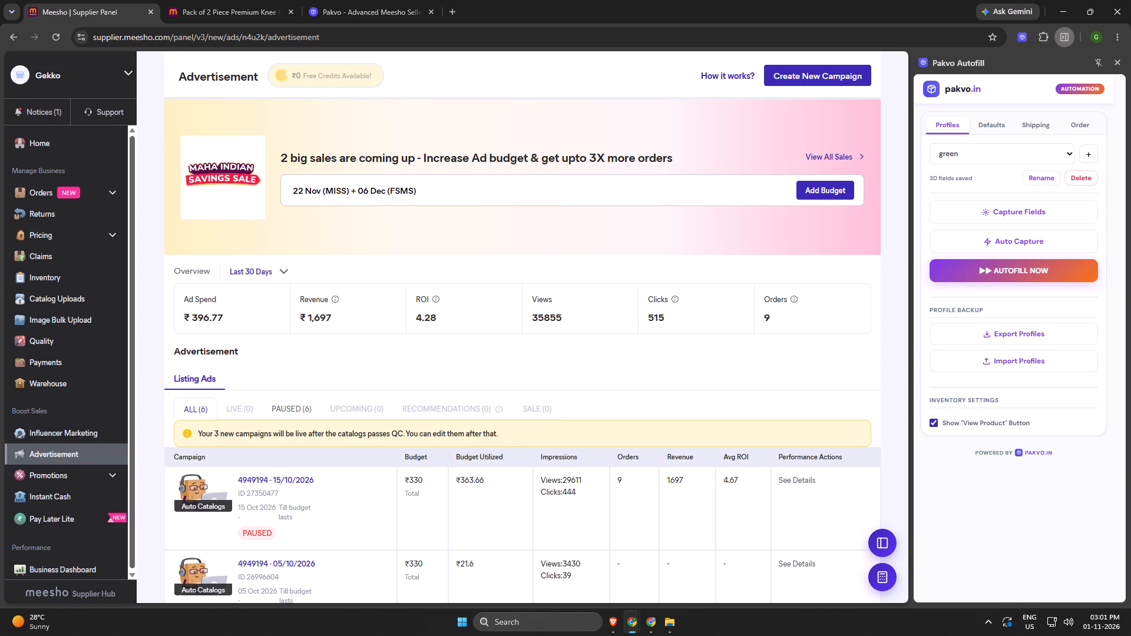
{"action": "left_click_drag", "start_coordinate": [486, 435], "coordinate": [174, 426]}
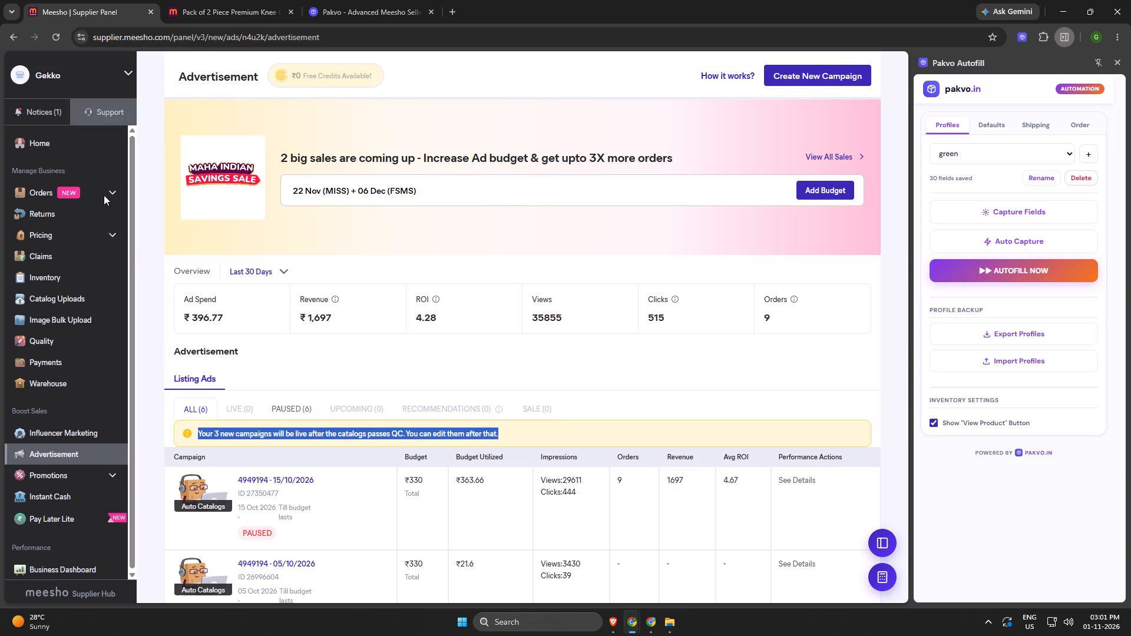
{"action": "left_click", "coordinate": [57, 293]}
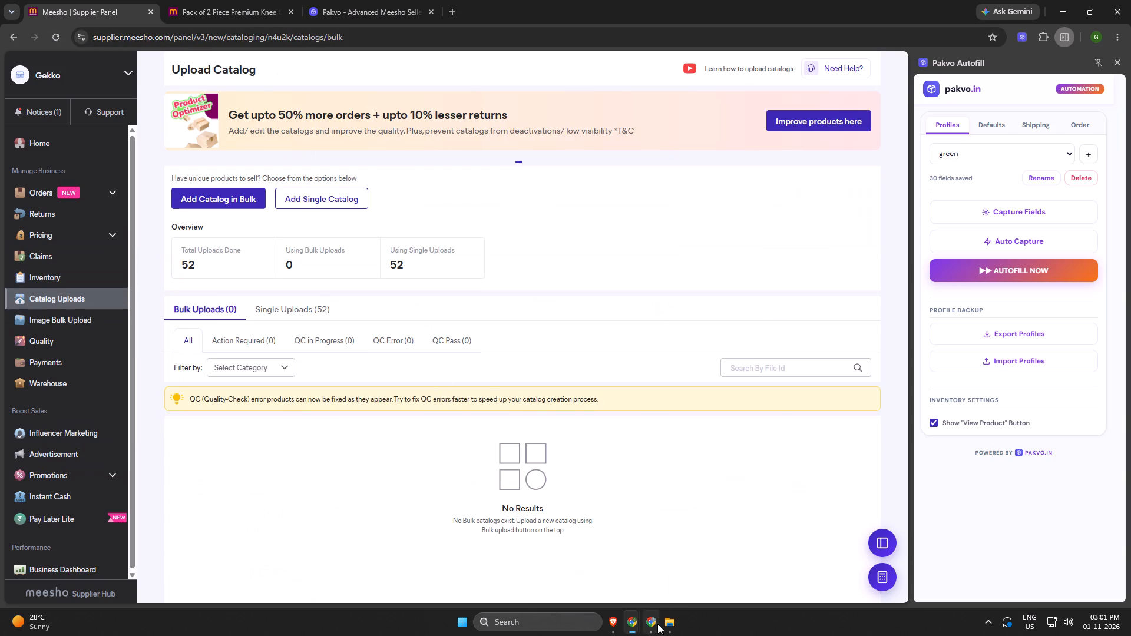
{"action": "left_click", "coordinate": [653, 623]}
{"action": "left_click", "coordinate": [664, 623]}
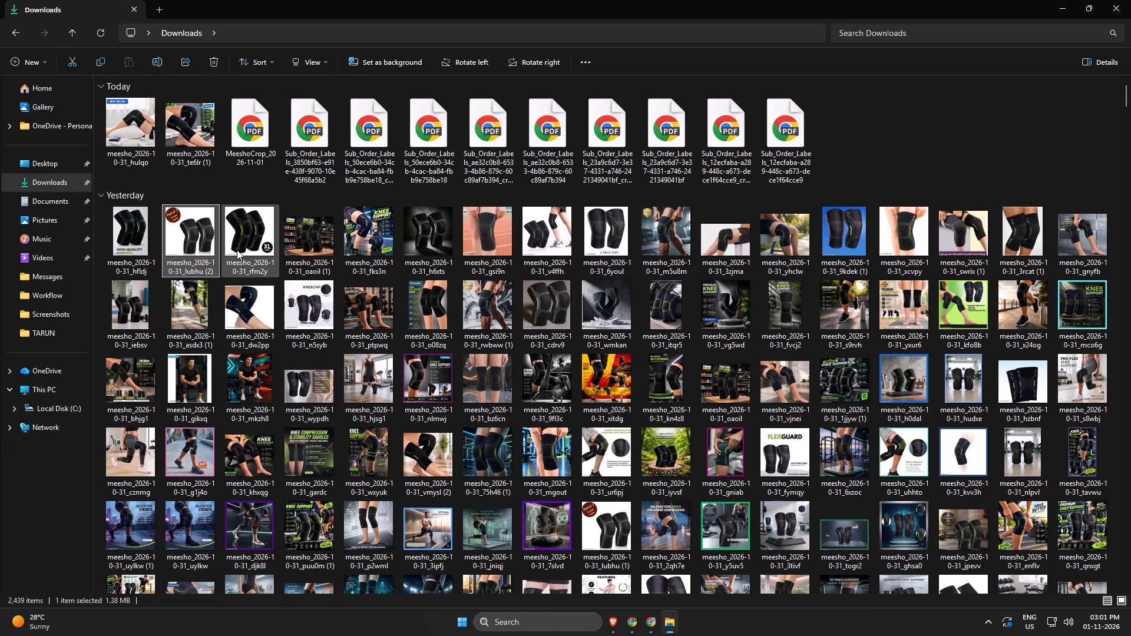
{"action": "double_click", "coordinate": [250, 234]}
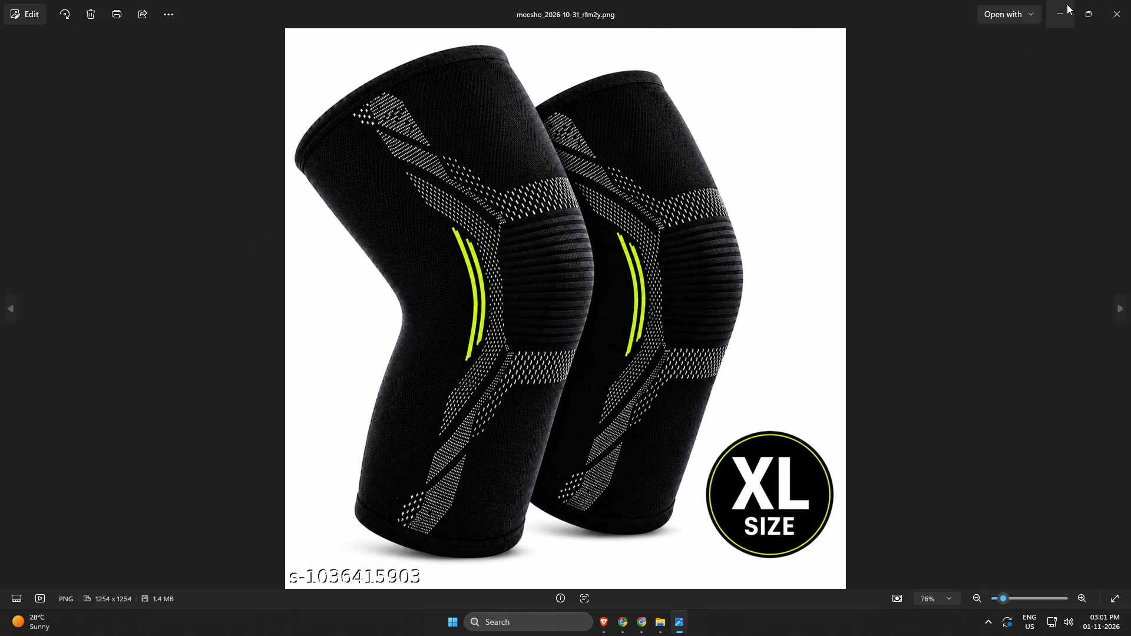
{"action": "left_click", "coordinate": [14, 11]}
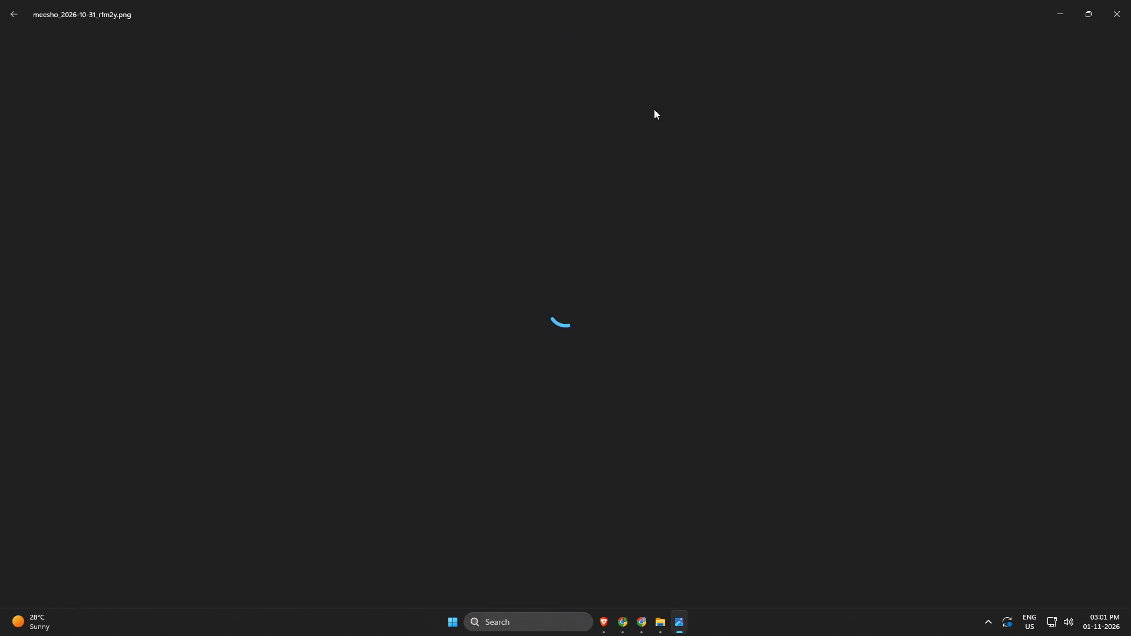
{"action": "left_click", "coordinate": [689, 48]}
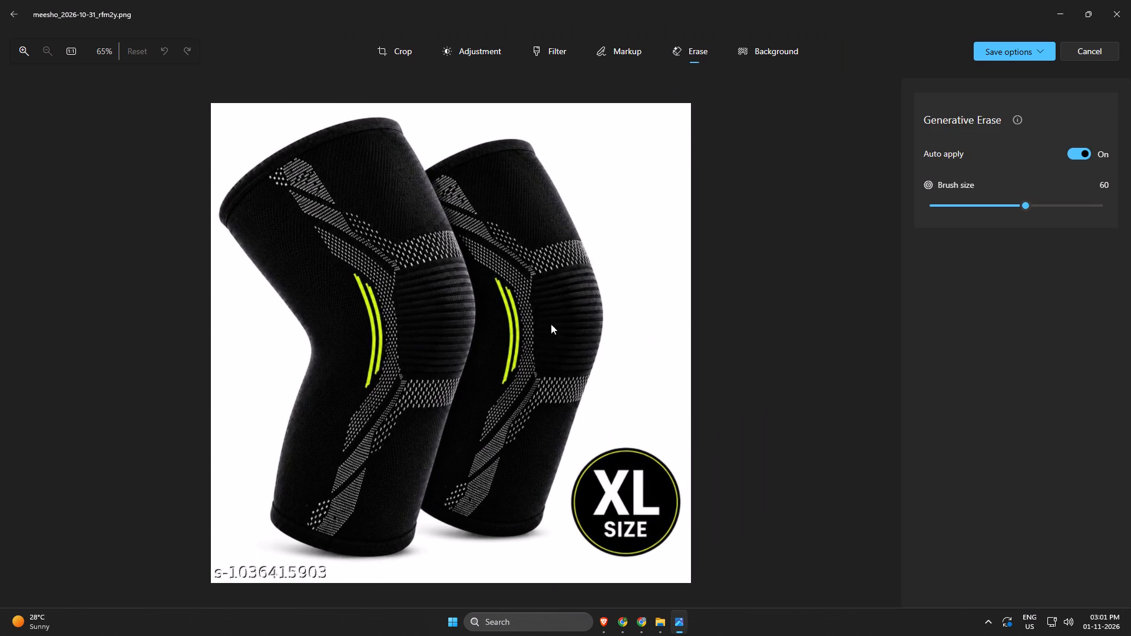
{"action": "left_click_drag", "start_coordinate": [326, 580], "coordinate": [244, 569]}
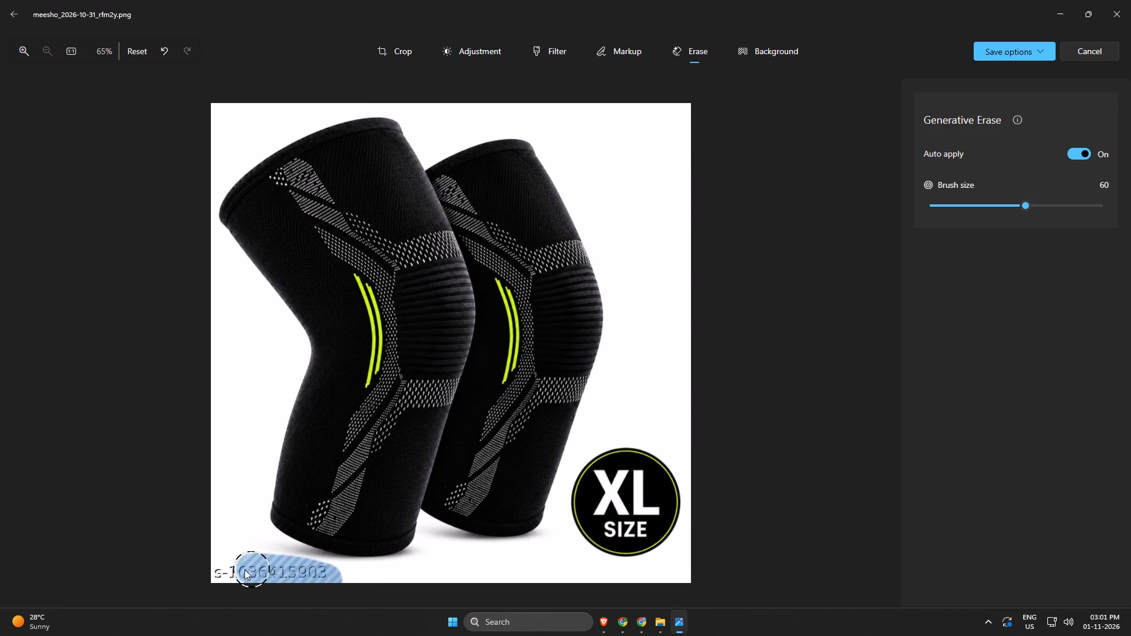
{"action": "left_click_drag", "start_coordinate": [244, 569], "coordinate": [220, 569]}
{"action": "left_click", "coordinate": [998, 44]}
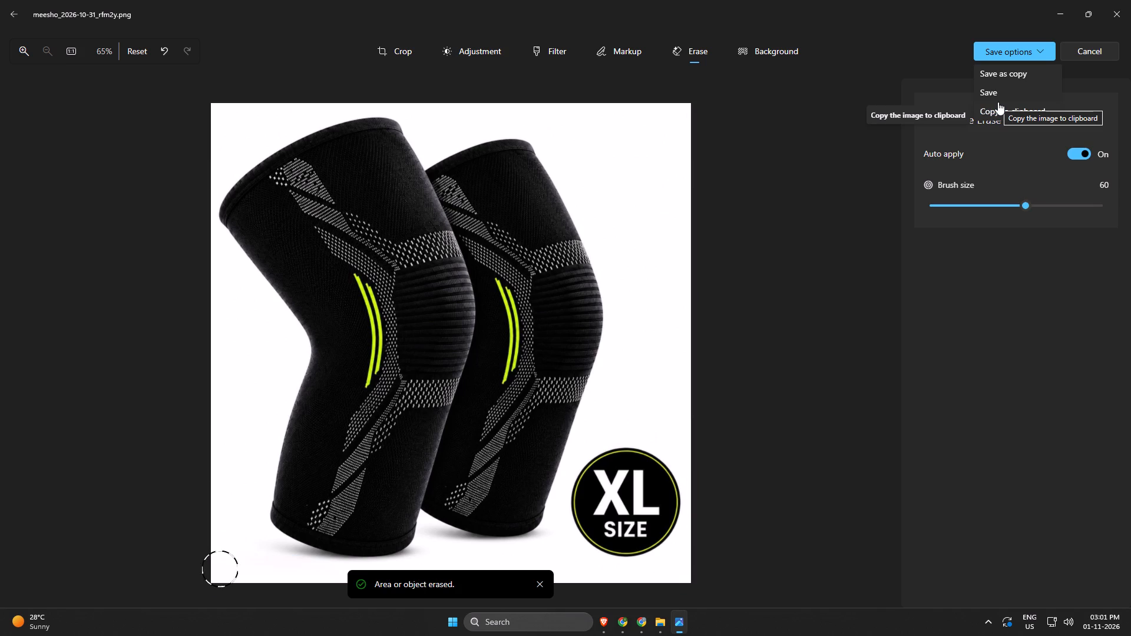
{"action": "left_click", "coordinate": [998, 97]}
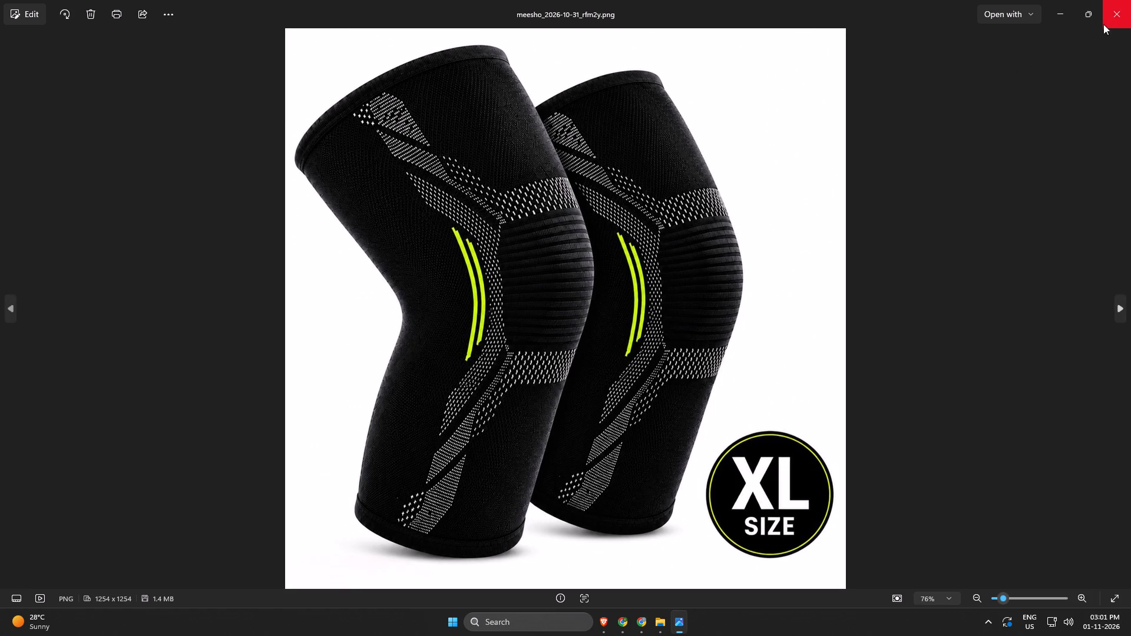
{"action": "left_click", "coordinate": [1113, 21]}
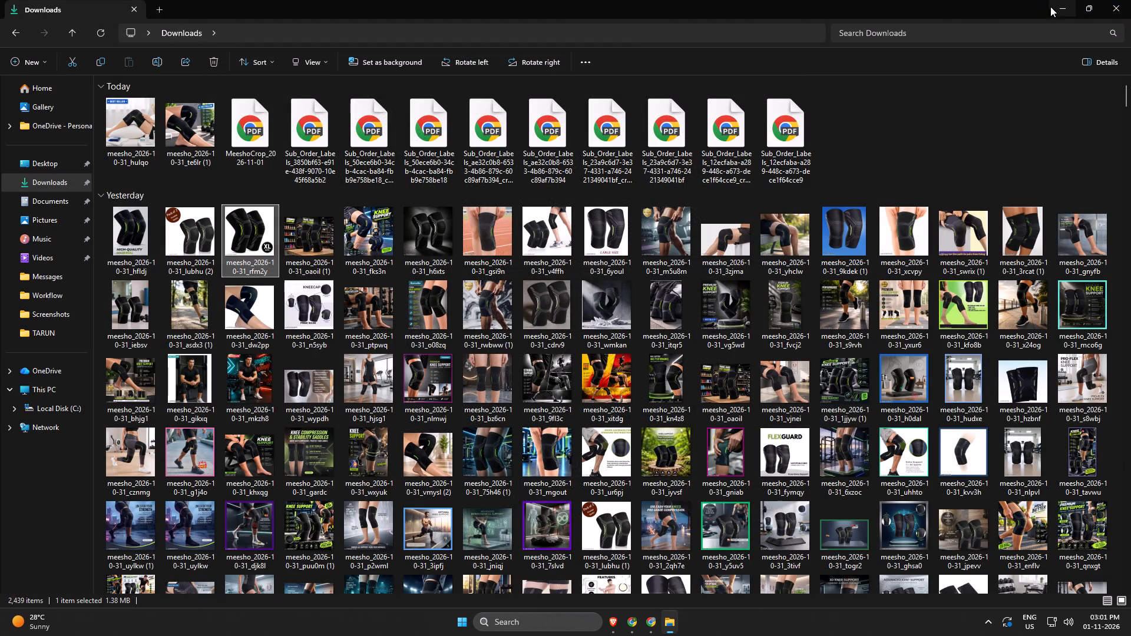
Switch from the Downloads folder to the Meesho orders window and review the refreshed Pending orders list.
{"action": "left_click", "coordinate": [1054, 7]}
{"action": "left_click", "coordinate": [374, 352]}
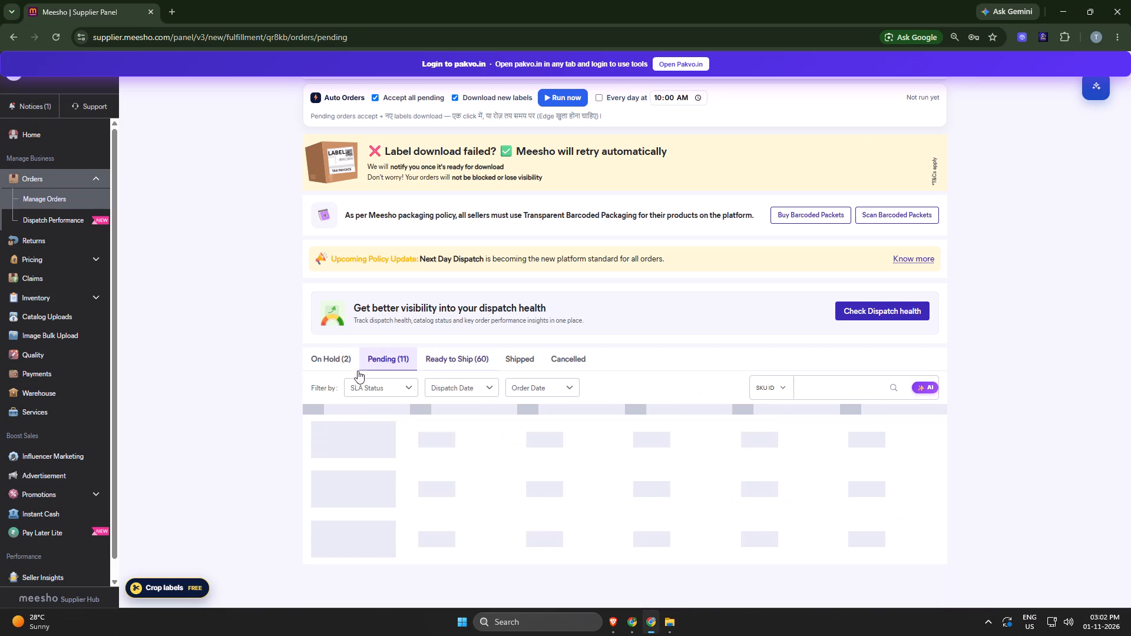
{"action": "left_click", "coordinate": [336, 362]}
{"action": "left_click", "coordinate": [394, 352]}
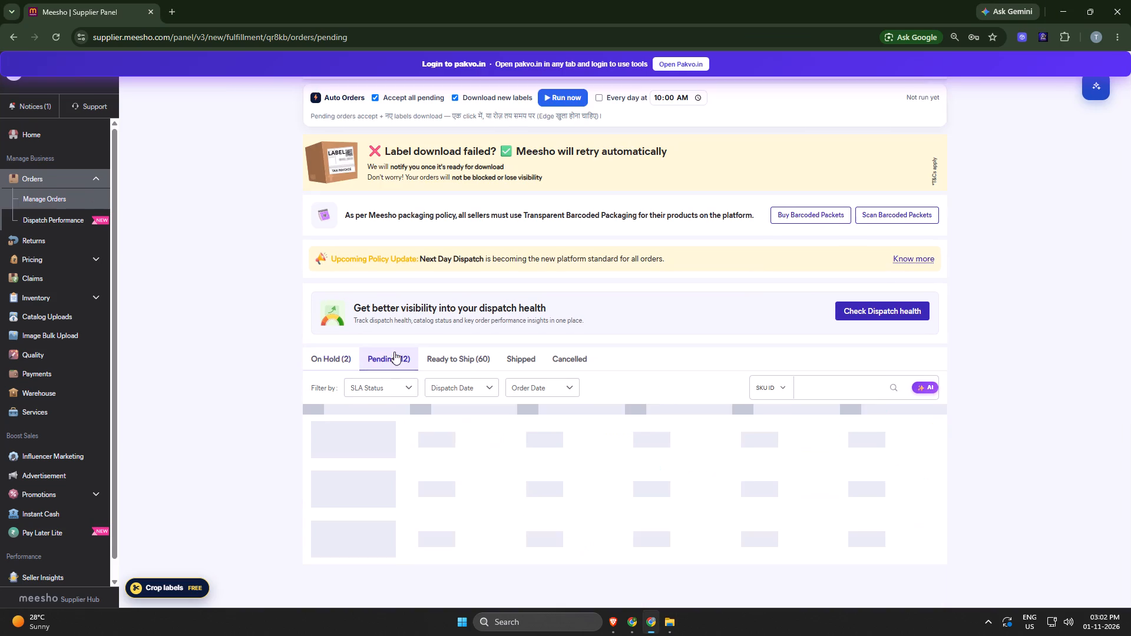
{"action": "scroll", "coordinate": [393, 372], "scroll_direction": "down", "scroll_amount": 7}
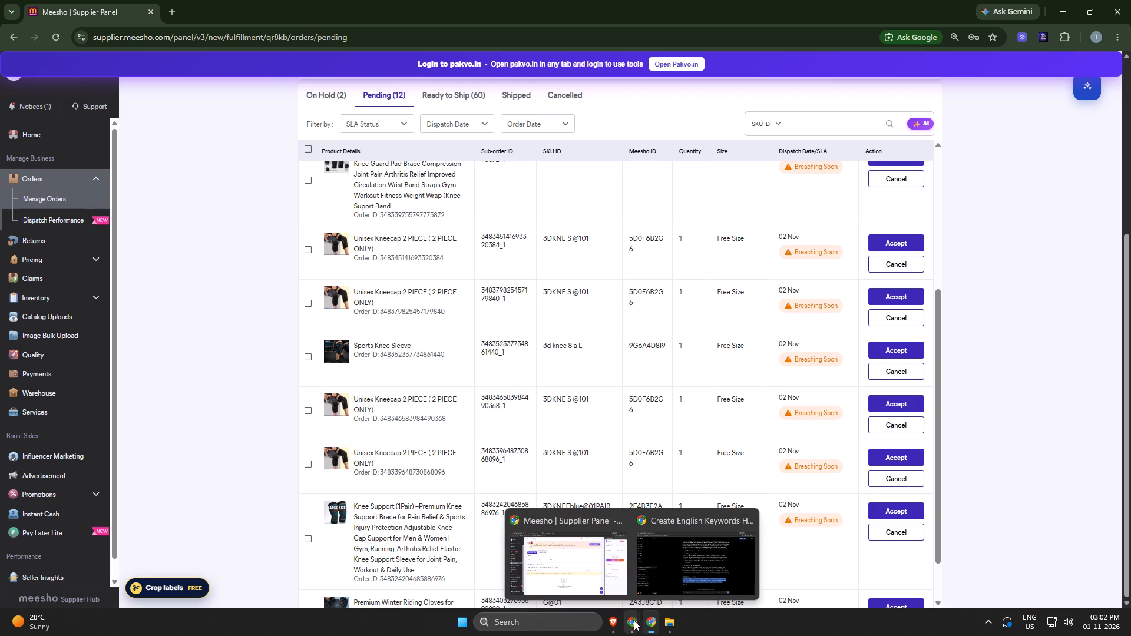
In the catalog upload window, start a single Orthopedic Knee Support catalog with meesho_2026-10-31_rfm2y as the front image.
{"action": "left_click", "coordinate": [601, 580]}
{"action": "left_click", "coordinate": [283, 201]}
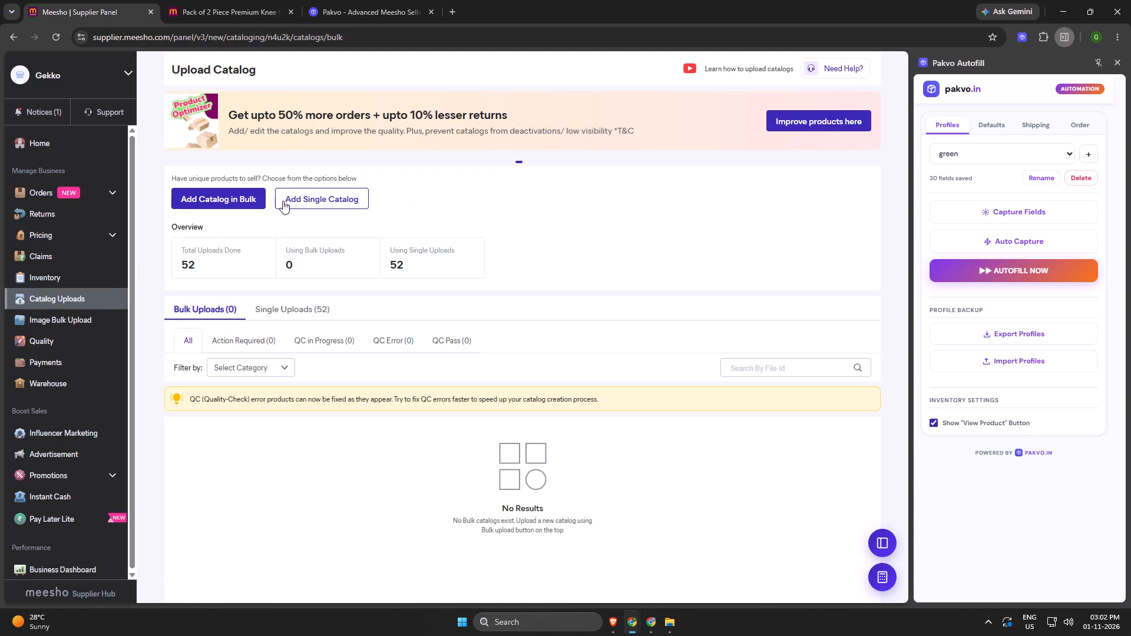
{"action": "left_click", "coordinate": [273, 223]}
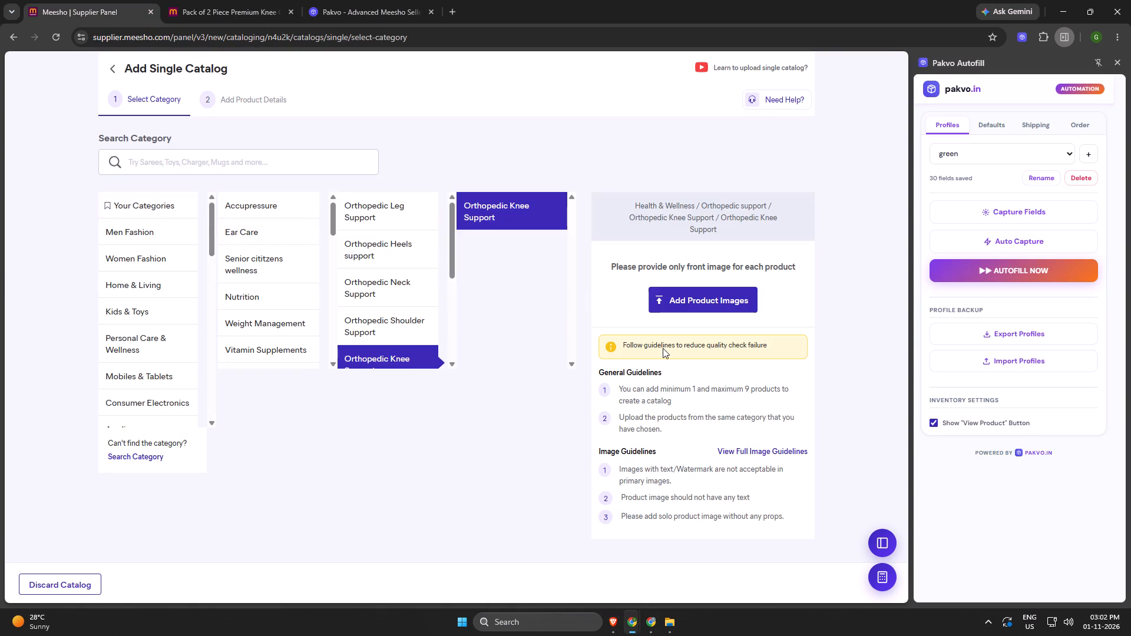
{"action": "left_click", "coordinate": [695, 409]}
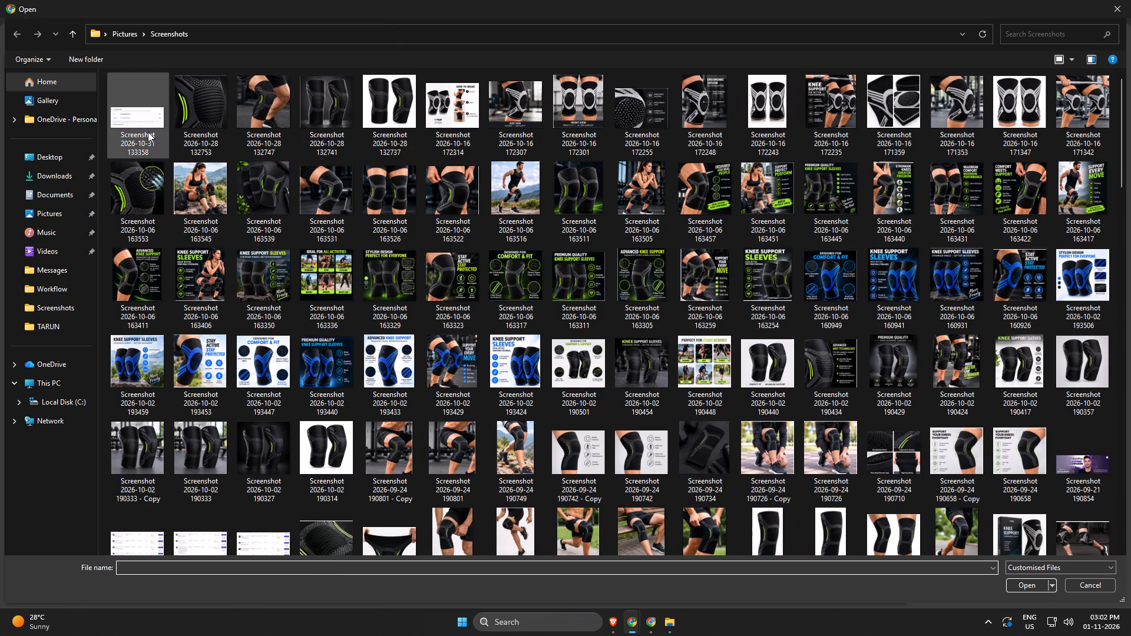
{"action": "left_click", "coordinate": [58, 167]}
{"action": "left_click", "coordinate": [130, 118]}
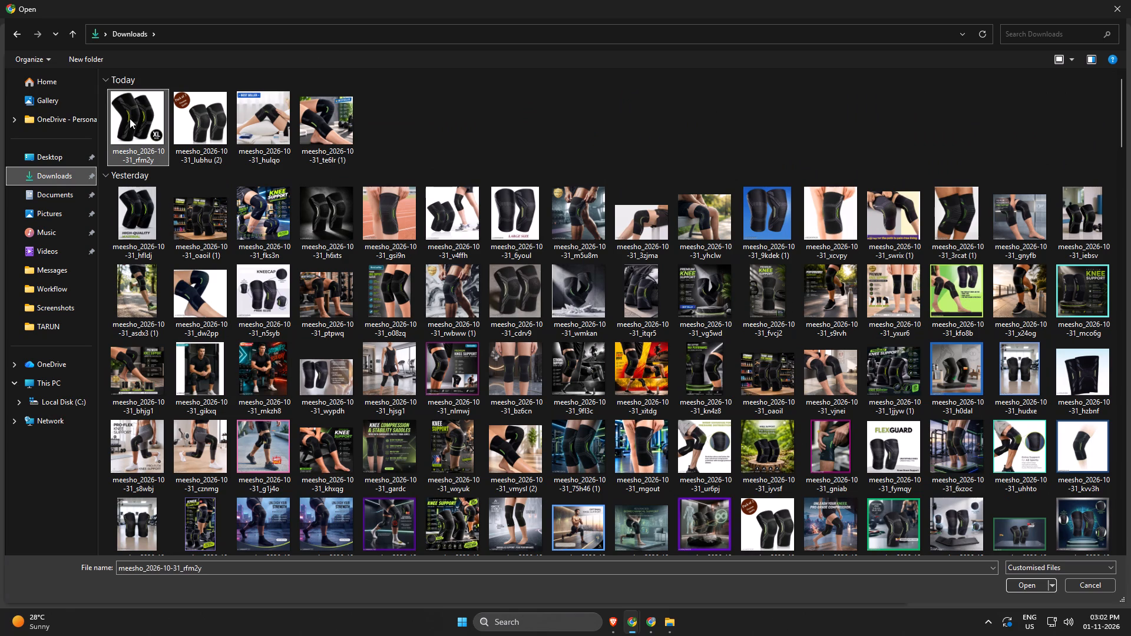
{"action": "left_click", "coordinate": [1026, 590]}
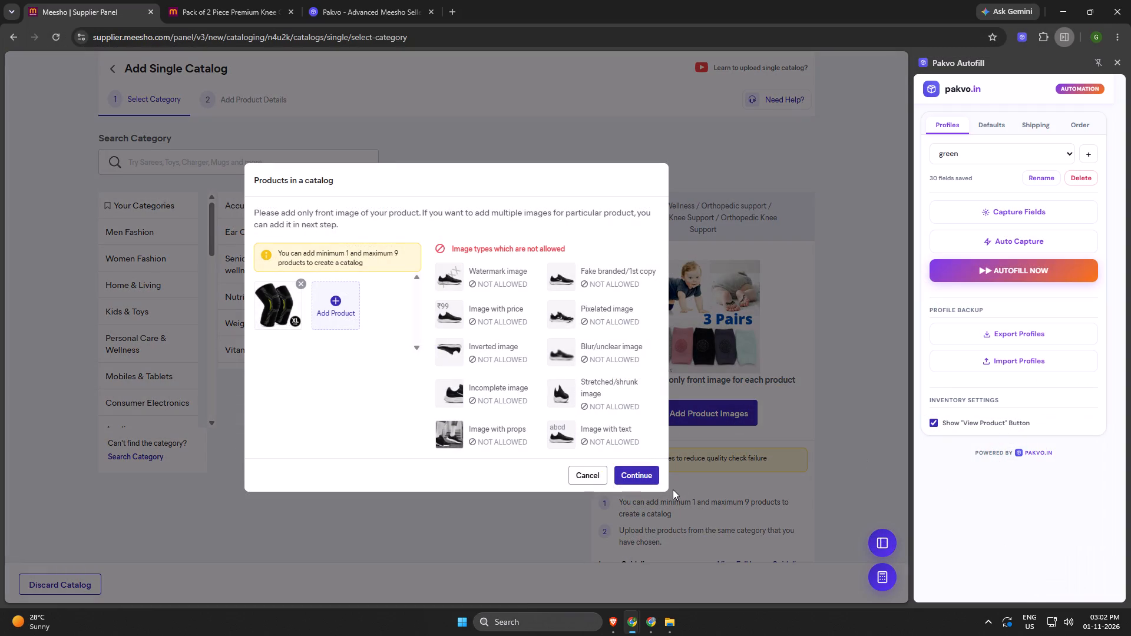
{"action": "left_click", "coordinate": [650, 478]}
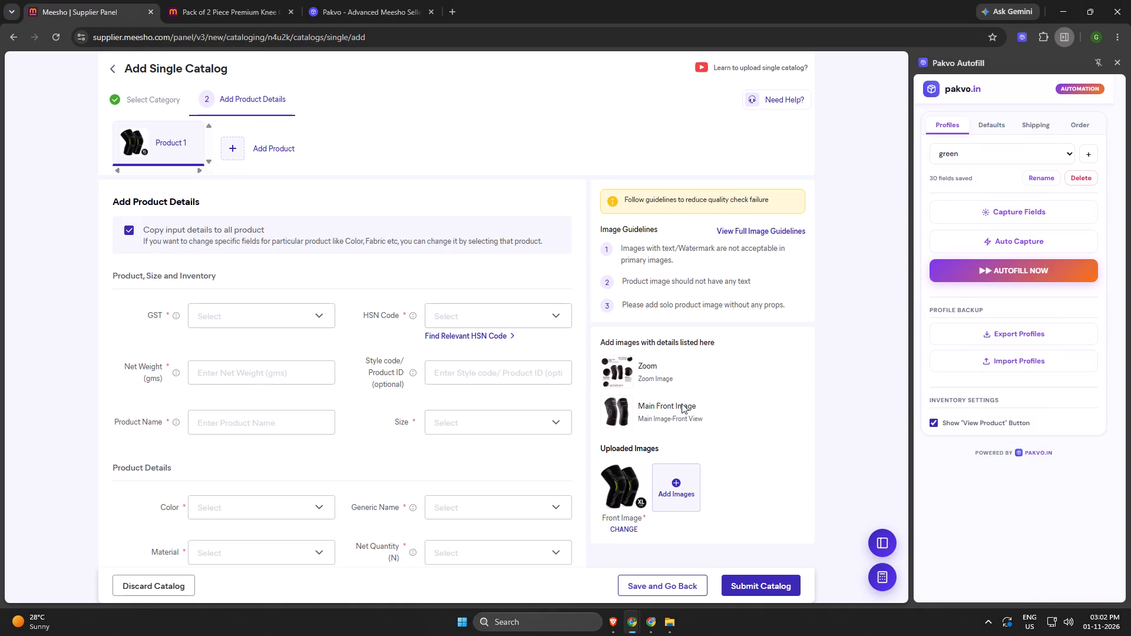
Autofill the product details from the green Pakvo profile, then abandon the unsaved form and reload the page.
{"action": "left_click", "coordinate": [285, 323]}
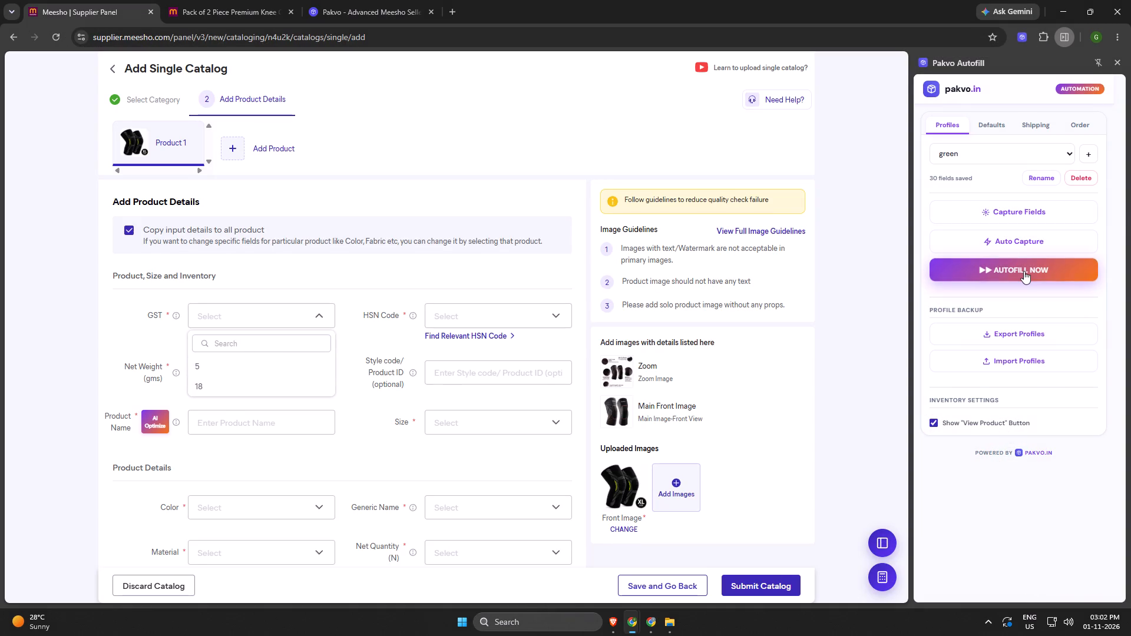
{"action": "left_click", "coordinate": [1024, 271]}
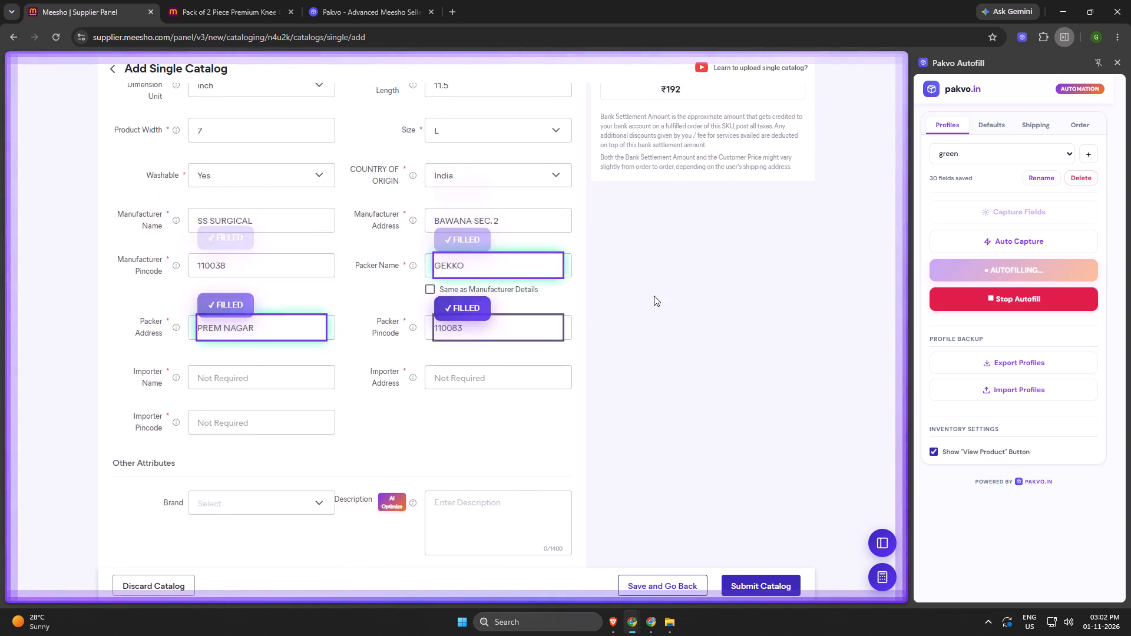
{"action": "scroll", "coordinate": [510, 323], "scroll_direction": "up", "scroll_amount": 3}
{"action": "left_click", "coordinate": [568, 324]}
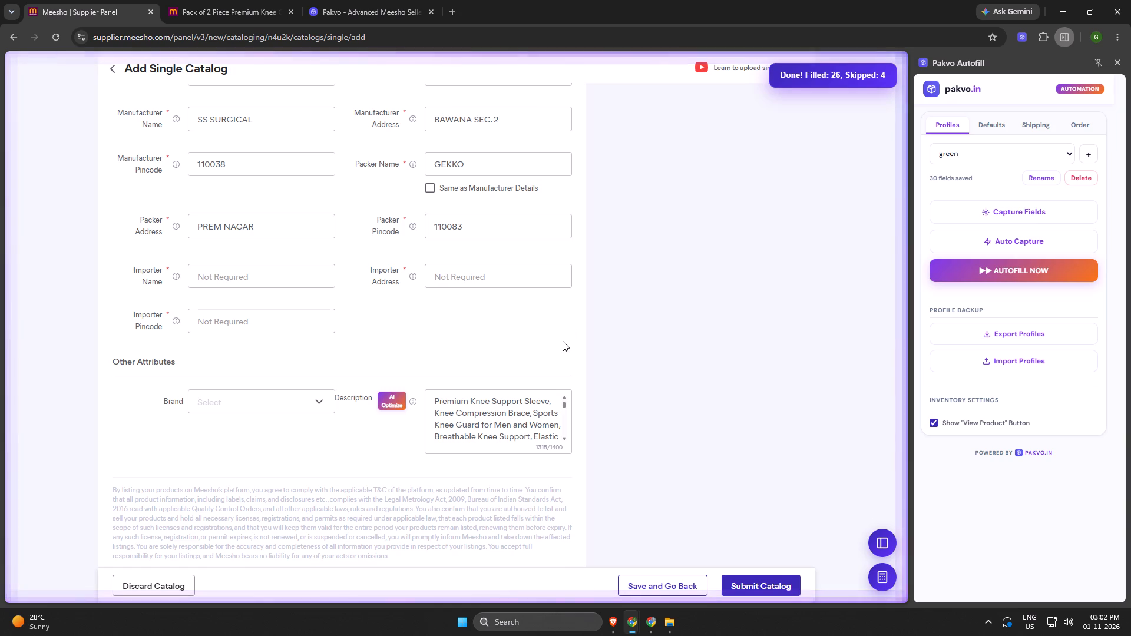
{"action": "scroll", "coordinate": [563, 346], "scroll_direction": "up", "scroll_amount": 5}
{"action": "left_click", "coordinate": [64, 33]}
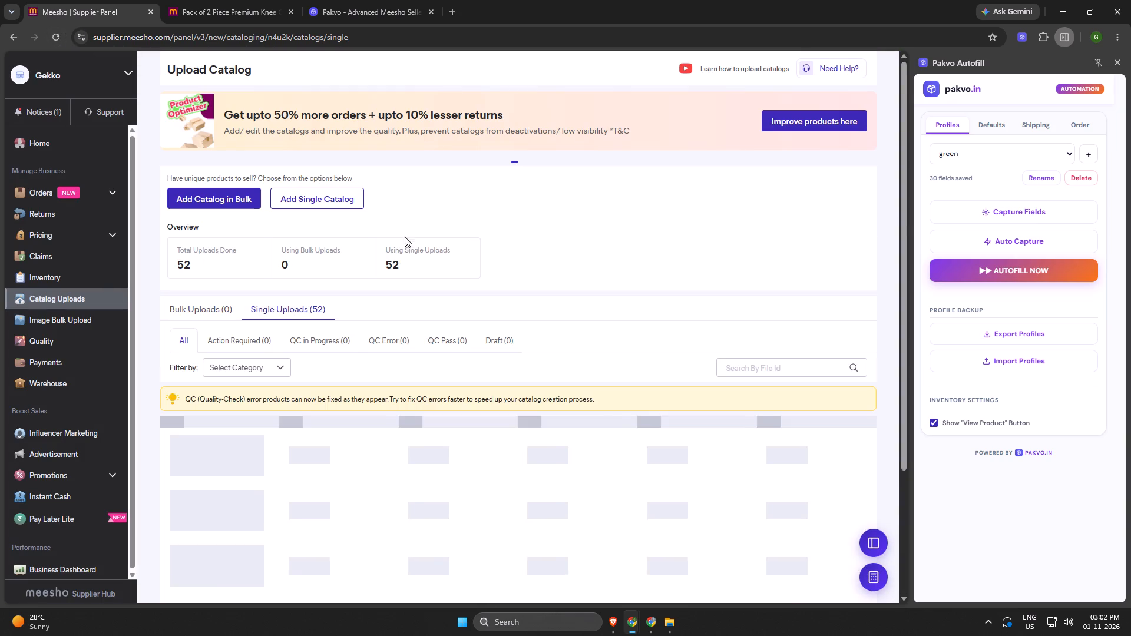
Check the single uploads under QC in Progress, Action Required, QC Error, QC Pass and Draft.
{"action": "left_click", "coordinate": [316, 336]}
{"action": "left_click", "coordinate": [246, 345]}
{"action": "left_click", "coordinate": [366, 339]}
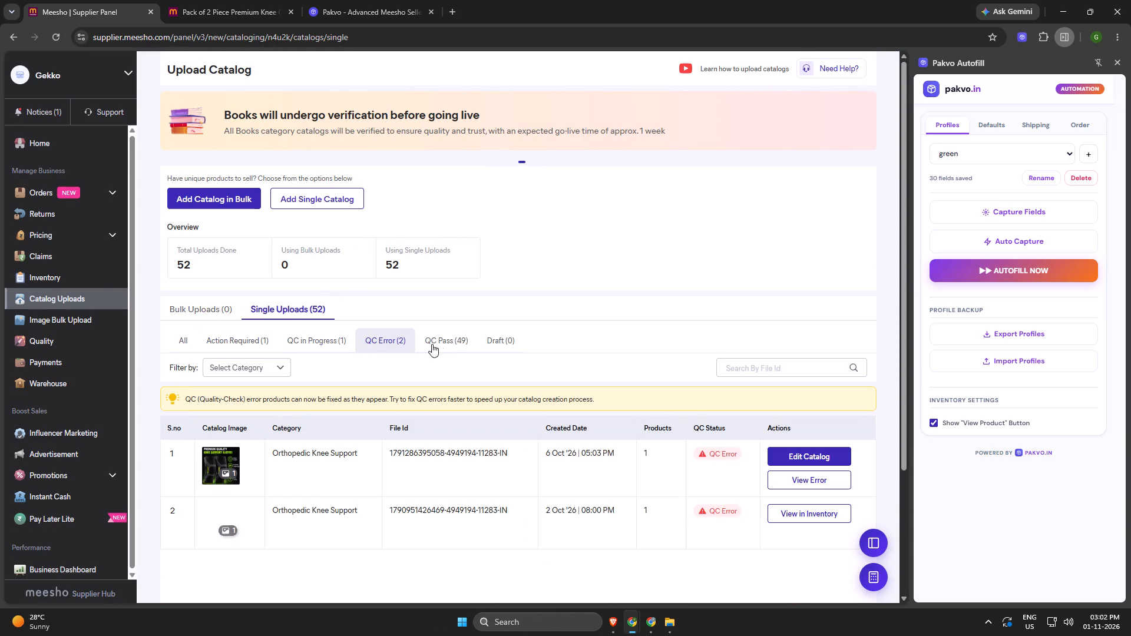
{"action": "left_click", "coordinate": [457, 347]}
{"action": "left_click", "coordinate": [501, 343]}
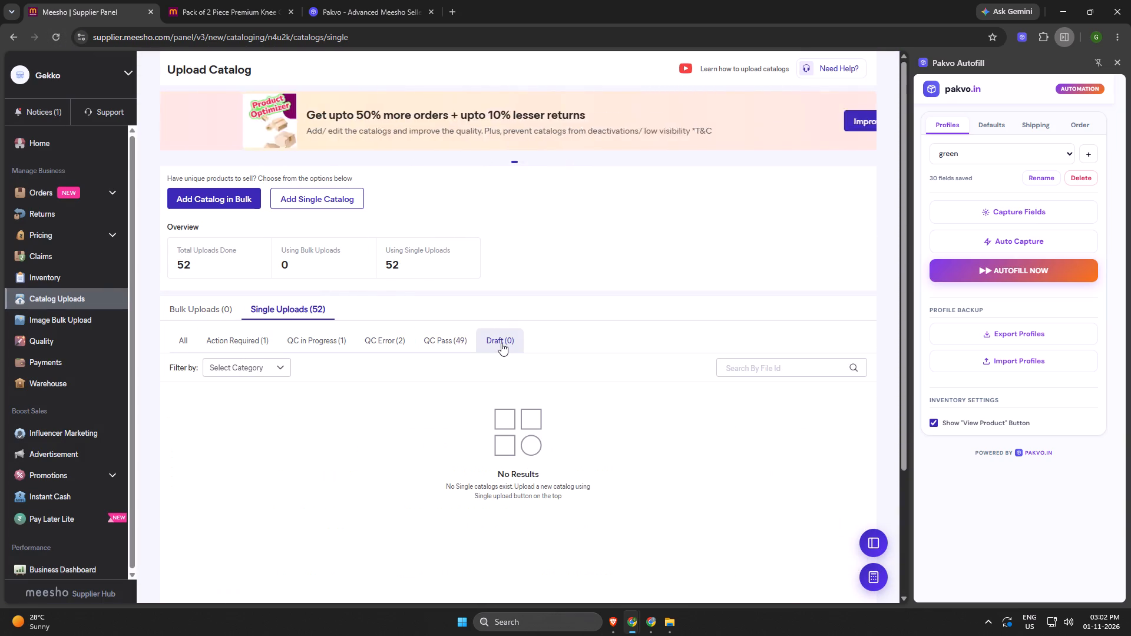
Start a new single Orthopedic Knee Support catalog using meesho_2026-10-31_rfm2y as the front image.
{"action": "left_click", "coordinate": [319, 199]}
{"action": "left_click", "coordinate": [301, 212]}
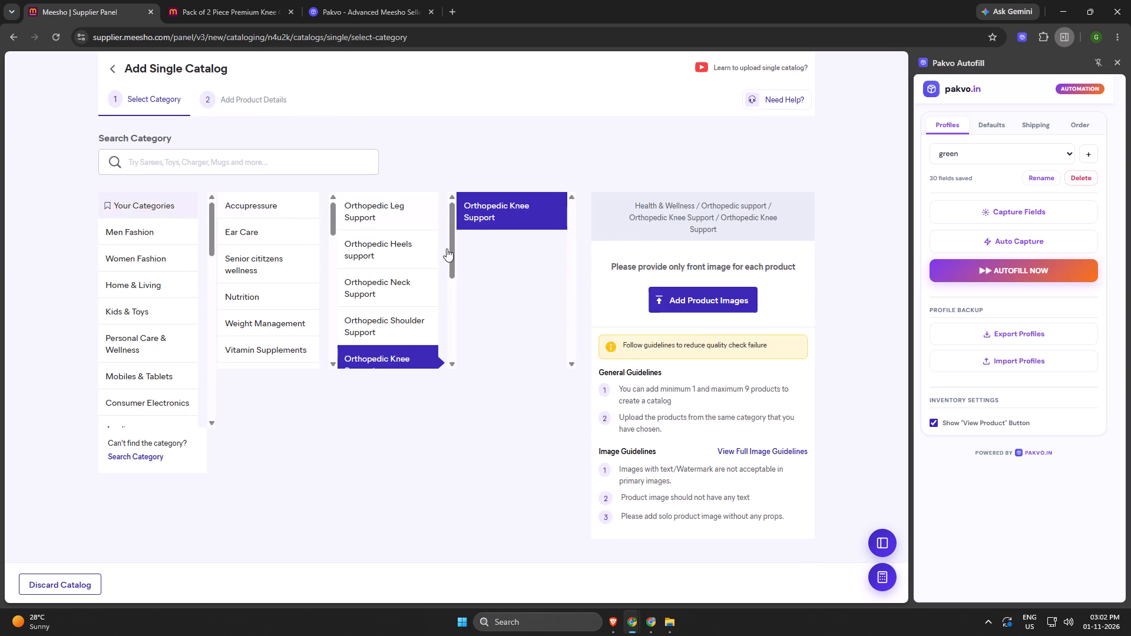
{"action": "left_click", "coordinate": [690, 426]}
{"action": "left_click", "coordinate": [691, 415]}
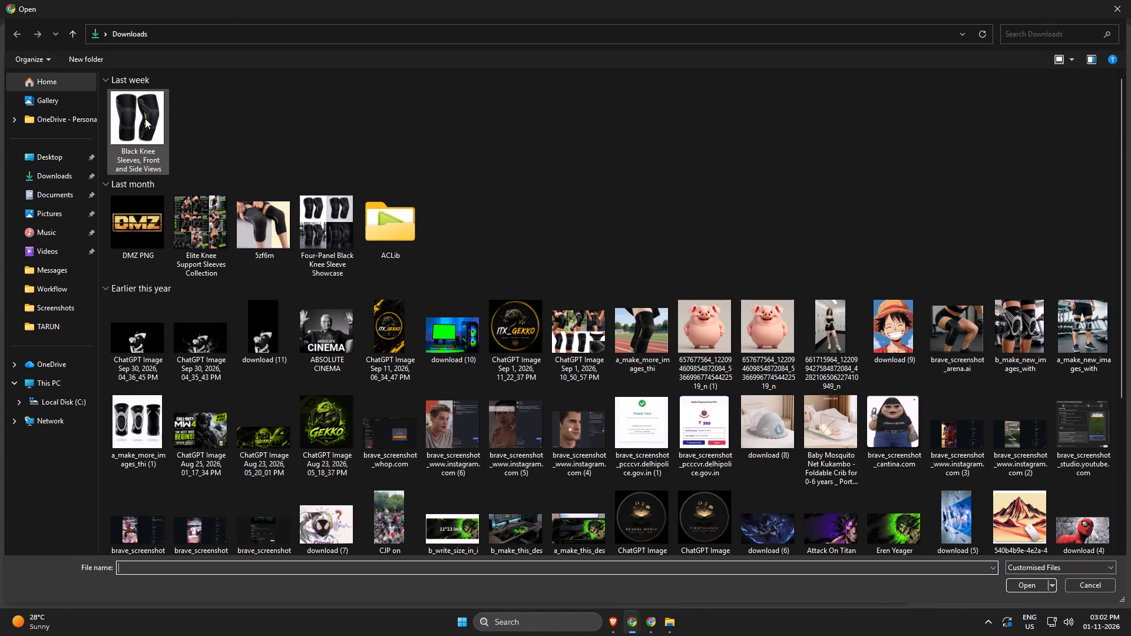
{"action": "left_click", "coordinate": [139, 122]}
{"action": "left_click", "coordinate": [1004, 580]}
{"action": "left_click", "coordinate": [1007, 582]}
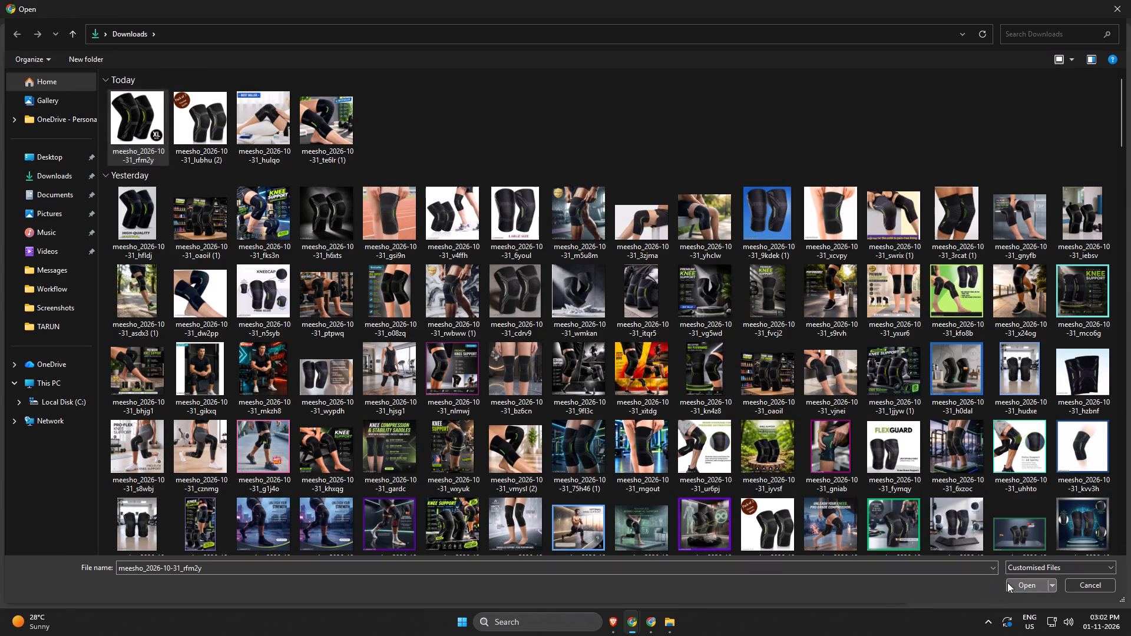
{"action": "left_click", "coordinate": [642, 472]}
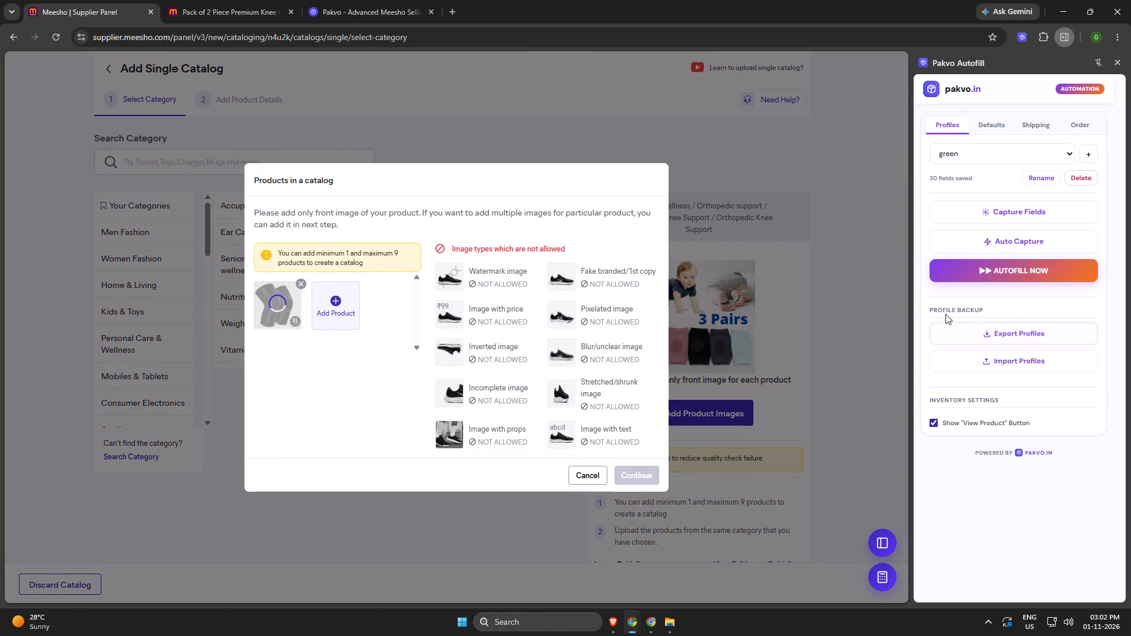
Autofill the new catalog's product details from the green Pakvo profile.
{"action": "left_click", "coordinate": [1010, 275]}
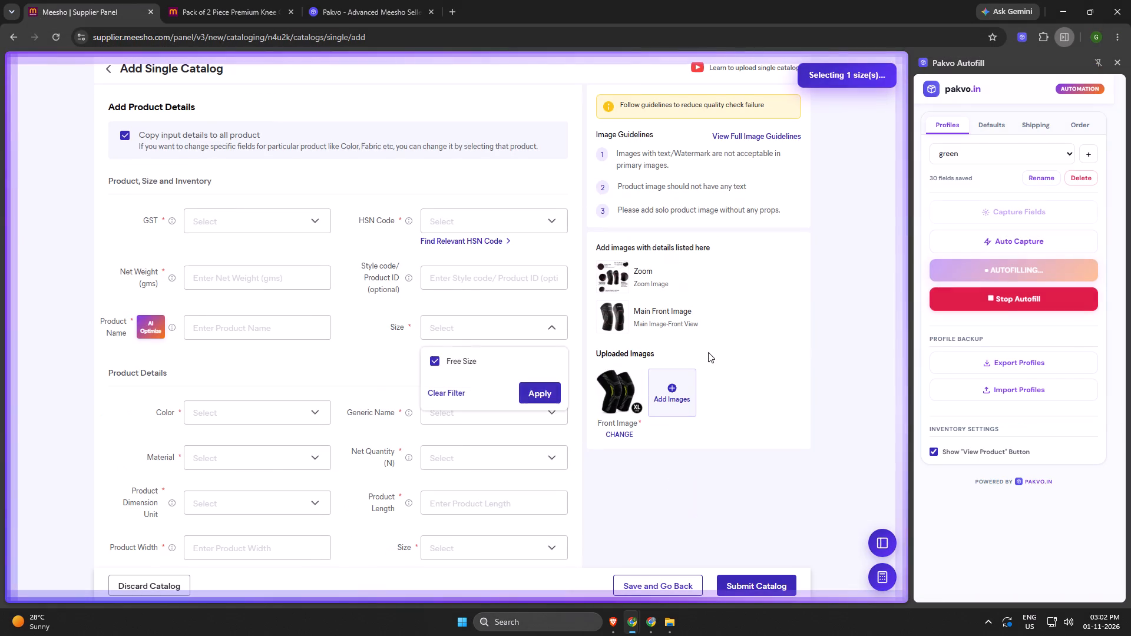
{"action": "left_click", "coordinate": [350, 398]}
{"action": "scroll", "coordinate": [352, 398], "scroll_direction": "down", "scroll_amount": 4}
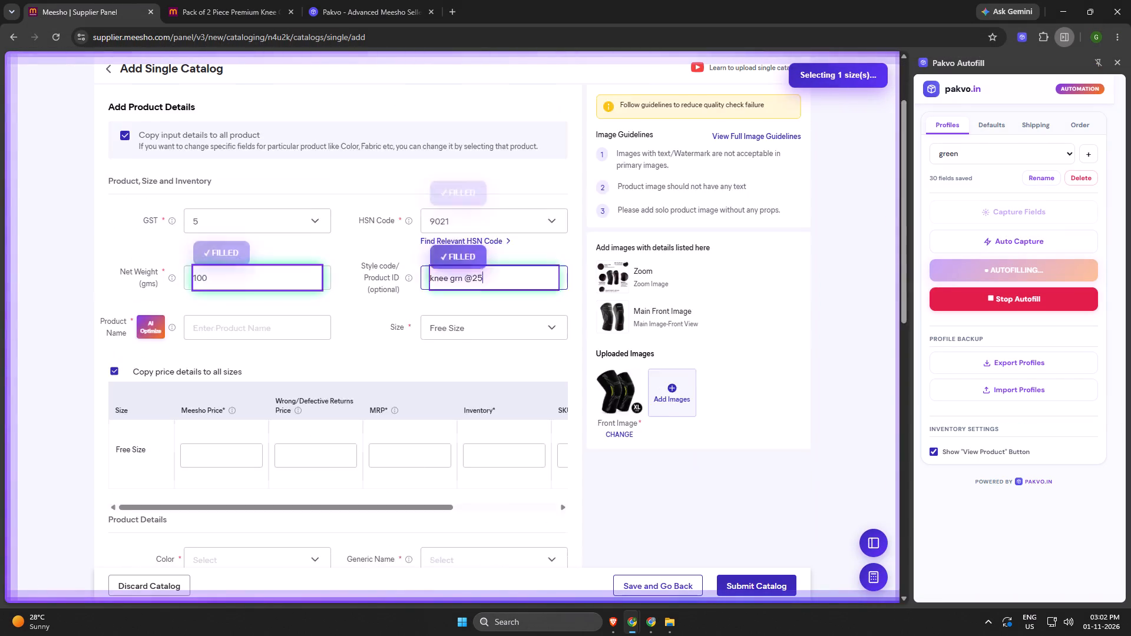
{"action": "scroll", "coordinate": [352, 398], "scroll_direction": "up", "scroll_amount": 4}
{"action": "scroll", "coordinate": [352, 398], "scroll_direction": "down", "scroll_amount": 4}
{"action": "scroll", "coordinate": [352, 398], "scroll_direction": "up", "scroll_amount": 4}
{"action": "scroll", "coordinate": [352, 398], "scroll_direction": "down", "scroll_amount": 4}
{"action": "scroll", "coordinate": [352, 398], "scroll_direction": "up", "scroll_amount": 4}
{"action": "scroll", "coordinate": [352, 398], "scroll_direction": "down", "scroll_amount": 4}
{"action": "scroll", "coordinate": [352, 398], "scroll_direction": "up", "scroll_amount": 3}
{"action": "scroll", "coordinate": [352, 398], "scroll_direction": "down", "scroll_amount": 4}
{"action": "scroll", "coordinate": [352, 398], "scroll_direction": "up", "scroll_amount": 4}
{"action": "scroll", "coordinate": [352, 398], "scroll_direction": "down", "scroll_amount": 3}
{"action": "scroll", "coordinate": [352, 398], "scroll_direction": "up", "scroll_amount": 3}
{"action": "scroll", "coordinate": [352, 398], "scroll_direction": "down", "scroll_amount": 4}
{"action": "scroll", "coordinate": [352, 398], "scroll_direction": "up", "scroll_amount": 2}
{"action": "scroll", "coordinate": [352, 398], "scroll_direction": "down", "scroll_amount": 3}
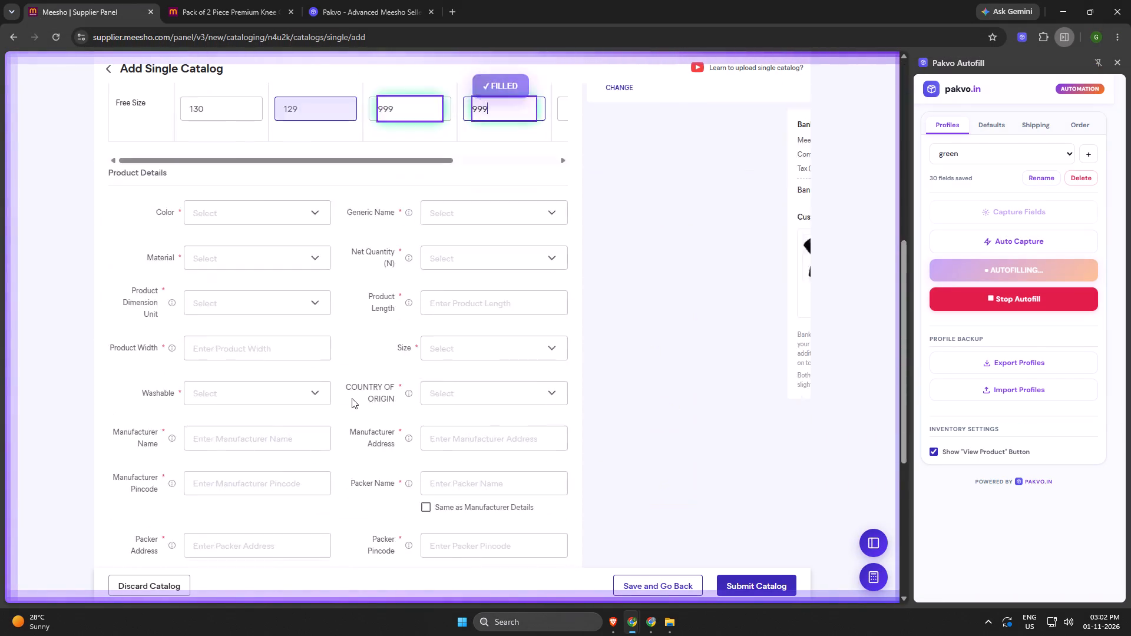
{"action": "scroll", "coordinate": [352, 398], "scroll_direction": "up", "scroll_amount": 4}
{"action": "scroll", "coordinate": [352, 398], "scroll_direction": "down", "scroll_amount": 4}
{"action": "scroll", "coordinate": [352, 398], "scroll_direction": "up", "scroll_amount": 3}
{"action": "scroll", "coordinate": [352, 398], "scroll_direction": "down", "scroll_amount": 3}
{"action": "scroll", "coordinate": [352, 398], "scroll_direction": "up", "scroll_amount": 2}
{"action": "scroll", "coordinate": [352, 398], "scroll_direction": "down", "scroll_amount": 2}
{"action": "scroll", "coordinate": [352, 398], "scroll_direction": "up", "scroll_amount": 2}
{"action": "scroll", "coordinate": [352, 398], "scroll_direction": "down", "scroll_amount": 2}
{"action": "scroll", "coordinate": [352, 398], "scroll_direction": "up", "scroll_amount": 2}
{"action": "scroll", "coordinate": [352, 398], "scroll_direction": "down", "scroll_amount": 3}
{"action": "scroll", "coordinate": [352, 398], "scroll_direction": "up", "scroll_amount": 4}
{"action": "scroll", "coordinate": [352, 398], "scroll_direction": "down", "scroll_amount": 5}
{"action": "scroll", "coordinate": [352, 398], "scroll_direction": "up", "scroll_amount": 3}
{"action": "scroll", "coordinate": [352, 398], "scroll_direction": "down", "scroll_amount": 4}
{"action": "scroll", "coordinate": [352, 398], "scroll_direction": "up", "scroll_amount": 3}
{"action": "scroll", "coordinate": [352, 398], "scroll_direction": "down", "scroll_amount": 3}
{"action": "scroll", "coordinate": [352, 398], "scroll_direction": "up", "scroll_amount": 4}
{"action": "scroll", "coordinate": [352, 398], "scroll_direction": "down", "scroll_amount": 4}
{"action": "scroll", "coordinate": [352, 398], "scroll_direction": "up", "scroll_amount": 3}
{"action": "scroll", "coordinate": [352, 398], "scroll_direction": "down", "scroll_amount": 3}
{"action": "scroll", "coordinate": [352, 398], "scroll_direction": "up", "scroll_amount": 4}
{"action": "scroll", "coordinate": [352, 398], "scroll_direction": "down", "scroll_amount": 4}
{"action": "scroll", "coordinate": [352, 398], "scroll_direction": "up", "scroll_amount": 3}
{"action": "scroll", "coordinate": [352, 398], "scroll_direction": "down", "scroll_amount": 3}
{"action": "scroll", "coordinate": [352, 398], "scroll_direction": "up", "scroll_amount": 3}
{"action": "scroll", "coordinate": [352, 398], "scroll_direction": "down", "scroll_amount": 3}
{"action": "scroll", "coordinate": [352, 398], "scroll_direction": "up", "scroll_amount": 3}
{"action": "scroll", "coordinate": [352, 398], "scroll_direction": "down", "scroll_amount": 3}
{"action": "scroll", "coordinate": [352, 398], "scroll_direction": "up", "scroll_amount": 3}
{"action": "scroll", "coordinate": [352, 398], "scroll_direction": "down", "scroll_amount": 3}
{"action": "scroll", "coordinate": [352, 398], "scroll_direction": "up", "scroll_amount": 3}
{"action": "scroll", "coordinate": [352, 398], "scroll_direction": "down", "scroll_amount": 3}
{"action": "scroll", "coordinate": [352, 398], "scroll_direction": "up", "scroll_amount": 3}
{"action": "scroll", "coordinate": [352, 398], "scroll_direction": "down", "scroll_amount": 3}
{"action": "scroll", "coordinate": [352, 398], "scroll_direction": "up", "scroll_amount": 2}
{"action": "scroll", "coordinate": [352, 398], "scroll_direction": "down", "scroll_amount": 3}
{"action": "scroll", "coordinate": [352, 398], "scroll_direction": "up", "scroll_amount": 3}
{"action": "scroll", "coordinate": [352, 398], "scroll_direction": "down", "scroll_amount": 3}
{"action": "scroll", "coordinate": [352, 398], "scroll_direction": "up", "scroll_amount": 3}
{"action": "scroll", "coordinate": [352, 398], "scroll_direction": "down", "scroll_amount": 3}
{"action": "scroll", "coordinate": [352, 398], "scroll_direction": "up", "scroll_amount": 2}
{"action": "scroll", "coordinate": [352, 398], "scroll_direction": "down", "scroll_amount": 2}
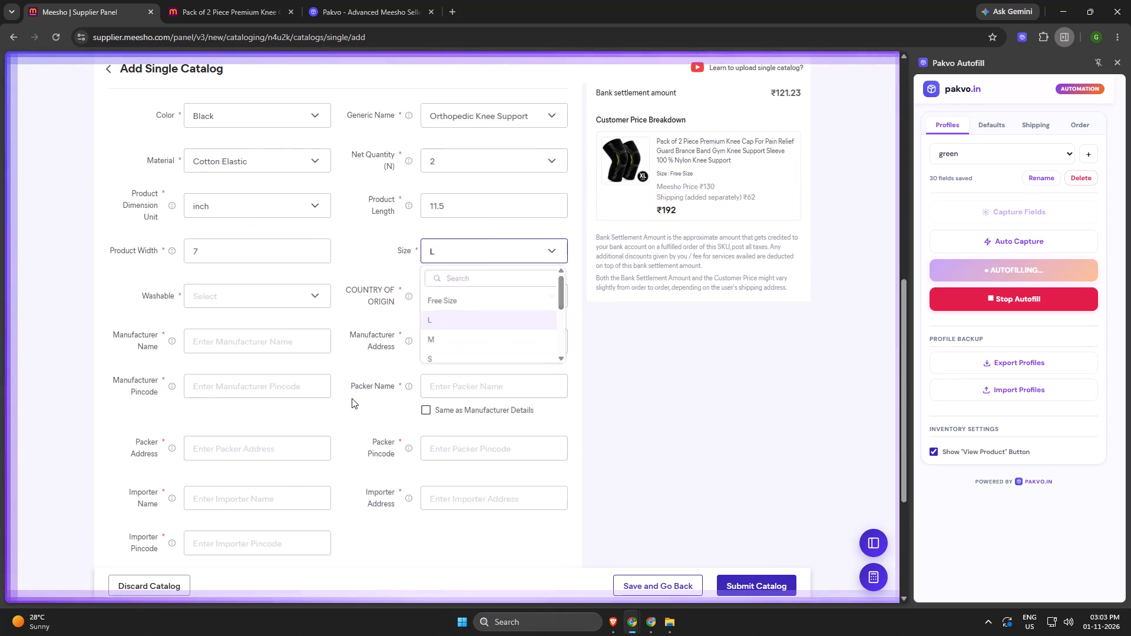
{"action": "scroll", "coordinate": [352, 398], "scroll_direction": "up", "scroll_amount": 1}
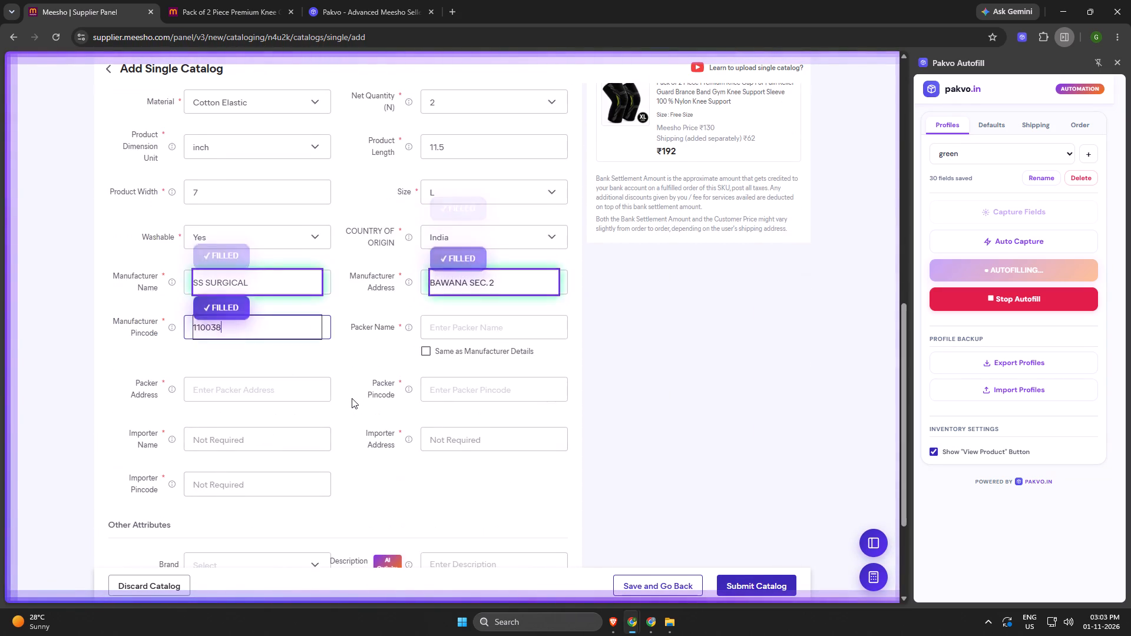
{"action": "scroll", "coordinate": [352, 398], "scroll_direction": "up", "scroll_amount": 4}
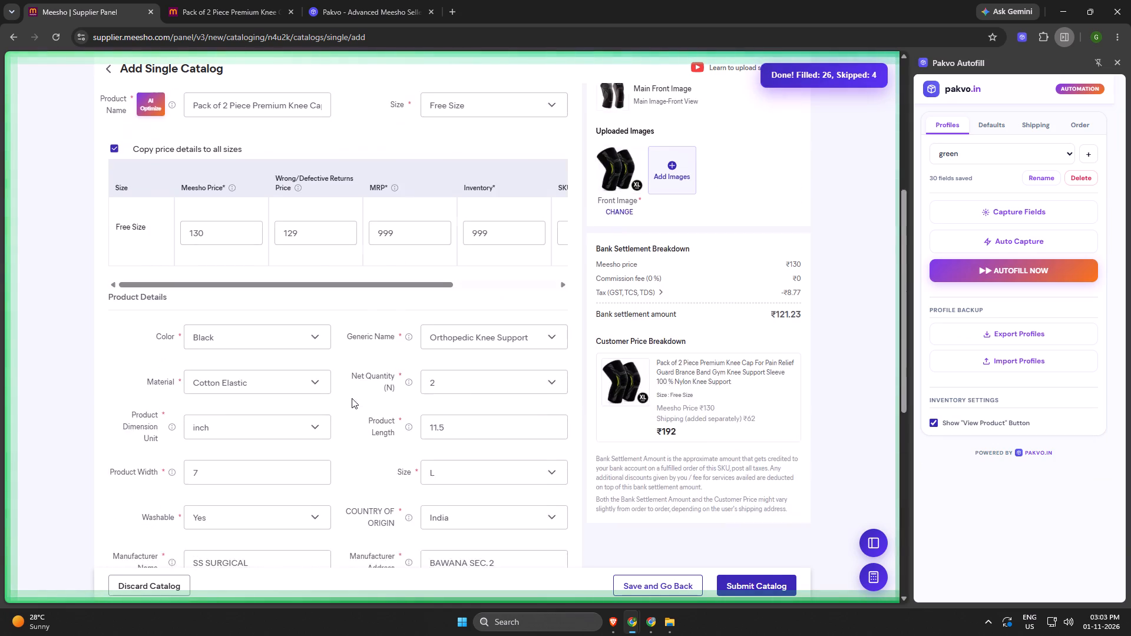
{"action": "scroll", "coordinate": [352, 398], "scroll_direction": "up", "scroll_amount": 2}
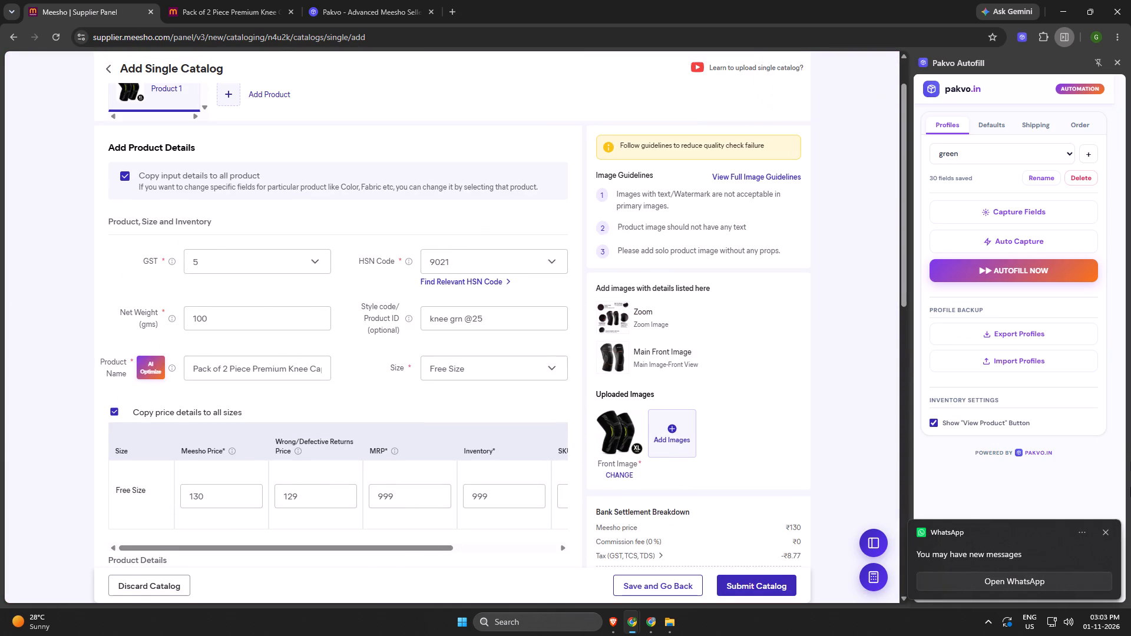
{"action": "left_click", "coordinate": [1104, 531]}
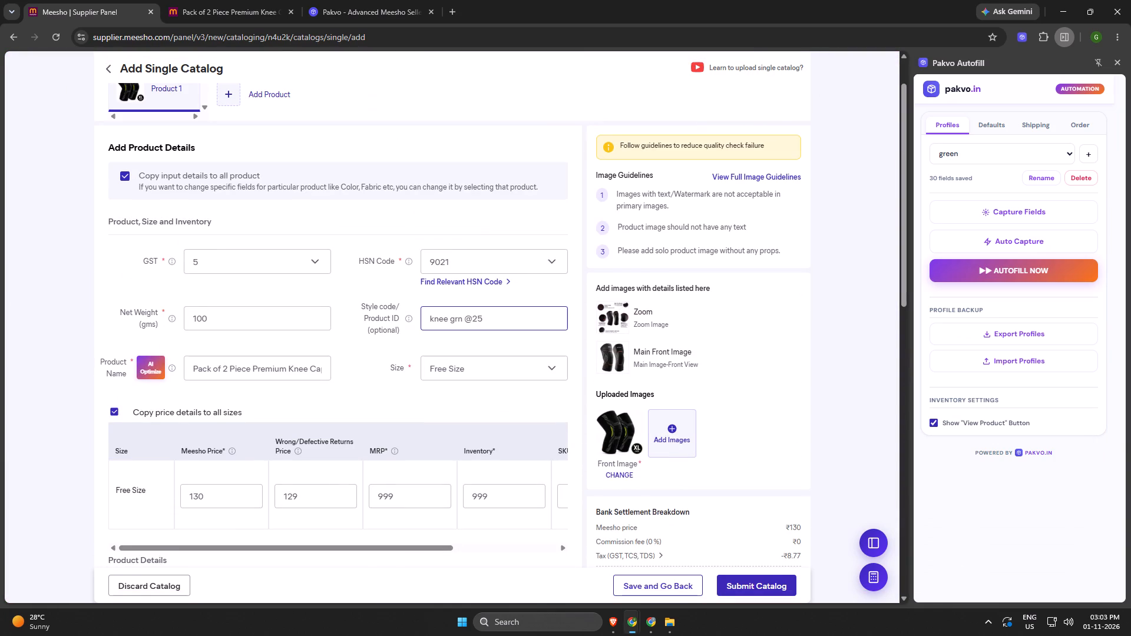
{"action": "left_click", "coordinate": [519, 322]}
{"action": "key", "text": "BackSpace"}
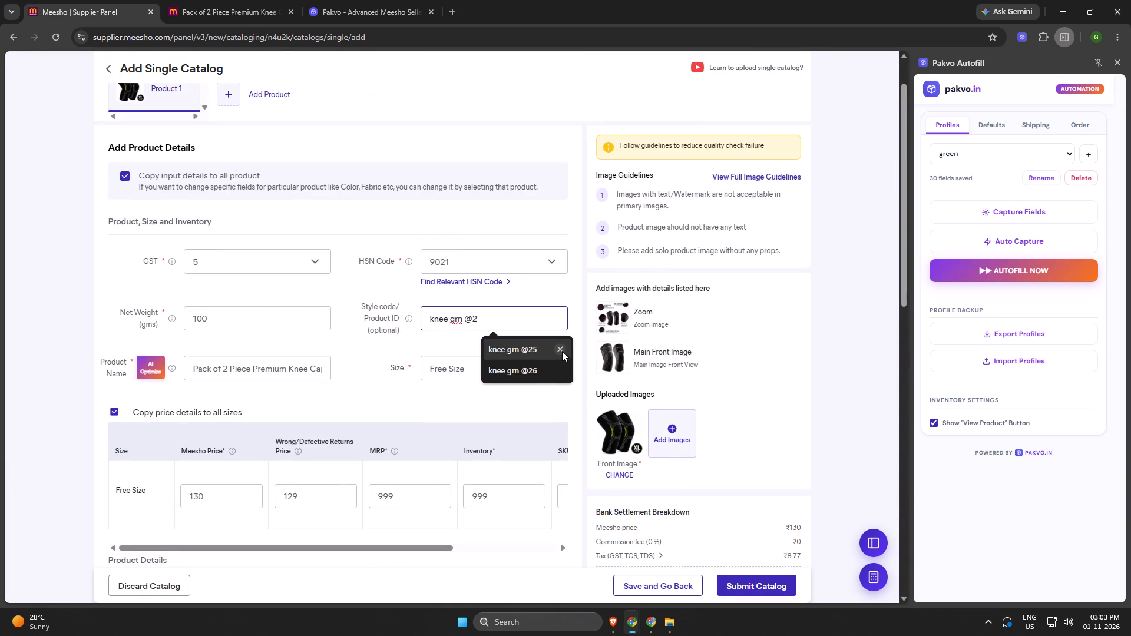
{"action": "double_click", "coordinate": [562, 351]}
{"action": "key", "text": "7"}
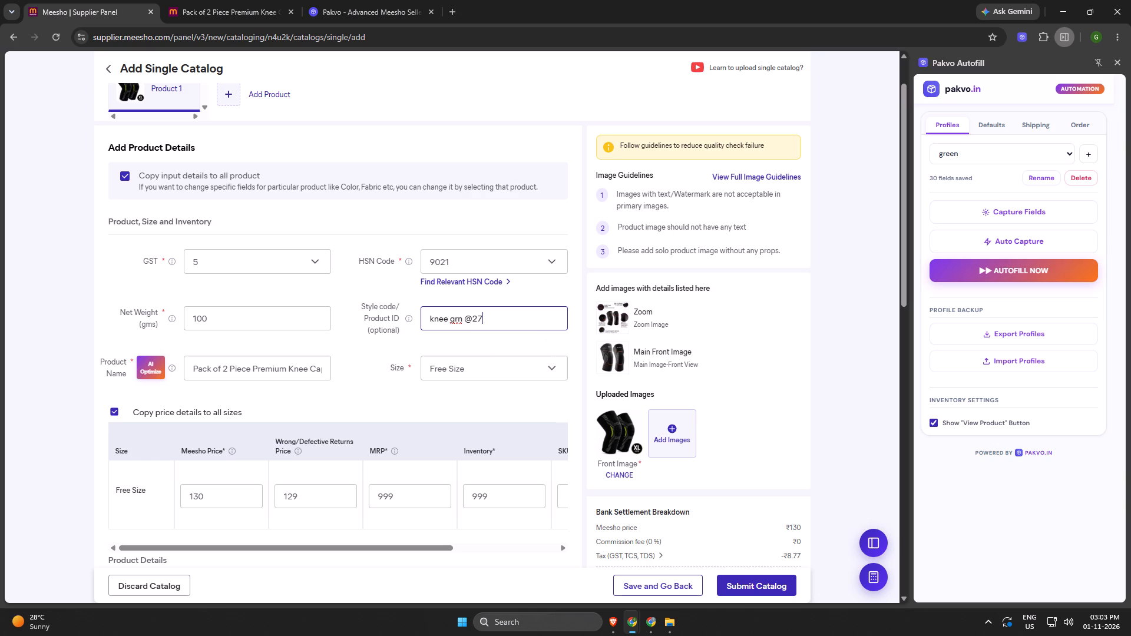
Browse competing knee cap listings on Meesho, including the Winter Warm Fur Leg Knee cap Warmer Black, for a product name.
{"action": "left_click", "coordinate": [270, 372]}
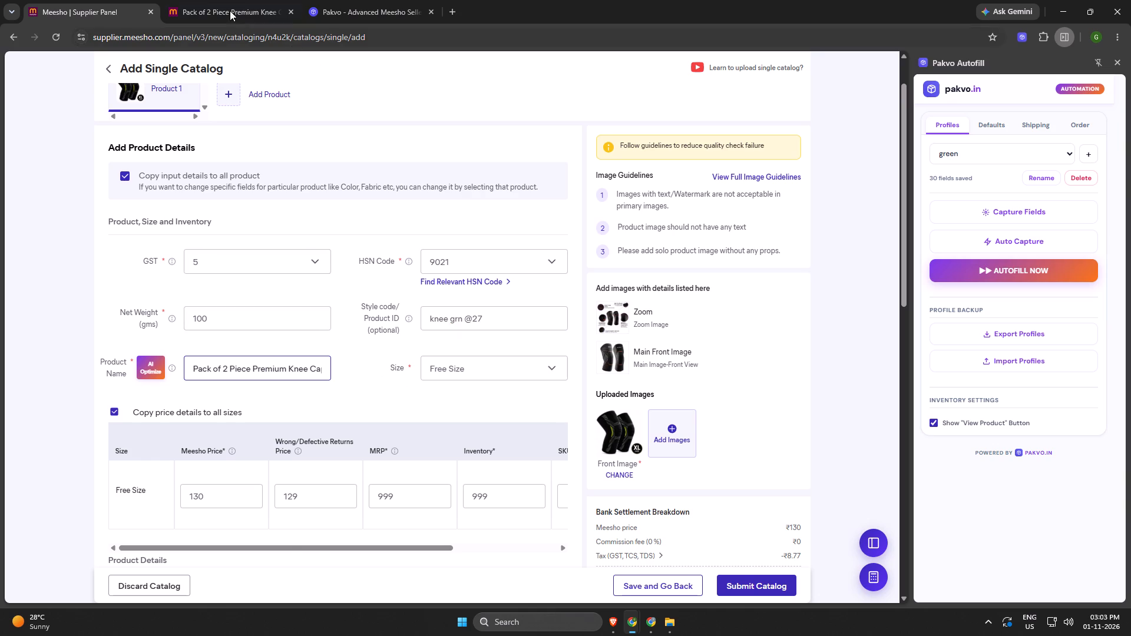
{"action": "left_click", "coordinate": [204, 0]}
{"action": "left_click_drag", "start_coordinate": [282, 456], "coordinate": [270, 458]}
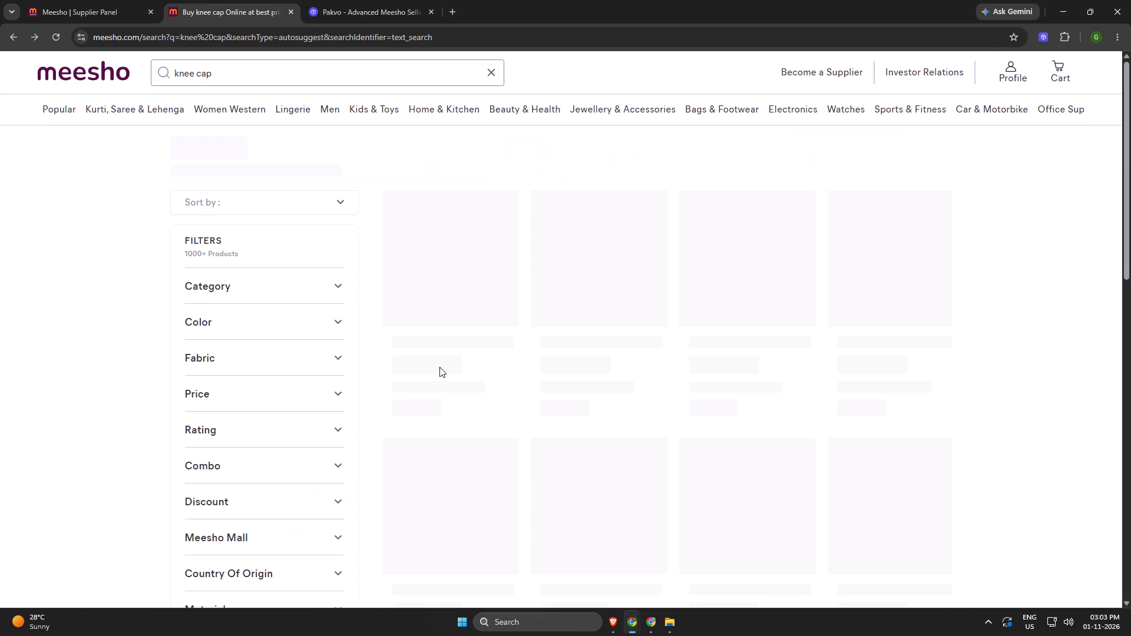
{"action": "scroll", "coordinate": [619, 333], "scroll_direction": "down", "scroll_amount": 3}
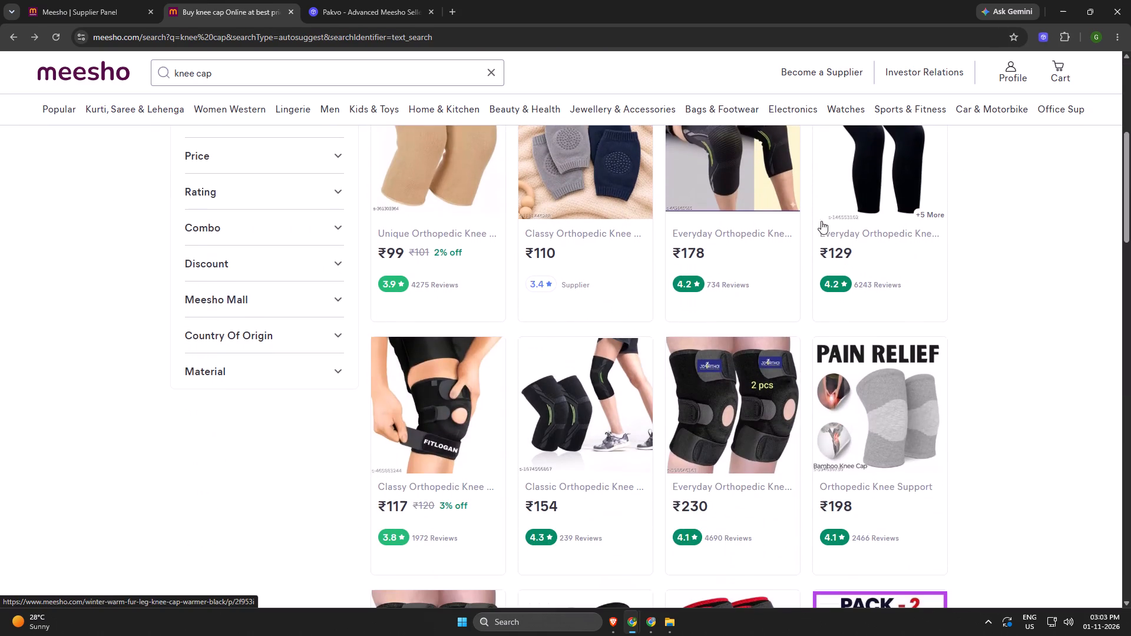
{"action": "left_click", "coordinate": [862, 191]}
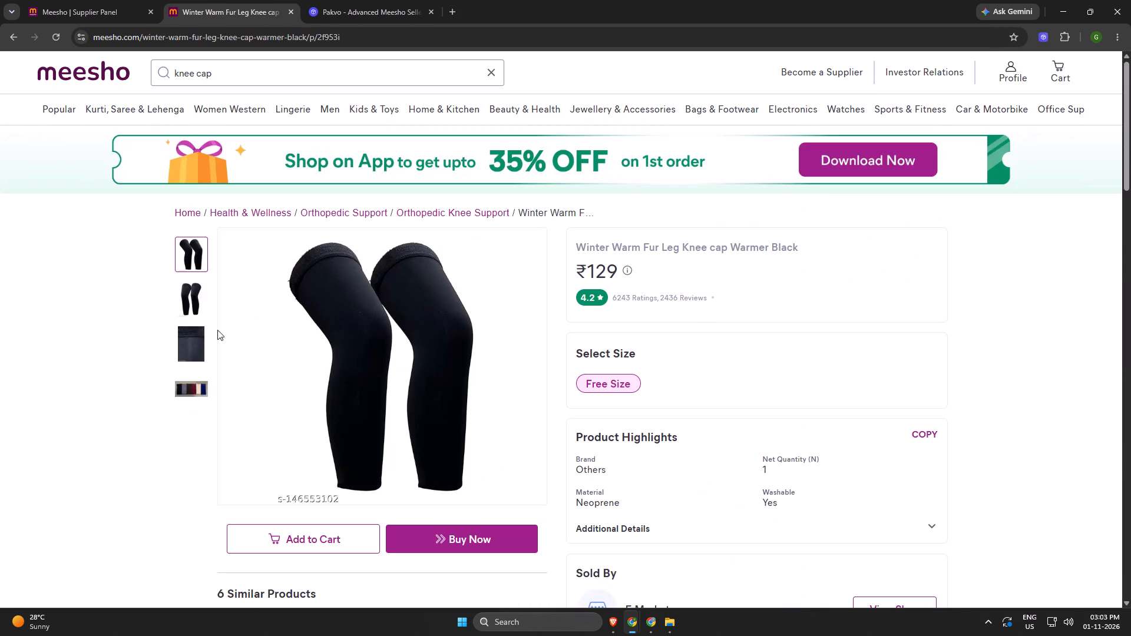
{"action": "left_click", "coordinate": [192, 337]}
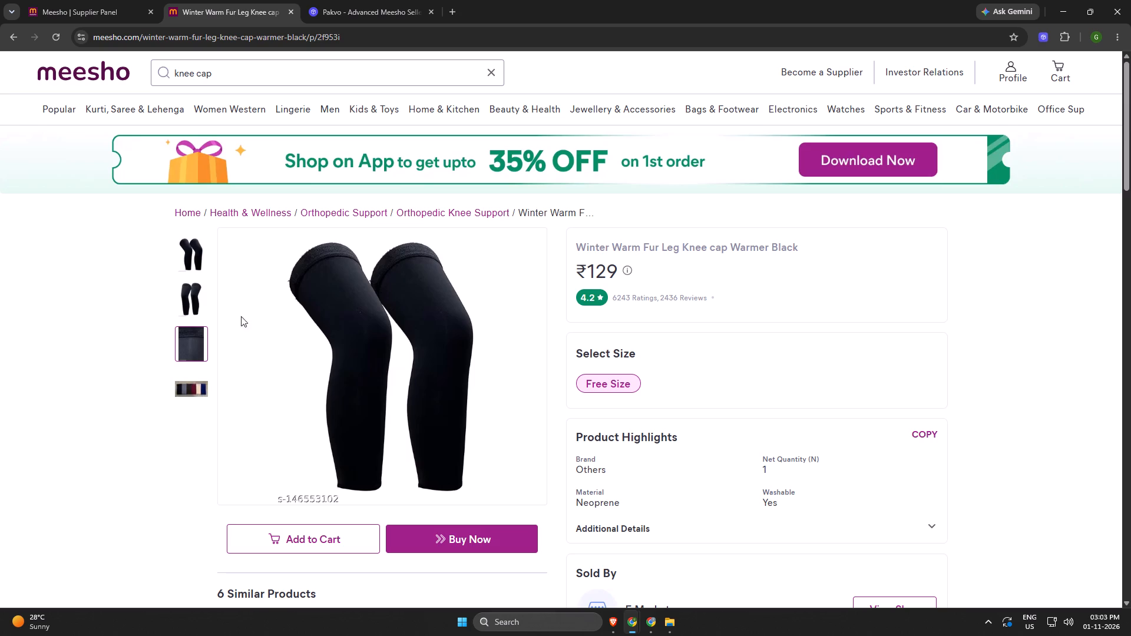
{"action": "left_click", "coordinate": [649, 303]}
{"action": "scroll", "coordinate": [750, 357], "scroll_direction": "down", "scroll_amount": 1}
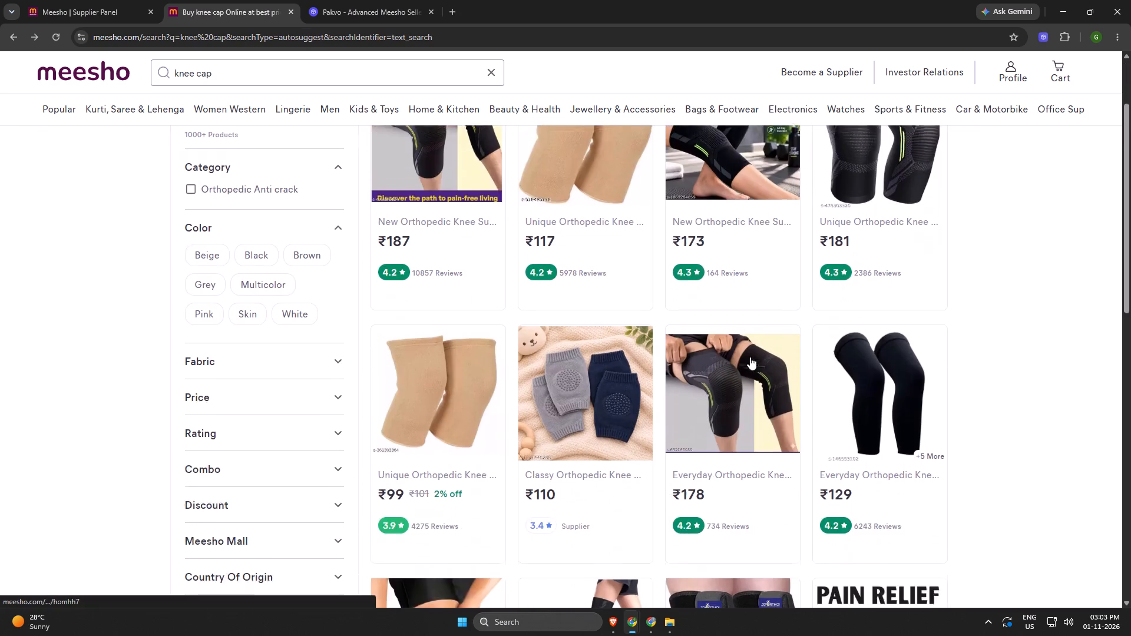
{"action": "scroll", "coordinate": [750, 357], "scroll_direction": "down", "scroll_amount": 1}
{"action": "scroll", "coordinate": [927, 342], "scroll_direction": "down", "scroll_amount": 1}
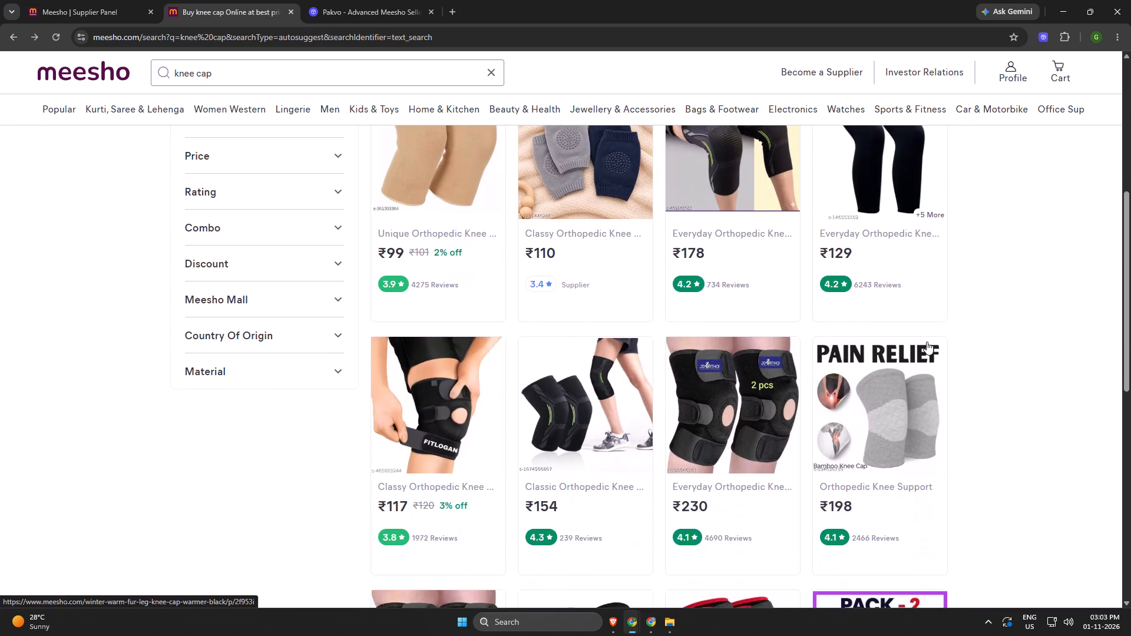
Review the ₹154 Classic Orthopedic Knee Support listing from the knee cap results and copy its product title.
{"action": "left_click", "coordinate": [580, 420]}
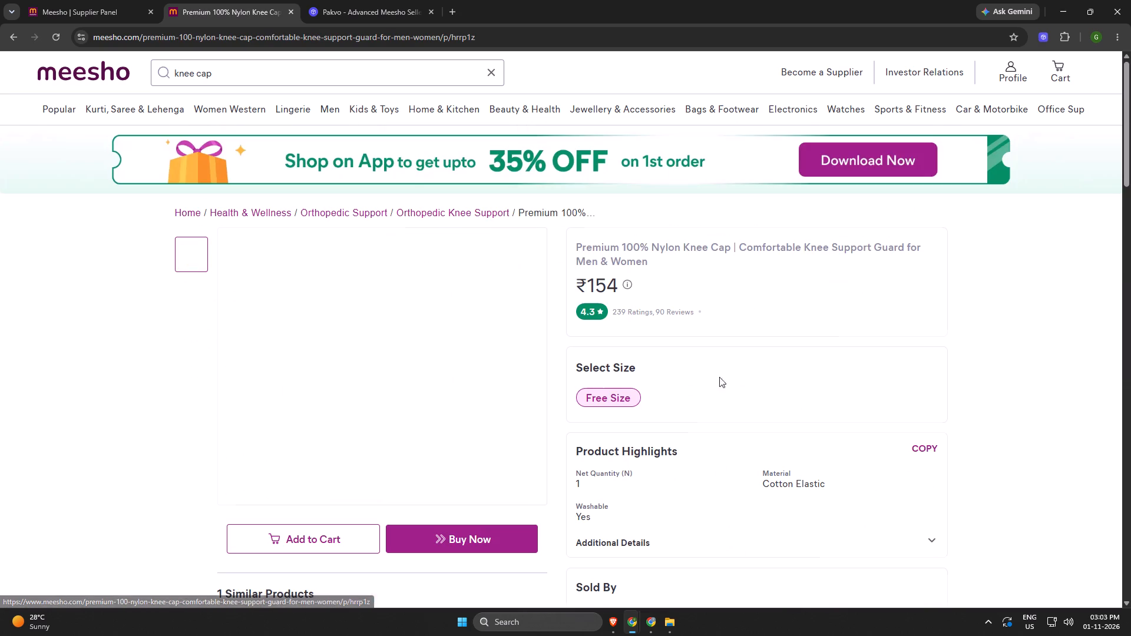
{"action": "scroll", "coordinate": [713, 286], "scroll_direction": "down", "scroll_amount": 3}
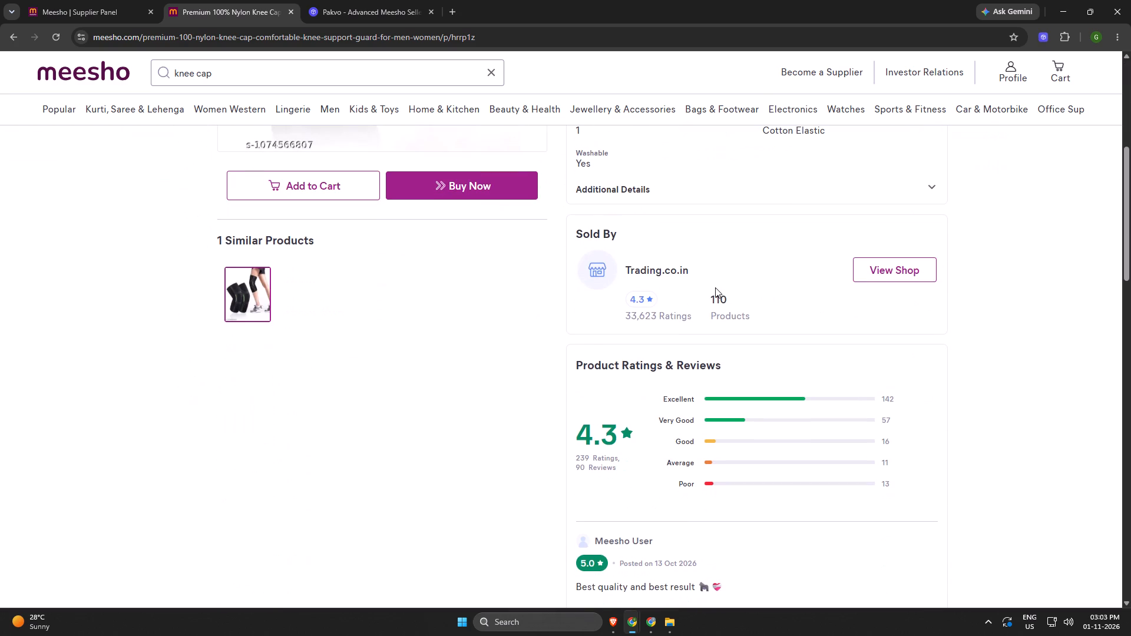
{"action": "scroll", "coordinate": [715, 287], "scroll_direction": "up", "scroll_amount": 4}
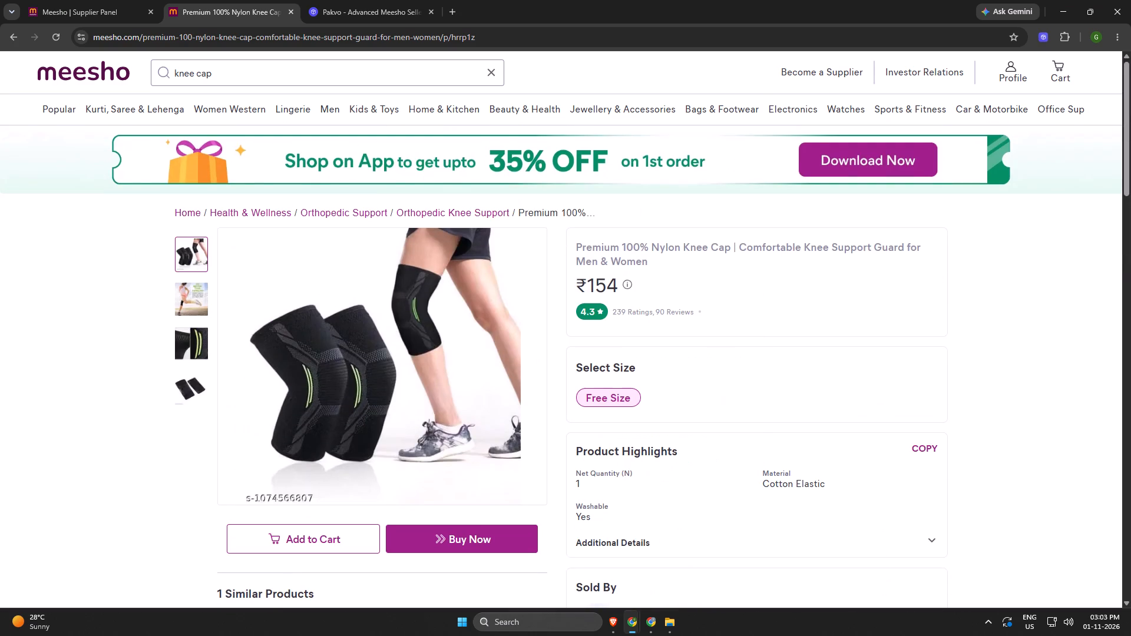
{"action": "double_click", "coordinate": [600, 249]}
{"action": "left_click", "coordinate": [600, 249]}
{"action": "triple_click", "coordinate": [600, 249]}
{"action": "key", "text": "ctrl+c"}
Replace the new catalog's product name with "Premium 100% Nylon Knee Cap | Comfortable Knee Support Guard for Men & Women".
{"action": "key", "text": "alt+Tab"}
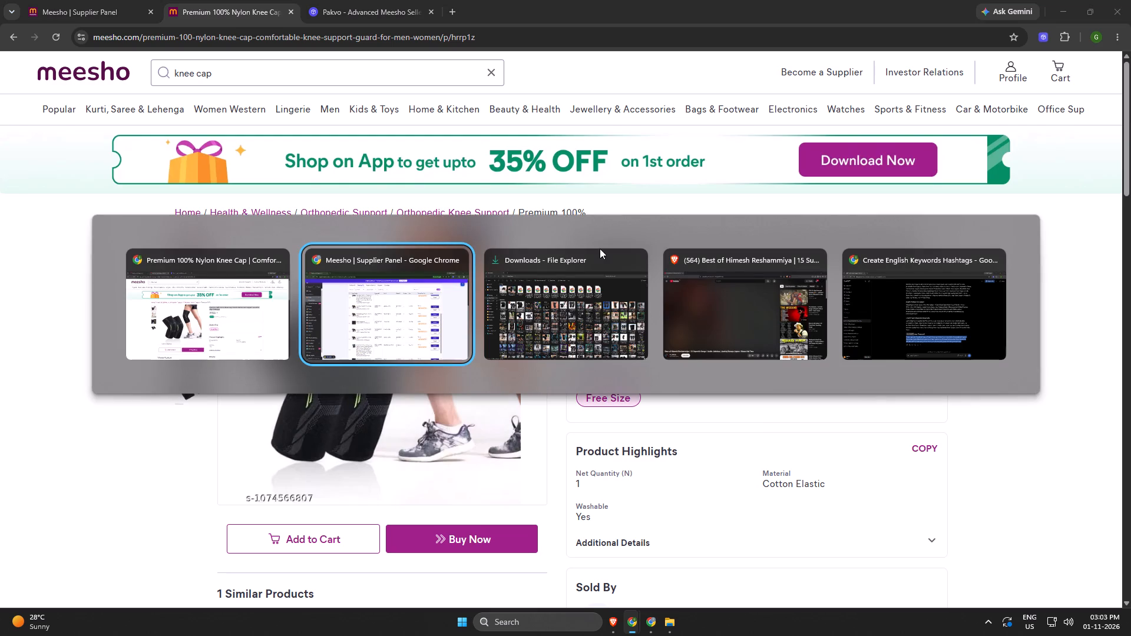
{"action": "key", "text": "alt+Tab"}
{"action": "key", "text": "alt+Tab"}
{"action": "key", "text": "alt+Tab"}
{"action": "key", "text": "alt+Tab"}
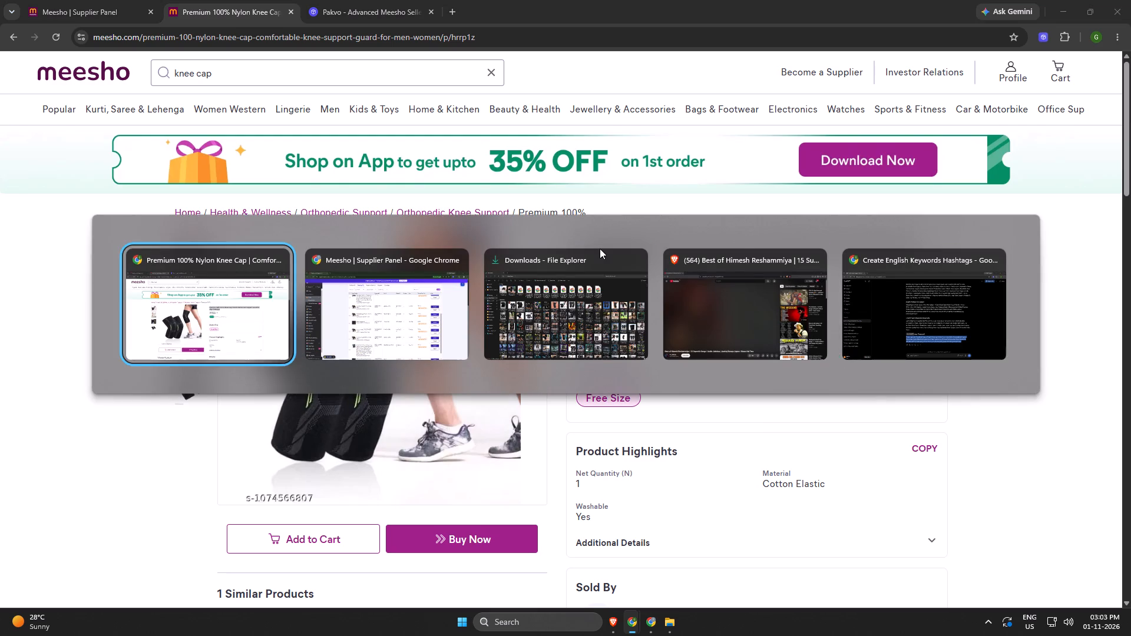
{"action": "left_click", "coordinate": [95, 0]}
{"action": "triple_click", "coordinate": [279, 370]}
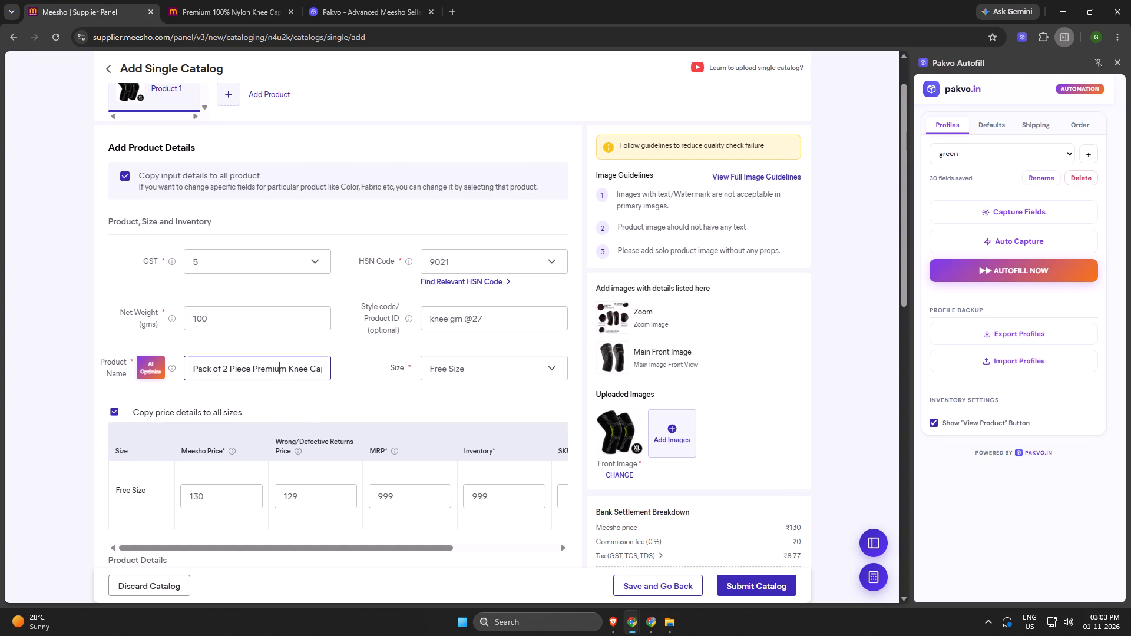
{"action": "key", "text": "BackSpace"}
{"action": "key", "text": "ctrl+v"}
Set the Free Size Meesho price to 129 and the wrong/defective returns price to 128.
{"action": "scroll", "coordinate": [378, 343], "scroll_direction": "down", "scroll_amount": 3}
{"action": "scroll", "coordinate": [313, 296], "scroll_direction": "up", "scroll_amount": 1}
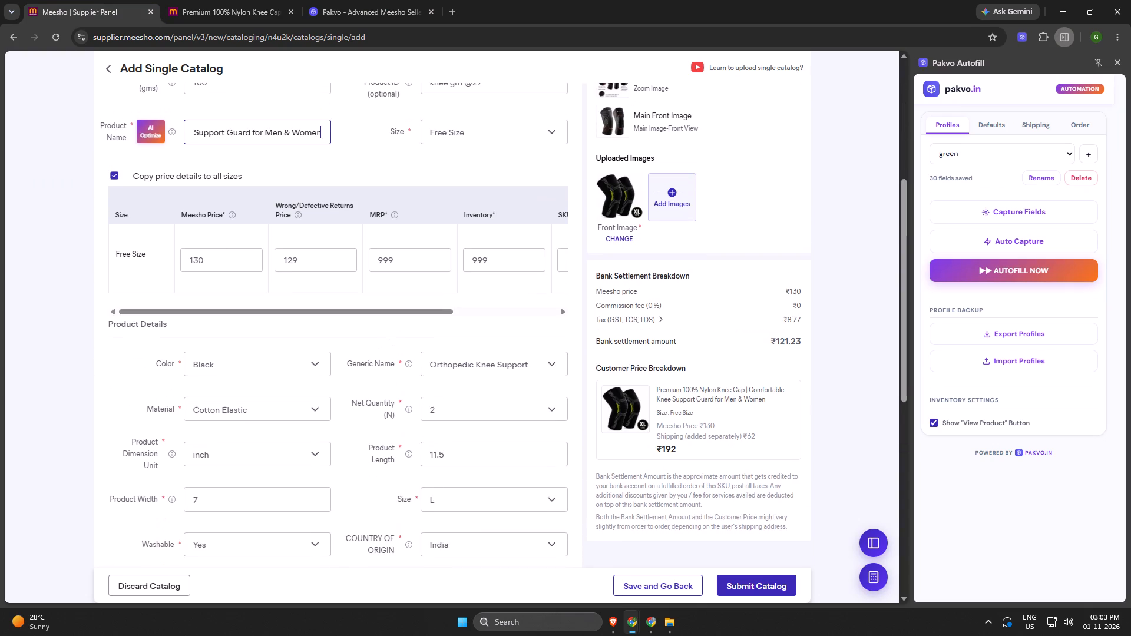
{"action": "left_click", "coordinate": [213, 266]}
{"action": "key", "text": "BackSpace"}
{"action": "type", "text": "29"}
{"action": "key", "text": "BackSpace"}
{"action": "key", "text": "BackSpace"}
{"action": "key", "text": "BackSpace"}
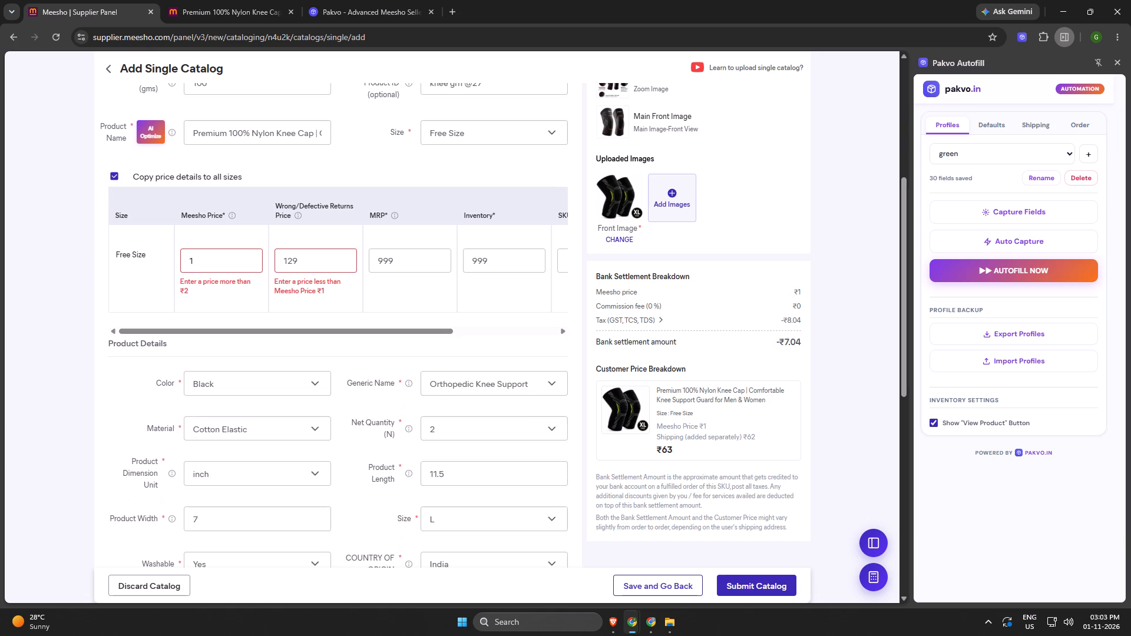
{"action": "type", "text": "29"}
{"action": "left_click", "coordinate": [310, 257]}
{"action": "key", "text": "BackSpace"}
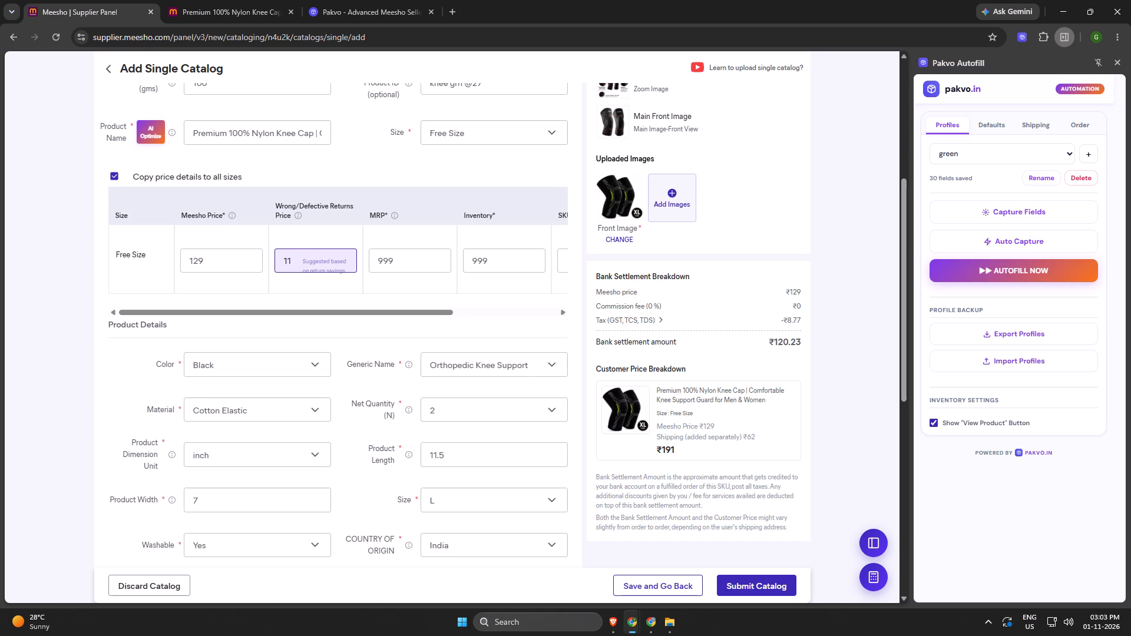
{"action": "key", "text": "BackSpace"}
{"action": "type", "text": "28"}
{"action": "left_click", "coordinate": [479, 302]}
Clear the entire autofilled description under Other Attributes.
{"action": "scroll", "coordinate": [273, 334], "scroll_direction": "down", "scroll_amount": 6}
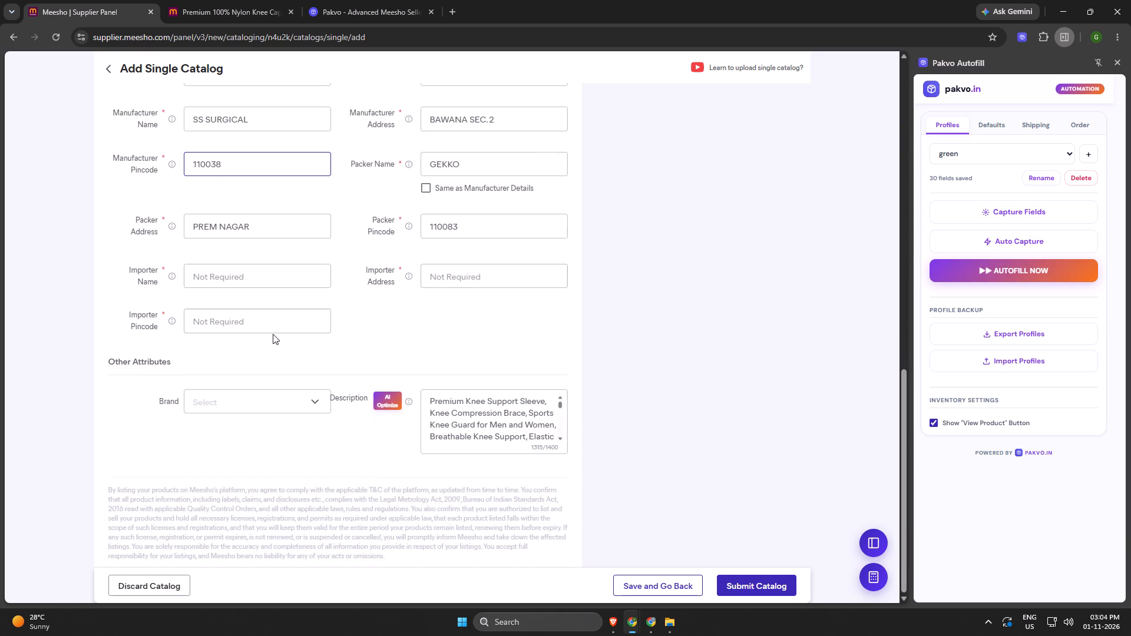
{"action": "scroll", "coordinate": [274, 334], "scroll_direction": "up", "scroll_amount": 2}
{"action": "scroll", "coordinate": [452, 485], "scroll_direction": "down", "scroll_amount": 6}
{"action": "double_click", "coordinate": [468, 416]}
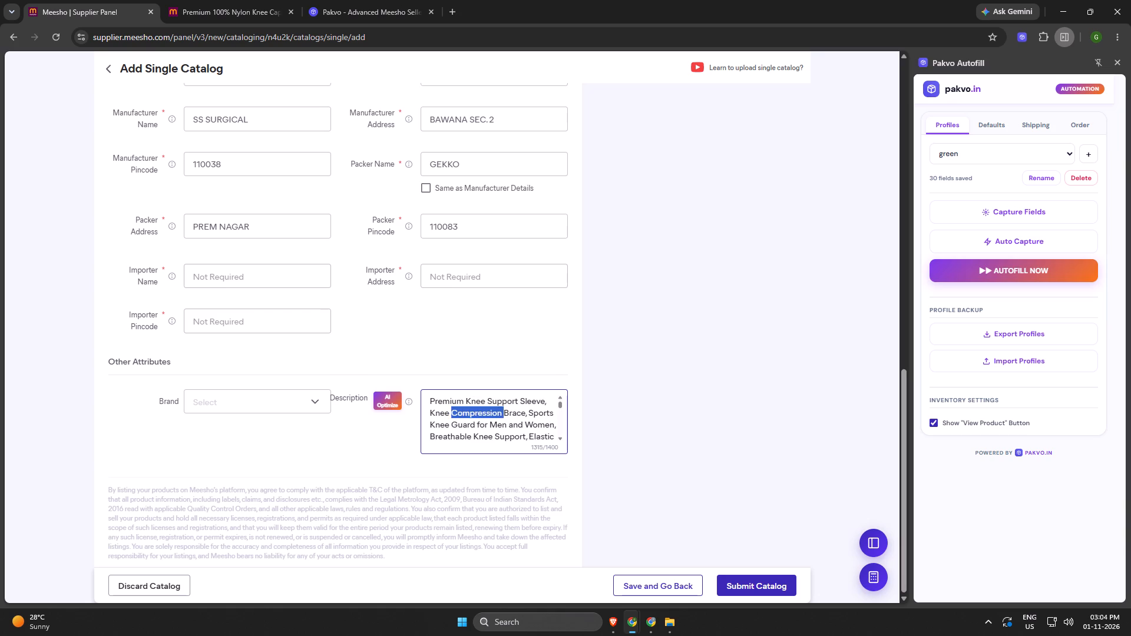
{"action": "left_click", "coordinate": [468, 416]}
{"action": "key", "text": "BackSpace"}
{"action": "triple_click", "coordinate": [480, 422]}
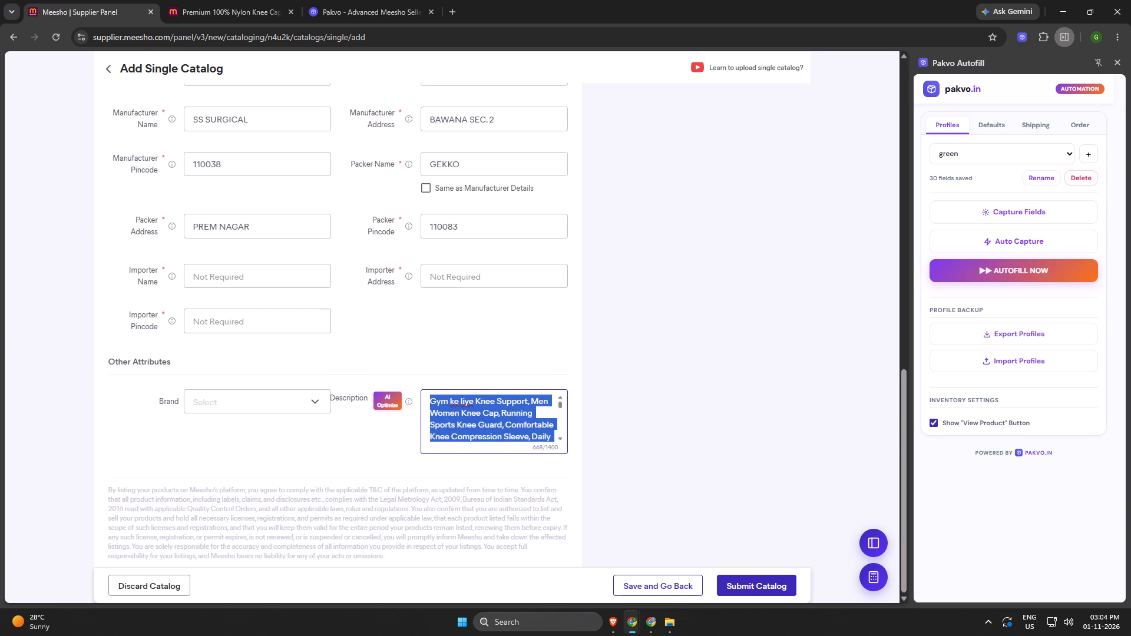
{"action": "key", "text": "BackSpace"}
{"action": "triple_click", "coordinate": [479, 422]}
{"action": "left_click", "coordinate": [479, 422]}
{"action": "key", "text": "BackSpace"}
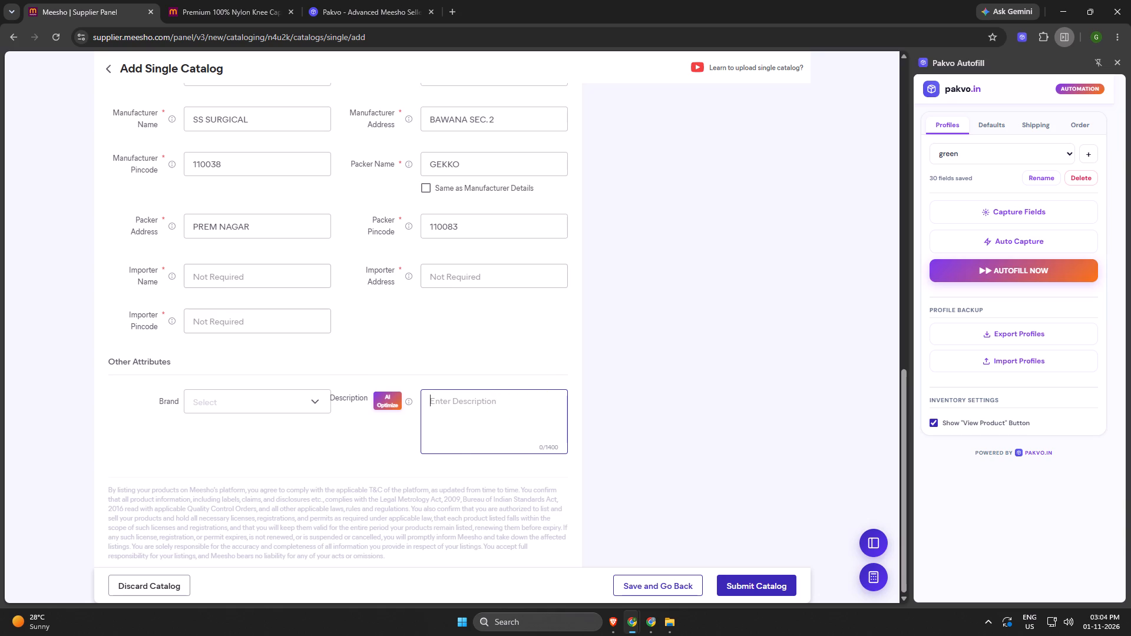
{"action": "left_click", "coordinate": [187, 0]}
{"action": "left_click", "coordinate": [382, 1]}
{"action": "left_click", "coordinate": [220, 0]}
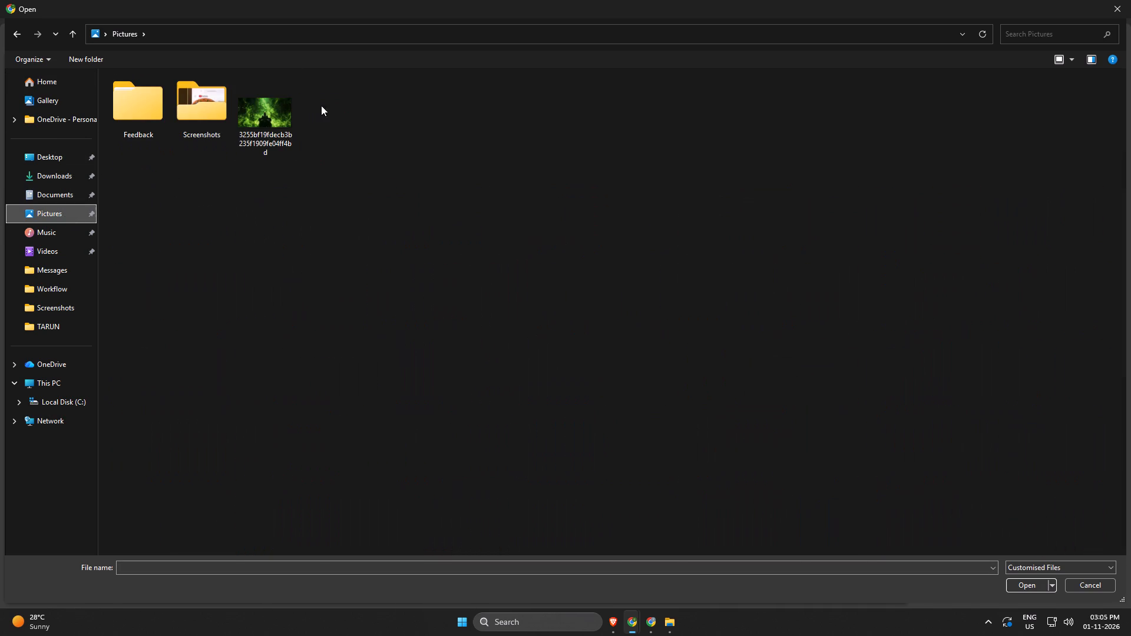
{"action": "double_click", "coordinate": [200, 108]}
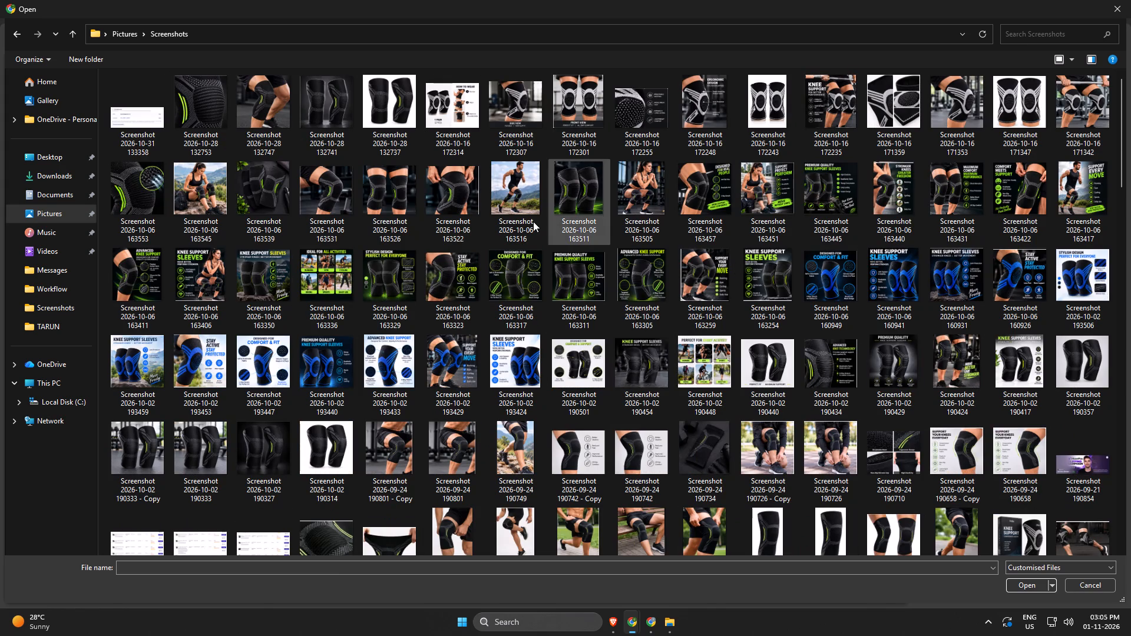
{"action": "left_click", "coordinate": [523, 190], "text": "ctrl"}
{"action": "left_click", "coordinate": [565, 187], "text": "ctrl"}
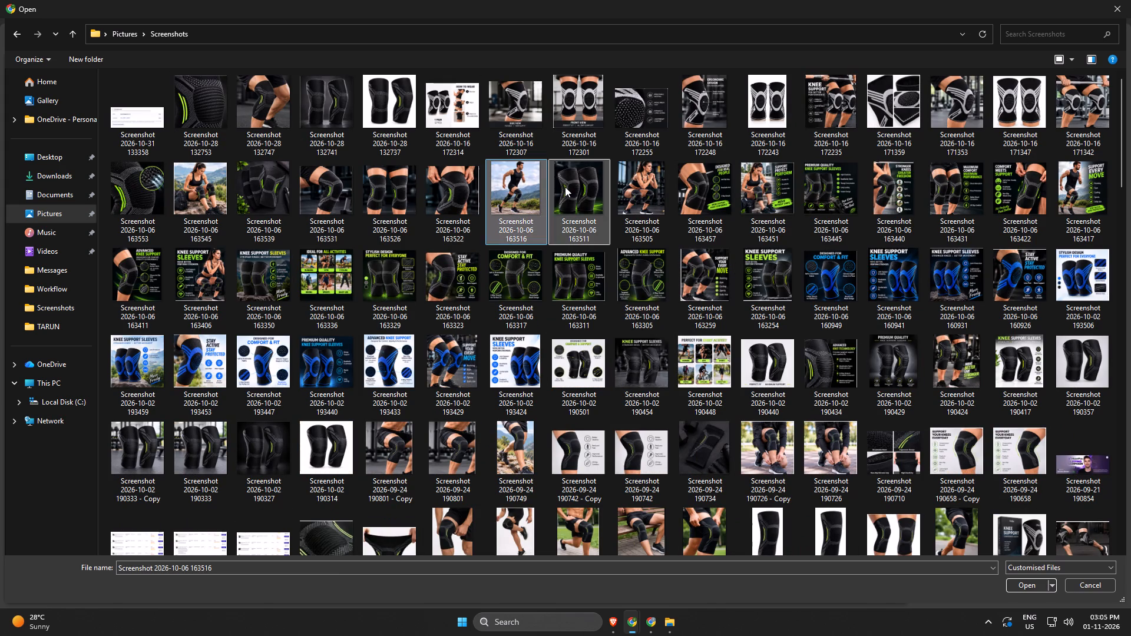
{"action": "left_click", "coordinate": [379, 189], "text": "ctrl"}
{"action": "left_click", "coordinate": [1024, 585]}
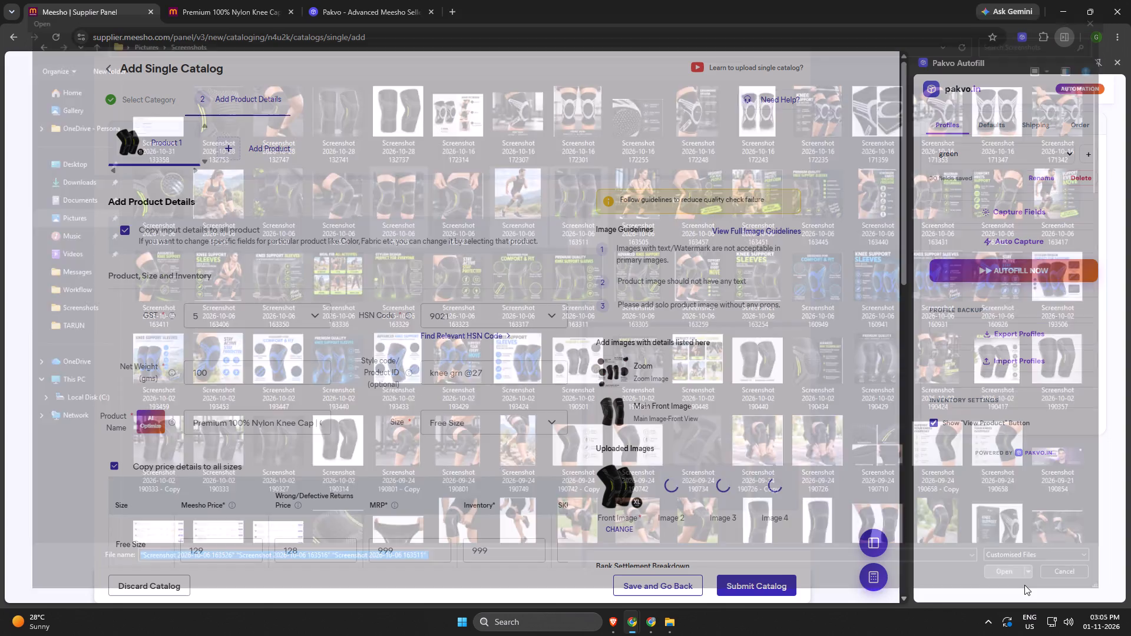
Submit the catalog for quality check, declaring that all its products are not branded or illegal to sell.
{"action": "scroll", "coordinate": [520, 414], "scroll_direction": "down", "scroll_amount": 11}
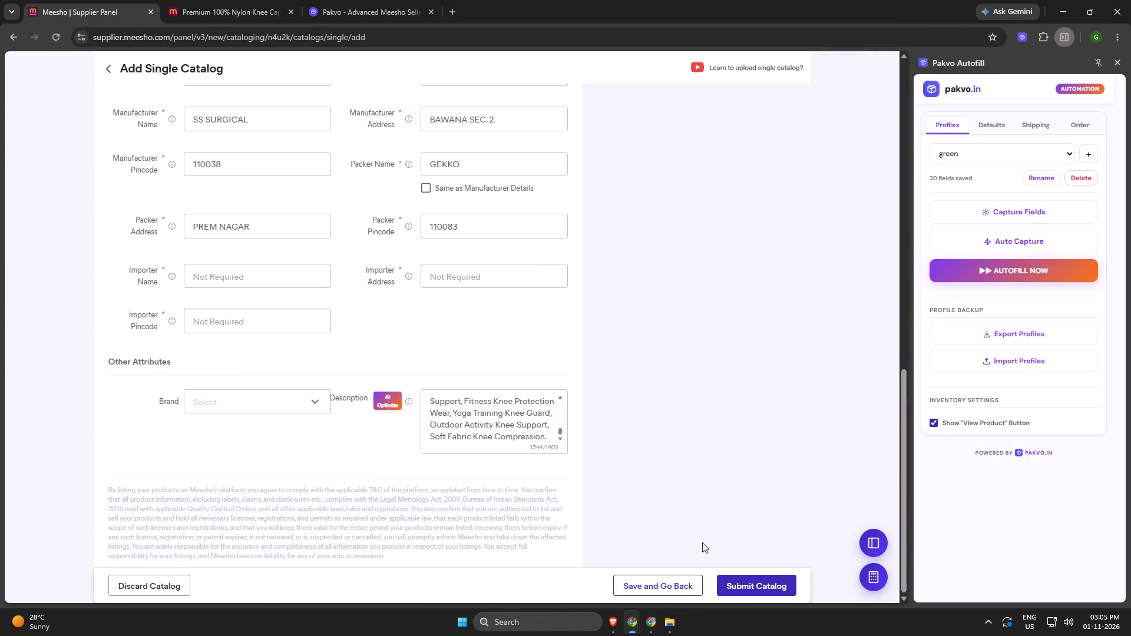
{"action": "left_click", "coordinate": [762, 586]}
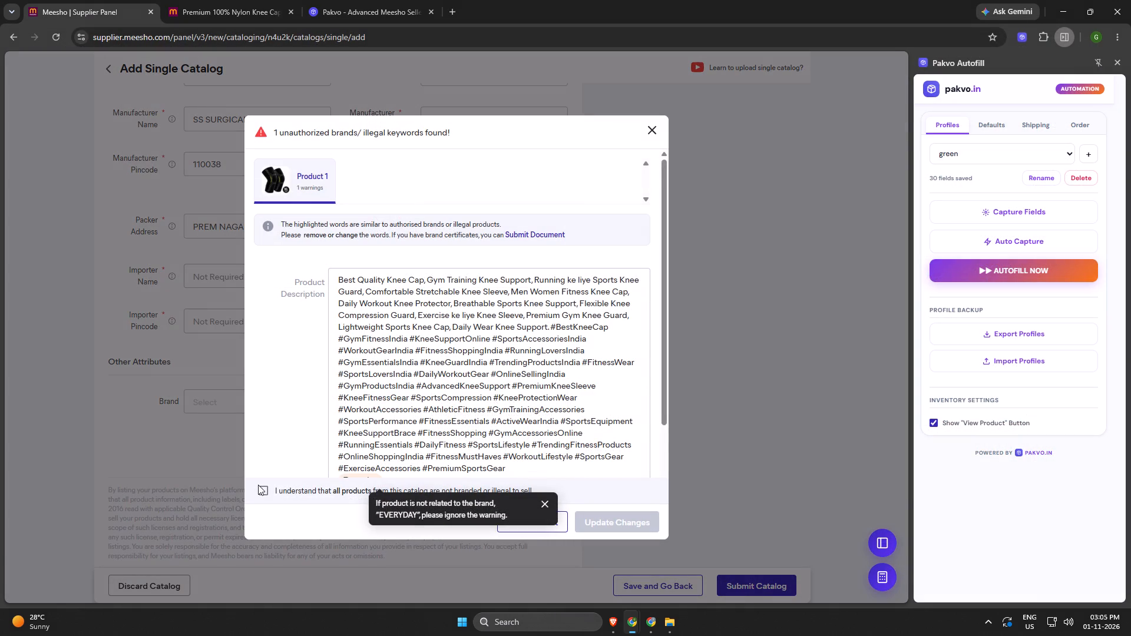
{"action": "left_click", "coordinate": [260, 487]}
{"action": "scroll", "coordinate": [398, 387], "scroll_direction": "down", "scroll_amount": 2}
{"action": "left_click", "coordinate": [255, 489]}
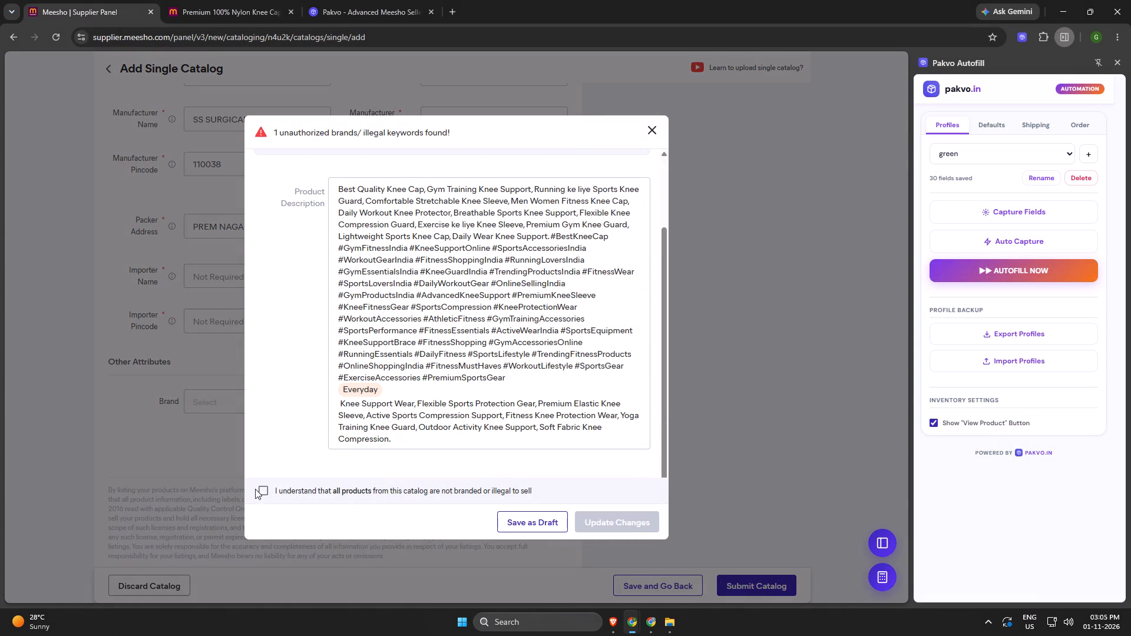
{"action": "left_click", "coordinate": [264, 488]}
{"action": "left_click", "coordinate": [608, 526]}
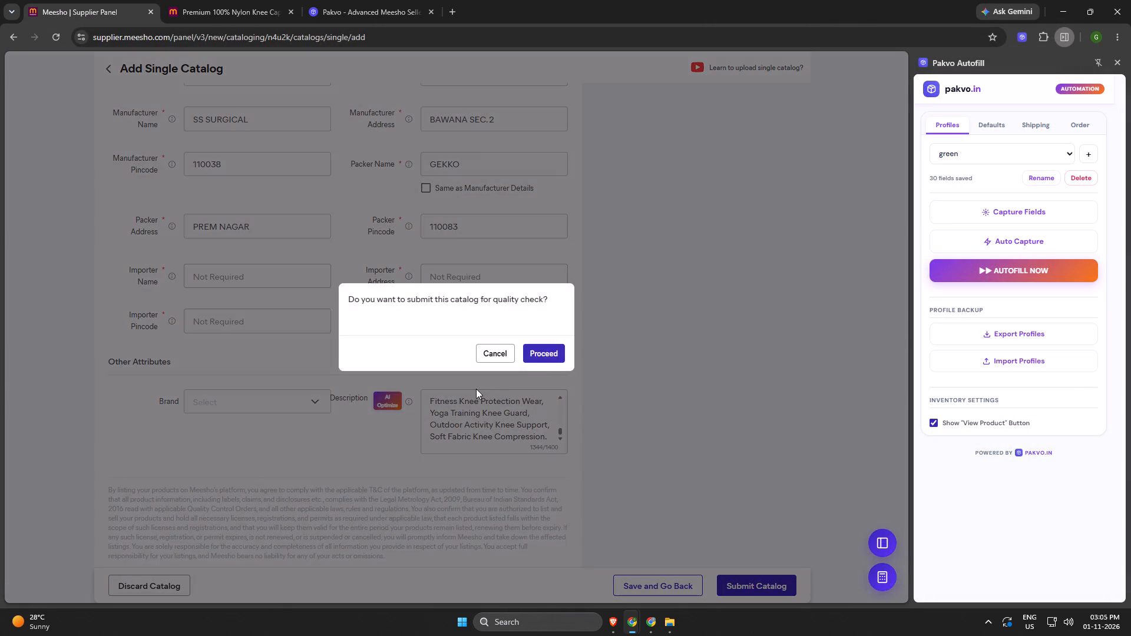
{"action": "left_click", "coordinate": [550, 348]}
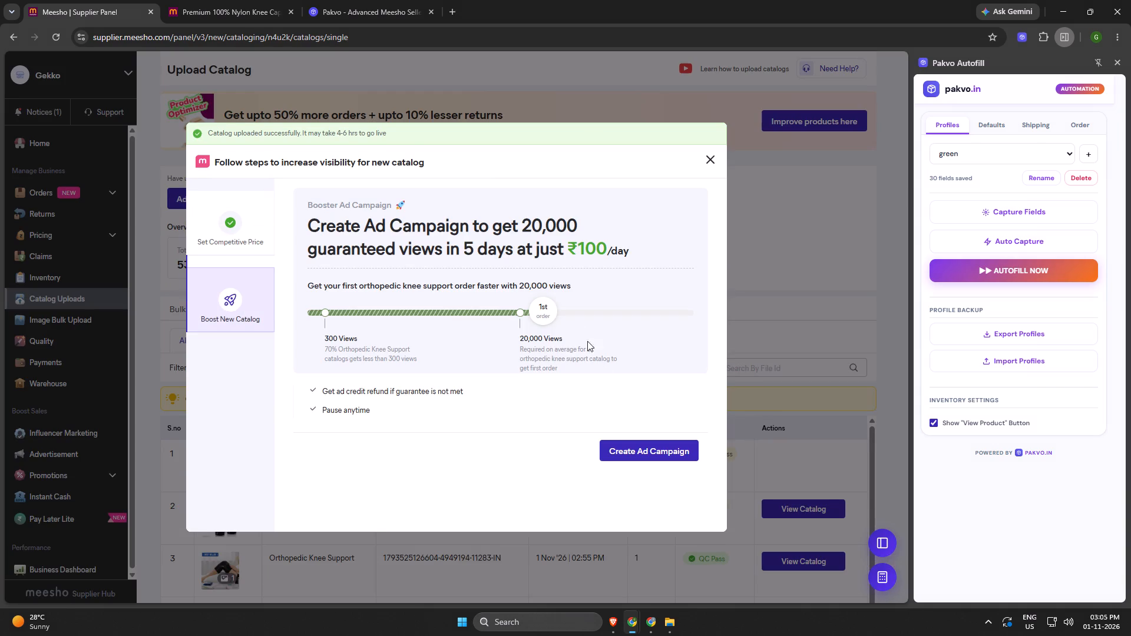
Create the ₹100/day booster ad campaign for the newly uploaded catalog.
{"action": "left_click", "coordinate": [638, 455]}
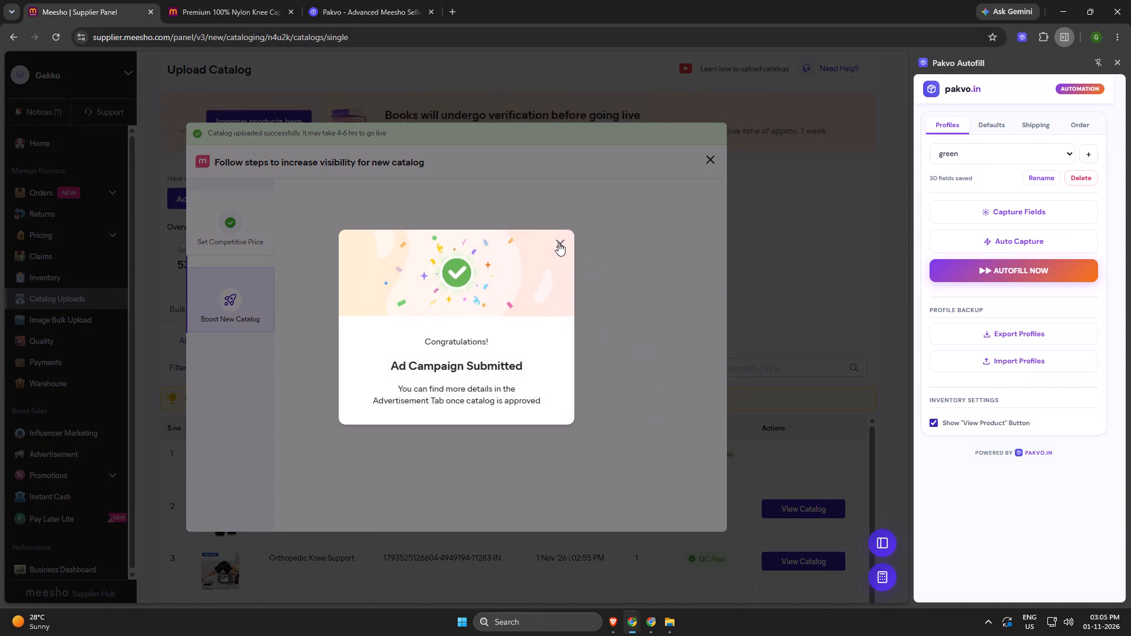
{"action": "left_click", "coordinate": [558, 243]}
Open the Advertisement page and check the listing ad campaigns, including the live ones.
{"action": "left_click", "coordinate": [35, 358]}
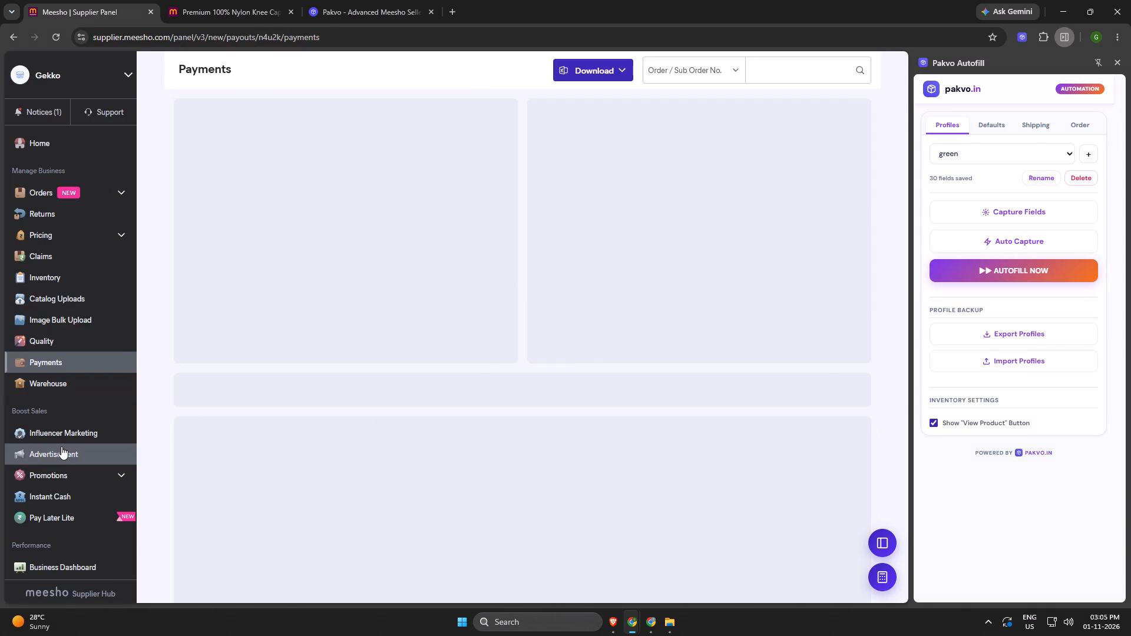
{"action": "left_click", "coordinate": [62, 450]}
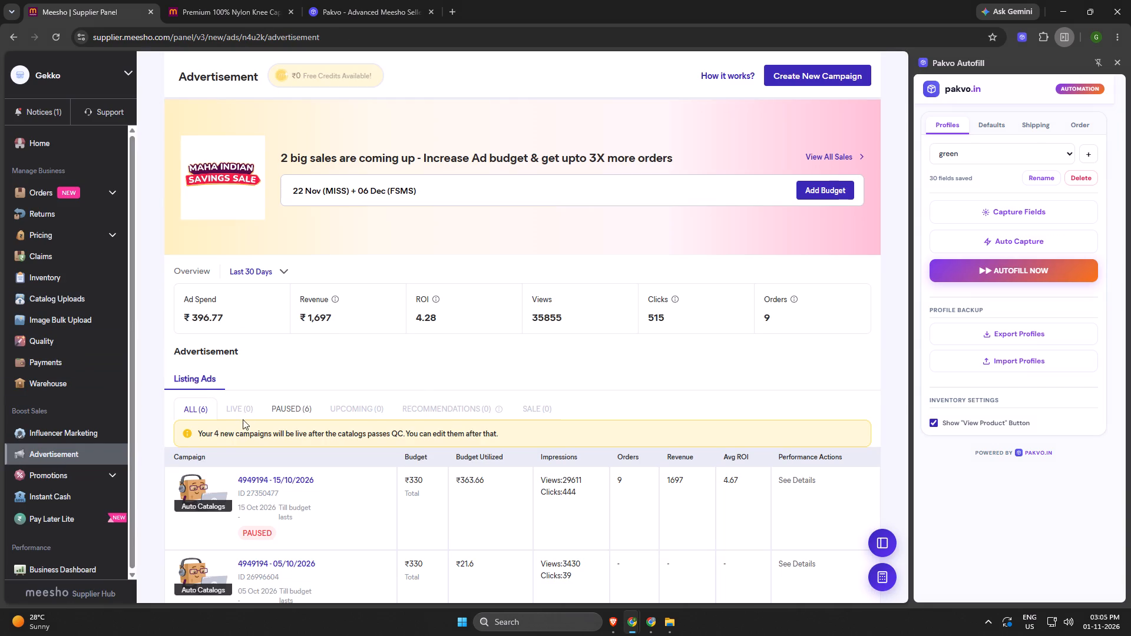
{"action": "left_click", "coordinate": [243, 415]}
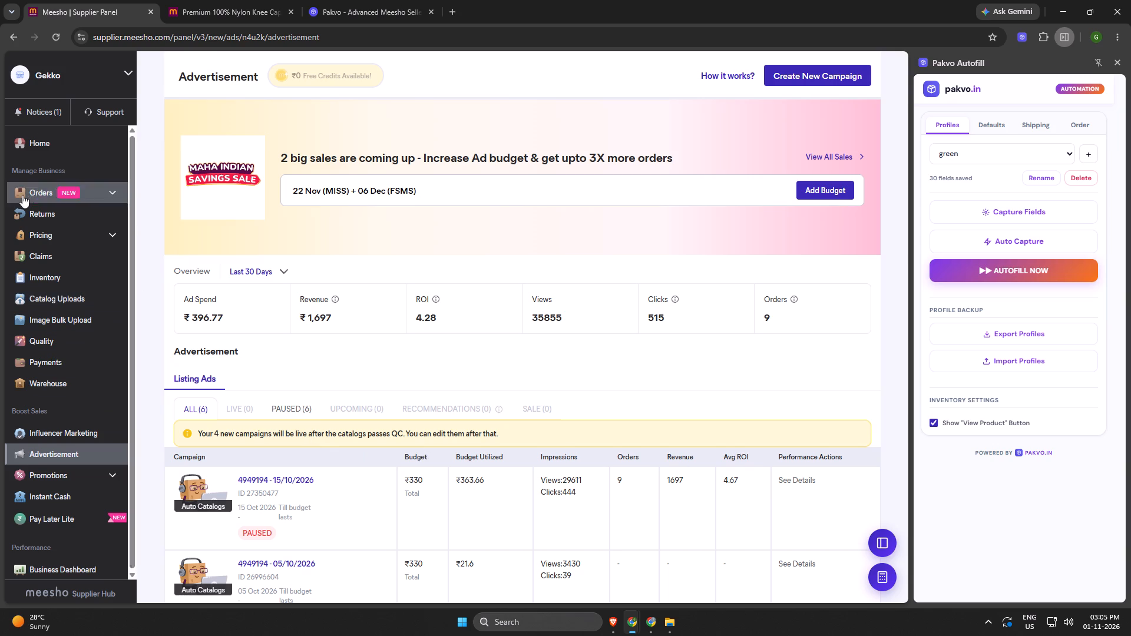
Open the Orders page and check the On Hold and Pending orders.
{"action": "left_click", "coordinate": [60, 192]}
{"action": "left_click", "coordinate": [192, 349]}
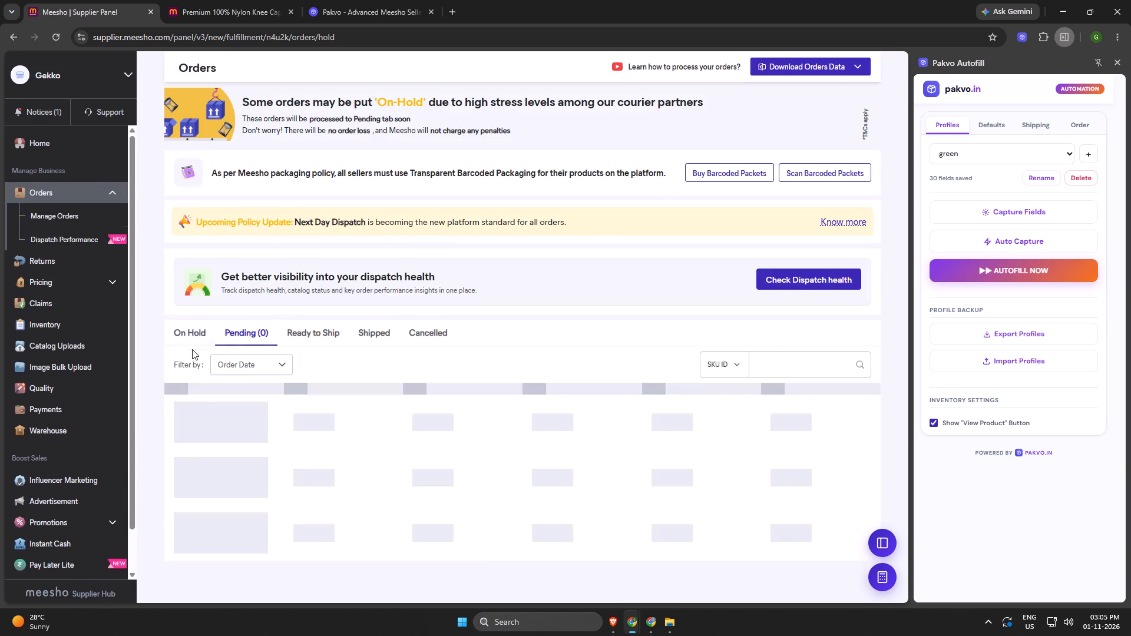
{"action": "left_click", "coordinate": [226, 339]}
Open the Inventory page to review the active catalogs.
{"action": "left_click", "coordinate": [54, 312]}
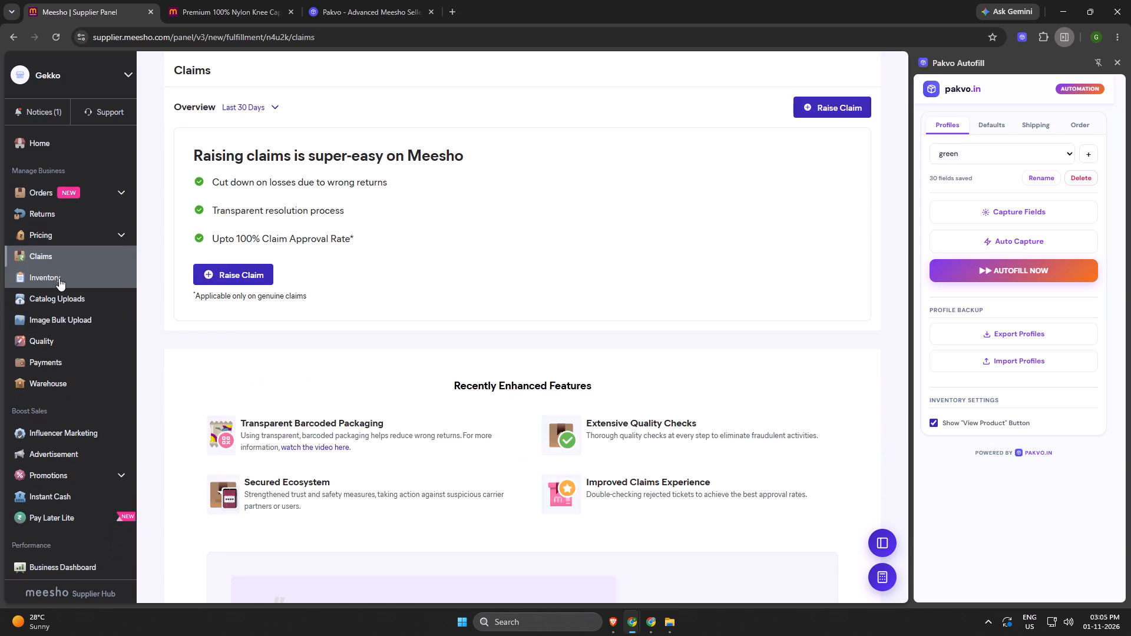
{"action": "left_click", "coordinate": [59, 277]}
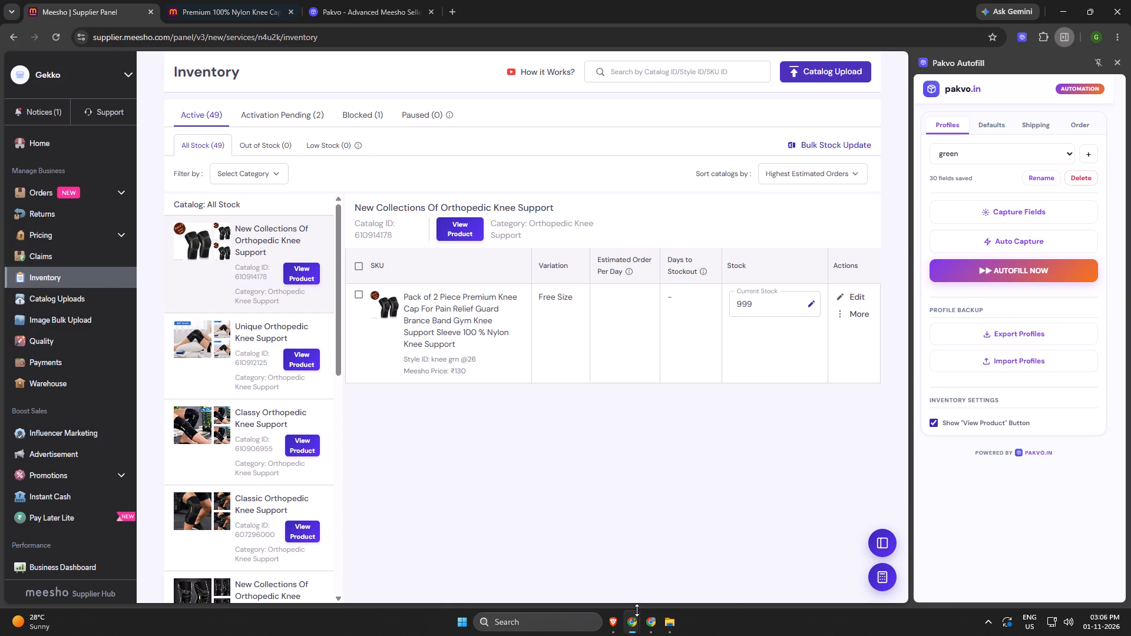
Switch to the Brave browser and open the "In this video" view for the playing YouTube jukebox.
{"action": "left_click", "coordinate": [607, 622]}
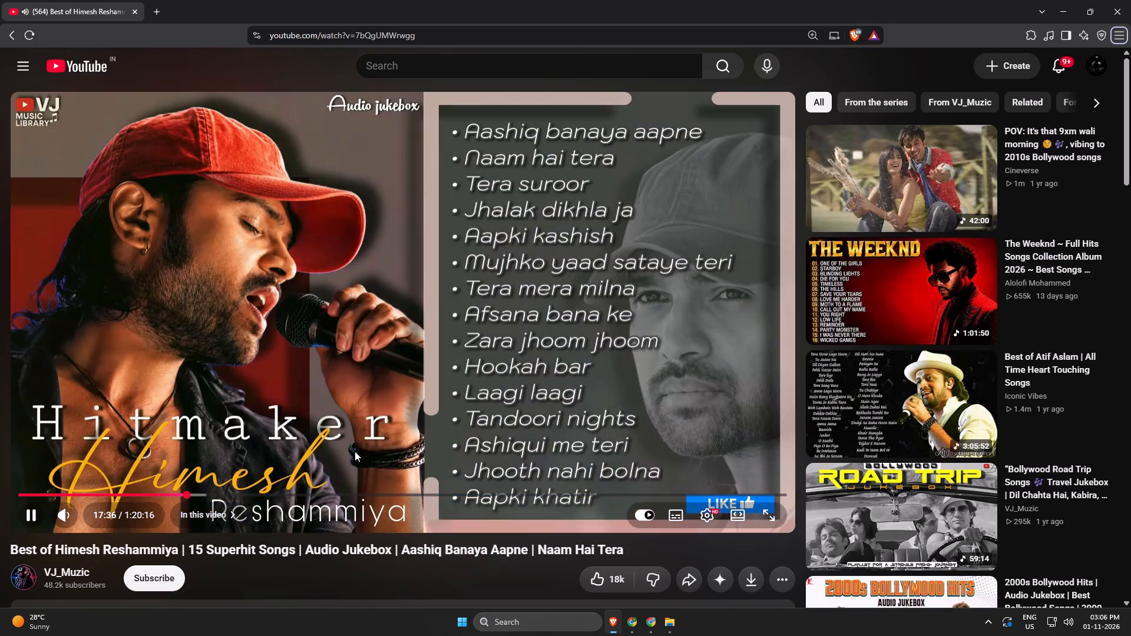
{"action": "left_click", "coordinate": [209, 515]}
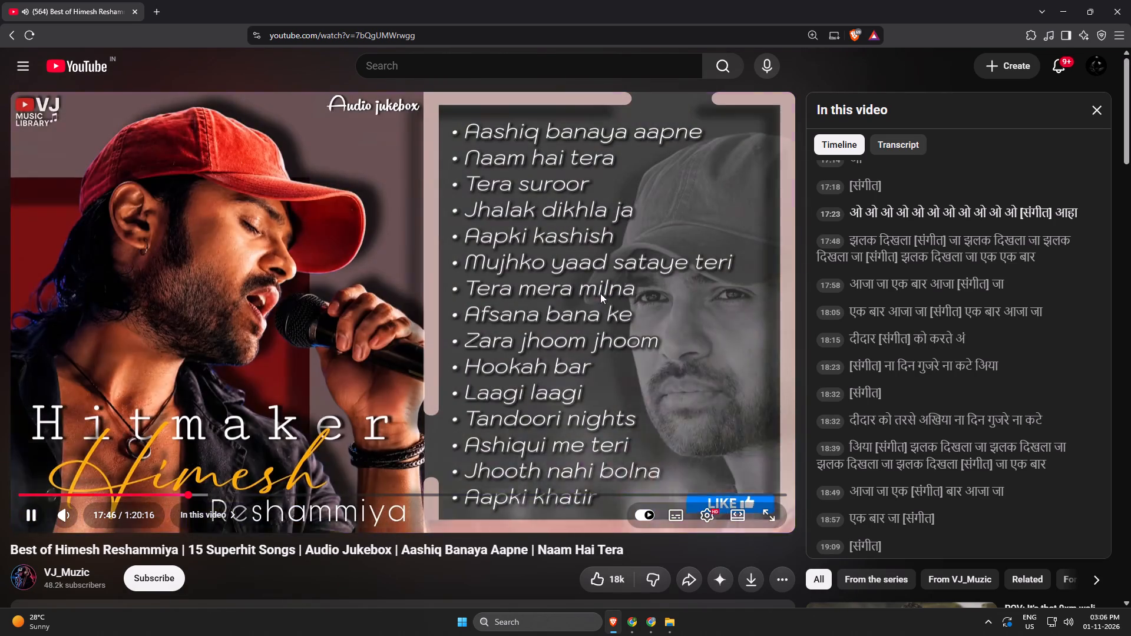
Look through the video's timeline transcript and close the "In this video" view.
{"action": "scroll", "coordinate": [915, 385], "scroll_direction": "down", "scroll_amount": 4}
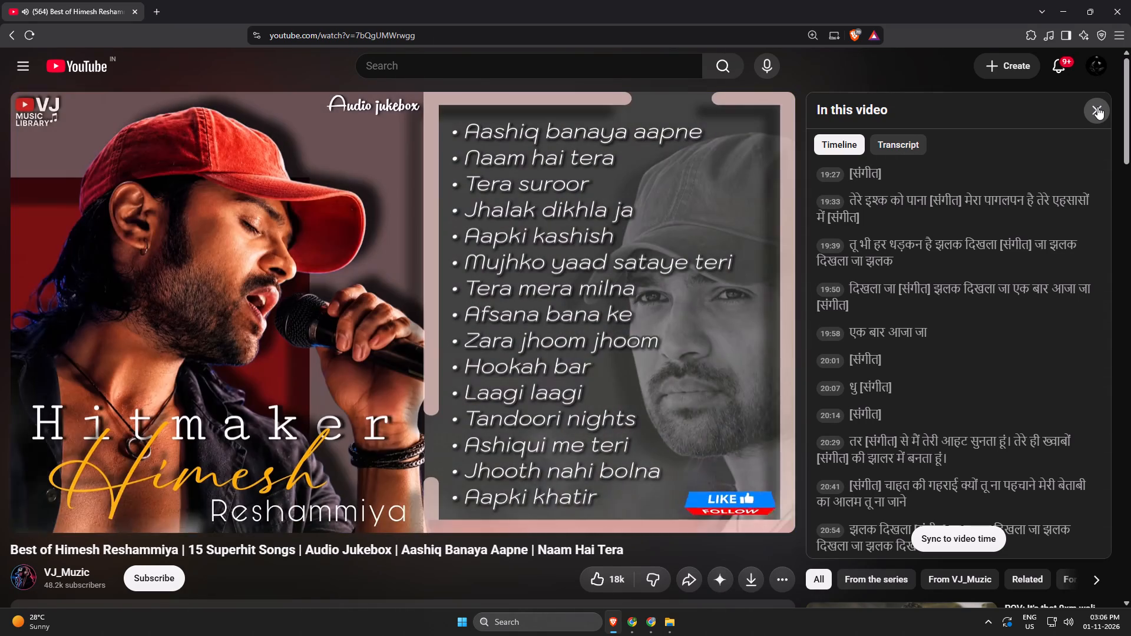
{"action": "left_click", "coordinate": [1097, 107]}
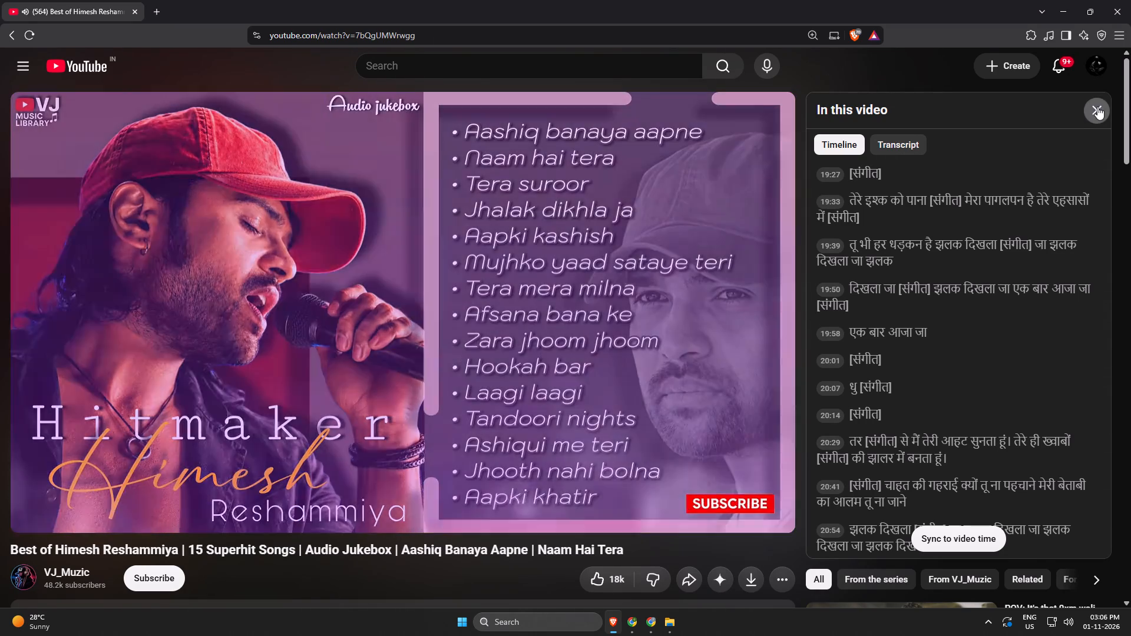
Browse the recommended videos and play the song "Nahin Milta" by Bayaan.
{"action": "scroll", "coordinate": [1068, 273], "scroll_direction": "down", "scroll_amount": 1}
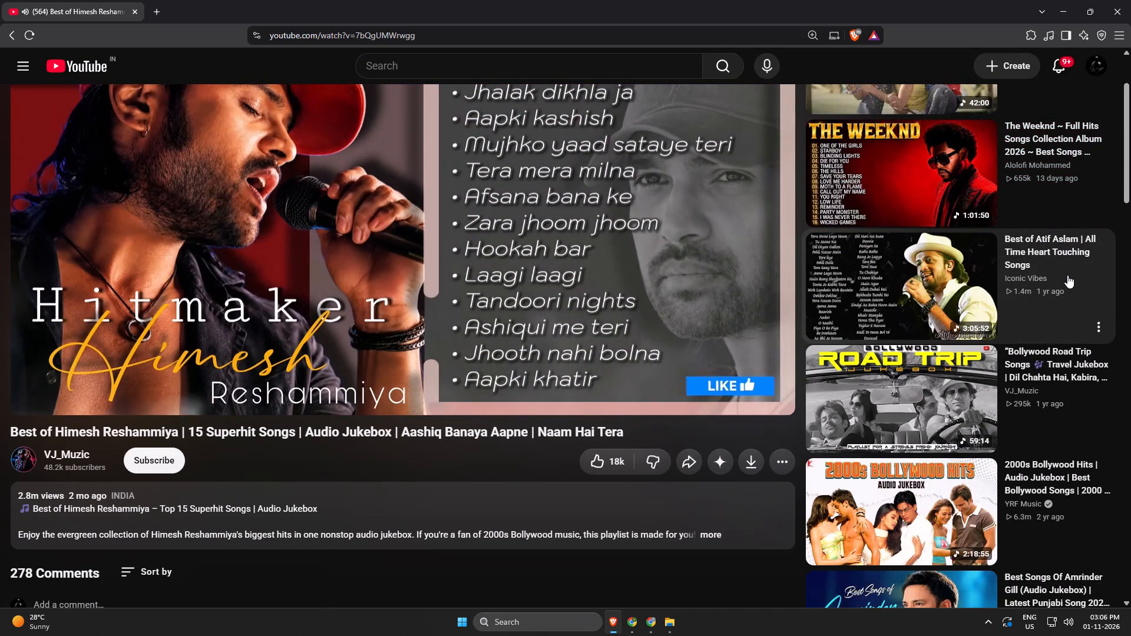
{"action": "scroll", "coordinate": [1081, 354], "scroll_direction": "down", "scroll_amount": 3}
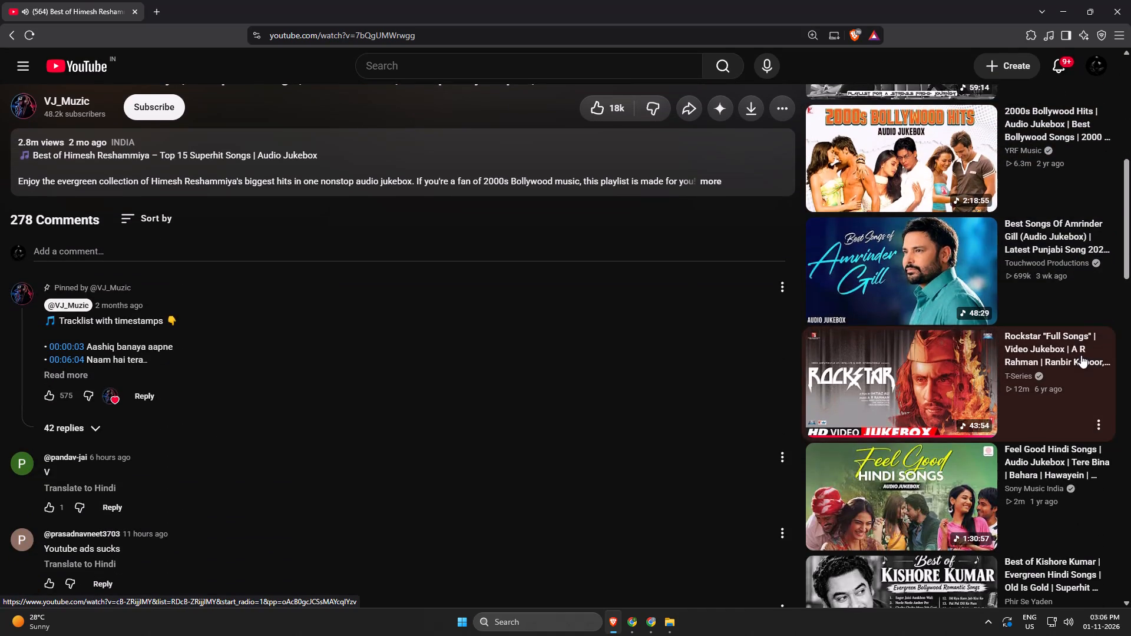
{"action": "scroll", "coordinate": [1081, 355], "scroll_direction": "down", "scroll_amount": 4}
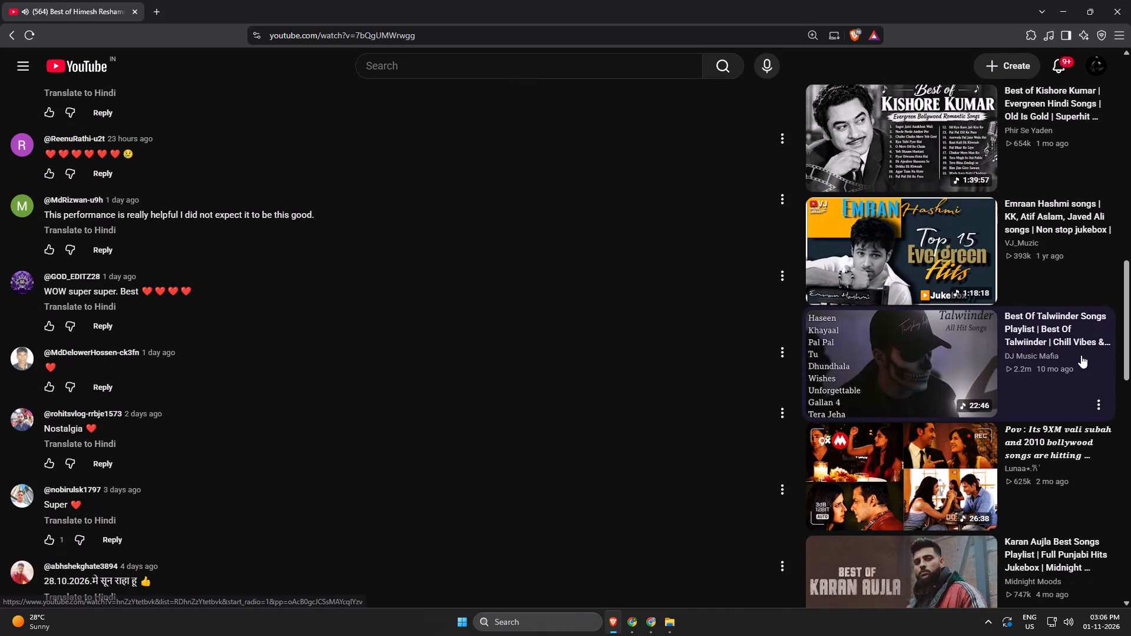
{"action": "scroll", "coordinate": [1082, 355], "scroll_direction": "down", "scroll_amount": 3}
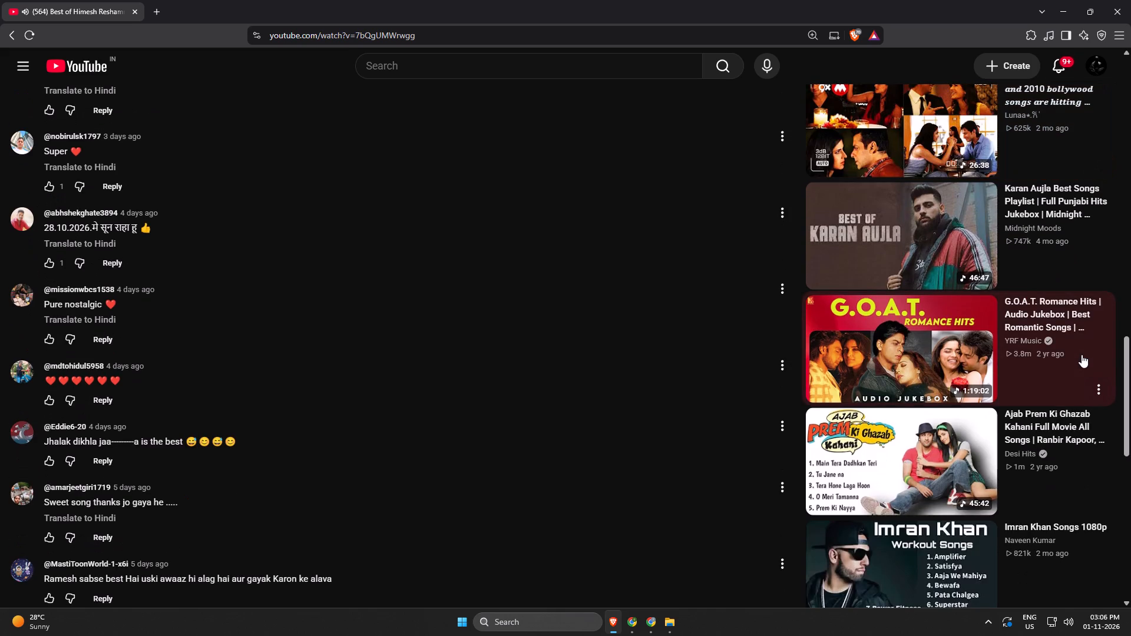
{"action": "scroll", "coordinate": [1082, 355], "scroll_direction": "down", "scroll_amount": 2}
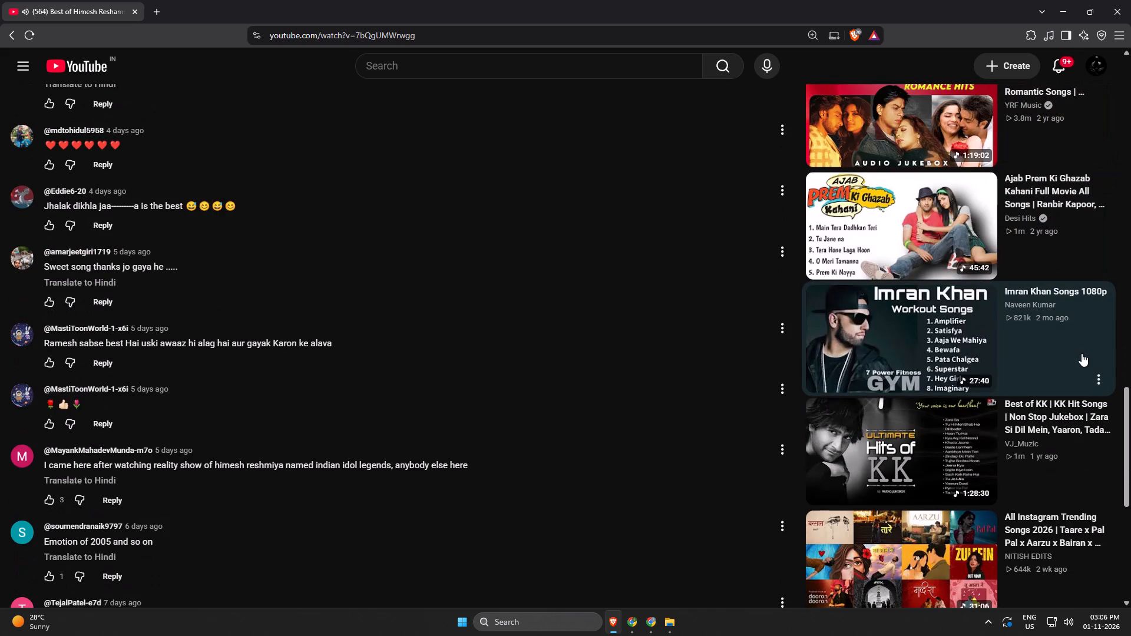
{"action": "scroll", "coordinate": [1082, 353], "scroll_direction": "down", "scroll_amount": 4}
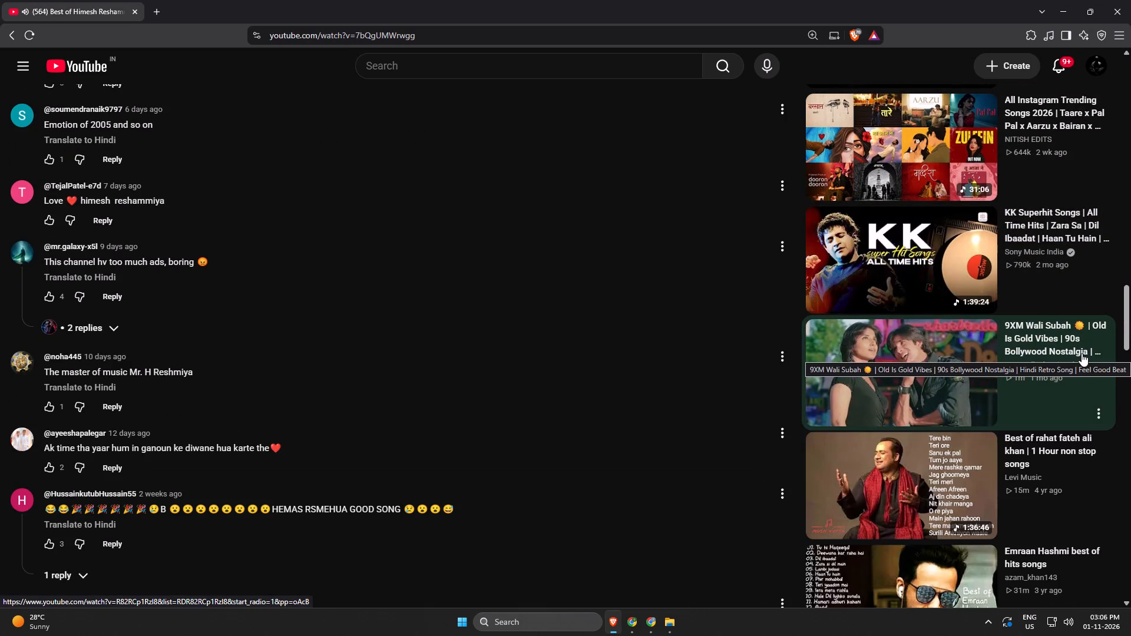
{"action": "scroll", "coordinate": [1082, 353], "scroll_direction": "down", "scroll_amount": 3}
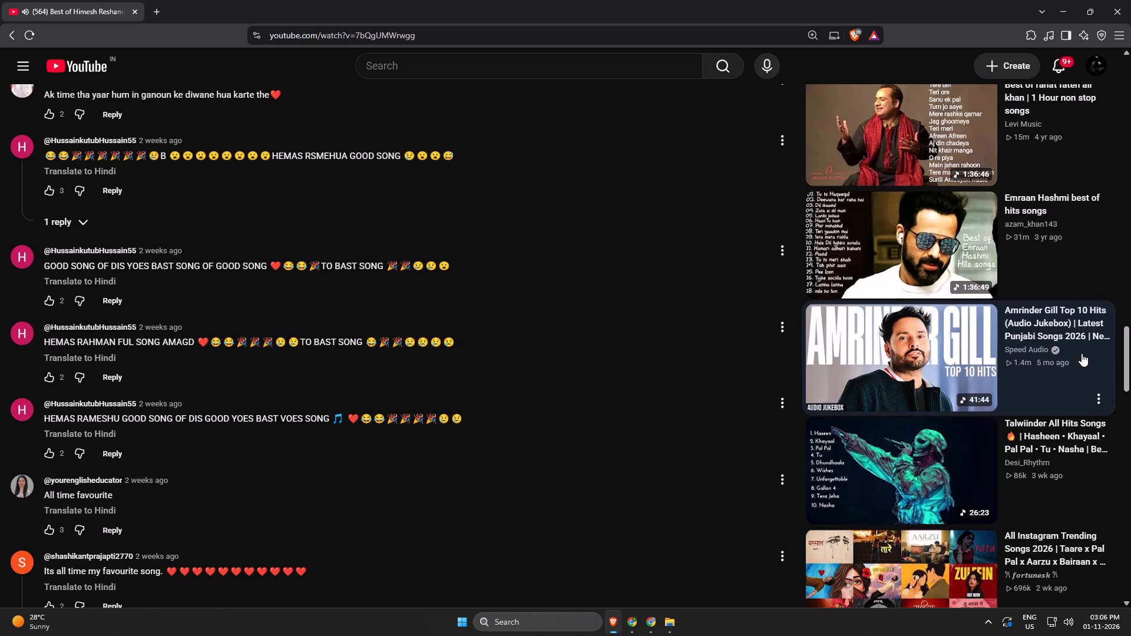
{"action": "scroll", "coordinate": [1082, 353], "scroll_direction": "down", "scroll_amount": 2}
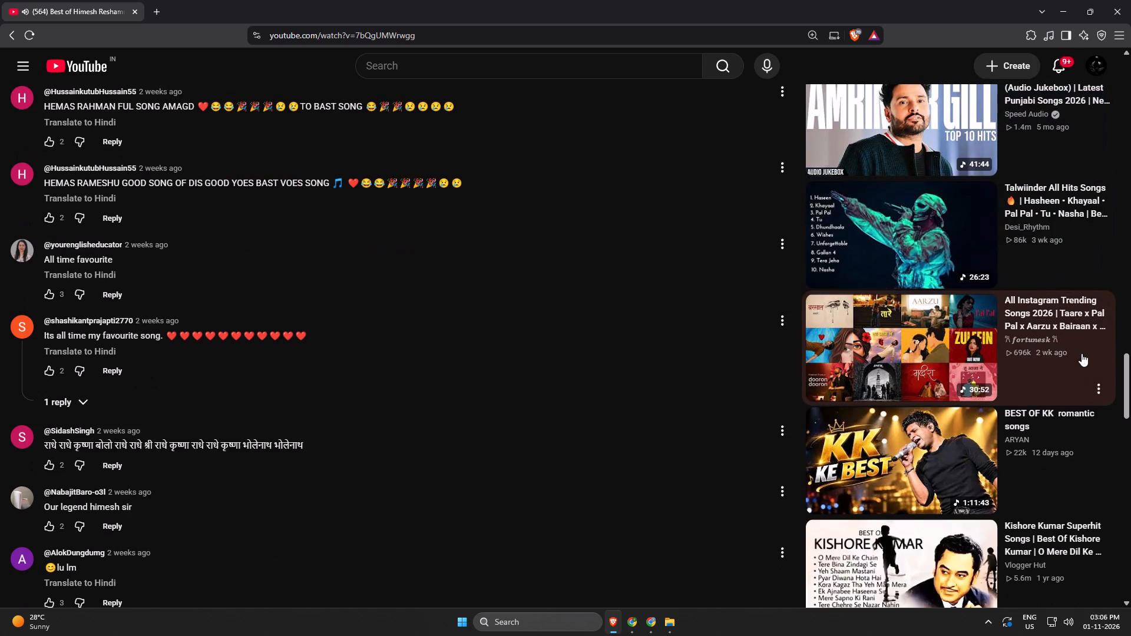
{"action": "scroll", "coordinate": [1083, 353], "scroll_direction": "up", "scroll_amount": 6}
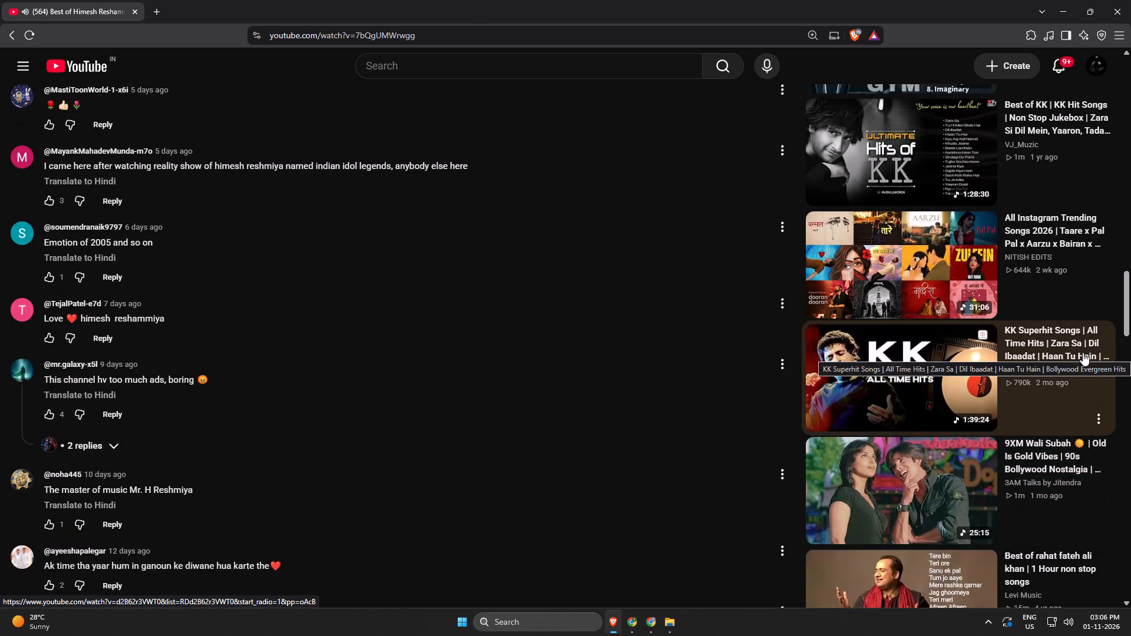
{"action": "scroll", "coordinate": [1083, 353], "scroll_direction": "down", "scroll_amount": 6}
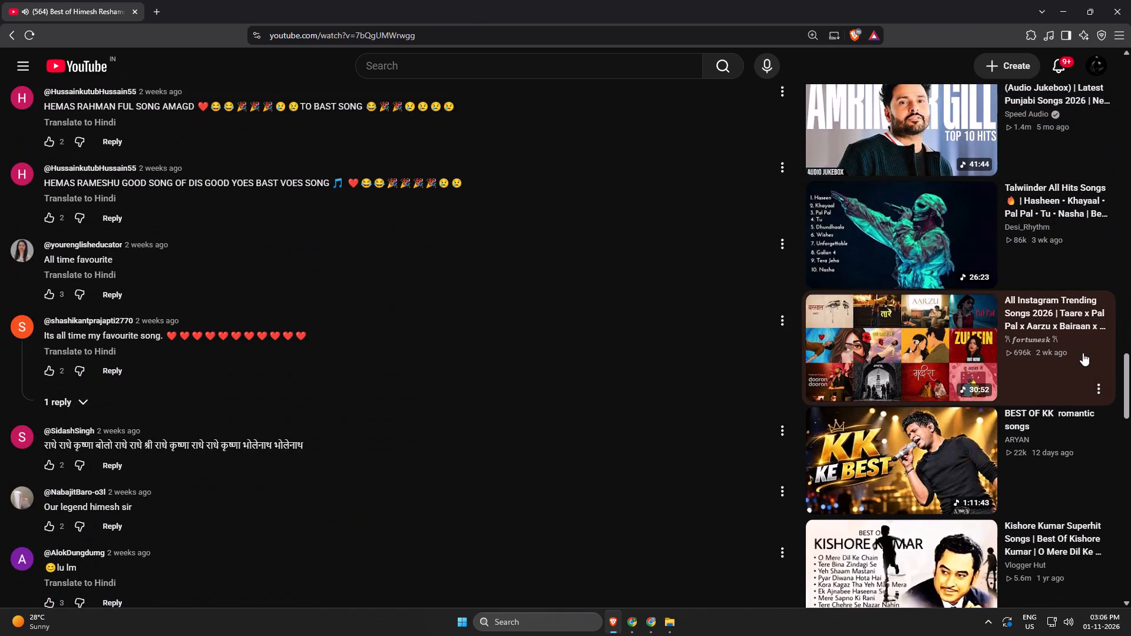
{"action": "scroll", "coordinate": [1072, 363], "scroll_direction": "down", "scroll_amount": 3}
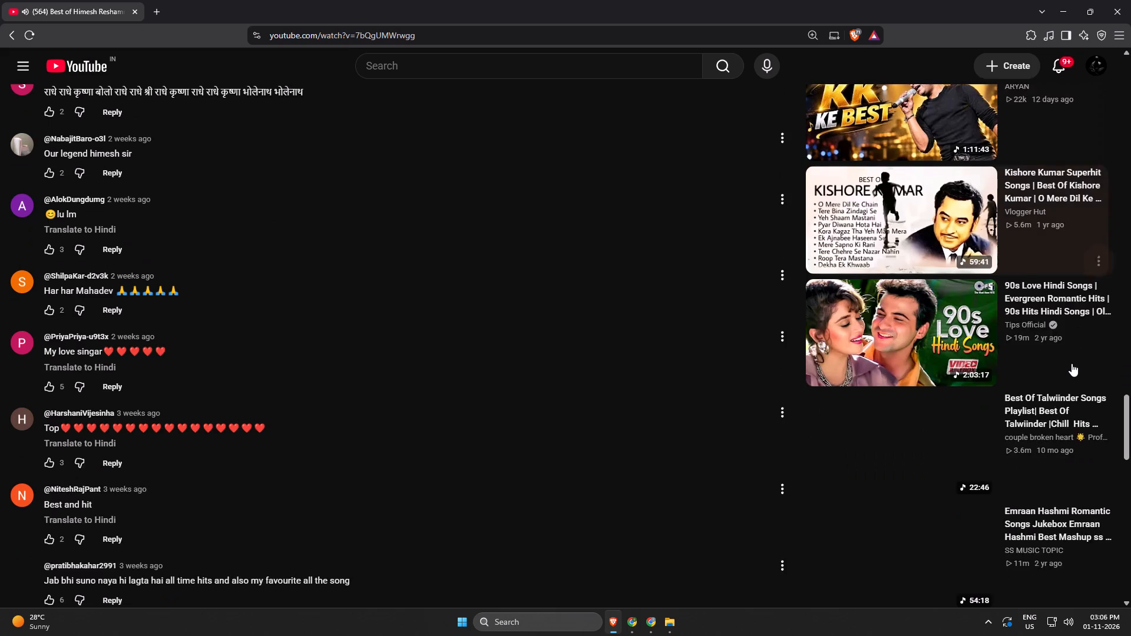
{"action": "scroll", "coordinate": [1072, 363], "scroll_direction": "down", "scroll_amount": 5}
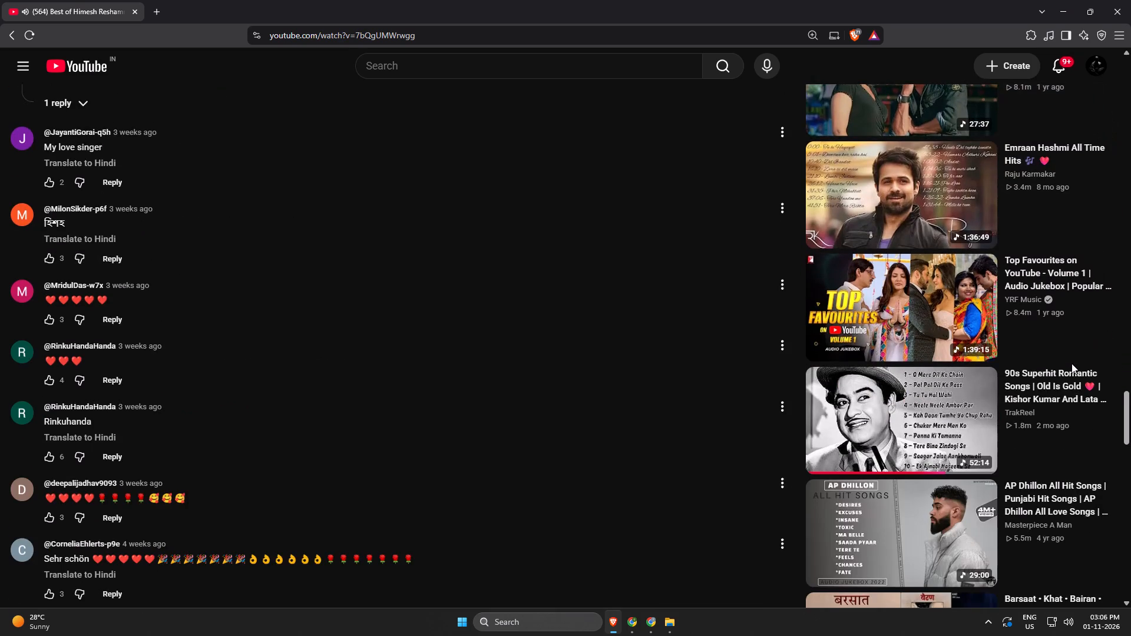
{"action": "scroll", "coordinate": [1072, 363], "scroll_direction": "down", "scroll_amount": 2}
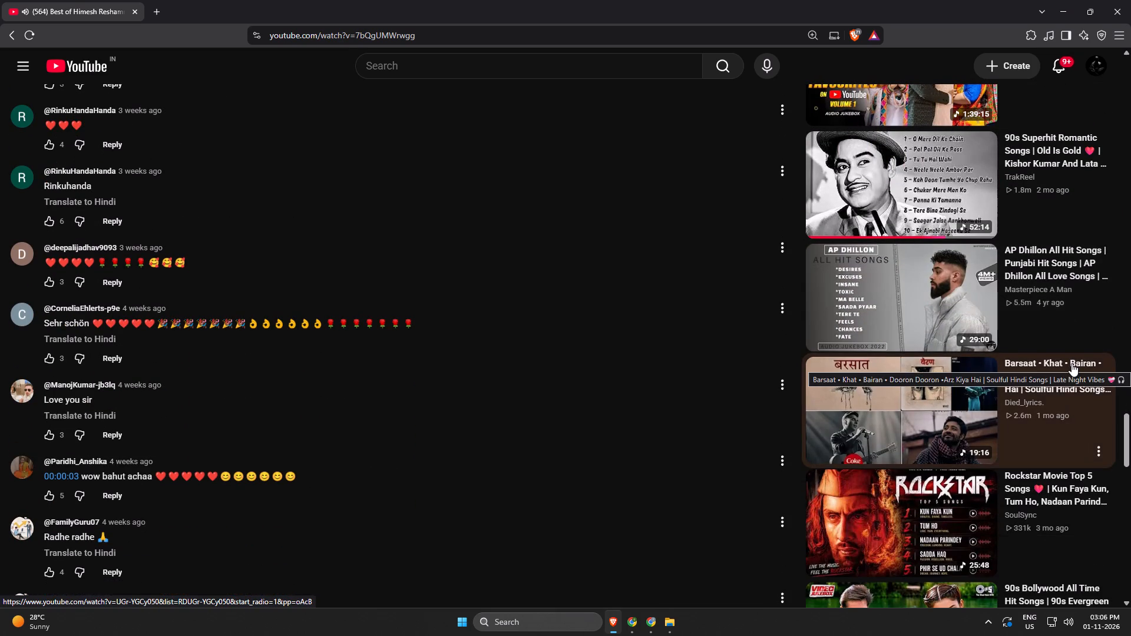
{"action": "scroll", "coordinate": [1072, 363], "scroll_direction": "down", "scroll_amount": 2}
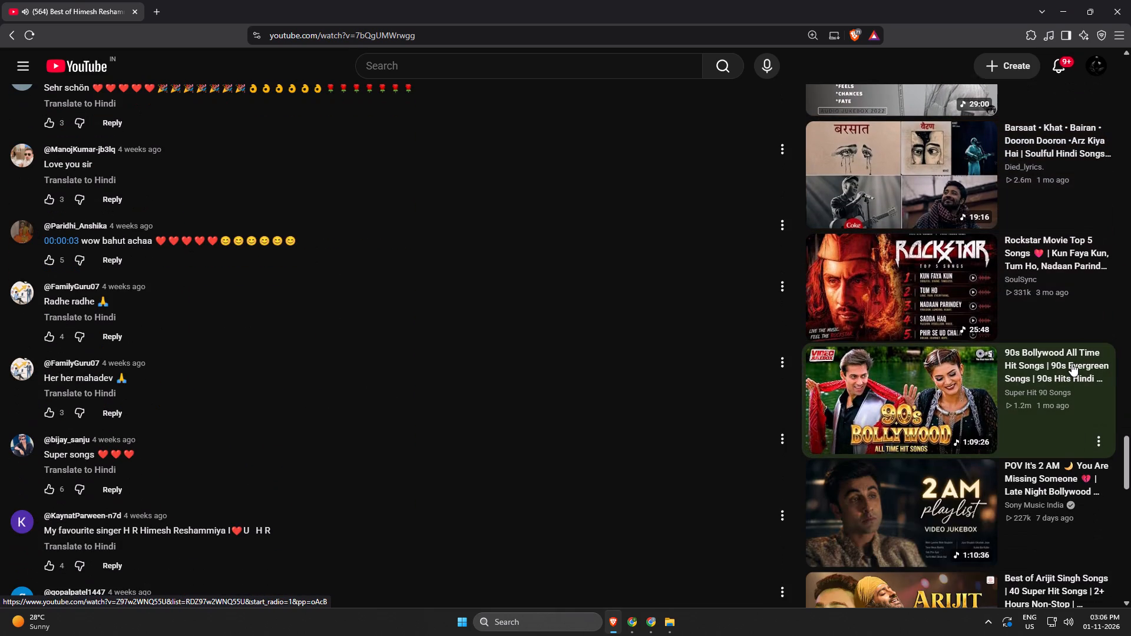
{"action": "scroll", "coordinate": [1072, 363], "scroll_direction": "down", "scroll_amount": 4}
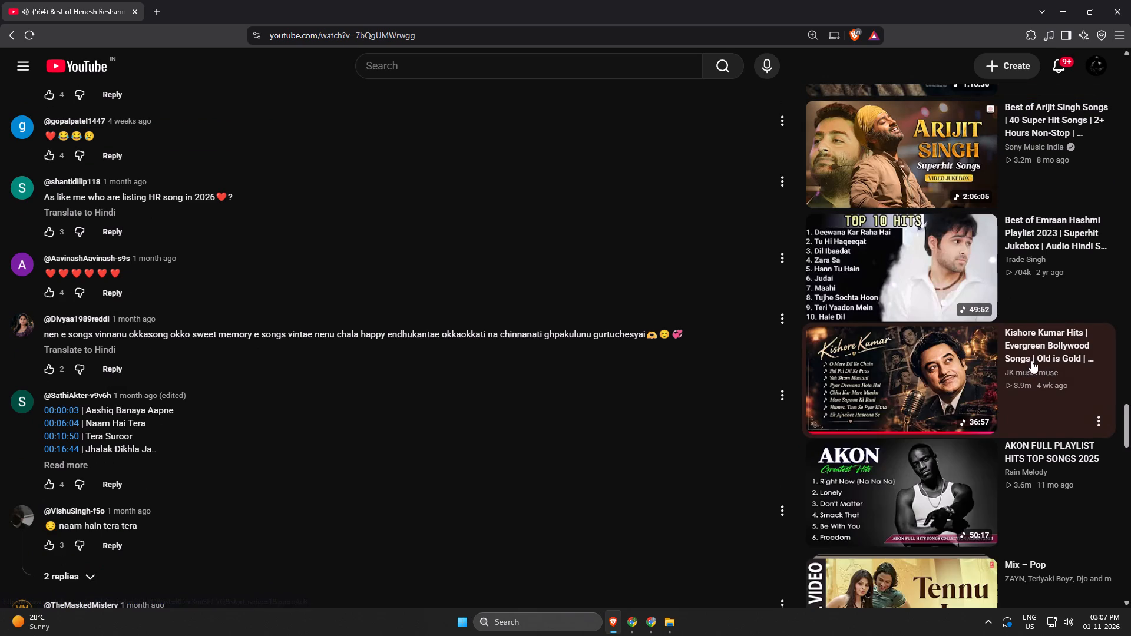
{"action": "scroll", "coordinate": [1007, 401], "scroll_direction": "down", "scroll_amount": 2}
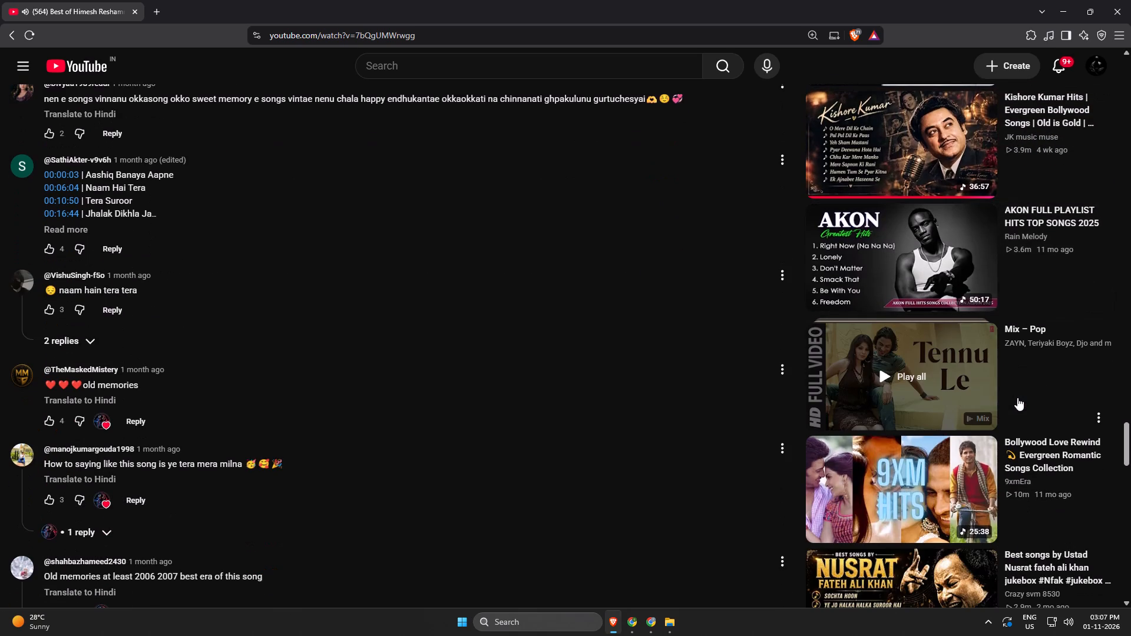
{"action": "scroll", "coordinate": [1032, 391], "scroll_direction": "down", "scroll_amount": 3}
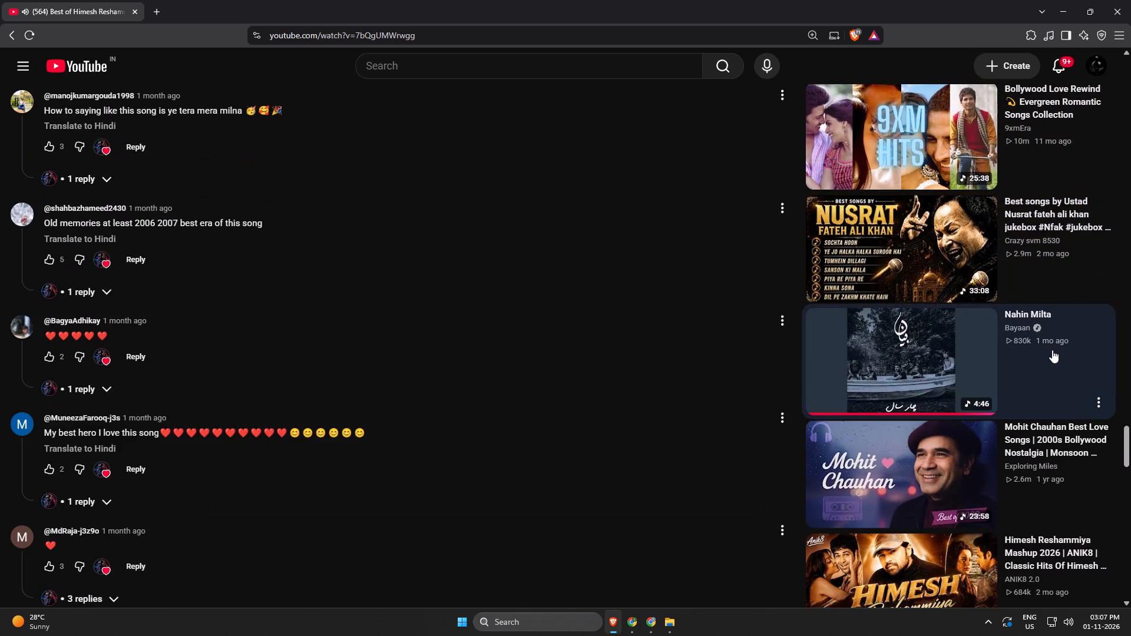
{"action": "left_click", "coordinate": [1052, 350]}
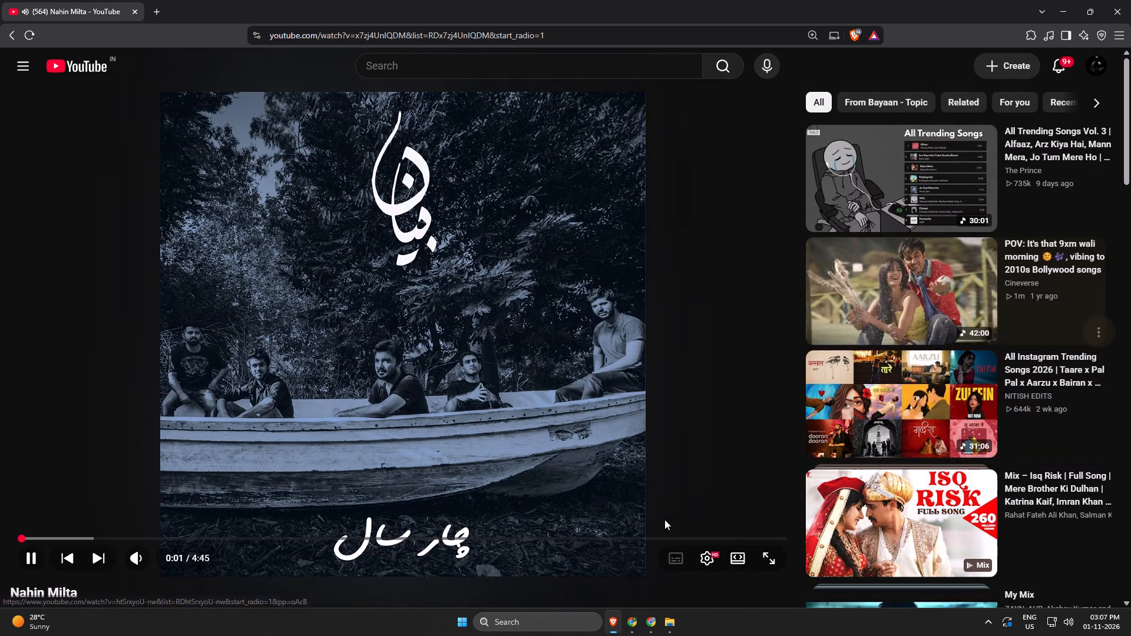
Switch to the Meesho supplier panel in Chrome and start a single catalog upload in the Orthopedic Knee Support category.
{"action": "left_click", "coordinate": [627, 627]}
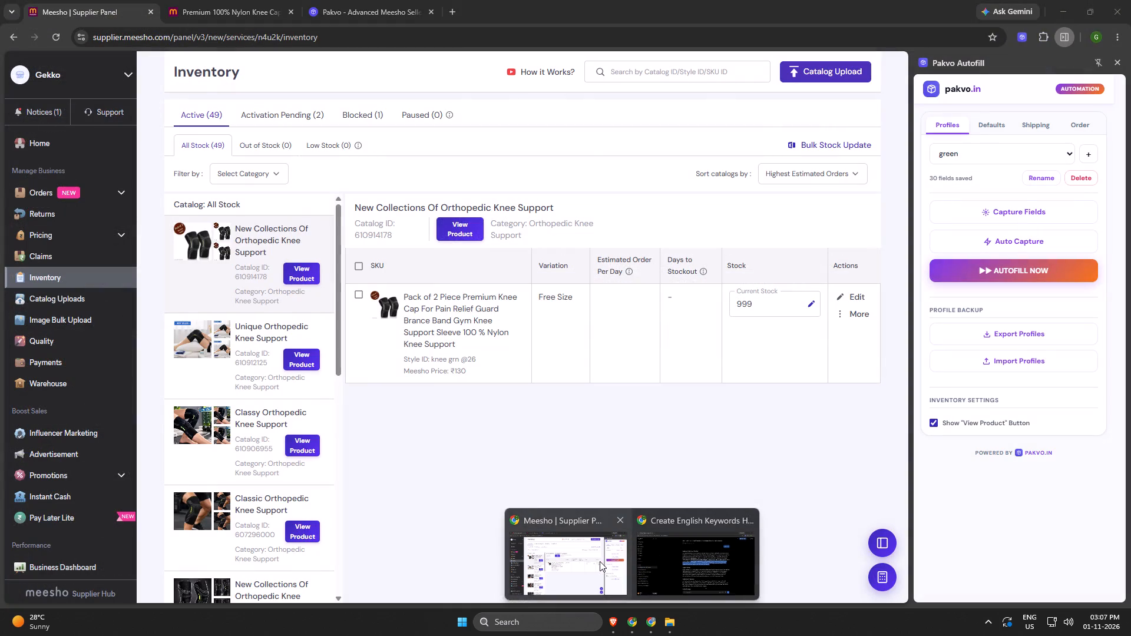
{"action": "left_click", "coordinate": [600, 561]}
{"action": "left_click", "coordinate": [101, 304]}
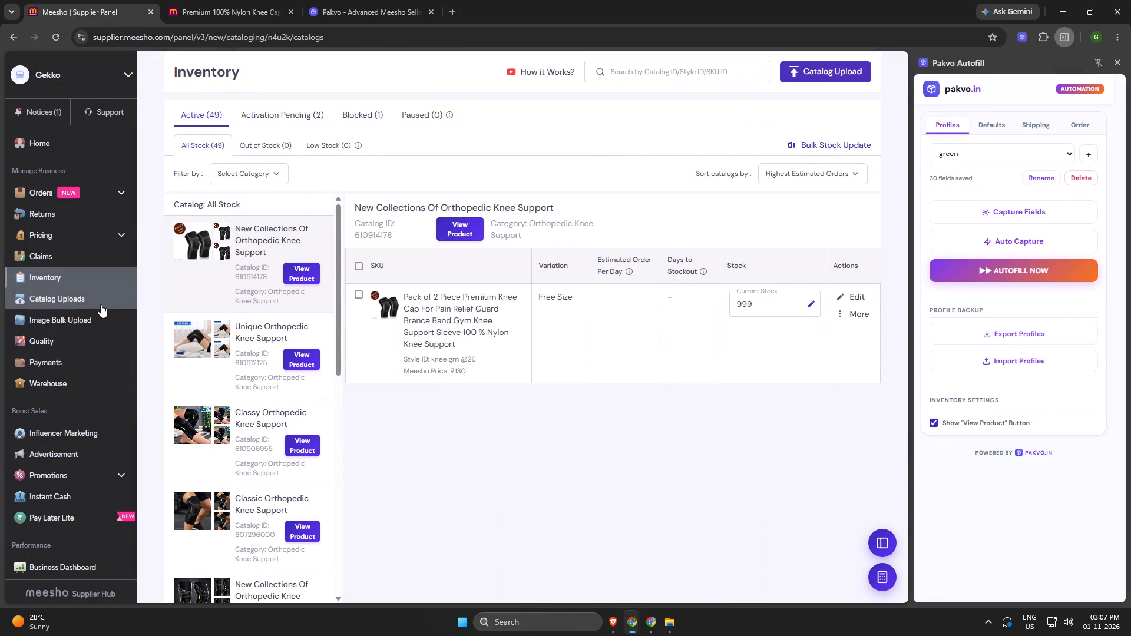
{"action": "left_click", "coordinate": [345, 199]}
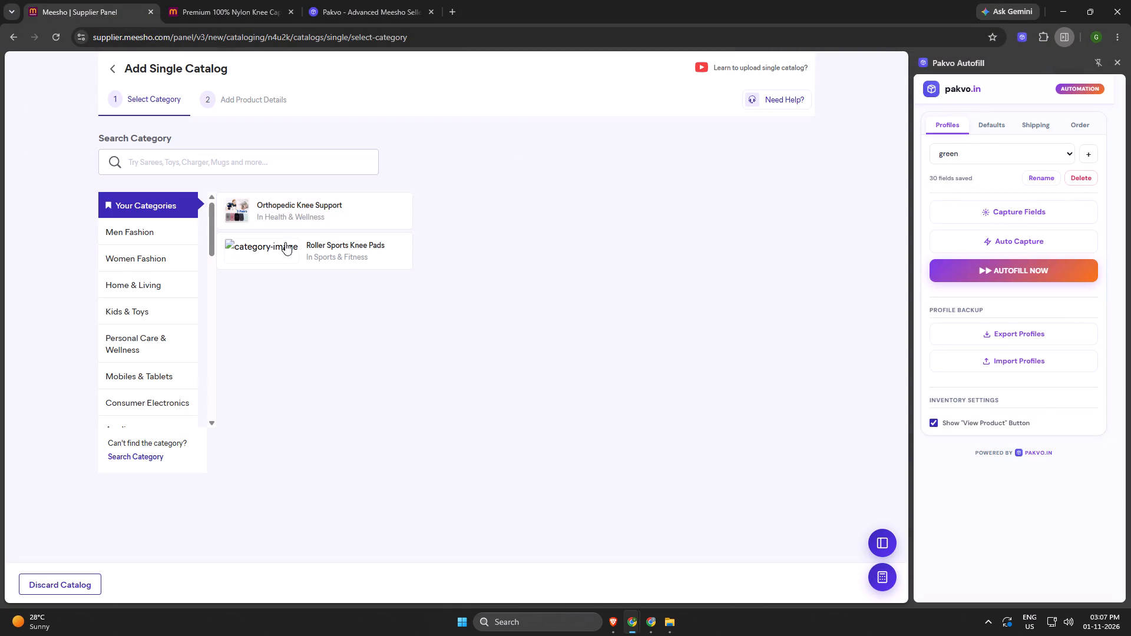
{"action": "left_click", "coordinate": [293, 216]}
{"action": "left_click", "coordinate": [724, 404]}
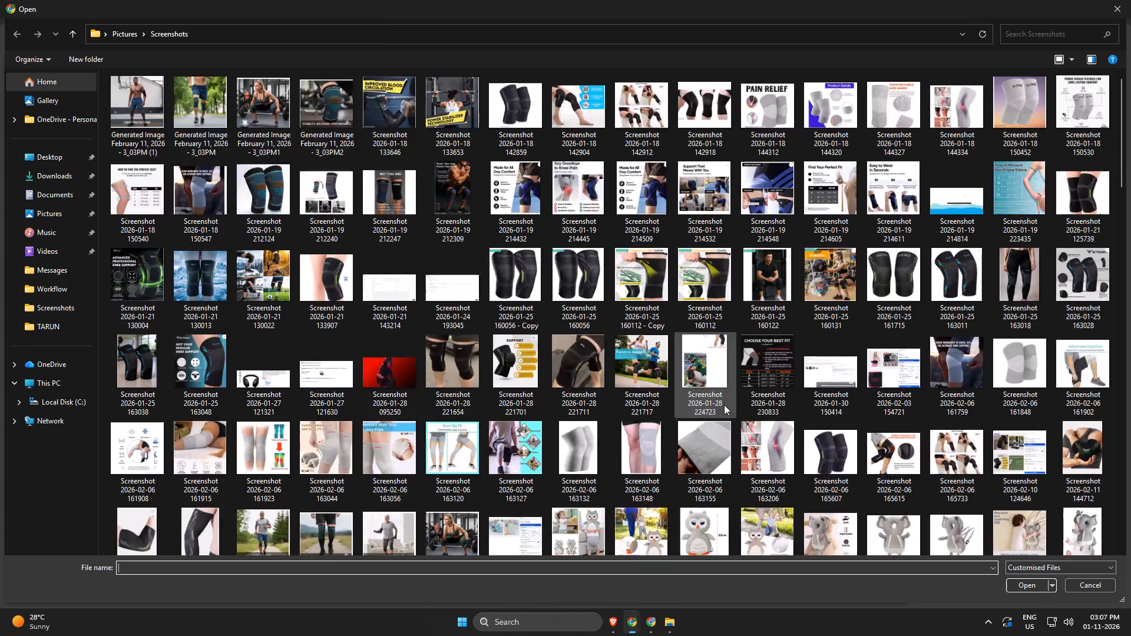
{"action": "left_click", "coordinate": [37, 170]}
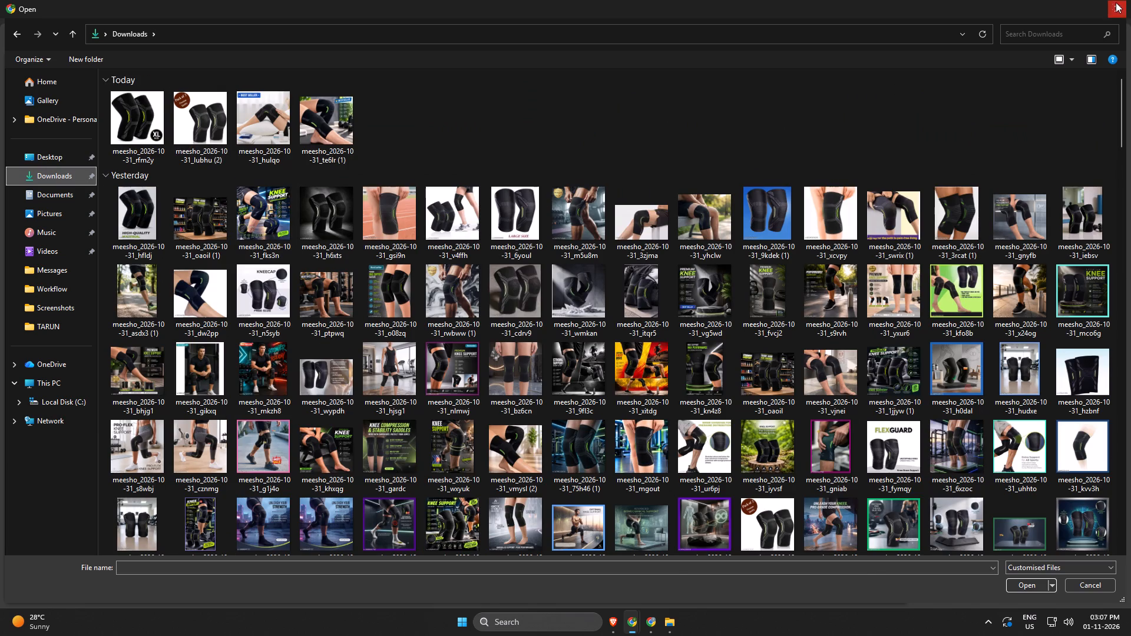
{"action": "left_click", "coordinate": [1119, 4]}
In File Explorer's Downloads folder, open image meesho_2026-10-31_o08zq, erase the code text along its bottom edge, and save over the original.
{"action": "left_click", "coordinate": [670, 620]}
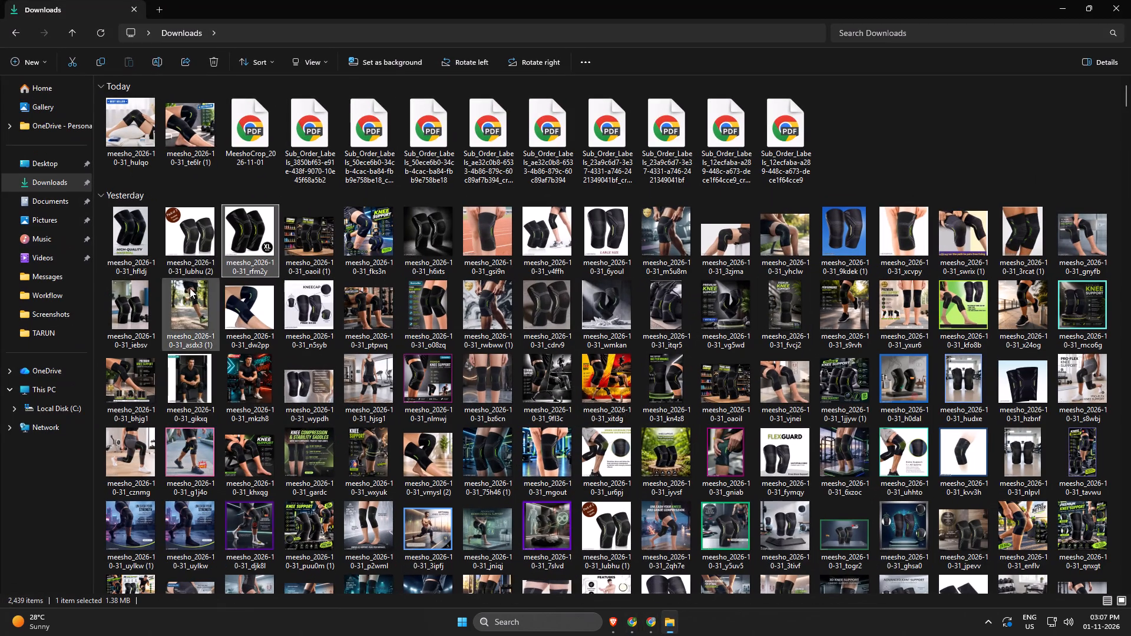
{"action": "left_click", "coordinate": [105, 27]}
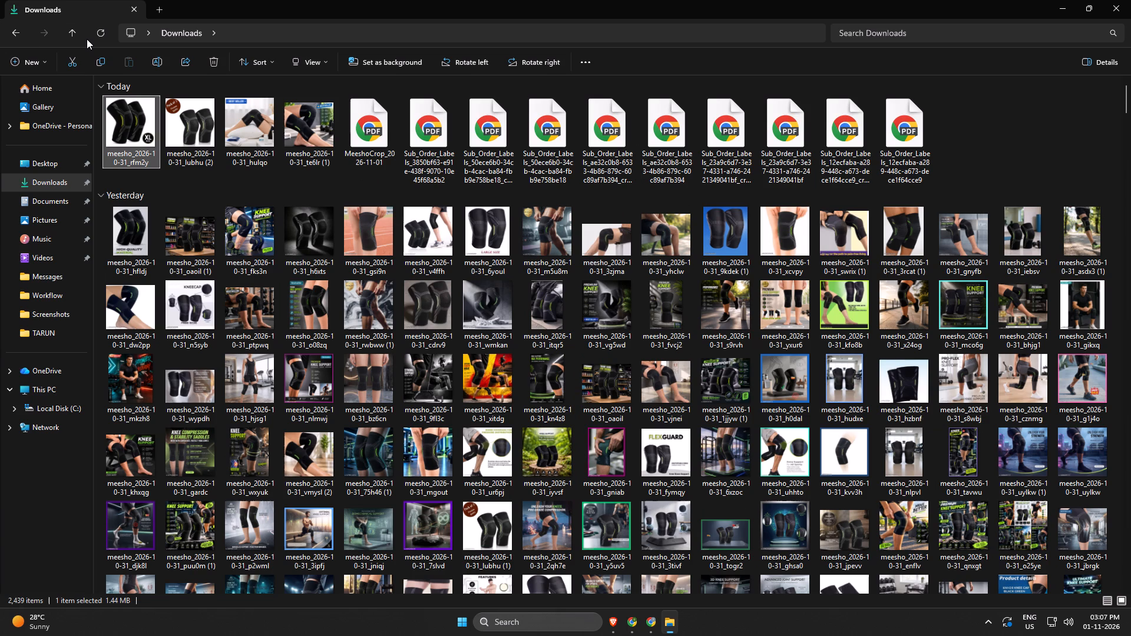
{"action": "double_click", "coordinate": [319, 291]}
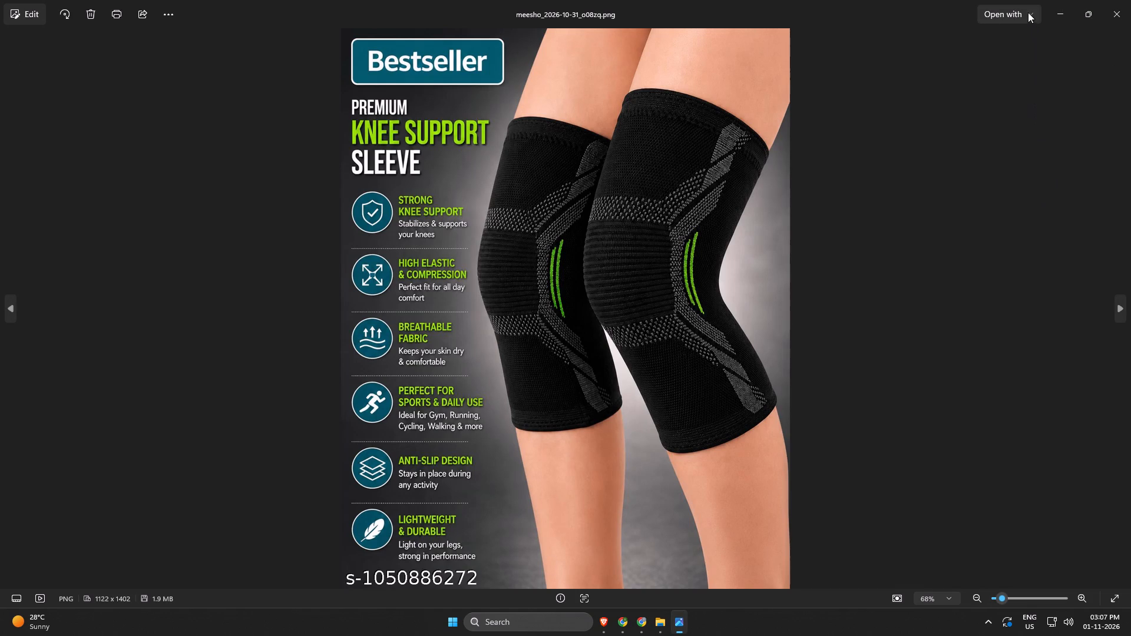
{"action": "left_click", "coordinate": [10, 11]}
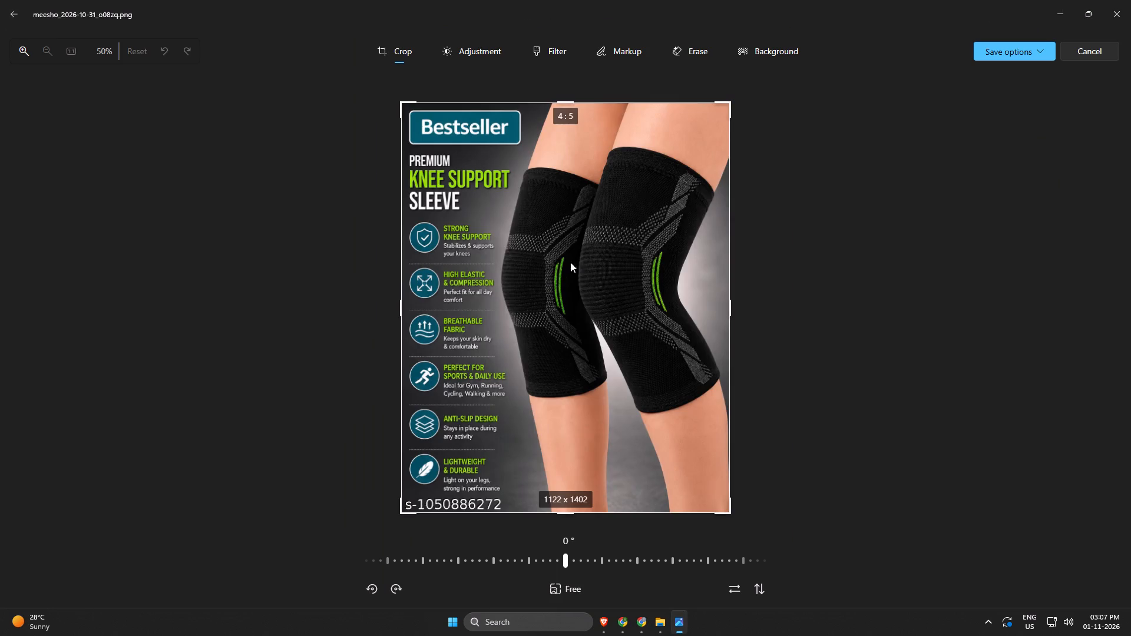
{"action": "left_click", "coordinate": [673, 42]}
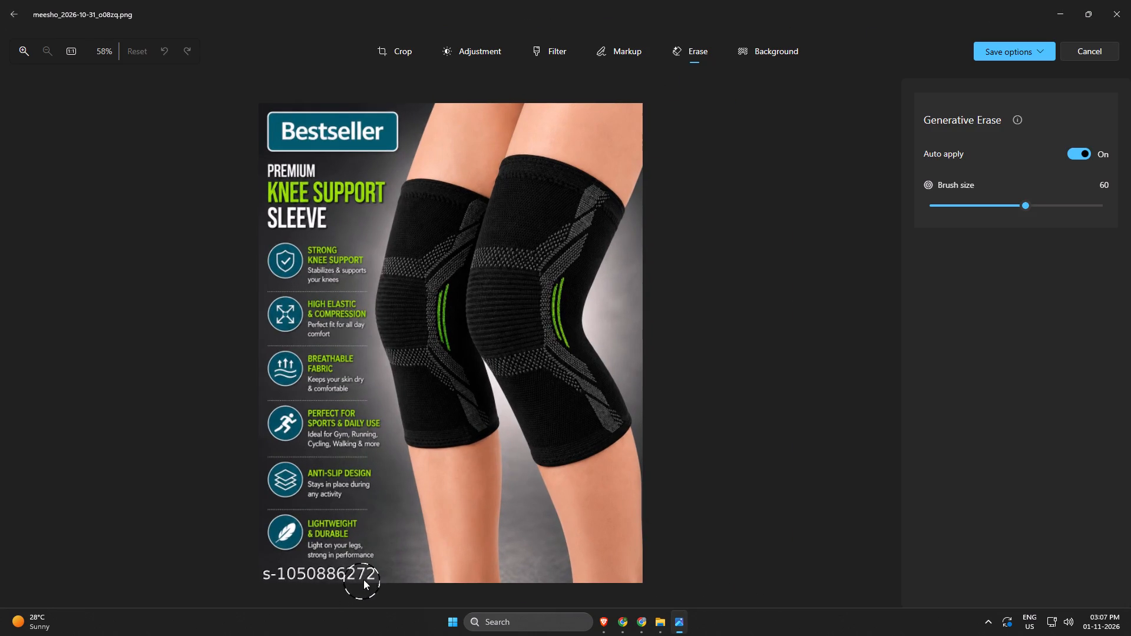
{"action": "left_click_drag", "start_coordinate": [366, 579], "coordinate": [265, 578]}
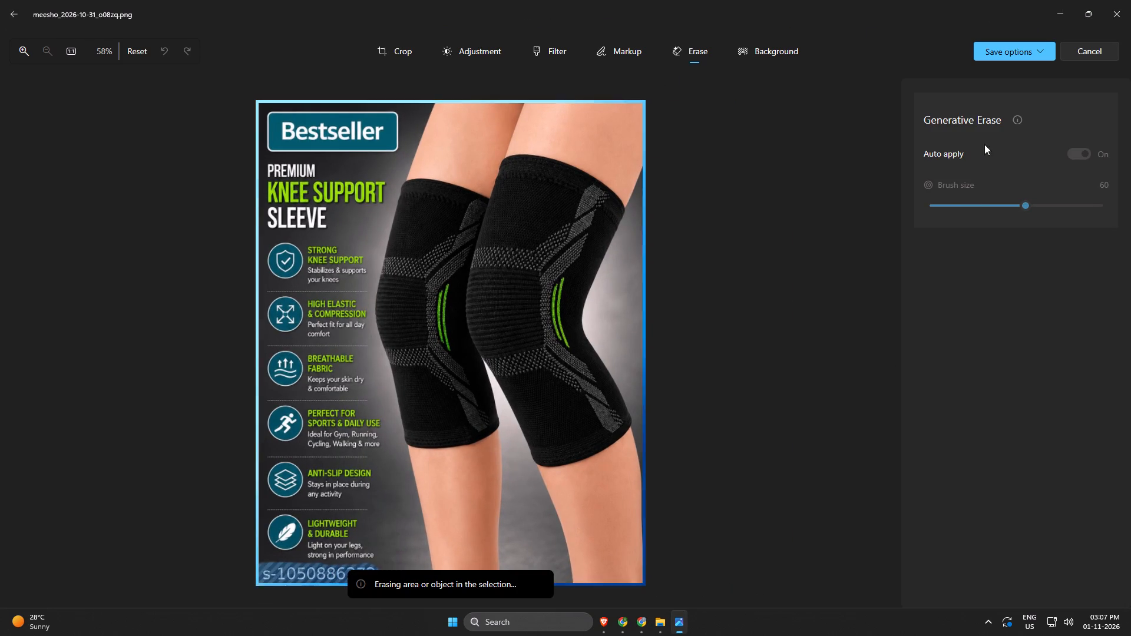
{"action": "left_click", "coordinate": [1037, 52]}
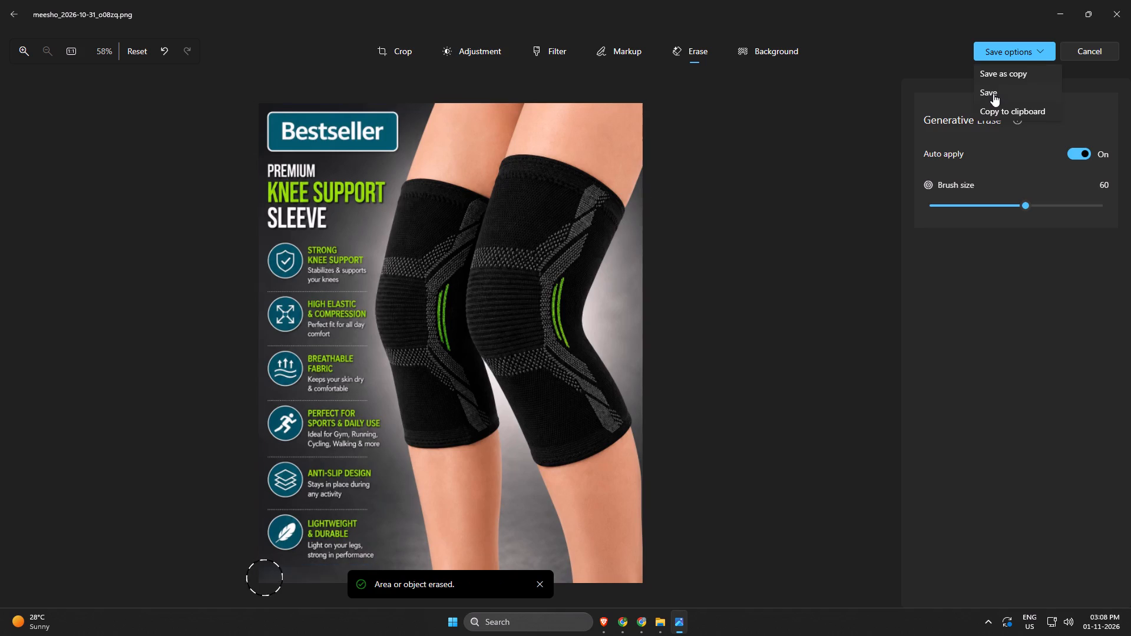
{"action": "left_click", "coordinate": [993, 94]}
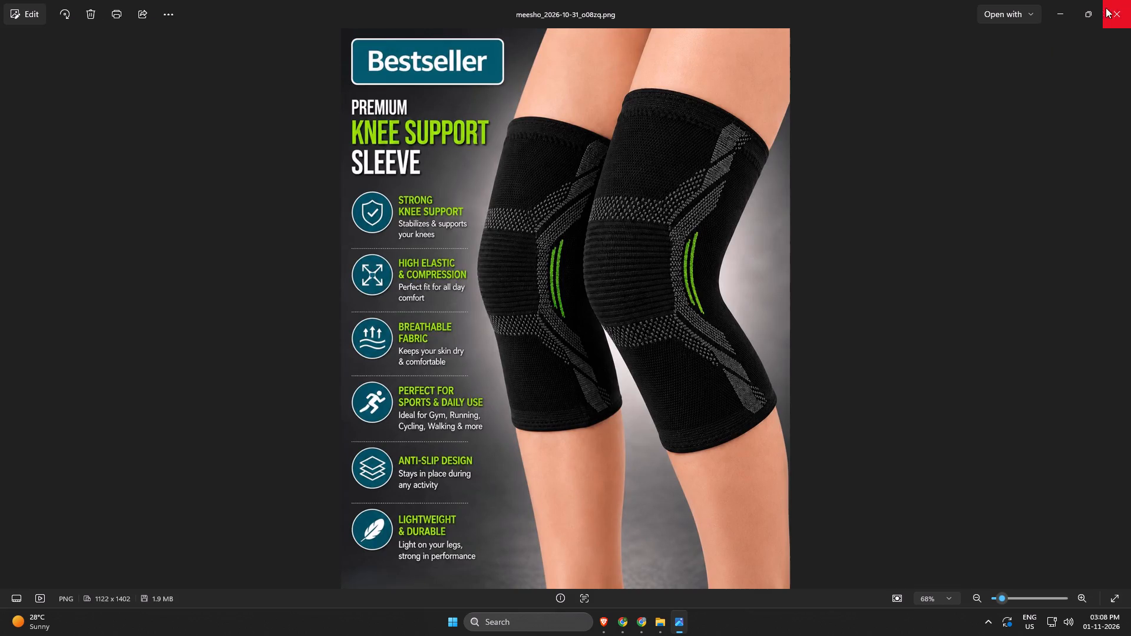
{"action": "left_click", "coordinate": [1124, 8]}
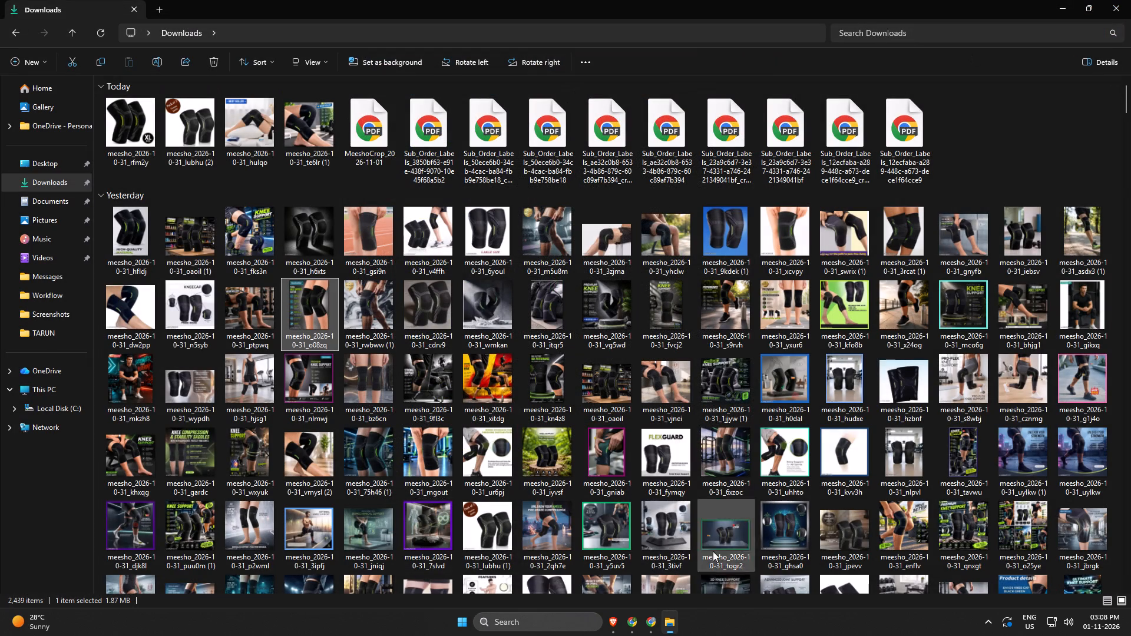
Switch to the Meesho catalog upload in Chrome, upload meesho_2026-10-31_o08zq from Downloads as the front image, and continue to product details.
{"action": "left_click", "coordinate": [640, 624]}
{"action": "left_click", "coordinate": [643, 622]}
{"action": "left_click", "coordinate": [637, 625]}
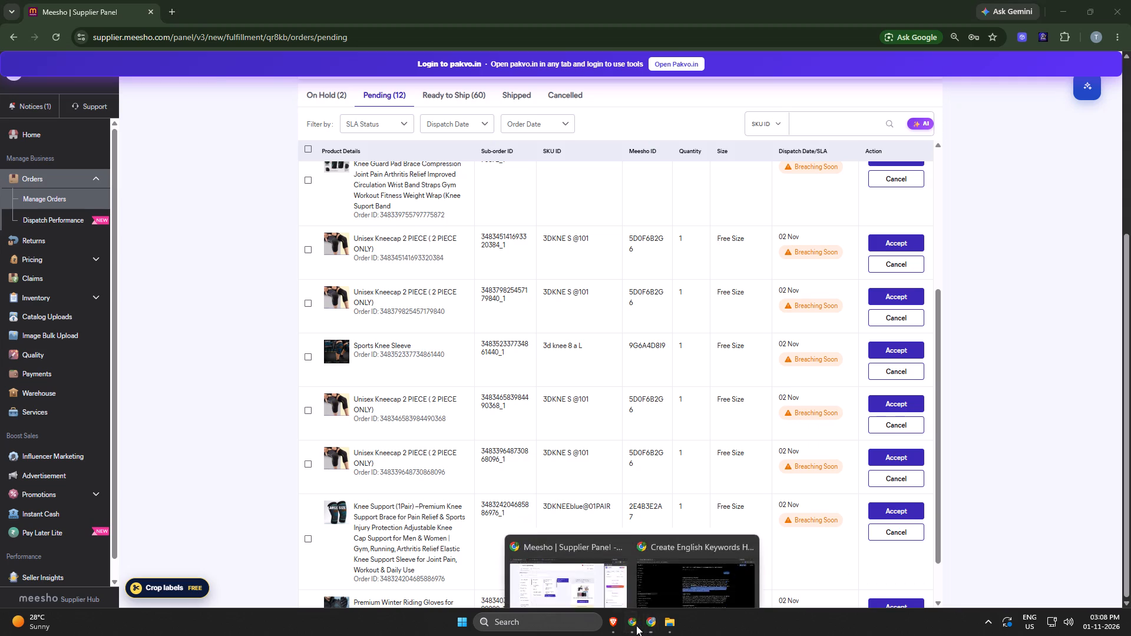
{"action": "left_click", "coordinate": [567, 581]}
{"action": "left_click", "coordinate": [742, 422]}
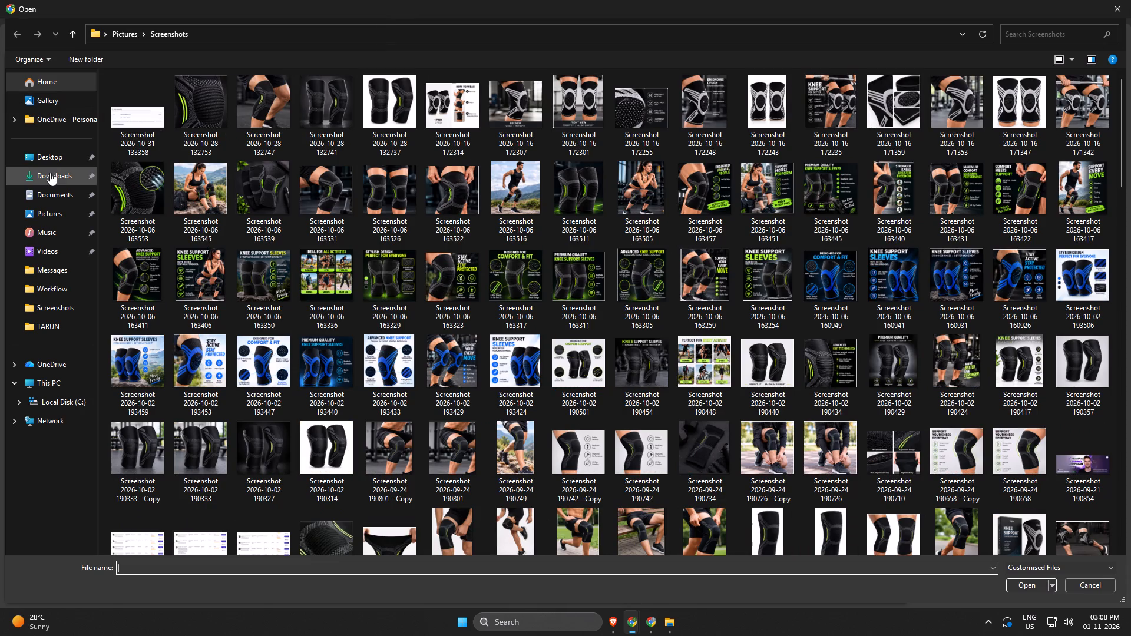
{"action": "left_click", "coordinate": [52, 175]}
{"action": "left_click", "coordinate": [138, 112]}
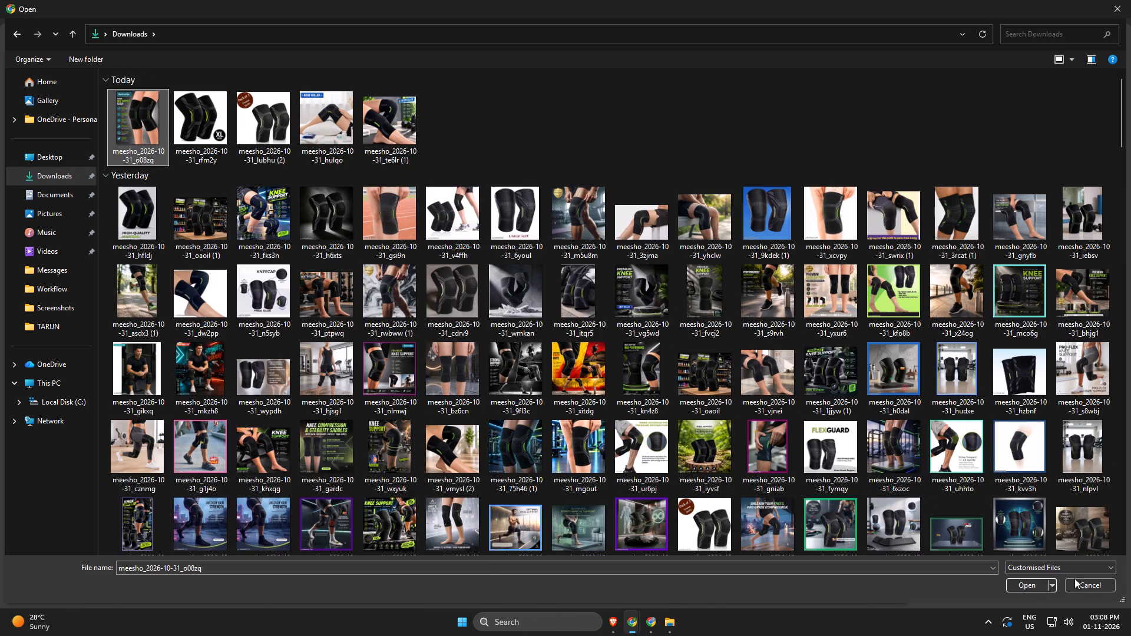
{"action": "left_click", "coordinate": [1035, 588]}
{"action": "left_click", "coordinate": [637, 477]}
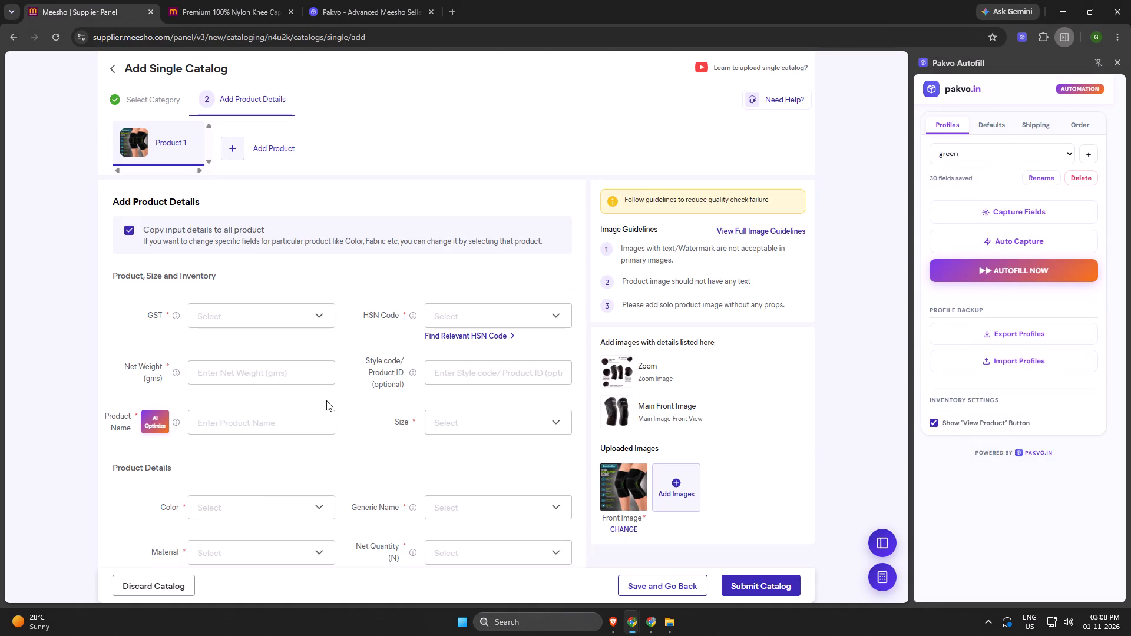
Set GST to 5 and autofill the remaining product details with the Pakvo profile "green".
{"action": "left_click", "coordinate": [224, 312]}
{"action": "left_click", "coordinate": [203, 371]}
{"action": "left_click", "coordinate": [979, 274]}
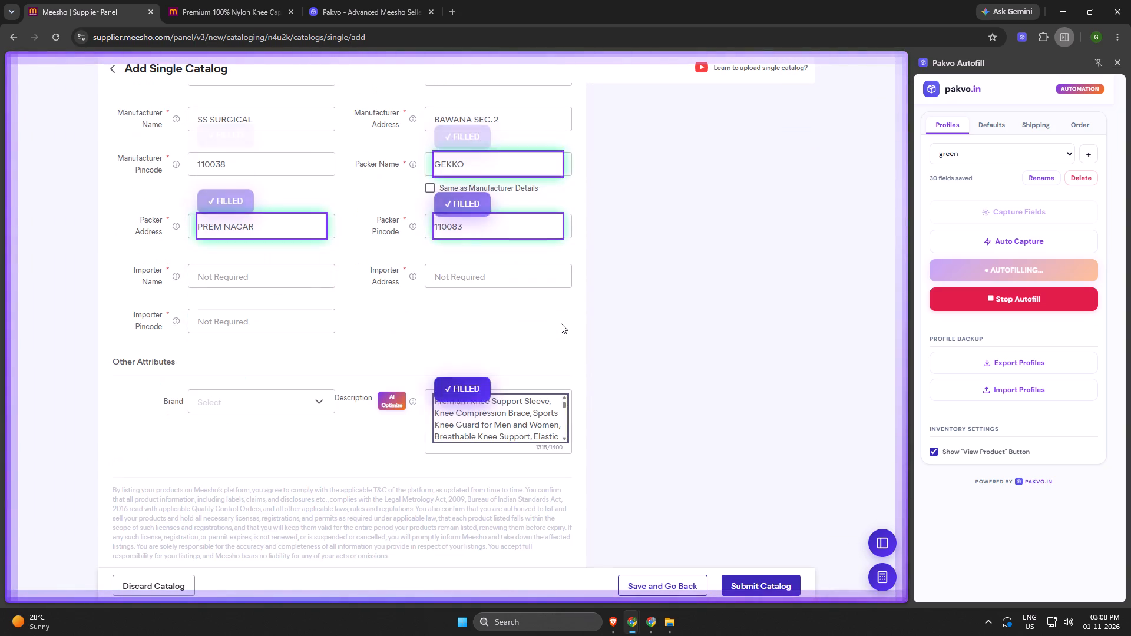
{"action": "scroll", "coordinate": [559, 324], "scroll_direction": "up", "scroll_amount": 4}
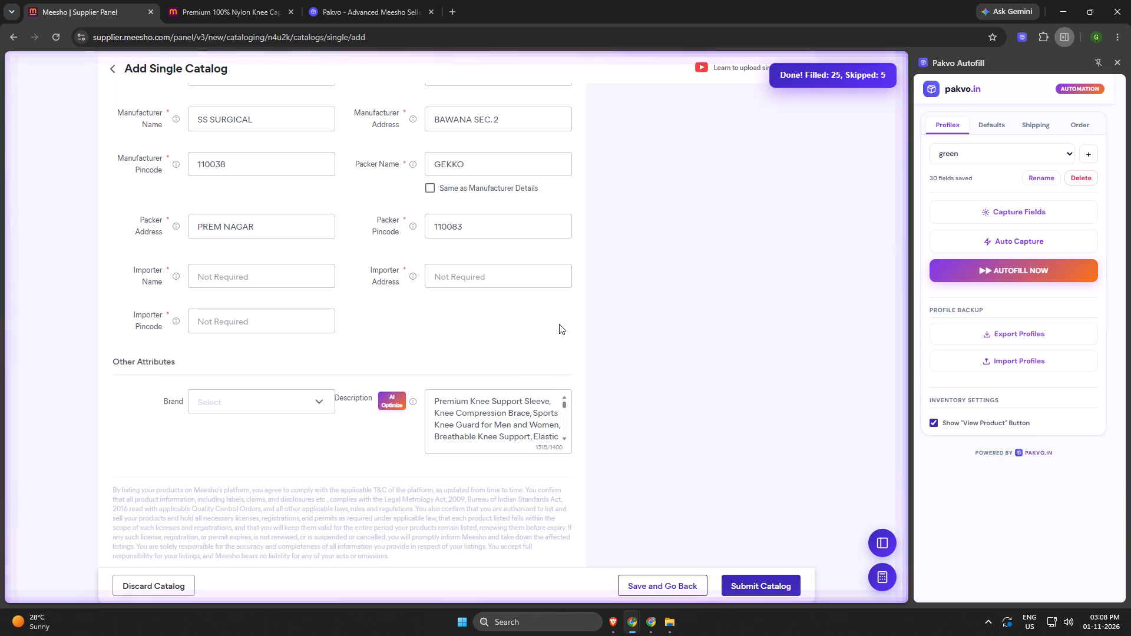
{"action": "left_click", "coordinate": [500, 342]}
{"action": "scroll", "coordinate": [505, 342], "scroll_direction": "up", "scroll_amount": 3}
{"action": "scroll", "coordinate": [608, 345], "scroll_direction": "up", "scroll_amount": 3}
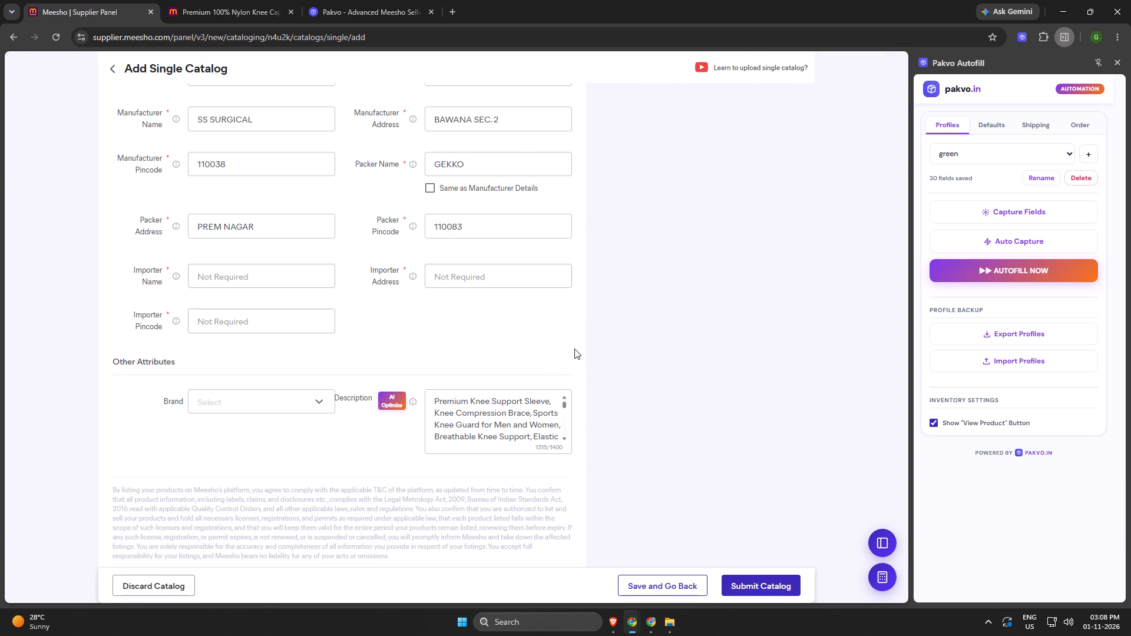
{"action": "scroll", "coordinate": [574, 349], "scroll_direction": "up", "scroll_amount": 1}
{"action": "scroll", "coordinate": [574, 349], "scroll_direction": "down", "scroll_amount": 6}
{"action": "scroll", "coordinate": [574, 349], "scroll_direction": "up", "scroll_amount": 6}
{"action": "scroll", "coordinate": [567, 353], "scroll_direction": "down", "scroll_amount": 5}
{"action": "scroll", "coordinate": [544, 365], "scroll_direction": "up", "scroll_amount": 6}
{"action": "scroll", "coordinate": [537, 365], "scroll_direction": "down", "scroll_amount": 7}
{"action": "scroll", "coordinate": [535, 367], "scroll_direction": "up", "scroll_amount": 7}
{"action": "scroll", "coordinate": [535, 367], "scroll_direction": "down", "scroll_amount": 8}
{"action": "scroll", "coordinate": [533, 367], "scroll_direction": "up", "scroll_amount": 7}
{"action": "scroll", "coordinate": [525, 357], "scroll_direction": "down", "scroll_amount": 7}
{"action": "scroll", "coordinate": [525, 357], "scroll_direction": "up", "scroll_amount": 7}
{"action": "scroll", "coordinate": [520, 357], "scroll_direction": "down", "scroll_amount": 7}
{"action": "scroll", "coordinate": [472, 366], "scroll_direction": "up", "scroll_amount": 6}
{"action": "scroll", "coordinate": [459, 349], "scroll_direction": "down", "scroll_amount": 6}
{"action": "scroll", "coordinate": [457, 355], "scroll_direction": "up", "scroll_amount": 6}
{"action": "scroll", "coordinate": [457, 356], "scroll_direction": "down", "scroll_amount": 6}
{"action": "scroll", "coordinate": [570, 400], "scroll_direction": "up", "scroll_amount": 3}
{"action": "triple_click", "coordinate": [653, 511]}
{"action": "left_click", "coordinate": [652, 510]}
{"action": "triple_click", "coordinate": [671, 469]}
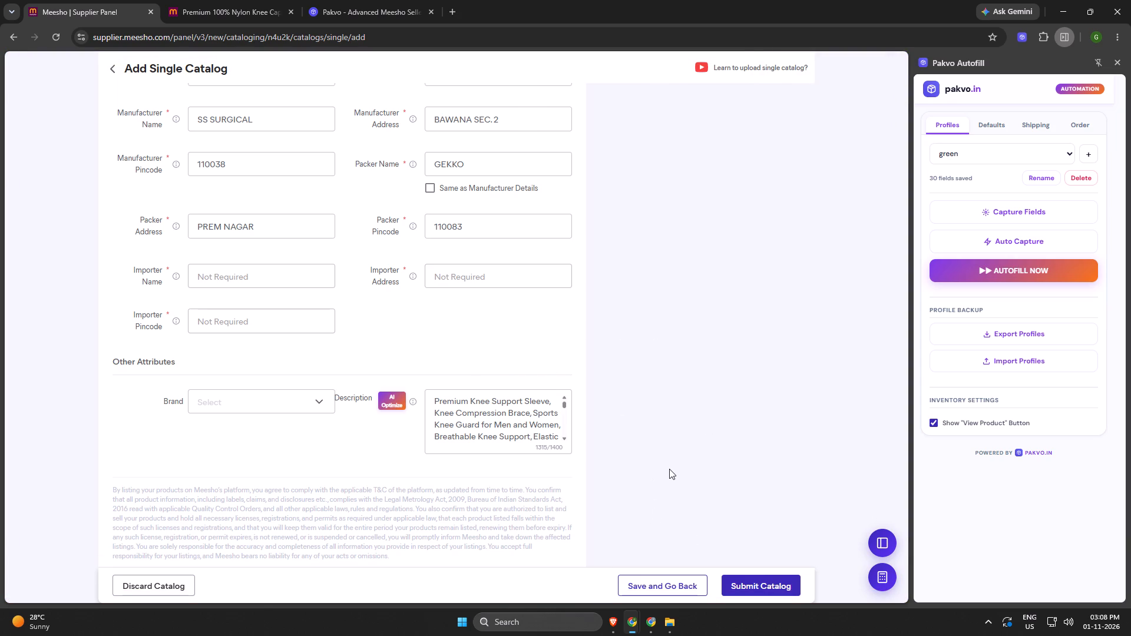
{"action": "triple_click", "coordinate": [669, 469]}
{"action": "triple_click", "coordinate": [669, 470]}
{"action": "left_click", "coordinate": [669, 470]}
Save the catalog as a draft, go back to the uploads list, and reopen the draft for editing.
{"action": "left_click", "coordinate": [653, 586]}
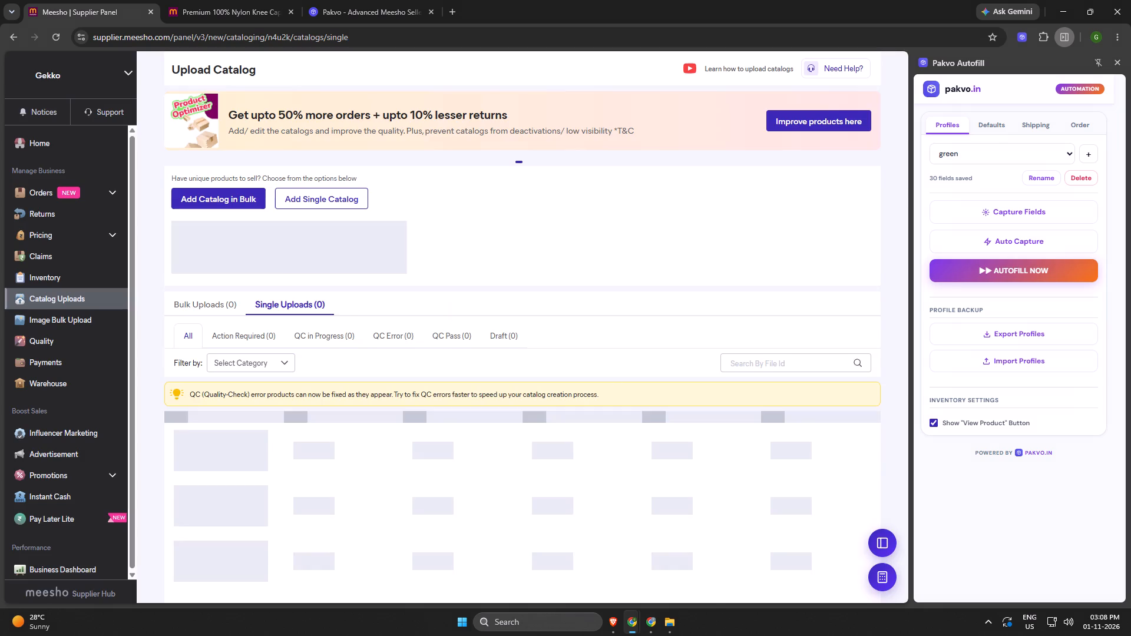
{"action": "left_click", "coordinate": [798, 458]}
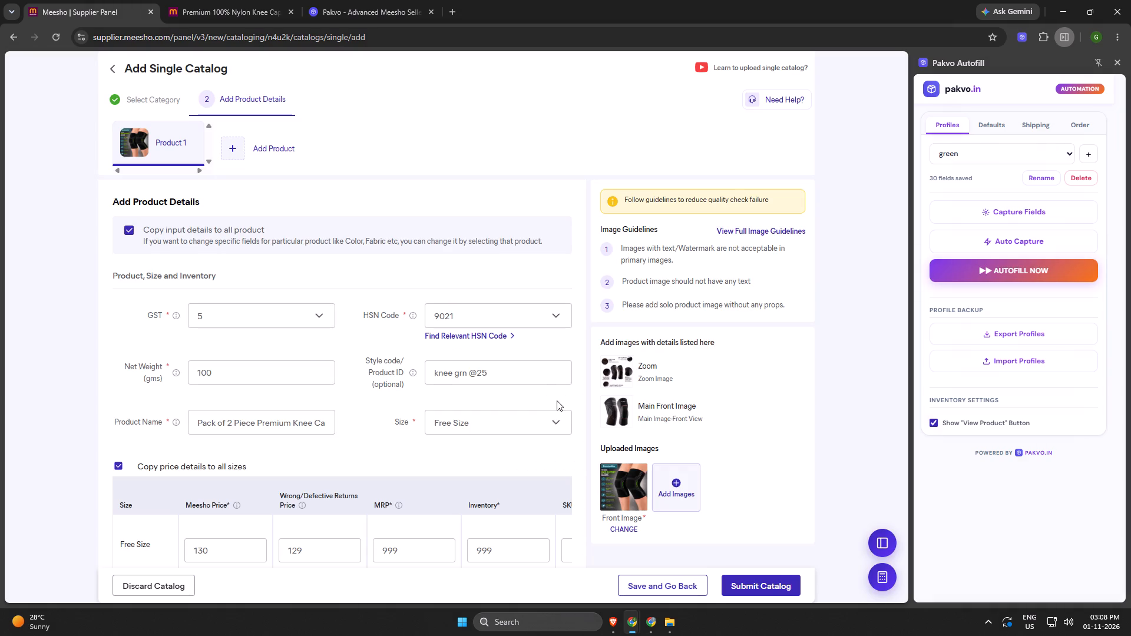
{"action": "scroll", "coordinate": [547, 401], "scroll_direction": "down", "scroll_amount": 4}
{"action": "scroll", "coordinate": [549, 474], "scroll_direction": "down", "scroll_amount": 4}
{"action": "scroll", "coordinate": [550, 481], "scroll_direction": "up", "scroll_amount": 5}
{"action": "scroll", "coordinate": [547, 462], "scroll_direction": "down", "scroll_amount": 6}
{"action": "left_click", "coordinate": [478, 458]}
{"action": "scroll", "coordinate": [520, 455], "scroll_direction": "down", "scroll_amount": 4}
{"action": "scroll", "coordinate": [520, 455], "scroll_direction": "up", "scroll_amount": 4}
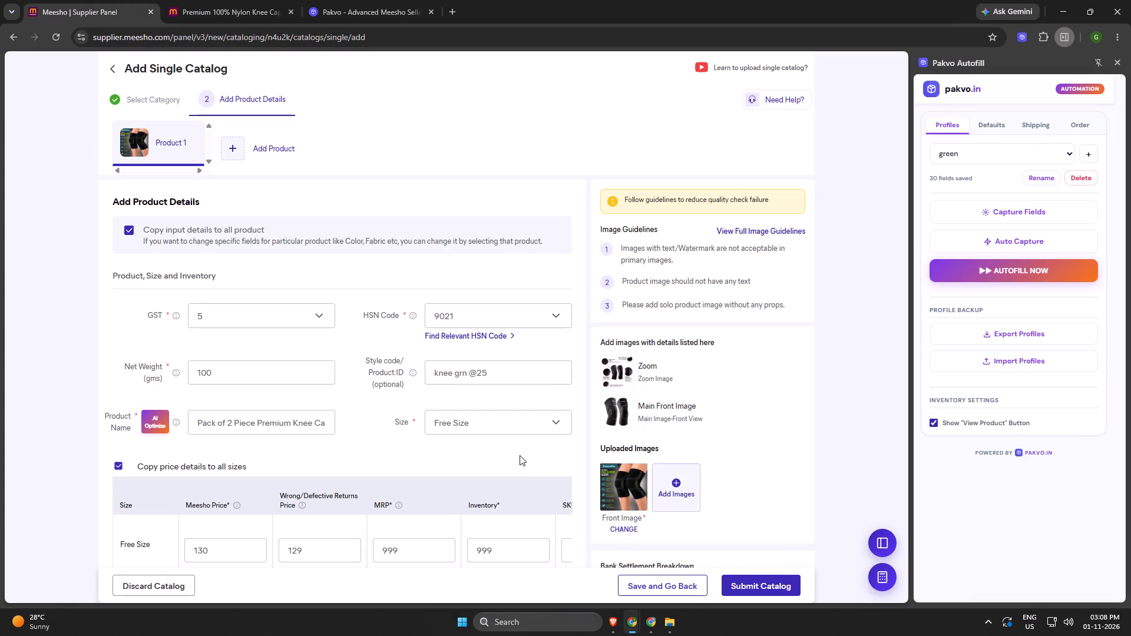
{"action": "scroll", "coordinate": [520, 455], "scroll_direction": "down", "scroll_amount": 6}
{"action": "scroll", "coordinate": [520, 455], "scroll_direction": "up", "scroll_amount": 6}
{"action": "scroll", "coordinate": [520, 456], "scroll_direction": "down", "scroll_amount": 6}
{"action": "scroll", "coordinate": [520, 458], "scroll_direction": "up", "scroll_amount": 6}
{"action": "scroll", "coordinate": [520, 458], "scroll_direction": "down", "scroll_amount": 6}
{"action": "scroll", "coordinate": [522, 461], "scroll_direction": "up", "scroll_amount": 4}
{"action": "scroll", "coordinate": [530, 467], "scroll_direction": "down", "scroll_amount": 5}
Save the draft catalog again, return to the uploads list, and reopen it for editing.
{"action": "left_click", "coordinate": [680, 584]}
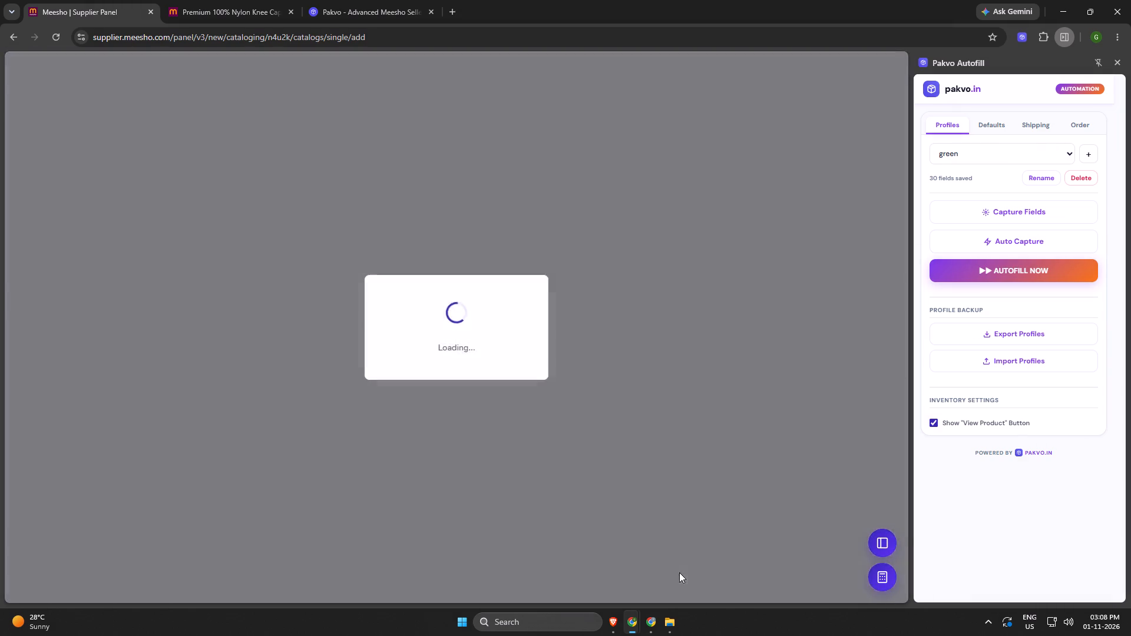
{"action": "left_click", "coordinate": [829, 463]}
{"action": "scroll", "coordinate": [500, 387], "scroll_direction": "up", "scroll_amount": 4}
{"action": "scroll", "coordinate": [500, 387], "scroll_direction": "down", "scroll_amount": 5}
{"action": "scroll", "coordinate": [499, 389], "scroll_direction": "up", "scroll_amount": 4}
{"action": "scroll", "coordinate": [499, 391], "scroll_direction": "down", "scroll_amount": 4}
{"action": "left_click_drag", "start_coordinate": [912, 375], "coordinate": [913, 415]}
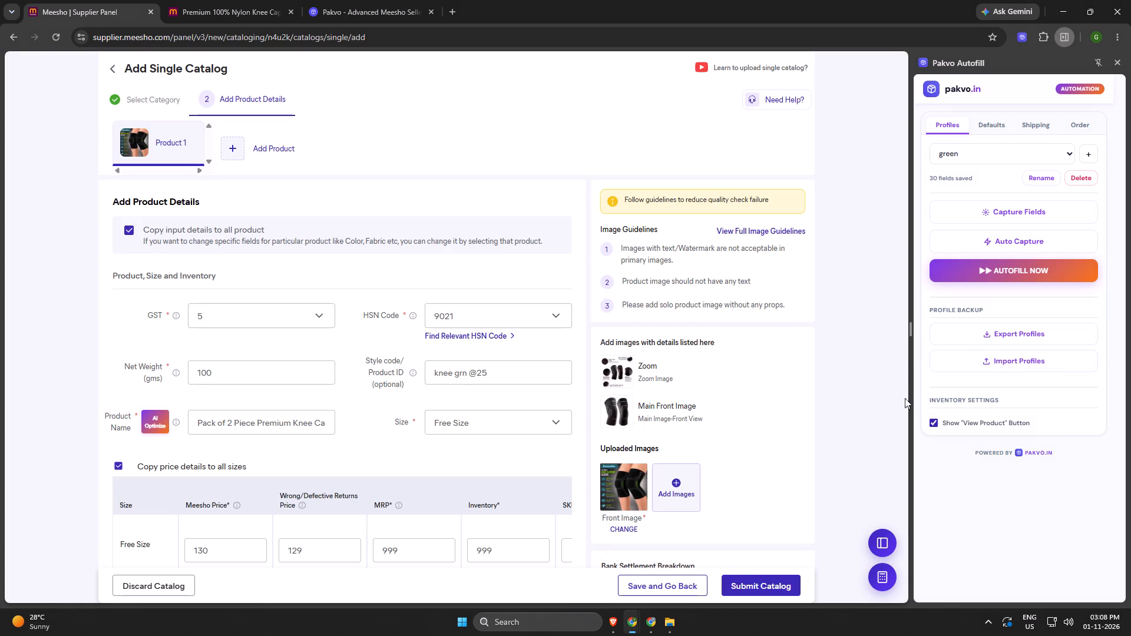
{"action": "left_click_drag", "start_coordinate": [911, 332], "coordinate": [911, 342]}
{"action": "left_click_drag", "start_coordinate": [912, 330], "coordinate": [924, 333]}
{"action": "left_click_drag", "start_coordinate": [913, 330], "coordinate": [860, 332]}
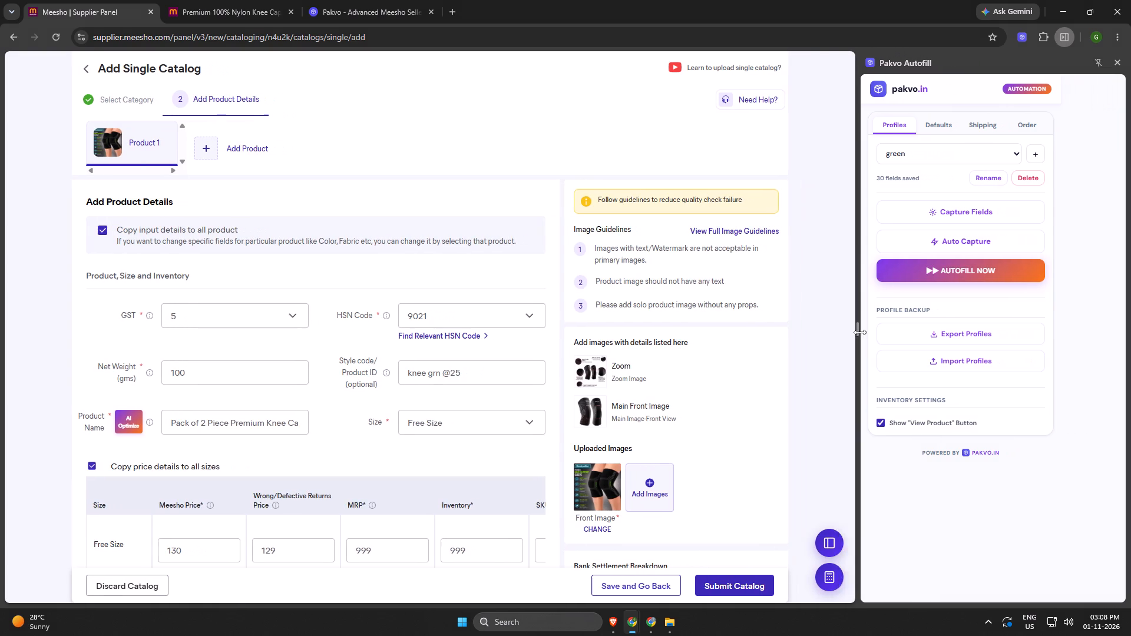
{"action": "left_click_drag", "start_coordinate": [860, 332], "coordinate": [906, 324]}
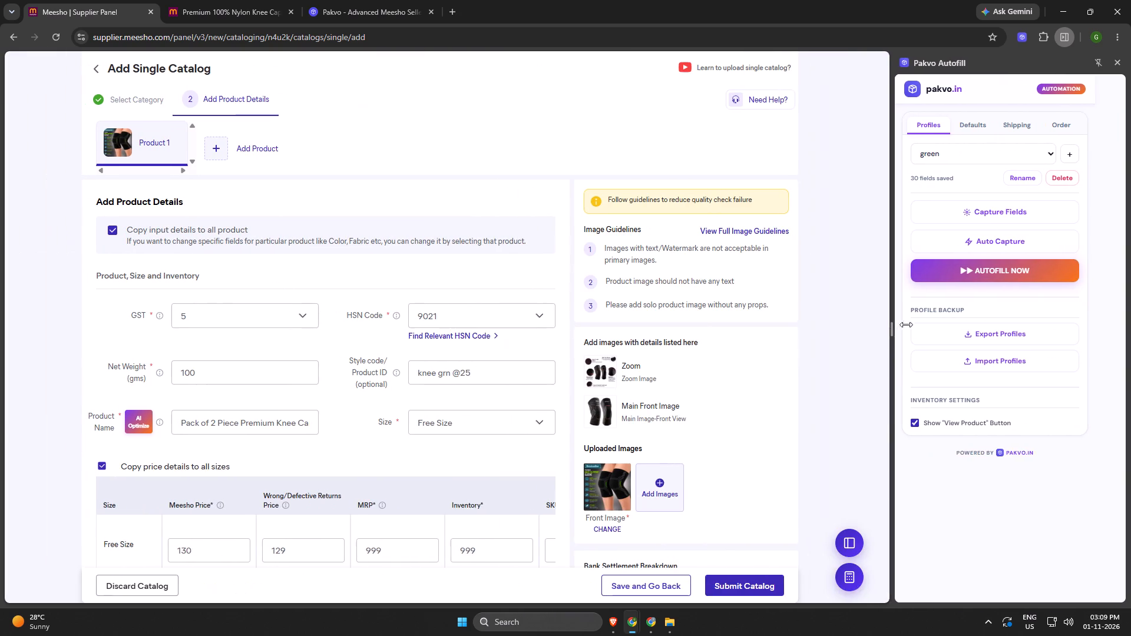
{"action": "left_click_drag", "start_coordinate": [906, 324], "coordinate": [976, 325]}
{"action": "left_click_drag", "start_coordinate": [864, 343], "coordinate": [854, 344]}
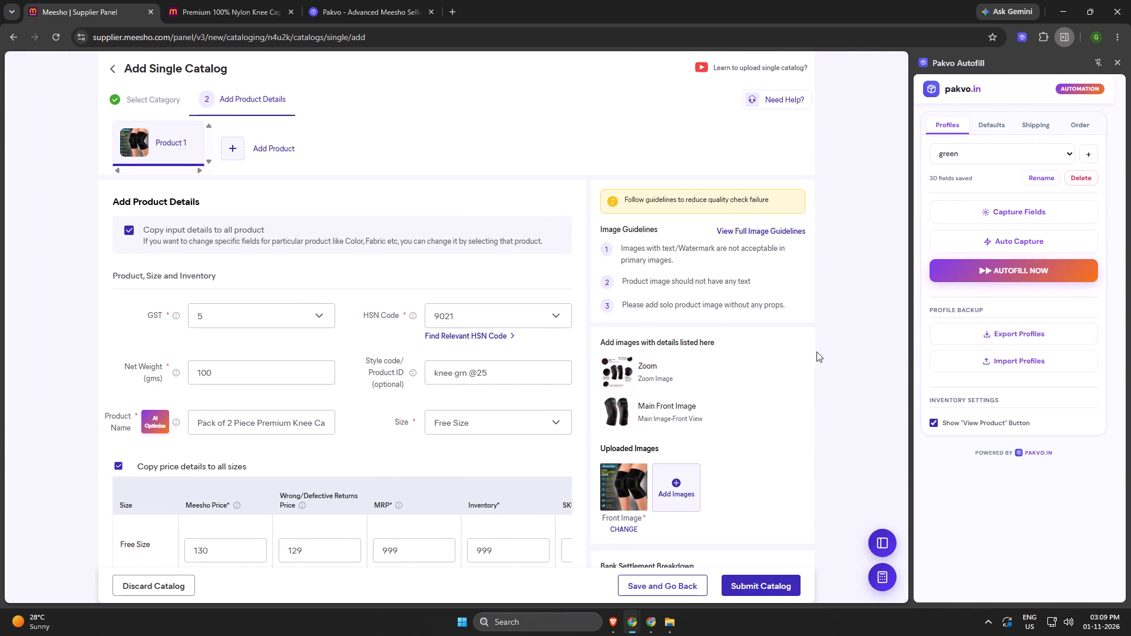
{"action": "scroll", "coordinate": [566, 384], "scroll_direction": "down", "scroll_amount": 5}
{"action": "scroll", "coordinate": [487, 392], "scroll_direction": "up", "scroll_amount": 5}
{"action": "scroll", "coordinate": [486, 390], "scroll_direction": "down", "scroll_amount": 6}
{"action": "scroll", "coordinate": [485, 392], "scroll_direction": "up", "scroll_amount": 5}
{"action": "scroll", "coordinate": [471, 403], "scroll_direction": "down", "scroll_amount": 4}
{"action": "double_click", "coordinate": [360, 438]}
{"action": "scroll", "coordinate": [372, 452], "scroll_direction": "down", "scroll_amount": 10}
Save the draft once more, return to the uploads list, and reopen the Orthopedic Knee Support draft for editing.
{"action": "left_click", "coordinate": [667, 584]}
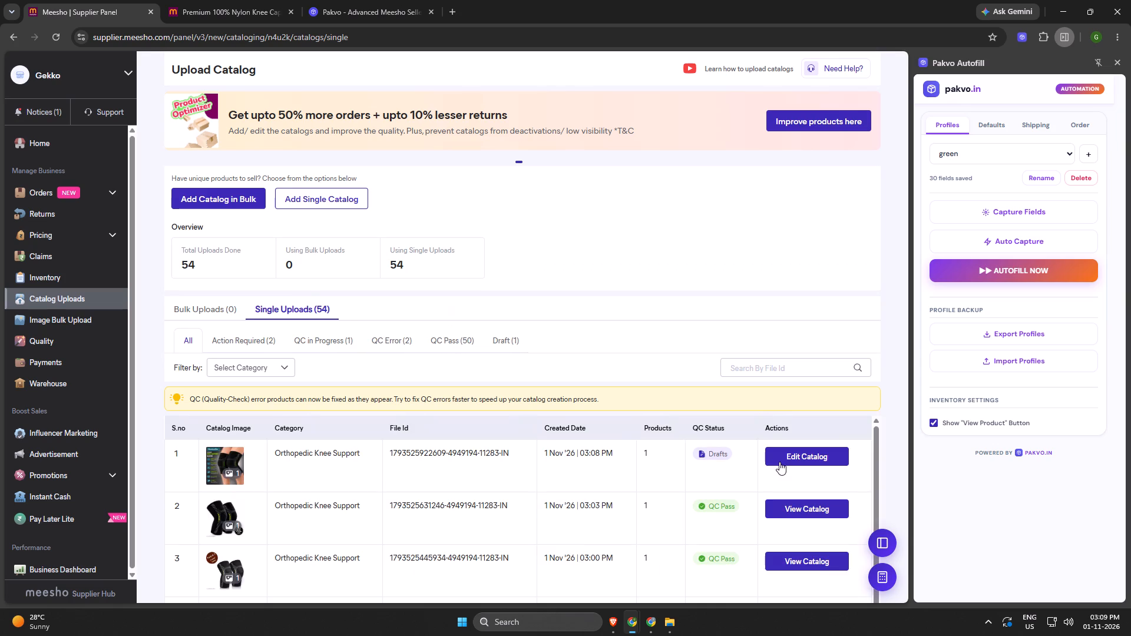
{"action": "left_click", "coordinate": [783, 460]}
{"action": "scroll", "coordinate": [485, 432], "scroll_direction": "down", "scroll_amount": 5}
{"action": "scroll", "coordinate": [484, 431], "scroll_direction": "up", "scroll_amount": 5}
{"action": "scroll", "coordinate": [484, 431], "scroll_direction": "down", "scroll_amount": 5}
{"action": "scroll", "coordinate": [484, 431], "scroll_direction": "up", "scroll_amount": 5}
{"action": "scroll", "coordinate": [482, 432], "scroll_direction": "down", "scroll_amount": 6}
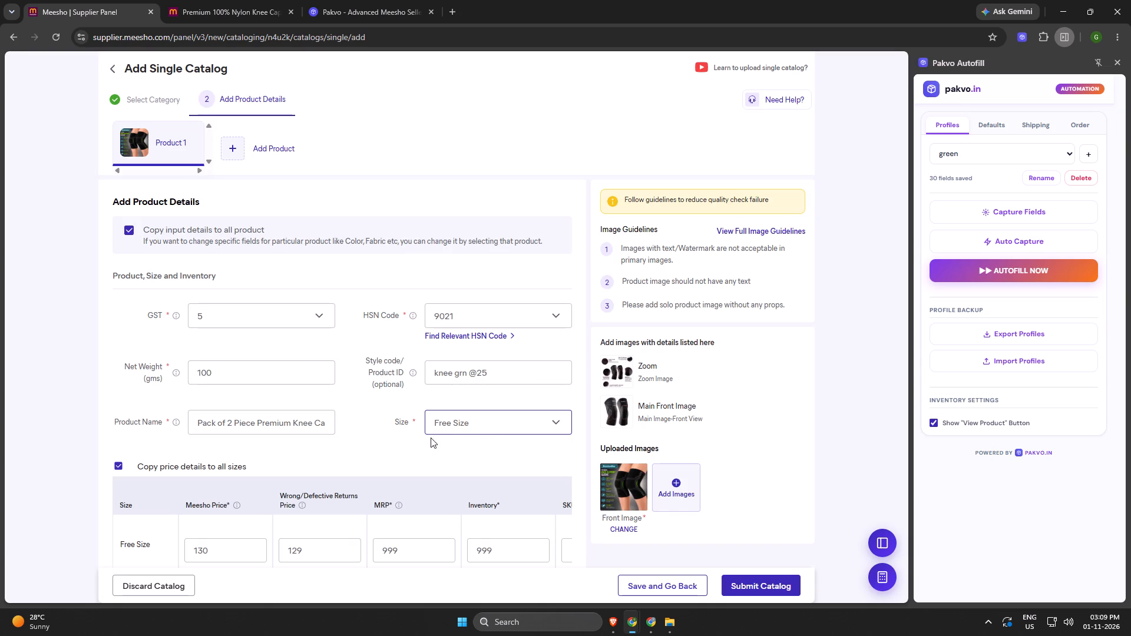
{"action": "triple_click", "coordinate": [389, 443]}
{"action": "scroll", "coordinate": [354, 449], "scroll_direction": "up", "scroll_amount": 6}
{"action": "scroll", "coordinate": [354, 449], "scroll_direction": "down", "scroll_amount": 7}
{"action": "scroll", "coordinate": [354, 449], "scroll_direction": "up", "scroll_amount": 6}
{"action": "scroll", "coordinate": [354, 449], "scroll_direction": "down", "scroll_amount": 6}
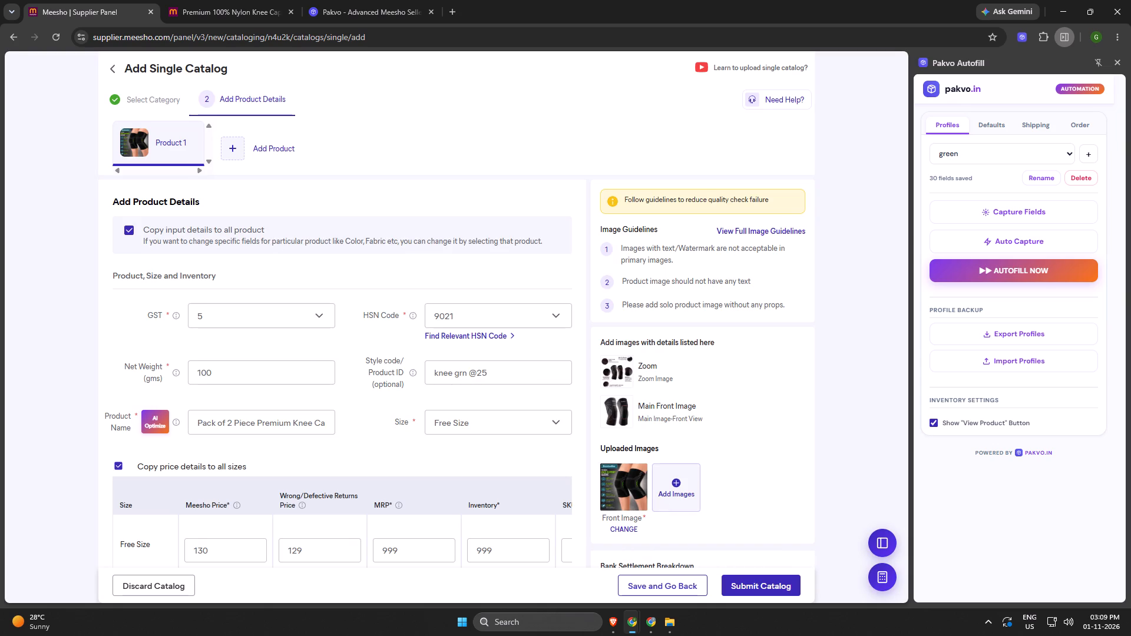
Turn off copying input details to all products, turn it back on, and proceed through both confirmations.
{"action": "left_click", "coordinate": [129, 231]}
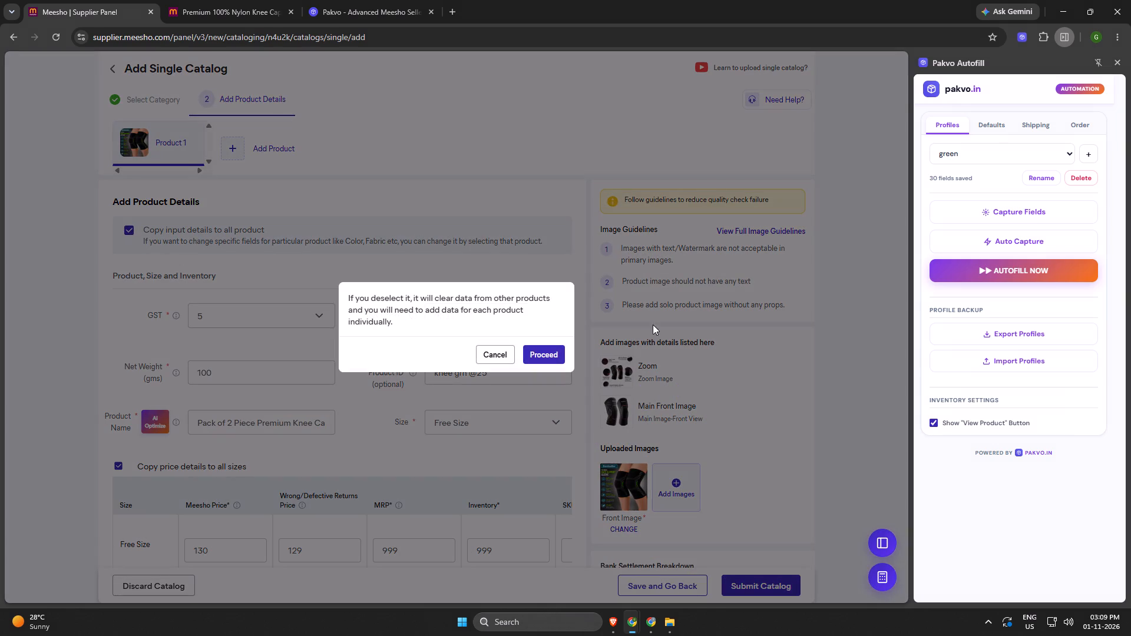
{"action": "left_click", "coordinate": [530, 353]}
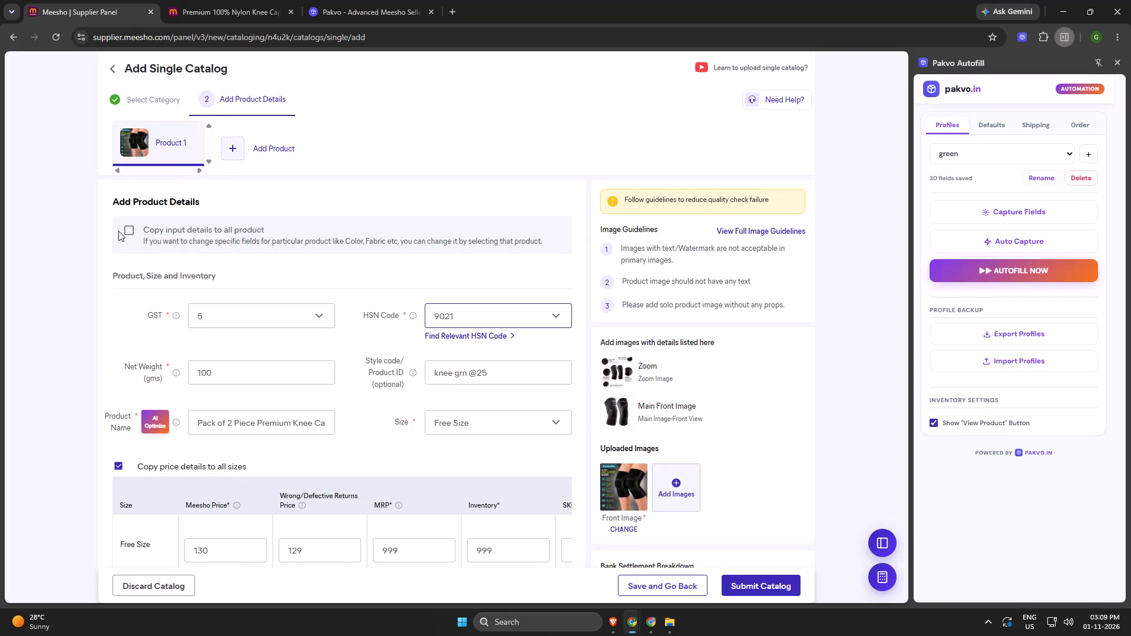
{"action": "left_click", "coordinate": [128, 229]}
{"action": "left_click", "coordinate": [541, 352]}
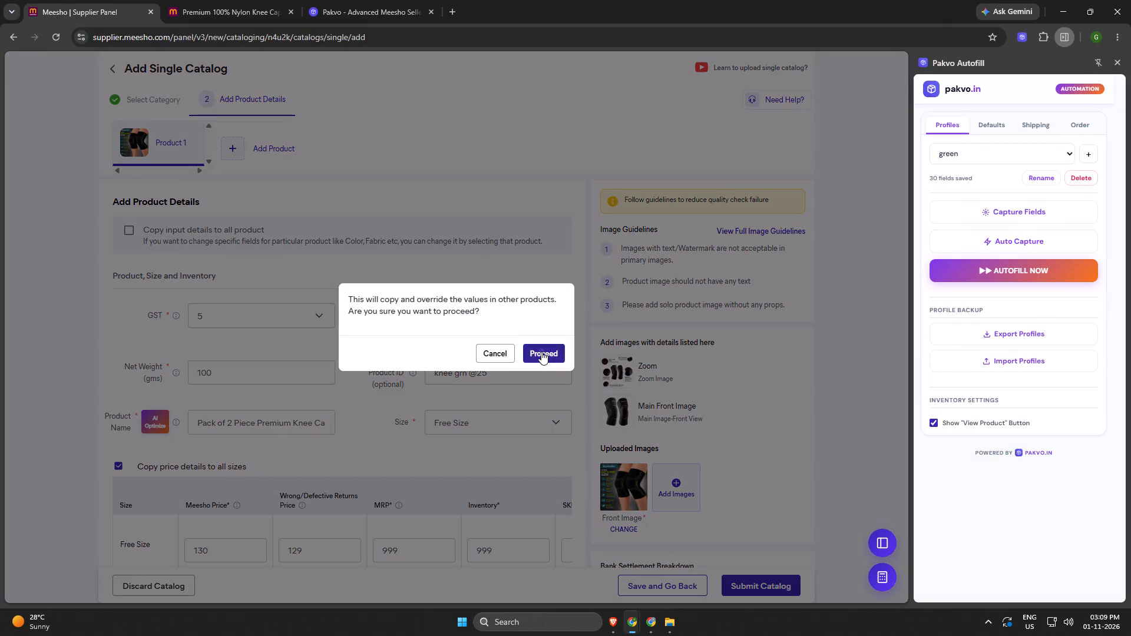
Go through the catalog form's fields from GST and net weight down to the Product Details section to check them.
{"action": "left_click", "coordinate": [263, 312]}
{"action": "left_click", "coordinate": [471, 311]}
{"action": "left_click", "coordinate": [271, 379]}
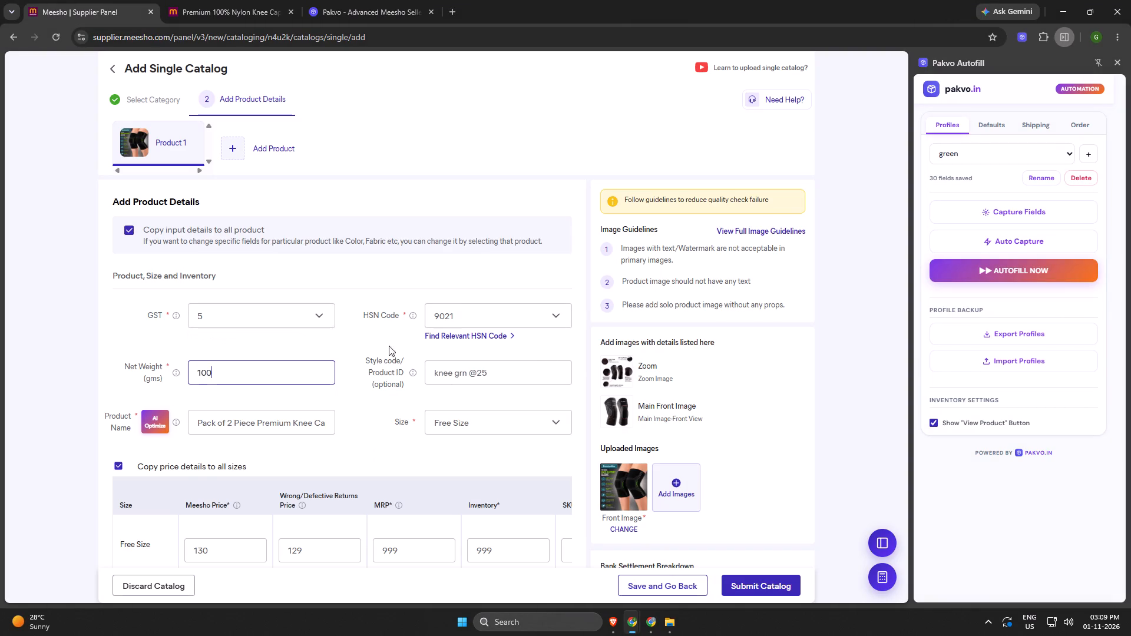
{"action": "scroll", "coordinate": [414, 334], "scroll_direction": "down", "scroll_amount": 5}
{"action": "key", "text": "Tab"}
{"action": "key", "text": "Tab"}
{"action": "key", "text": "Tab"}
{"action": "key", "text": "Tab"}
{"action": "key", "text": "Tab"}
{"action": "key", "text": "Tab"}
{"action": "key", "text": "Tab"}
{"action": "key", "text": "Tab"}
{"action": "key", "text": "Tab"}
{"action": "key", "text": "Tab"}
{"action": "key", "text": "Tab"}
{"action": "key", "text": "Tab"}
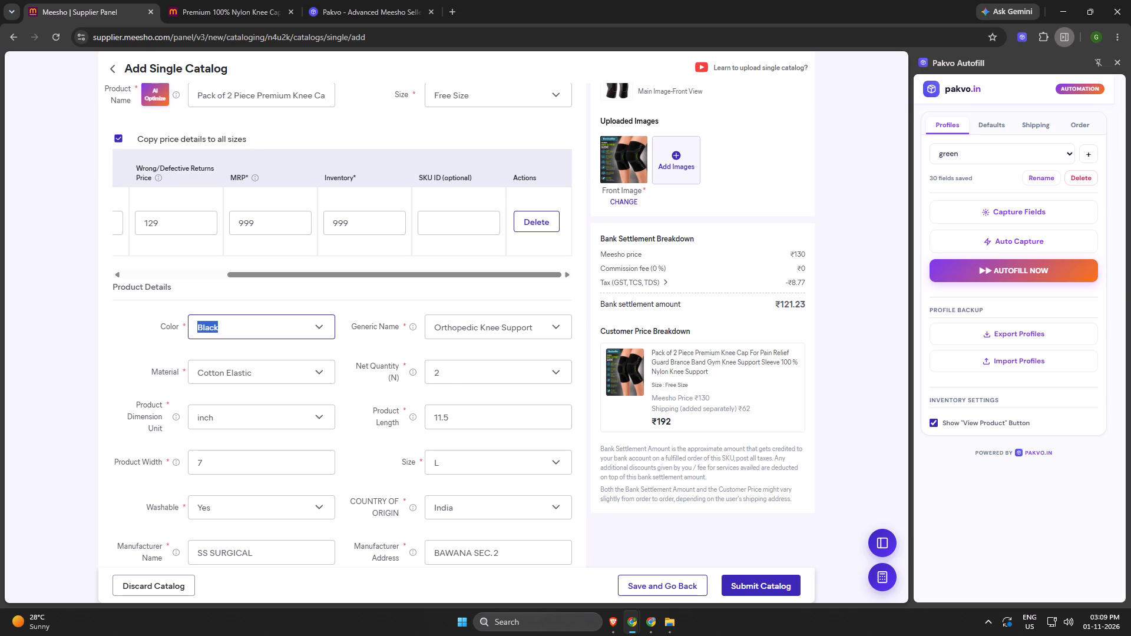
{"action": "key", "text": "Tab"}
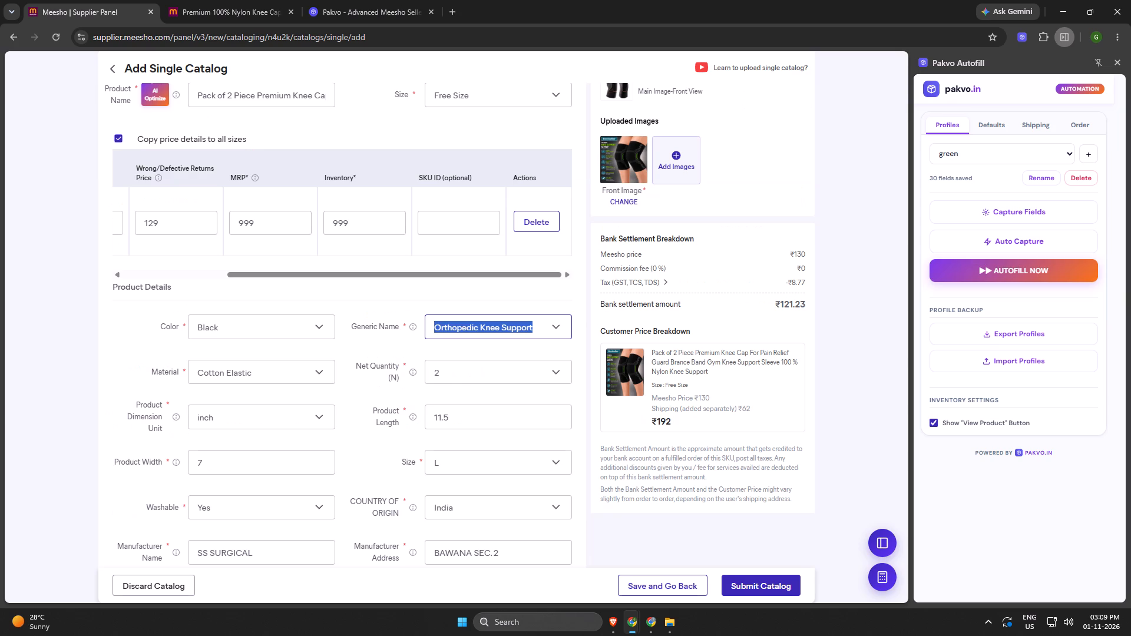
{"action": "scroll", "coordinate": [303, 283], "scroll_direction": "up", "scroll_amount": 4}
{"action": "key", "text": "Tab"}
{"action": "left_click", "coordinate": [677, 168]}
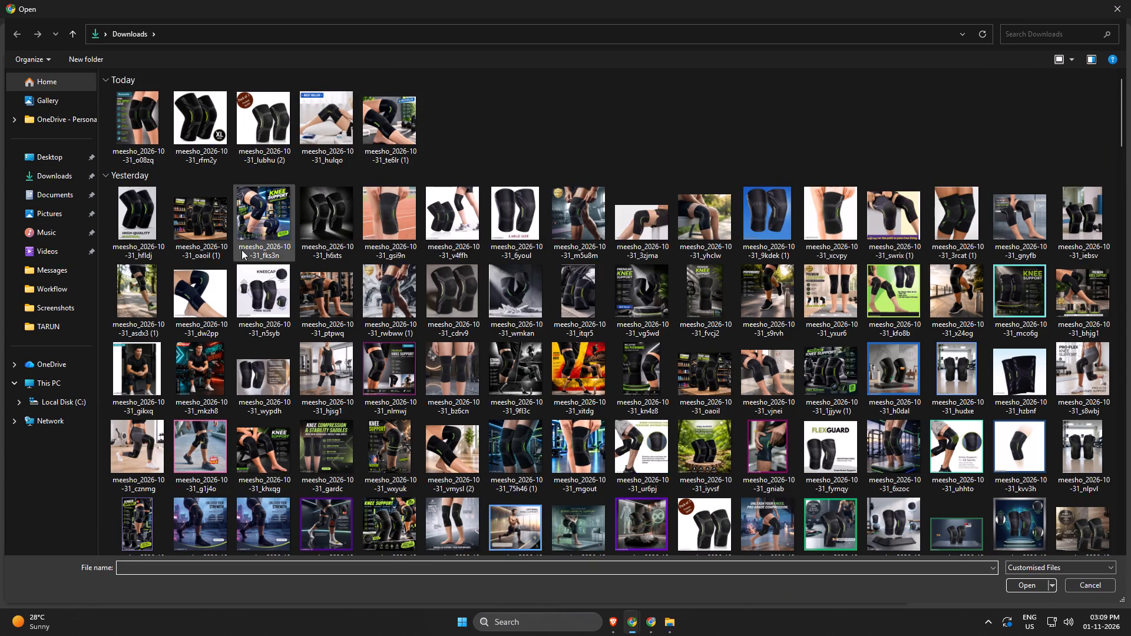
{"action": "left_click", "coordinate": [53, 175]}
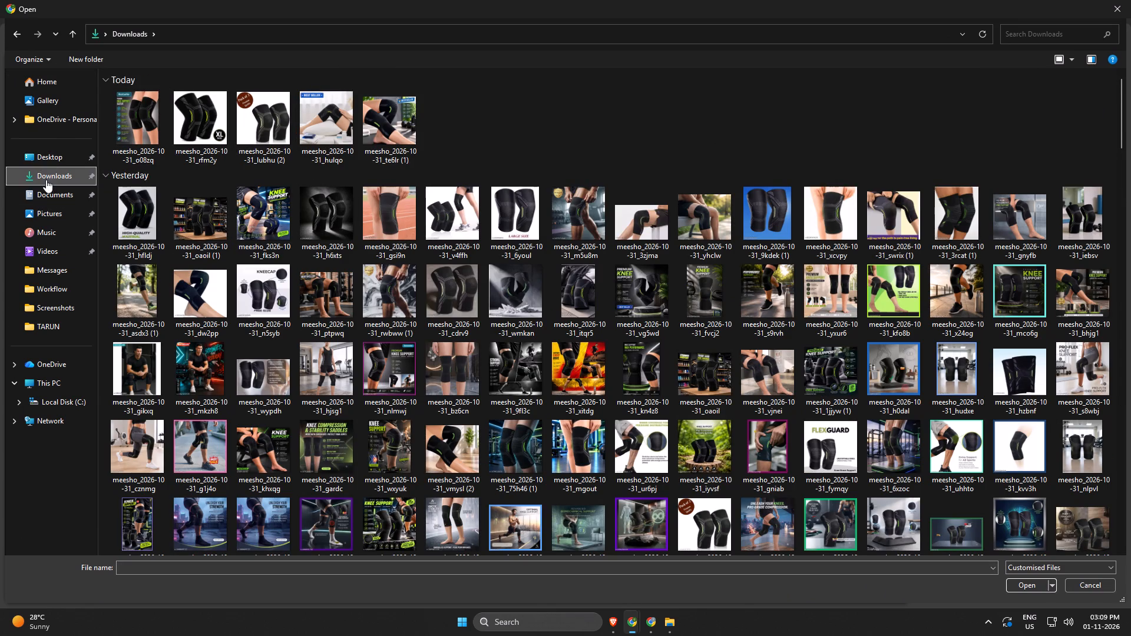
{"action": "left_click", "coordinate": [59, 220]}
{"action": "left_click", "coordinate": [210, 115]}
{"action": "double_click", "coordinate": [194, 112]}
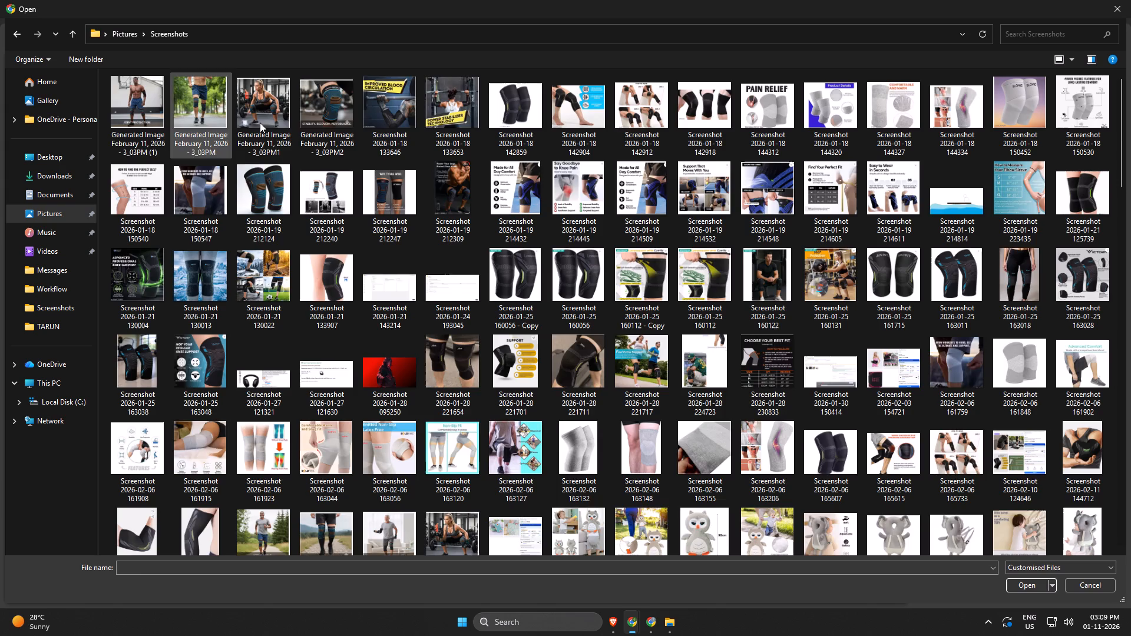
{"action": "scroll", "coordinate": [538, 329], "scroll_direction": "down", "scroll_amount": 13}
{"action": "scroll", "coordinate": [553, 350], "scroll_direction": "up", "scroll_amount": 4}
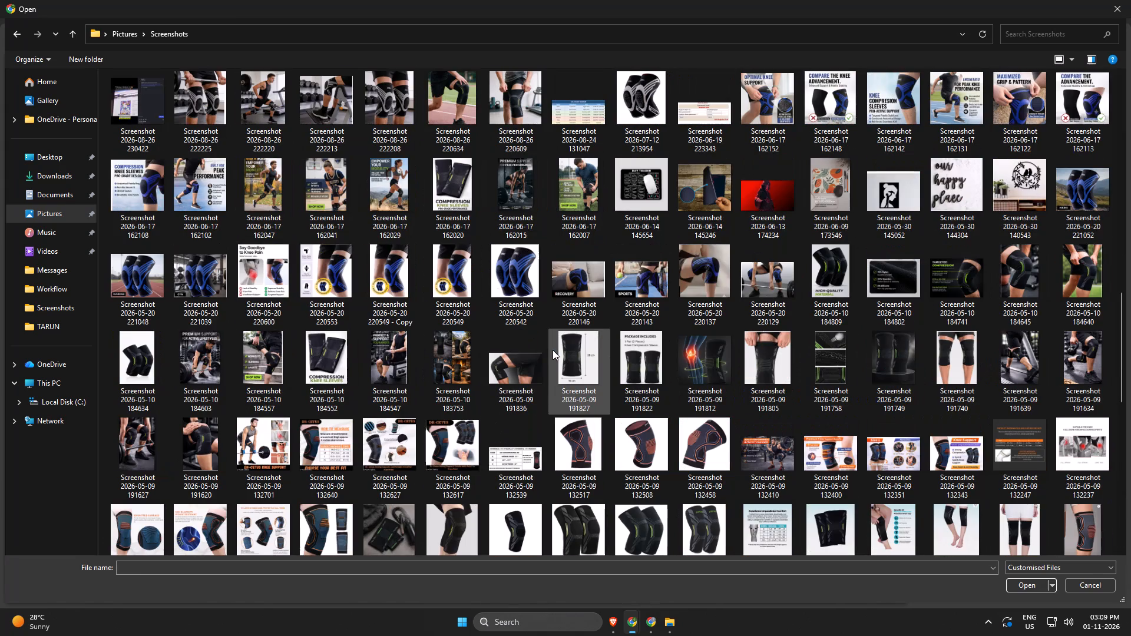
{"action": "scroll", "coordinate": [553, 350], "scroll_direction": "up", "scroll_amount": 2}
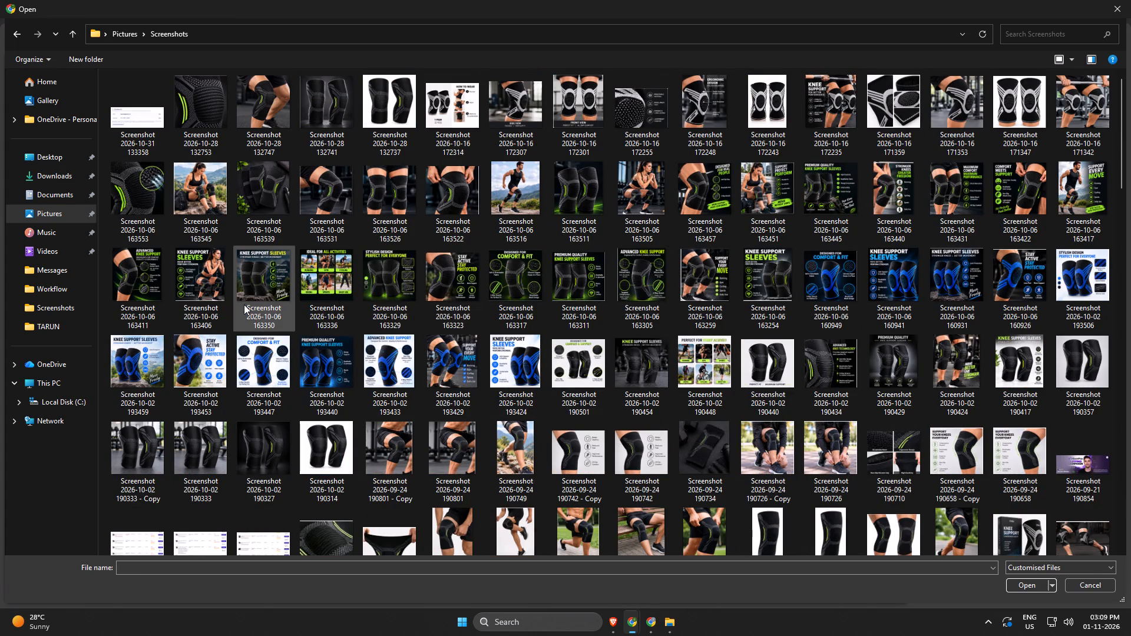
{"action": "left_click", "coordinate": [339, 199]}
{"action": "left_click", "coordinate": [396, 187]}
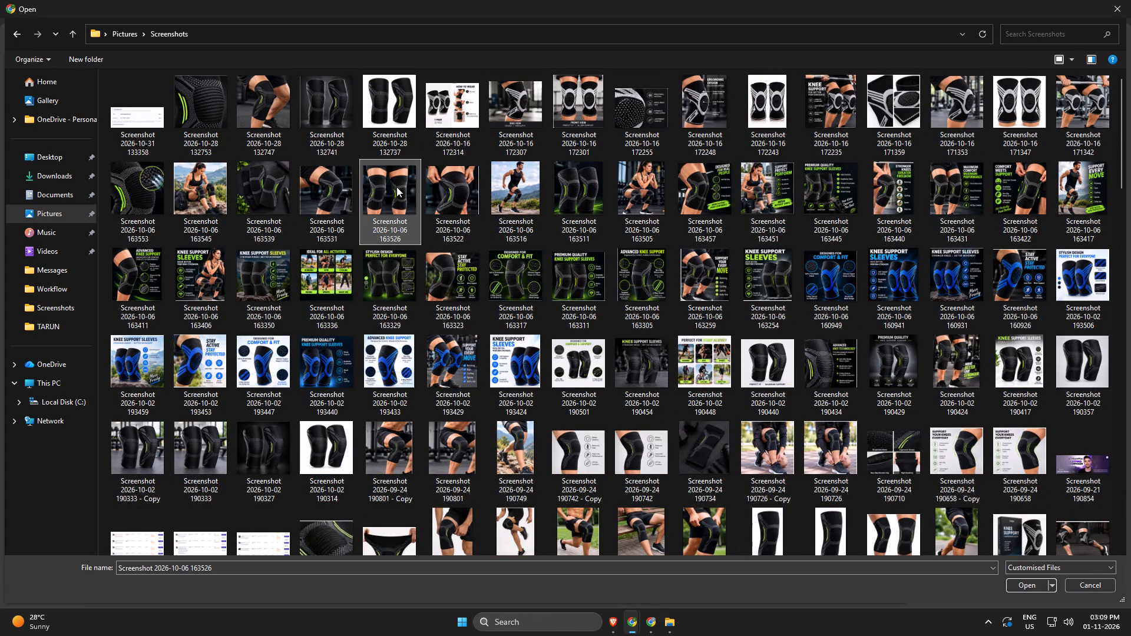
{"action": "left_click", "coordinate": [964, 192], "text": "ctrl"}
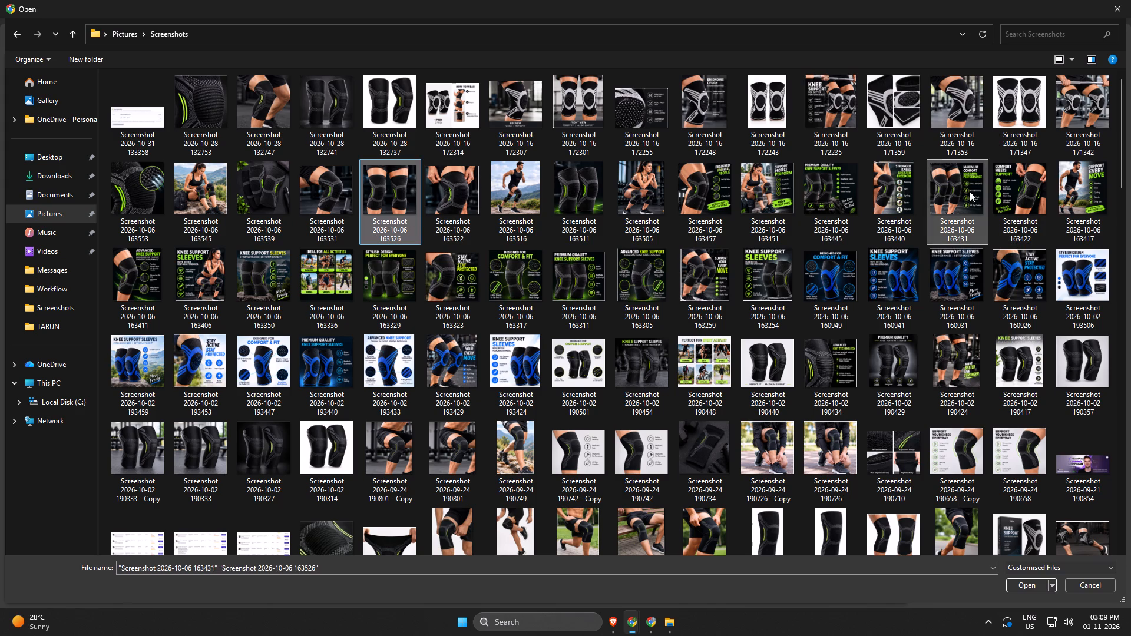
{"action": "left_click", "coordinate": [1026, 188], "text": "ctrl"}
{"action": "left_click", "coordinate": [1026, 585]}
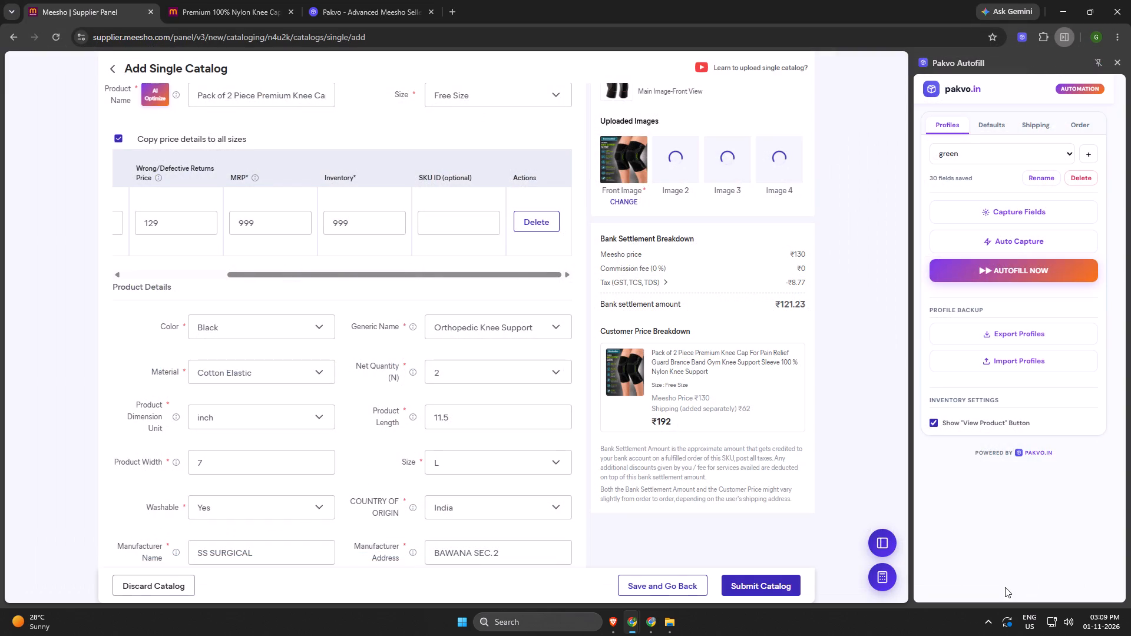
Go through the remaining catalog fields from Product Width through the packer and importer details to Other Attributes to check them.
{"action": "scroll", "coordinate": [597, 421], "scroll_direction": "down", "scroll_amount": 8}
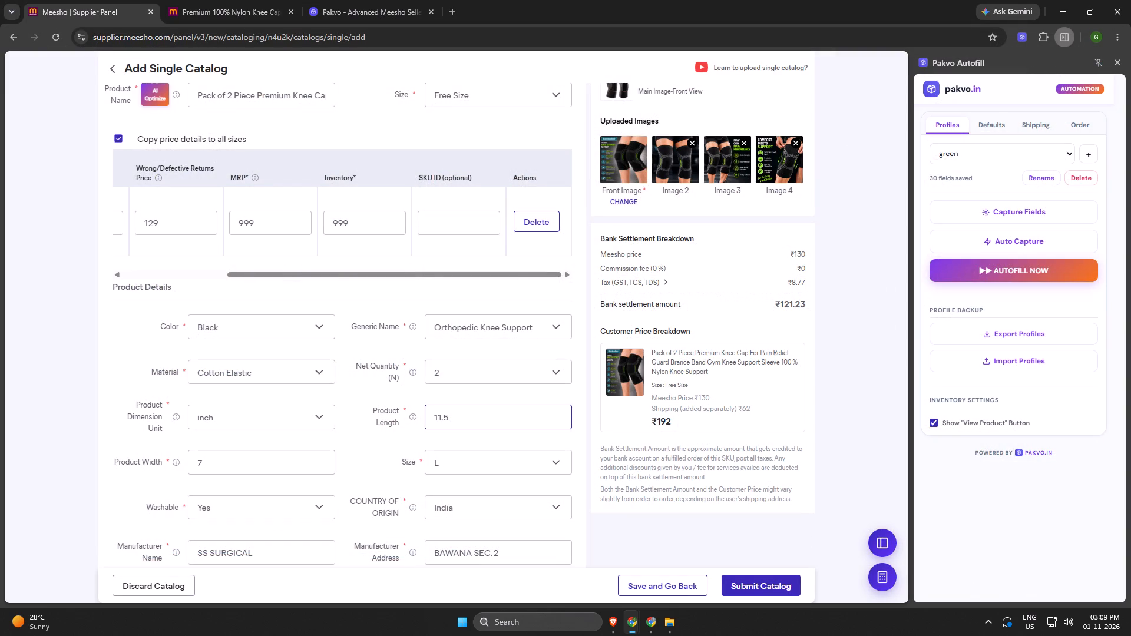
{"action": "left_click", "coordinate": [309, 458]}
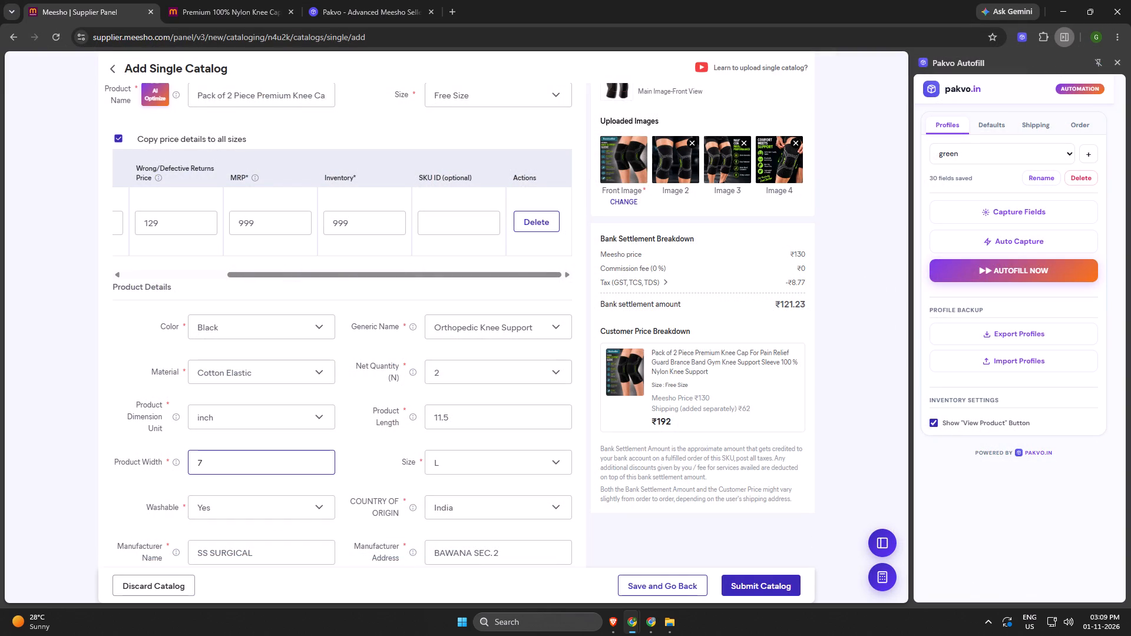
{"action": "key", "text": "Tab"}
{"action": "key", "text": "Tab"}
{"action": "key", "text": "Tab"}
{"action": "key", "text": "Tab"}
{"action": "key", "text": "Tab"}
{"action": "key", "text": "Tab"}
{"action": "key", "text": "Tab"}
{"action": "key", "text": "Tab"}
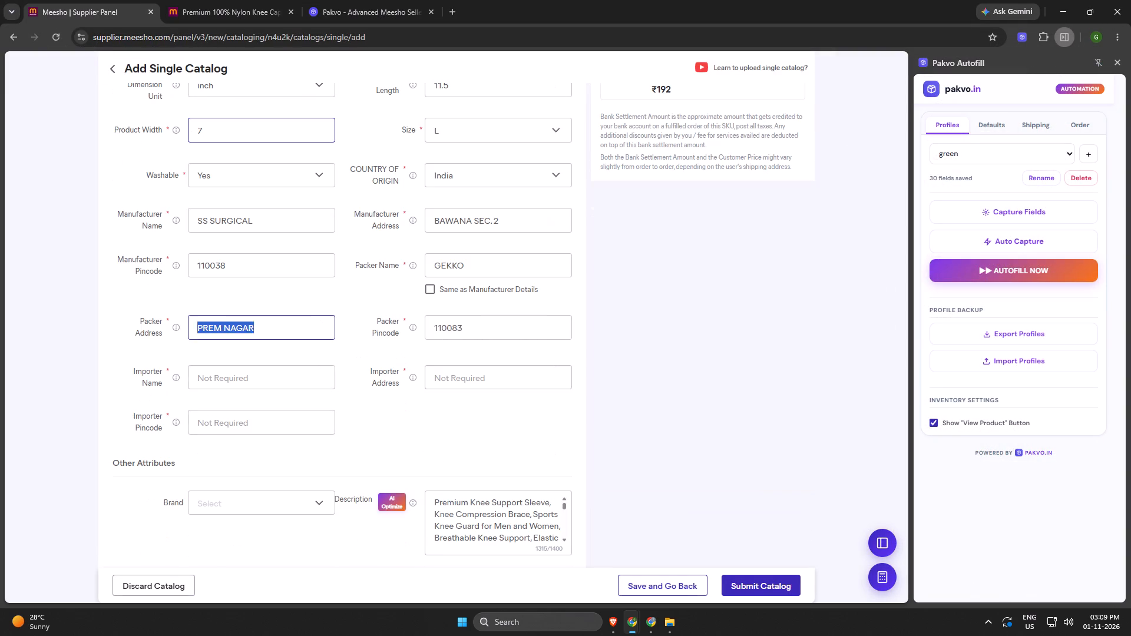
{"action": "key", "text": "Tab"}
{"action": "key", "text": "Tab"}
{"action": "key", "text": "Tab"}
{"action": "key", "text": "Tab"}
{"action": "key", "text": "Tab"}
Submit the catalog, declaring that all products are not branded or illegal to sell, and dismiss the ad campaign offer.
{"action": "left_click", "coordinate": [767, 575]}
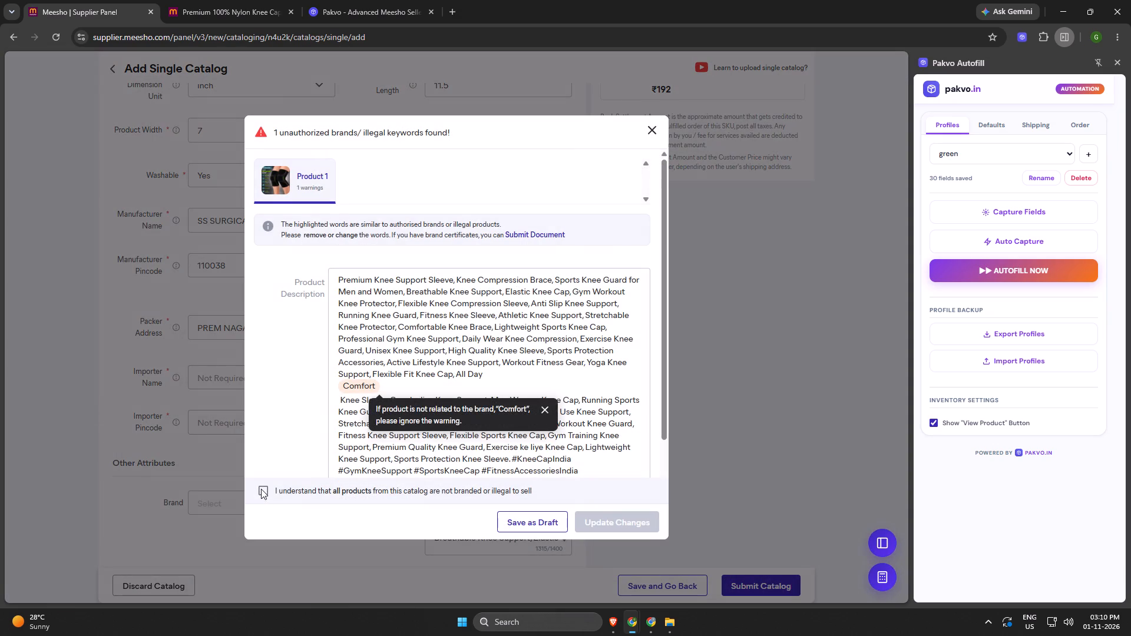
{"action": "left_click", "coordinate": [261, 489]}
{"action": "left_click", "coordinate": [263, 490]}
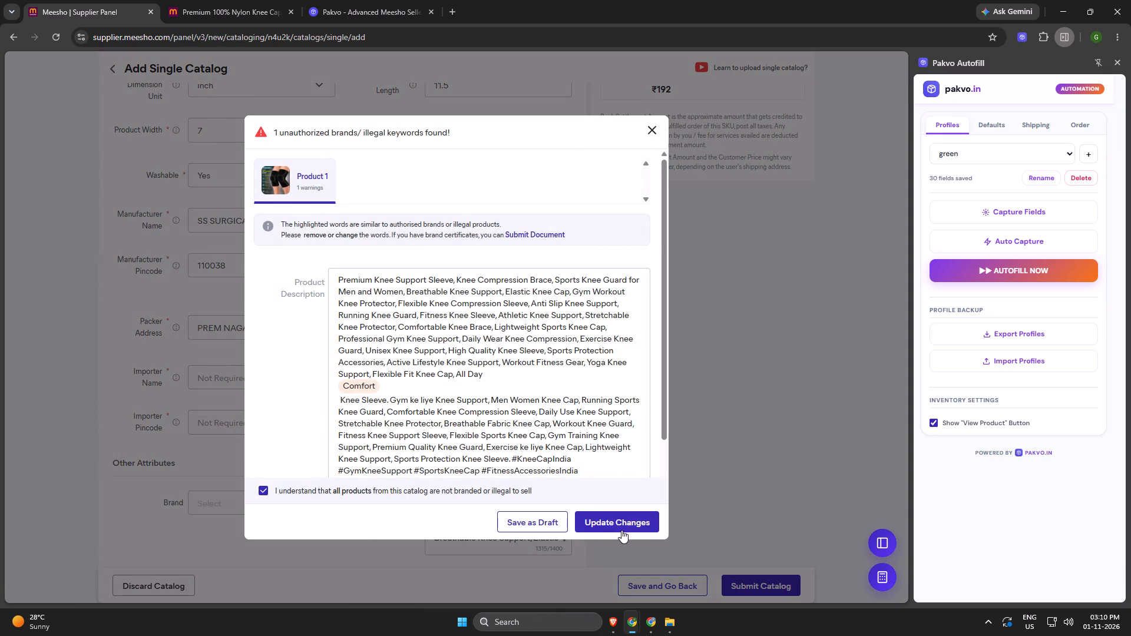
{"action": "left_click", "coordinate": [621, 527]}
{"action": "left_click", "coordinate": [540, 355]}
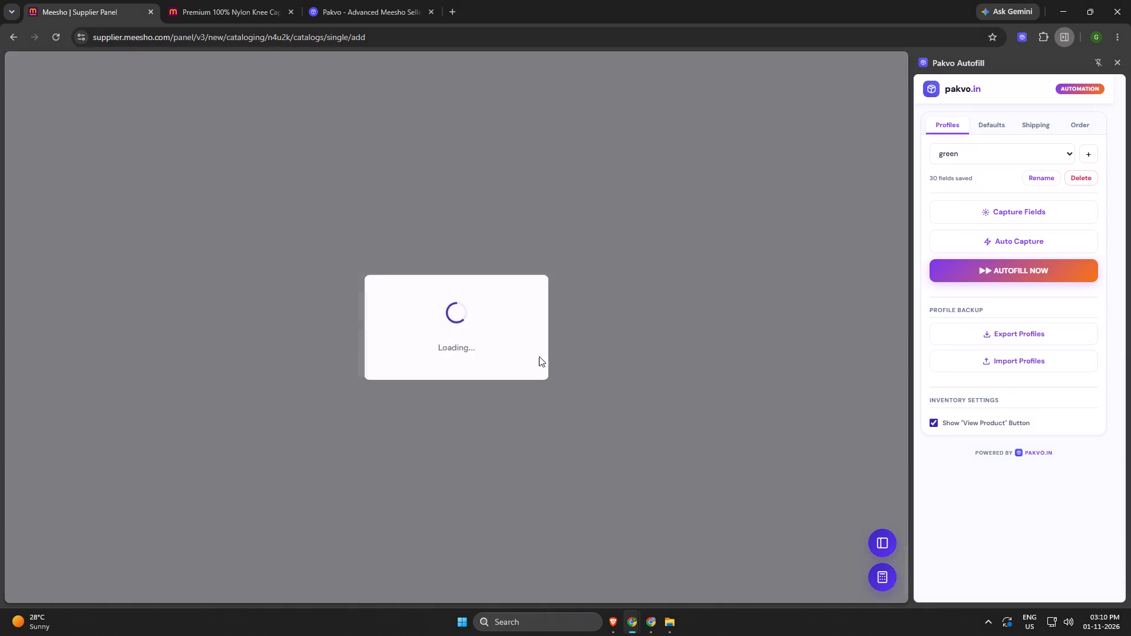
{"action": "left_click", "coordinate": [612, 508]}
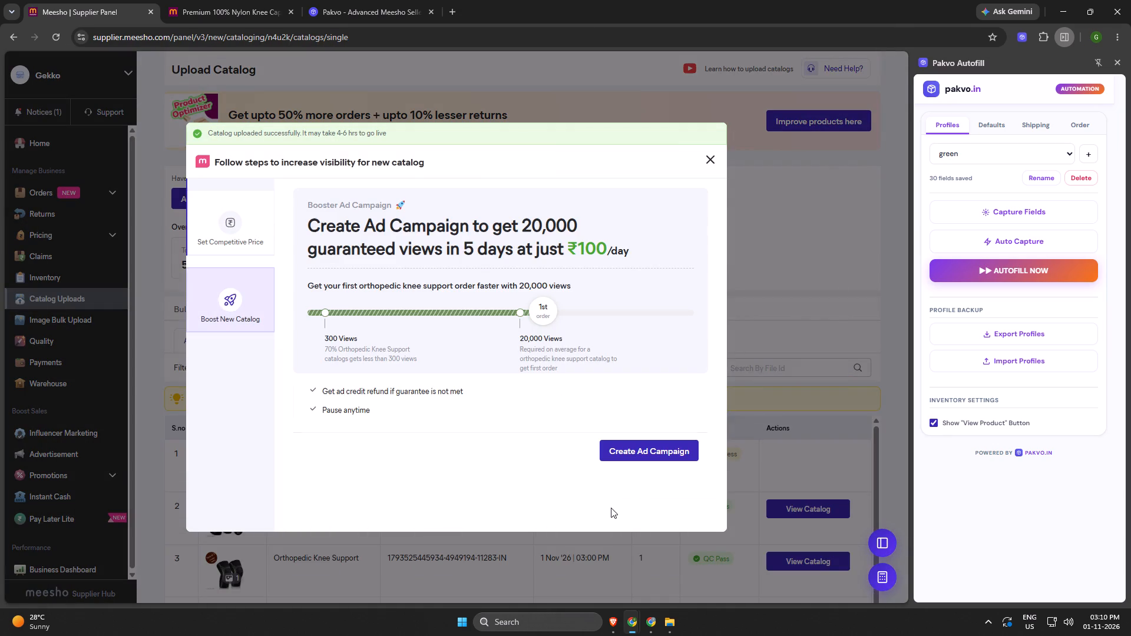
{"action": "left_click", "coordinate": [714, 163]}
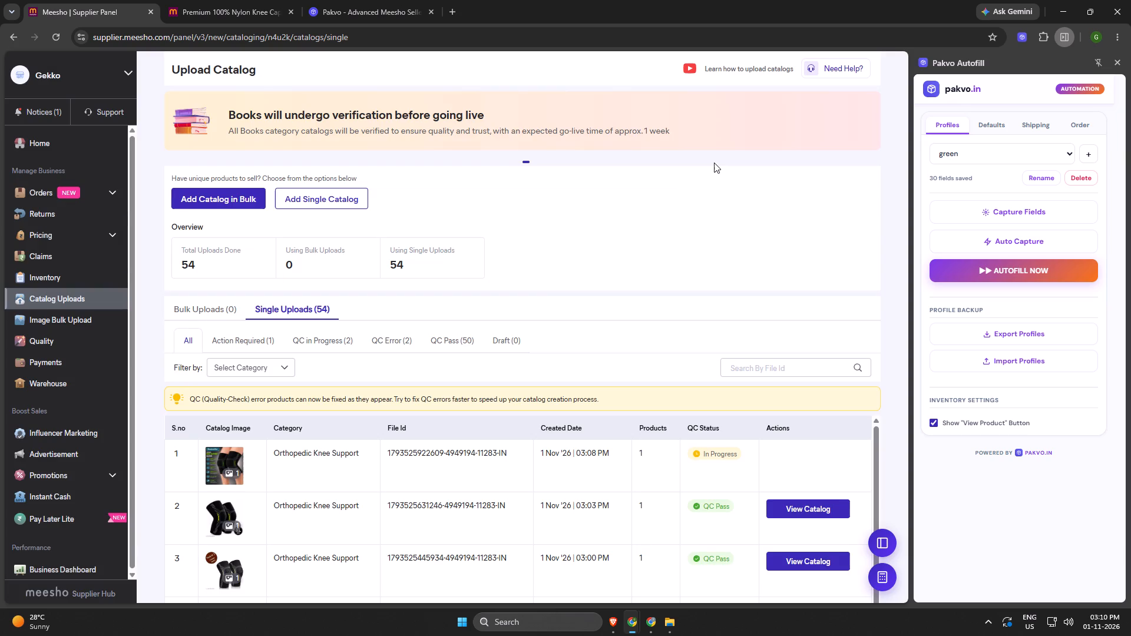
Open the Advertisement page to check the listing ad campaigns.
{"action": "left_click", "coordinate": [87, 452]}
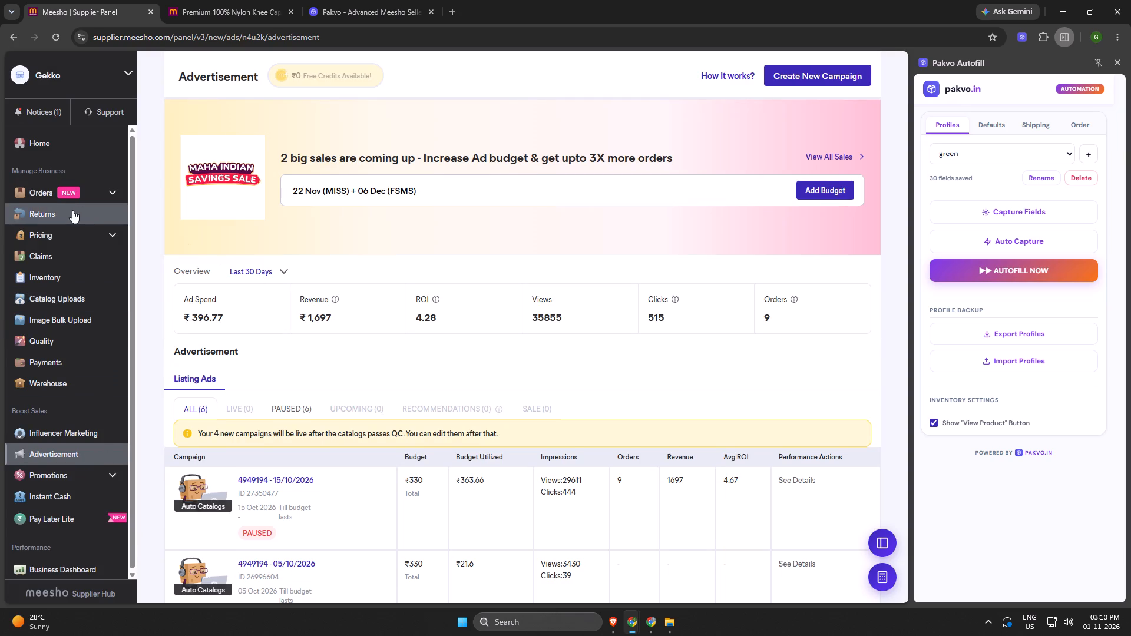
Start a new single catalog in the Orthopedic Knee Support category, leaving the image selection without choosing a file.
{"action": "left_click", "coordinate": [62, 290]}
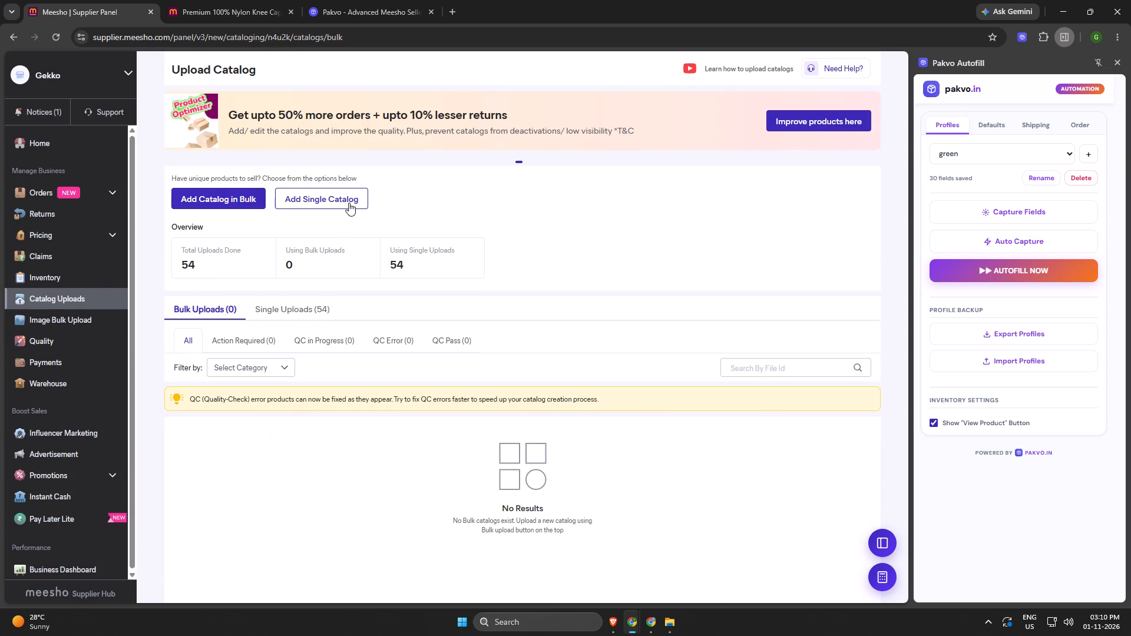
{"action": "left_click", "coordinate": [349, 202]}
{"action": "left_click", "coordinate": [279, 214]}
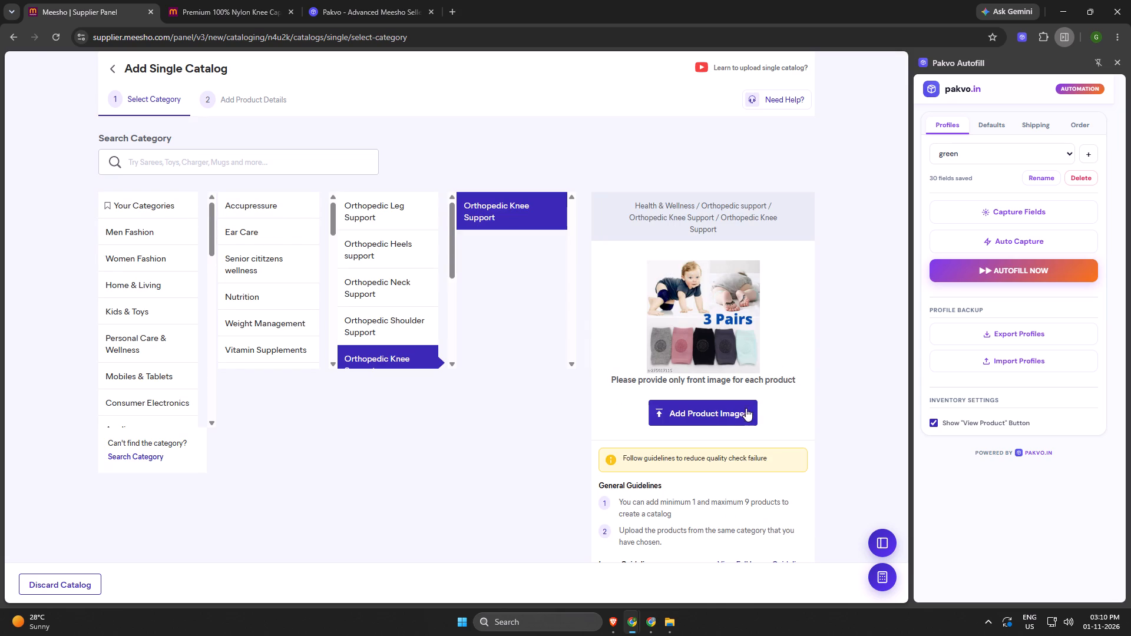
{"action": "left_click", "coordinate": [711, 410]}
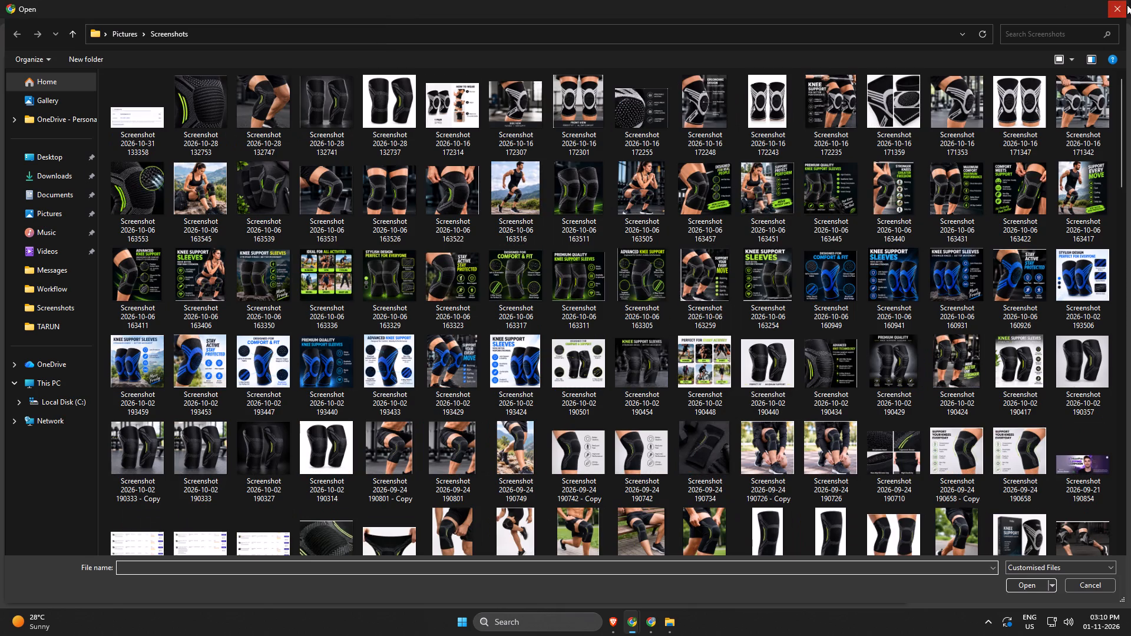
{"action": "left_click", "coordinate": [1127, 5]}
Crop the purple border and the code off the Downloads image meesho_2026-10-31_nlmwj to 1248 x 1225 and save it over the original.
{"action": "left_click", "coordinate": [673, 624]}
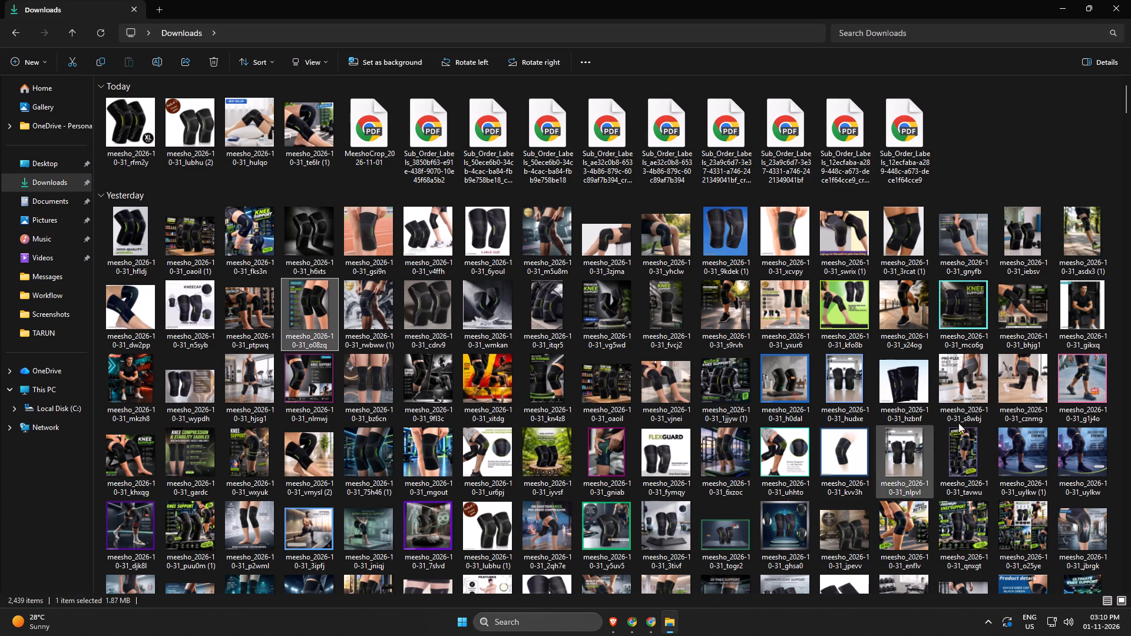
{"action": "left_click", "coordinate": [104, 31]}
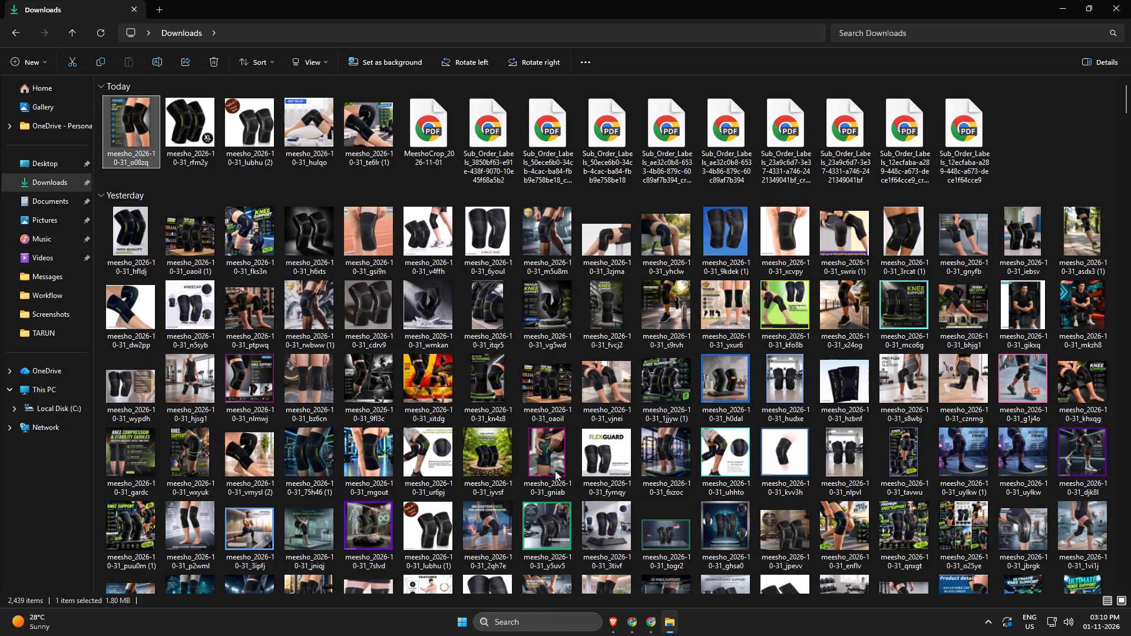
{"action": "double_click", "coordinate": [261, 377]}
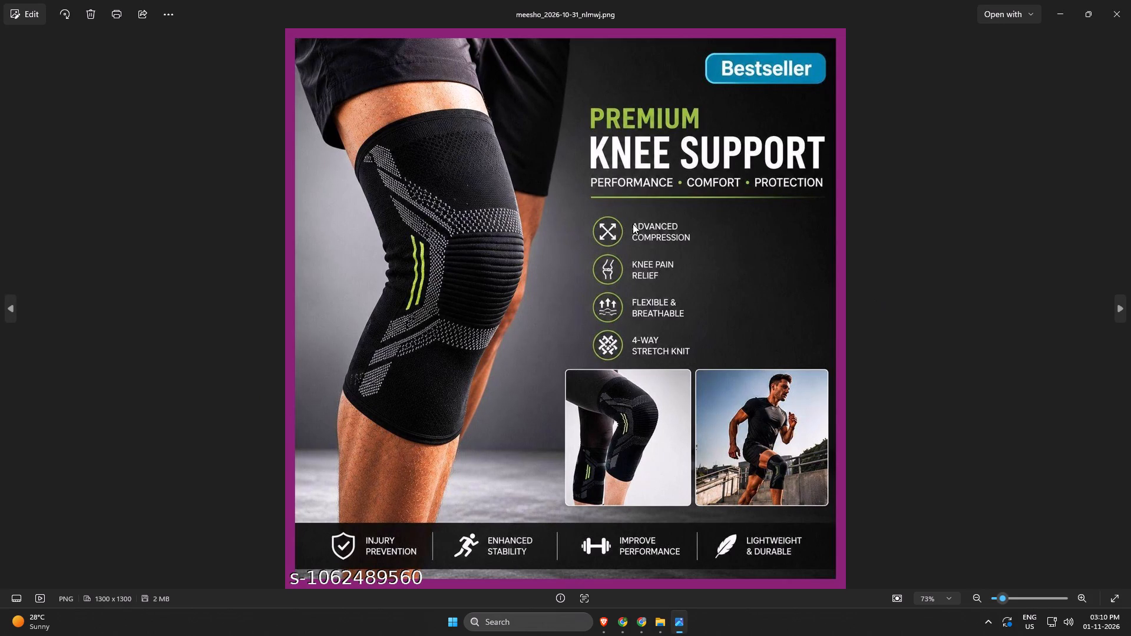
{"action": "left_click", "coordinate": [41, 15]}
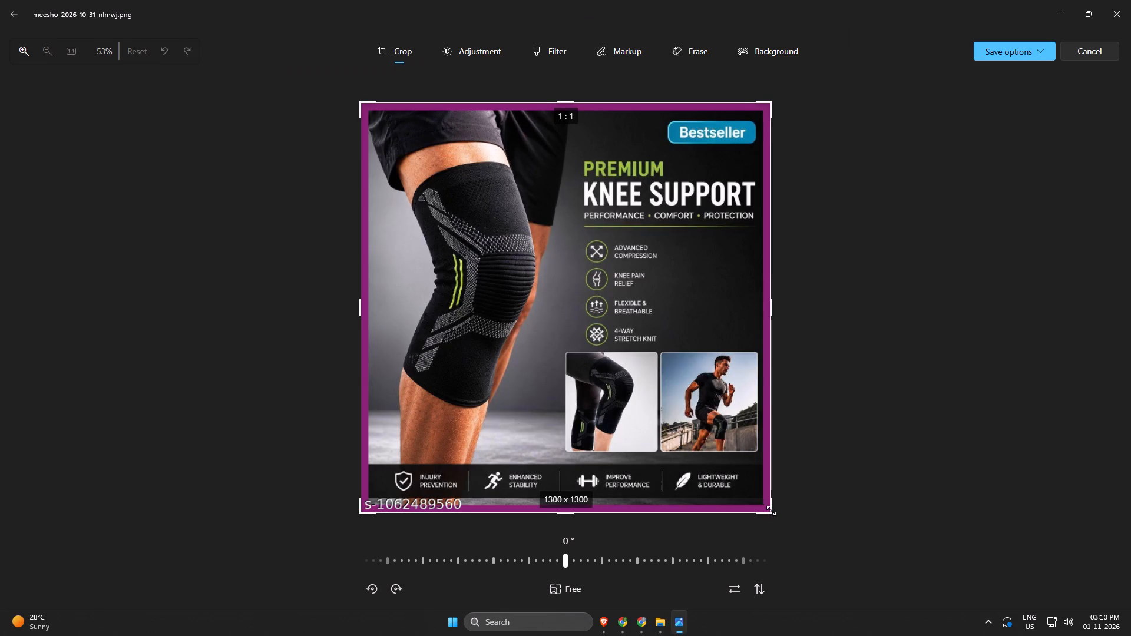
{"action": "left_click_drag", "start_coordinate": [771, 511], "coordinate": [763, 503]}
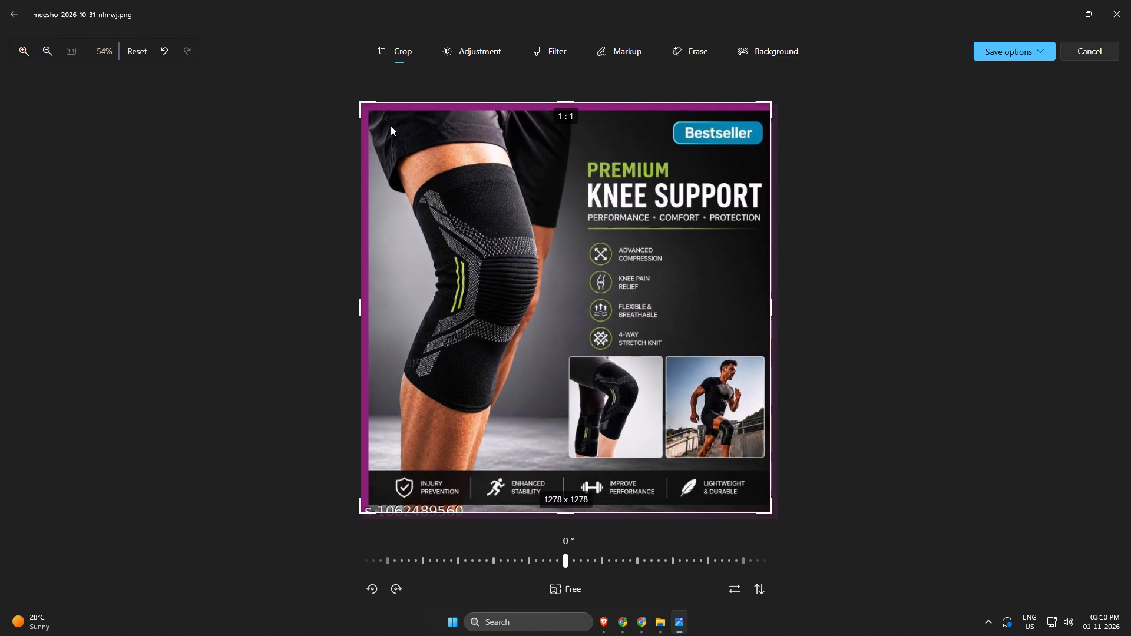
{"action": "left_click_drag", "start_coordinate": [360, 104], "coordinate": [375, 118]}
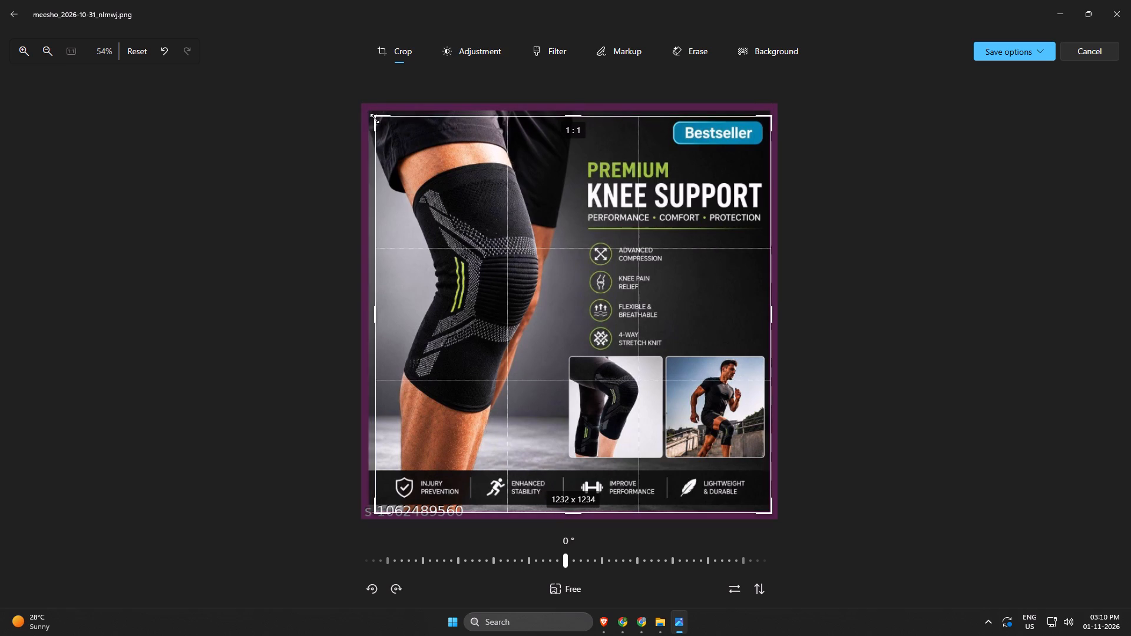
{"action": "left_click_drag", "start_coordinate": [375, 118], "coordinate": [368, 113]}
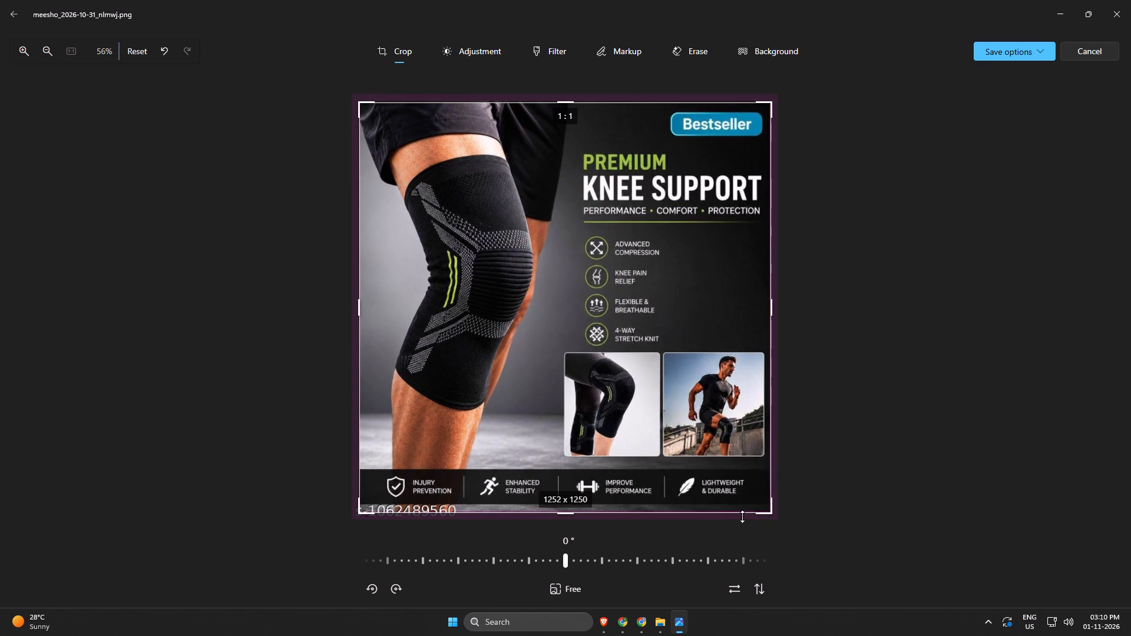
{"action": "left_click_drag", "start_coordinate": [770, 512], "coordinate": [769, 504]}
{"action": "left_click", "coordinate": [1020, 61]}
{"action": "left_click", "coordinate": [1021, 52]}
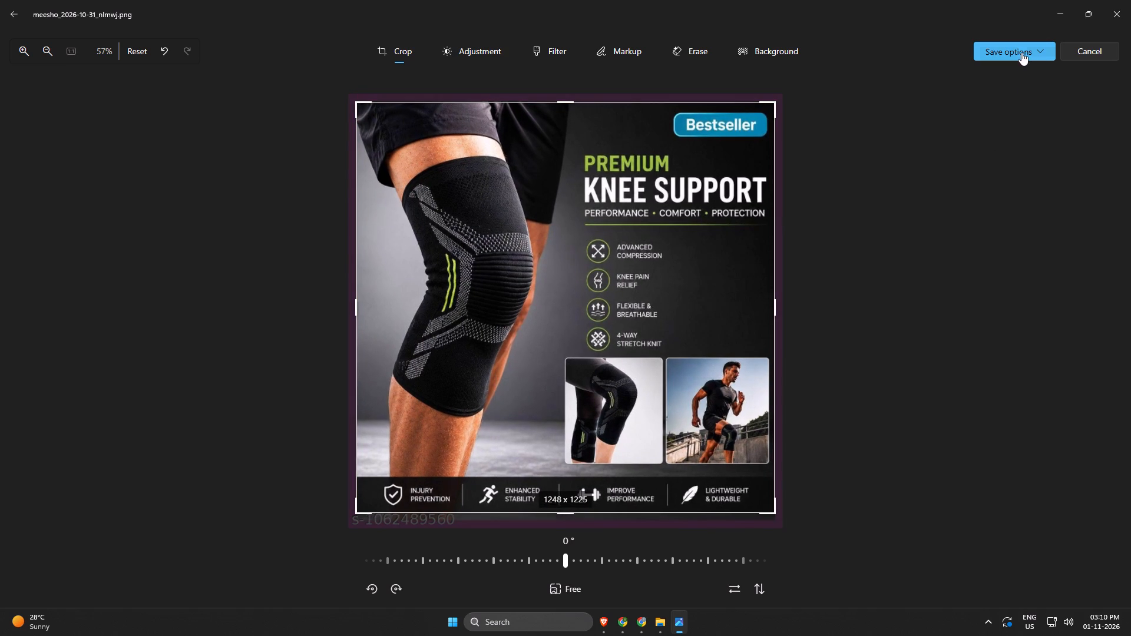
{"action": "left_click", "coordinate": [1017, 94]}
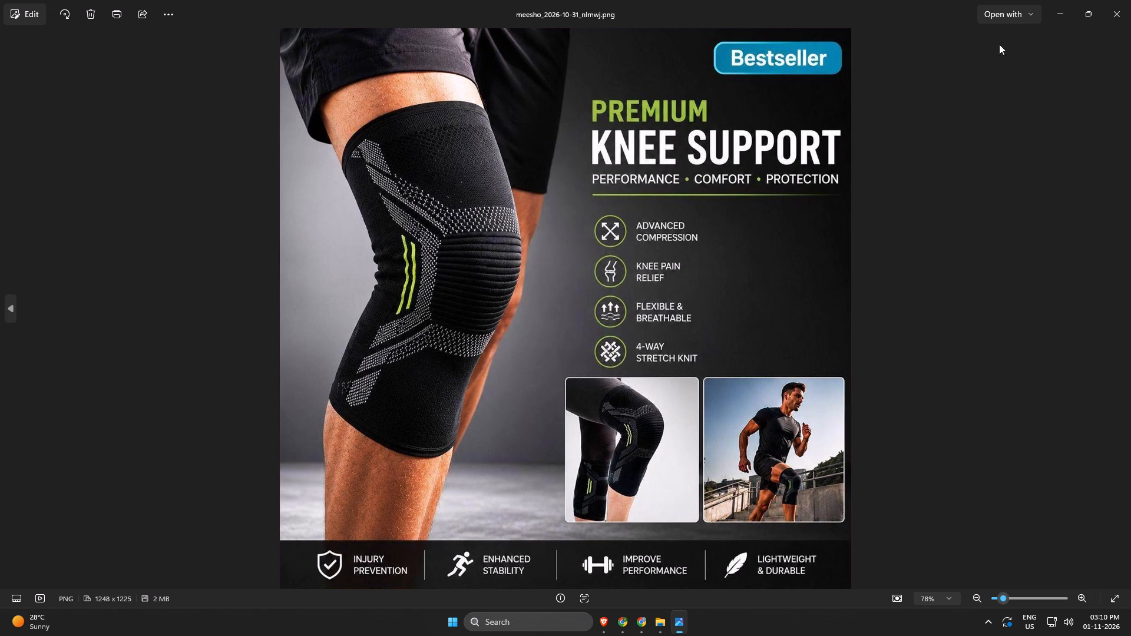
{"action": "left_click", "coordinate": [1123, 5]}
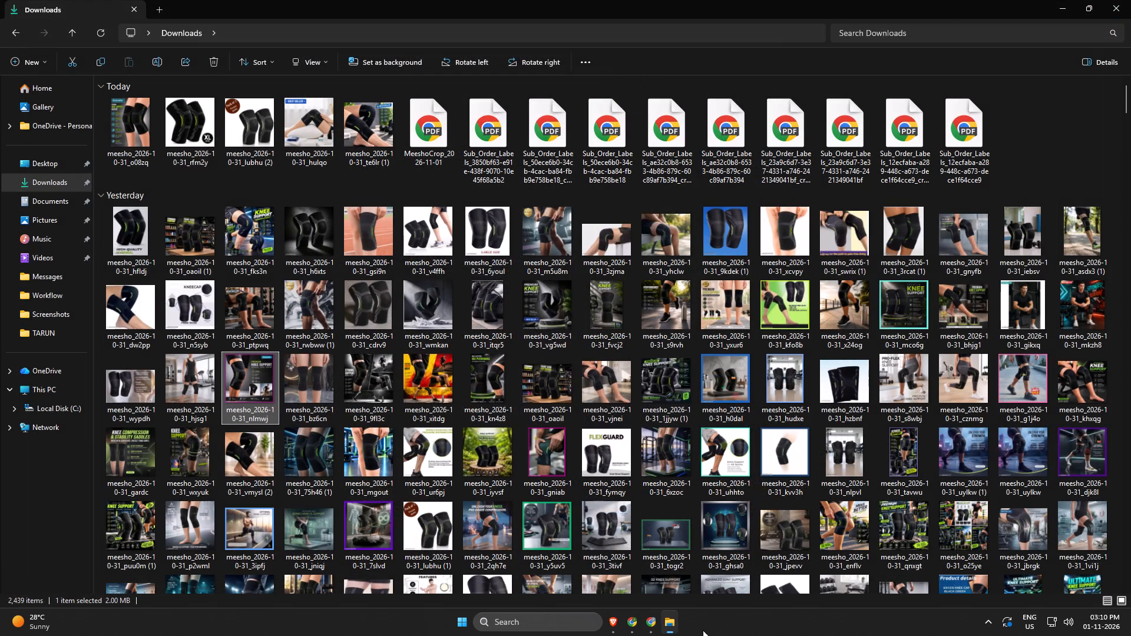
Return to the new catalog in Chrome and add the cropped meesho_2026-10-31_nlmwj from Downloads as the product's front image.
{"action": "left_click", "coordinate": [636, 620]}
{"action": "left_click", "coordinate": [563, 599]}
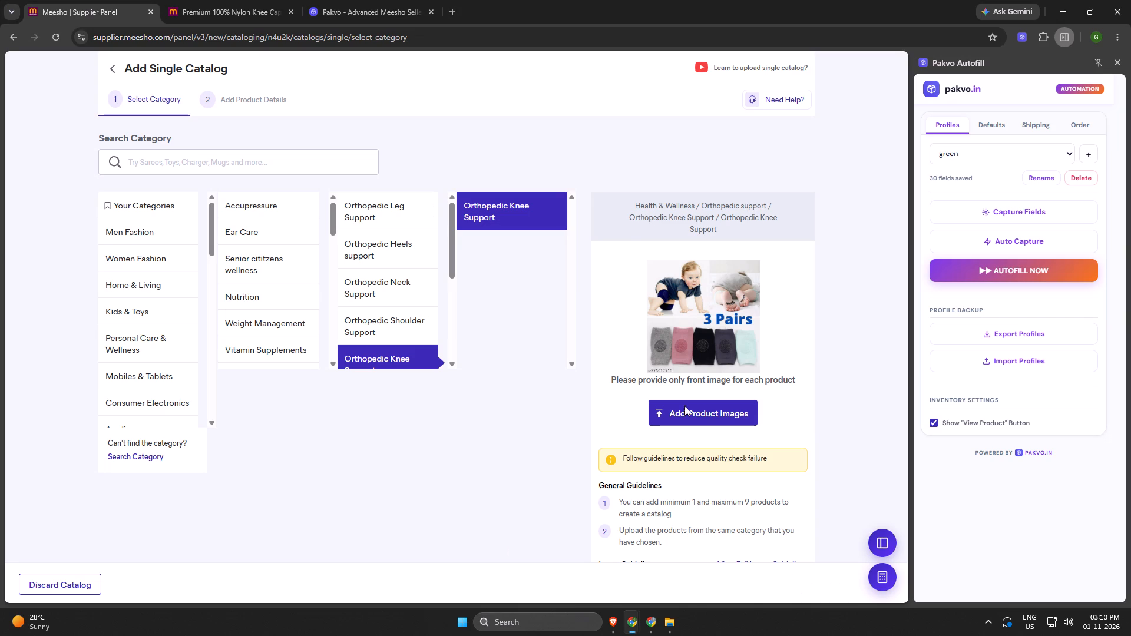
{"action": "left_click", "coordinate": [683, 410]}
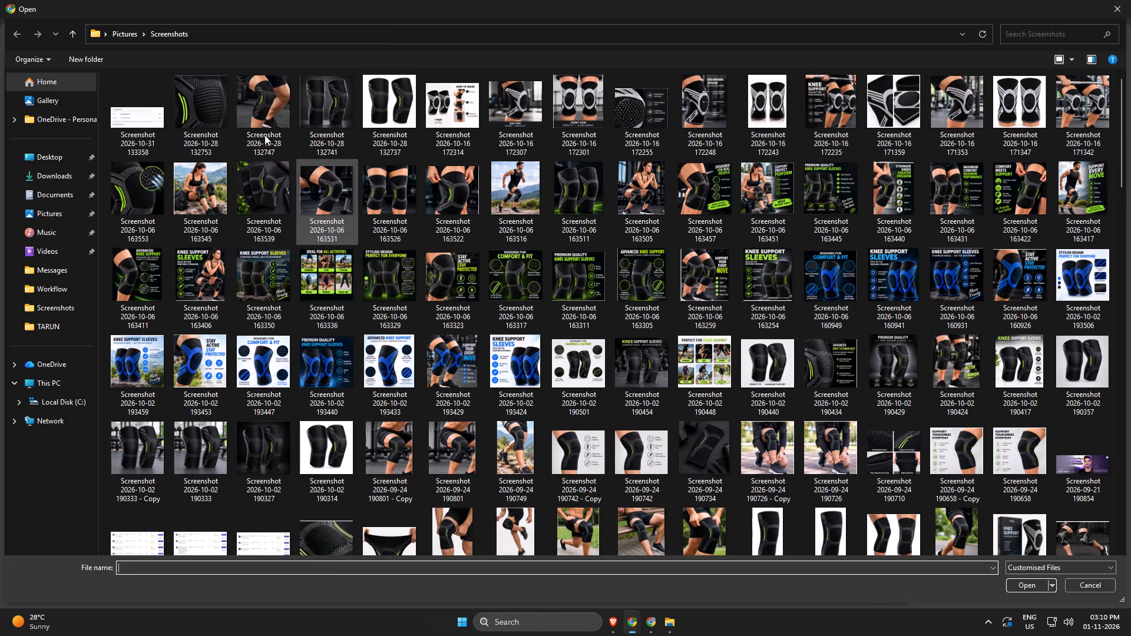
{"action": "left_click", "coordinate": [45, 172]}
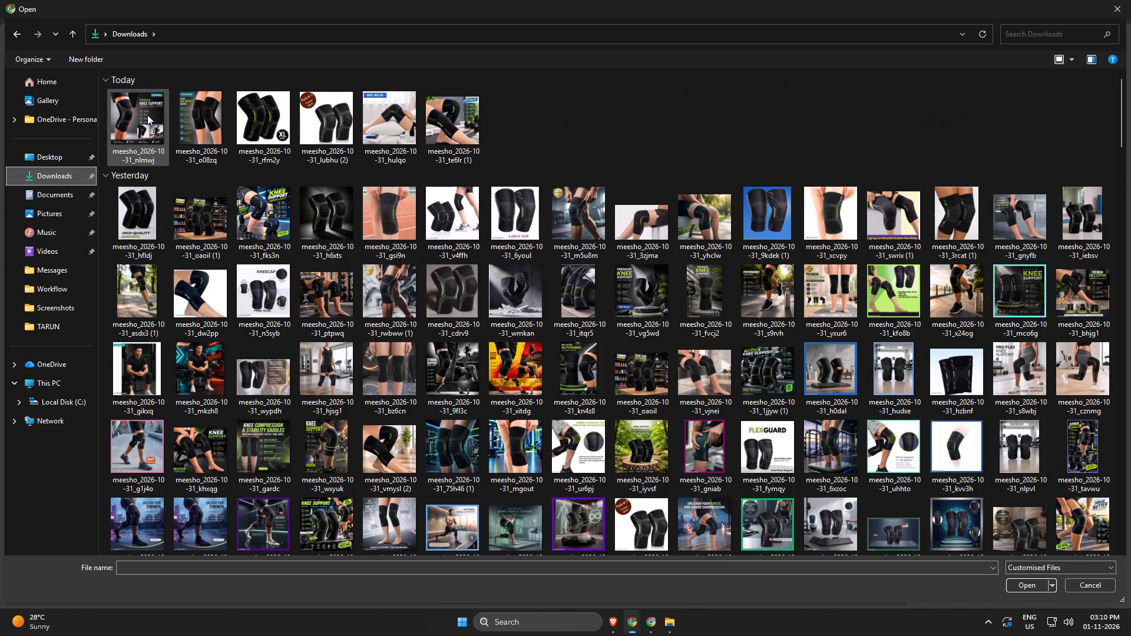
{"action": "left_click", "coordinate": [147, 114]}
{"action": "left_click", "coordinate": [1049, 587]}
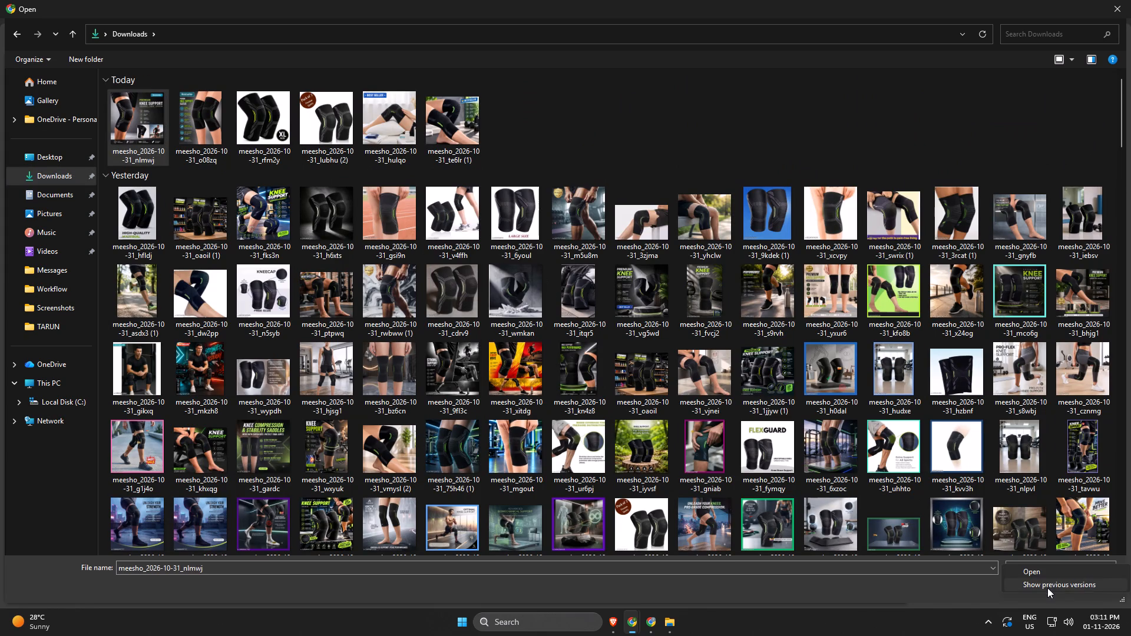
{"action": "left_click", "coordinate": [971, 589]}
{"action": "left_click", "coordinate": [1039, 584]}
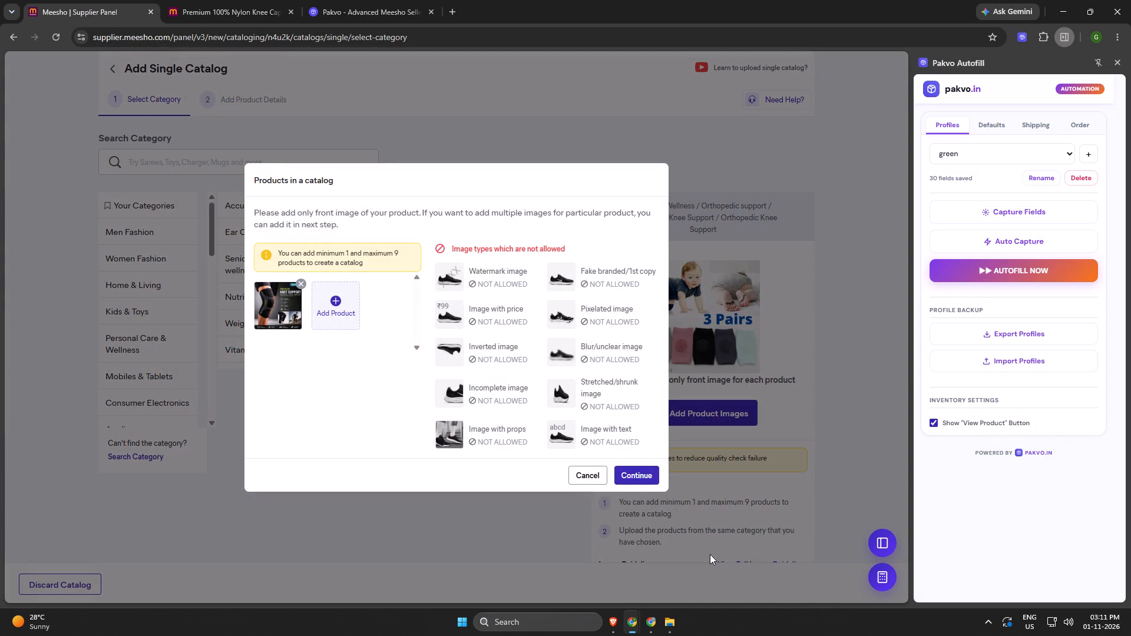
Continue to the new catalog's product details and autofill the fields with the green Pakvo profile.
{"action": "left_click", "coordinate": [641, 472]}
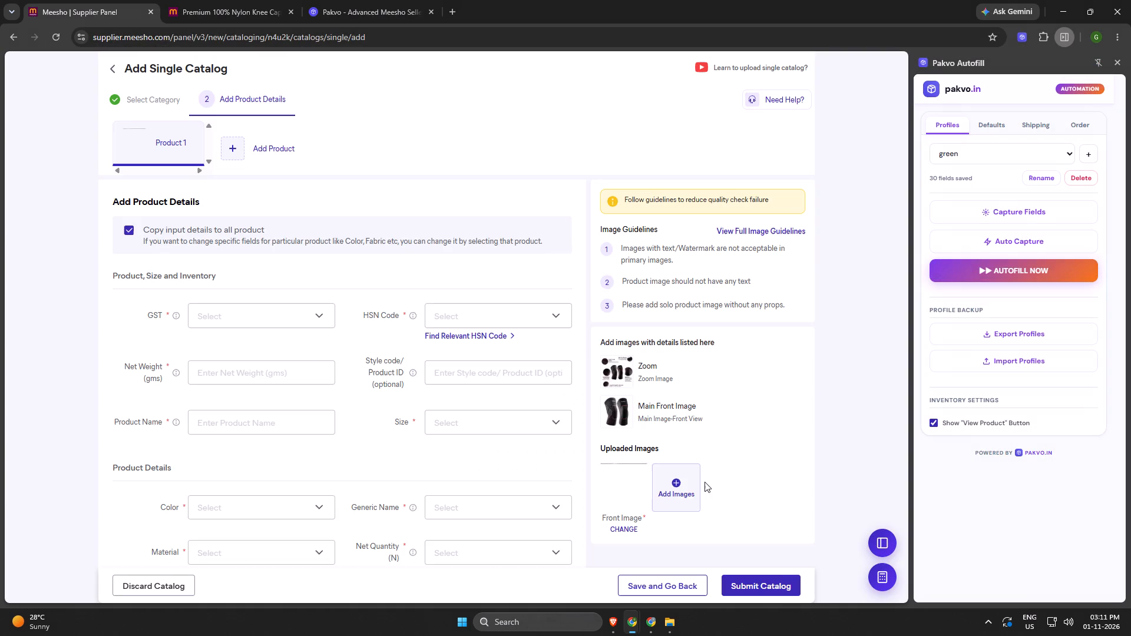
{"action": "left_click", "coordinate": [987, 272]}
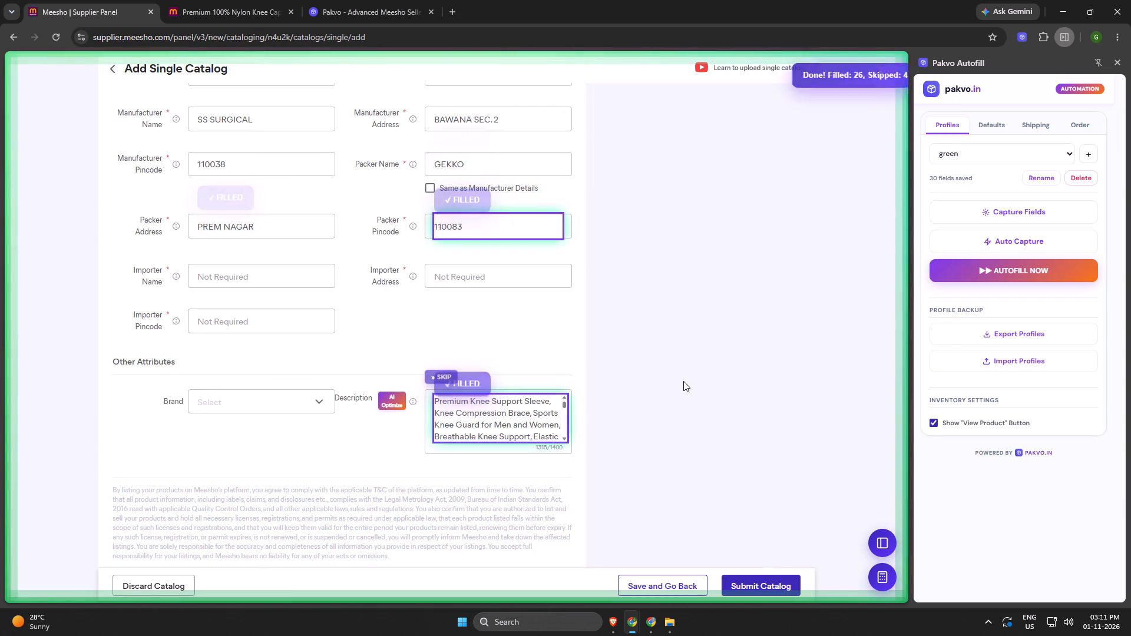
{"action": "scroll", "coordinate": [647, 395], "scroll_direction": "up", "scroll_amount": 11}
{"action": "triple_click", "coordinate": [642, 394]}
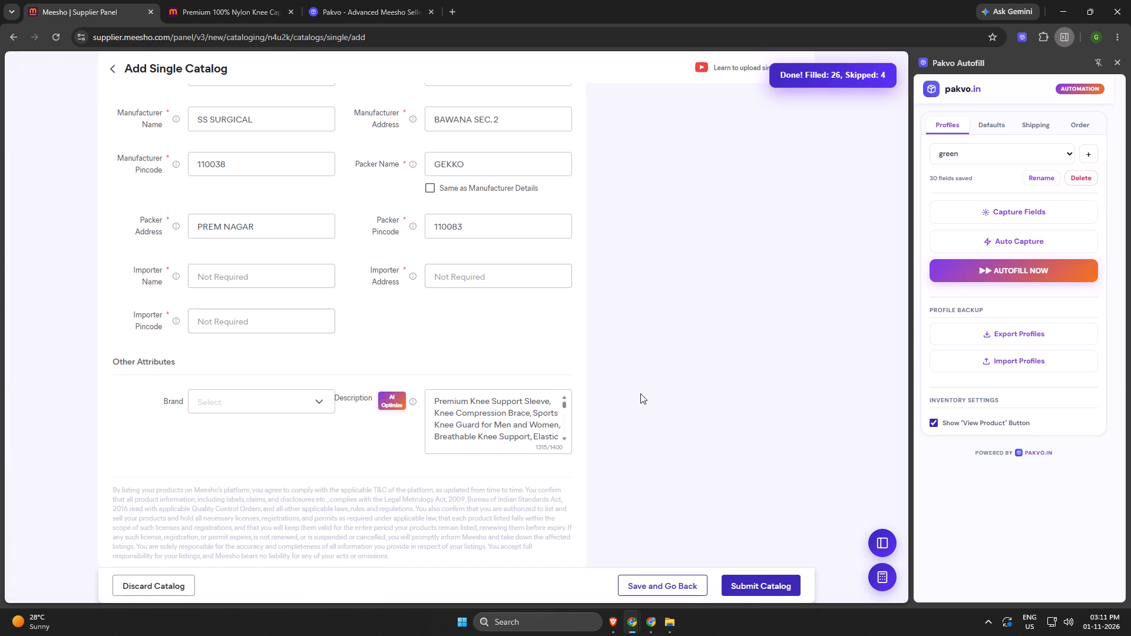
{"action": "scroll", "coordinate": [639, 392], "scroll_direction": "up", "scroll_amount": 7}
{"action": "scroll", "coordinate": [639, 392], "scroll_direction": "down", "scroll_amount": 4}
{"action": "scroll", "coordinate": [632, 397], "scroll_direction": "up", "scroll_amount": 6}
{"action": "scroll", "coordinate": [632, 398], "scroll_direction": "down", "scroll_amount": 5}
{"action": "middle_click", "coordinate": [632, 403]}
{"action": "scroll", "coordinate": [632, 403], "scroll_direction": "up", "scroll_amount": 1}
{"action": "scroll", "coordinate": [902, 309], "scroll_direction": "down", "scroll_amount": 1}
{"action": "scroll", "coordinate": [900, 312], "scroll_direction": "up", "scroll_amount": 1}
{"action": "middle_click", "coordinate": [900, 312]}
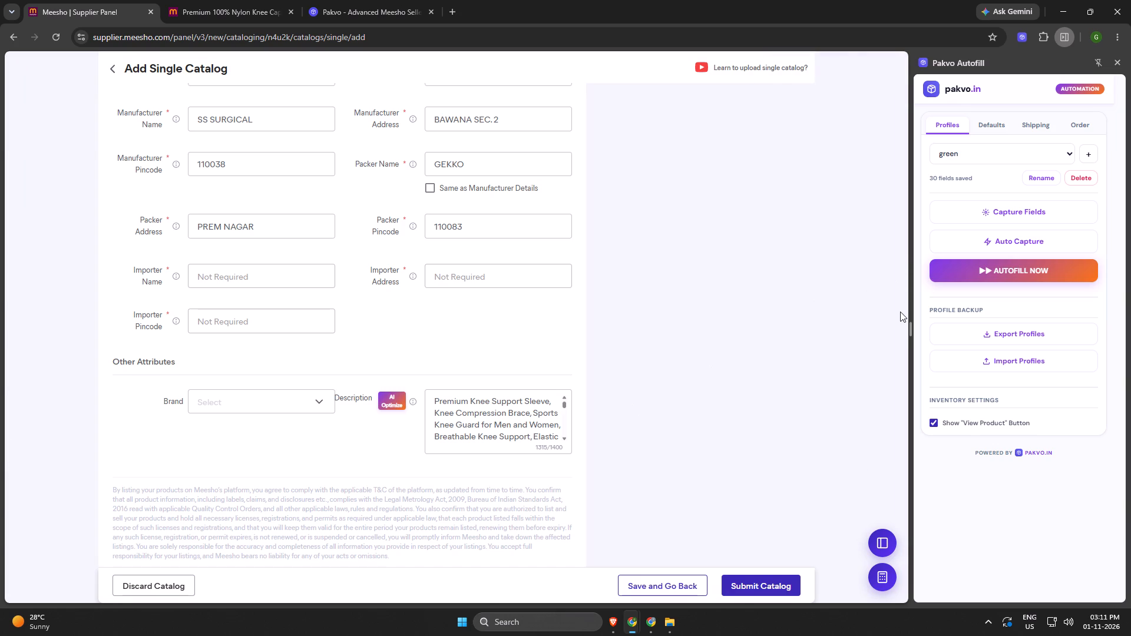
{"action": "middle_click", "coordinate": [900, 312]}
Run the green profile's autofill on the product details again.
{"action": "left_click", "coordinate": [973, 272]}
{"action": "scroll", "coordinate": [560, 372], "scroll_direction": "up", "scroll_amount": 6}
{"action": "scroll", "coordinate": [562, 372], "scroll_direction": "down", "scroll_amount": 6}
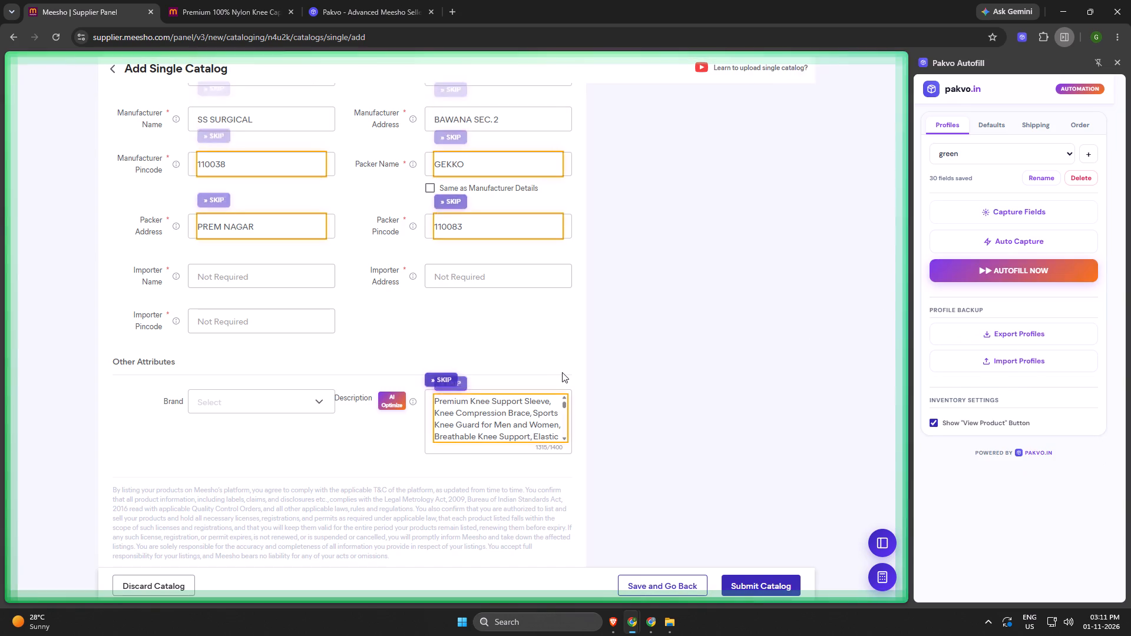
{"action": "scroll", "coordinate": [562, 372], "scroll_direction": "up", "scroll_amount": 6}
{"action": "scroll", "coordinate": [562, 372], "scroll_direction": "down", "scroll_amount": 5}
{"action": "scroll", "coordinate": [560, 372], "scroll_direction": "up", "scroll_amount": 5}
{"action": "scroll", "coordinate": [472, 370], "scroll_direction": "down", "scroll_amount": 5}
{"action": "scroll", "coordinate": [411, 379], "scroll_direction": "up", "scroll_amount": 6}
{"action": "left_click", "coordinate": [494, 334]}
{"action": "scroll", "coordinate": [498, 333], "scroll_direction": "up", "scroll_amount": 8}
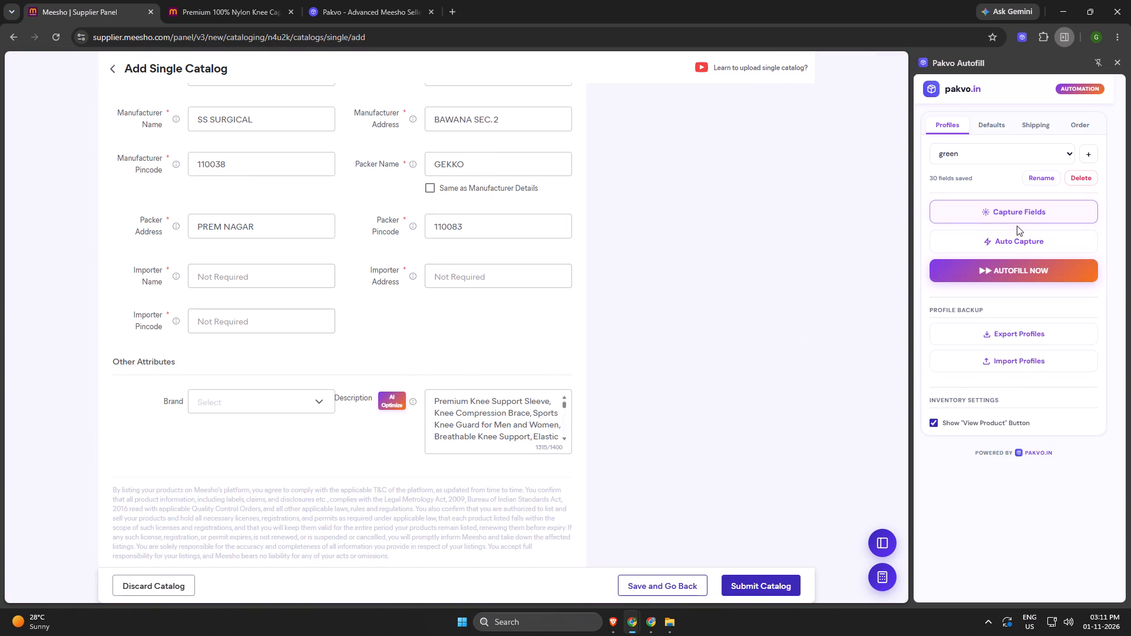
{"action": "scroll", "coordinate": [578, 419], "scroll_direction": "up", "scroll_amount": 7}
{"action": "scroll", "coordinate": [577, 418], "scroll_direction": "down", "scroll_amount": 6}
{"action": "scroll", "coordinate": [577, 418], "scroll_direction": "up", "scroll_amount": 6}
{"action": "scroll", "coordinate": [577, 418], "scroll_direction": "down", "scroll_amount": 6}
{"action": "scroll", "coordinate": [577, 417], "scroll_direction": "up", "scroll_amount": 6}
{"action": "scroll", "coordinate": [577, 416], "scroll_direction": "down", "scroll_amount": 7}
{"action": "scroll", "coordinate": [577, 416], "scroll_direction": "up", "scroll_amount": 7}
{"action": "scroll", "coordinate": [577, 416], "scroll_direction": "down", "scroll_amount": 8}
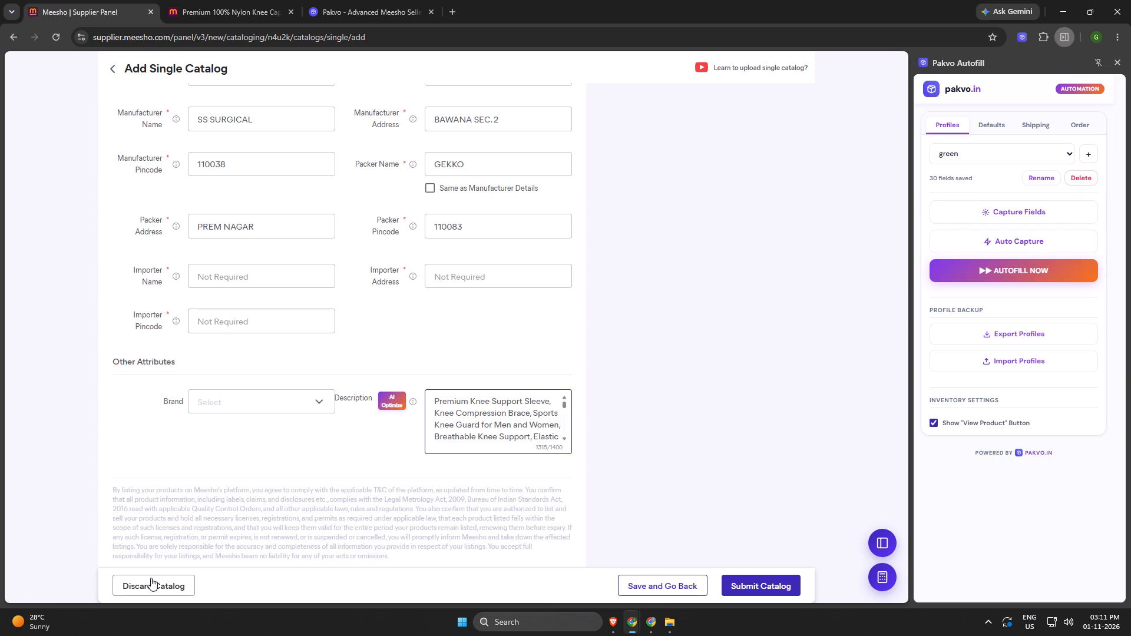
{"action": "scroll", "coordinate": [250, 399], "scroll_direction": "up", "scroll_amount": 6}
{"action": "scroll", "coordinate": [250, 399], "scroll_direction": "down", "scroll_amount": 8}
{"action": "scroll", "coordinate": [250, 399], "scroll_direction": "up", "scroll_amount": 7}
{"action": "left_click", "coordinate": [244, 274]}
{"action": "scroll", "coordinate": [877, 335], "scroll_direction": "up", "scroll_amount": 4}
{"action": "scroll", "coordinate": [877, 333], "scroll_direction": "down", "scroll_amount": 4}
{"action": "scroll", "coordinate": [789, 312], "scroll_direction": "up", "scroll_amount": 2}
Save the autofilled catalog as a draft and go back to the catalog uploads list.
{"action": "left_click", "coordinate": [652, 577]}
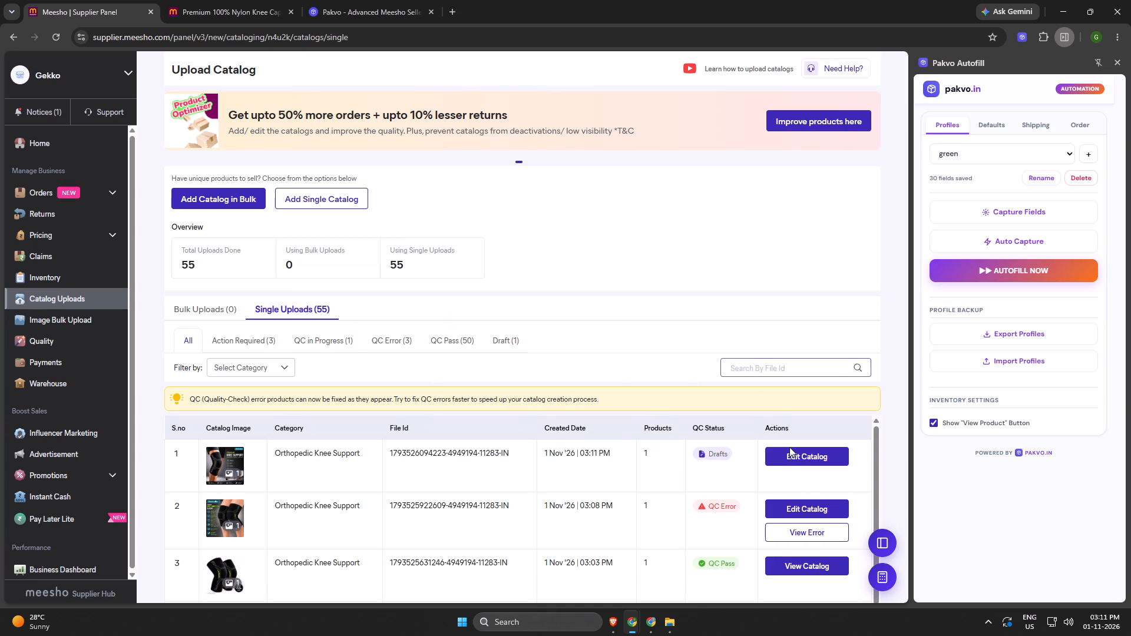
{"action": "left_click", "coordinate": [811, 505]}
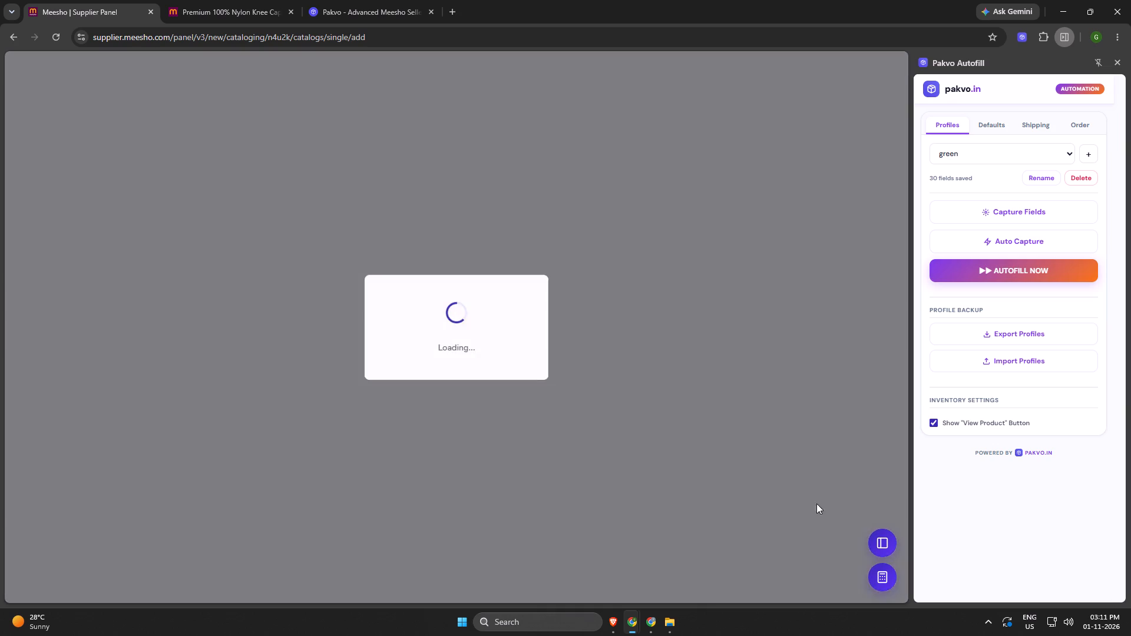
{"action": "left_click", "coordinate": [512, 381]}
{"action": "key", "text": "BackSpace"}
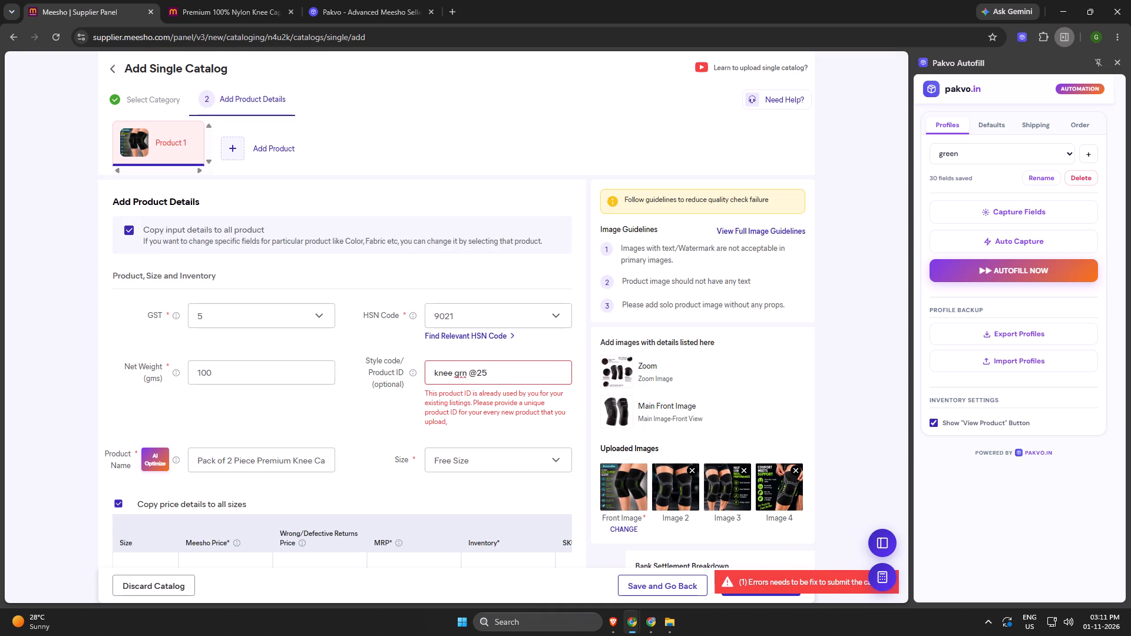
{"action": "key", "text": "8"}
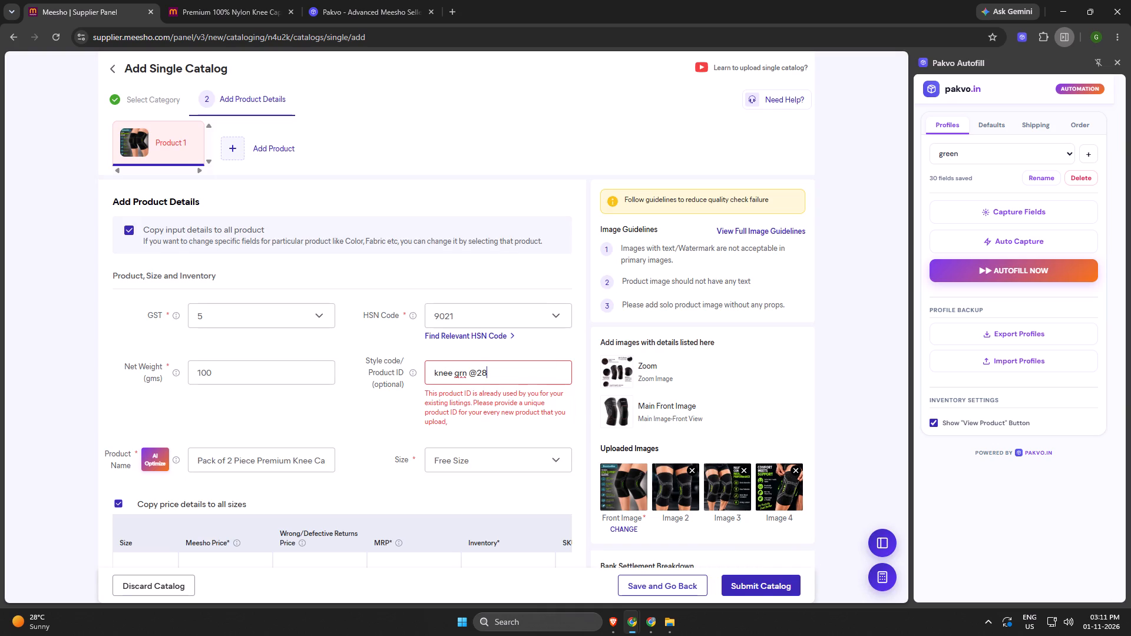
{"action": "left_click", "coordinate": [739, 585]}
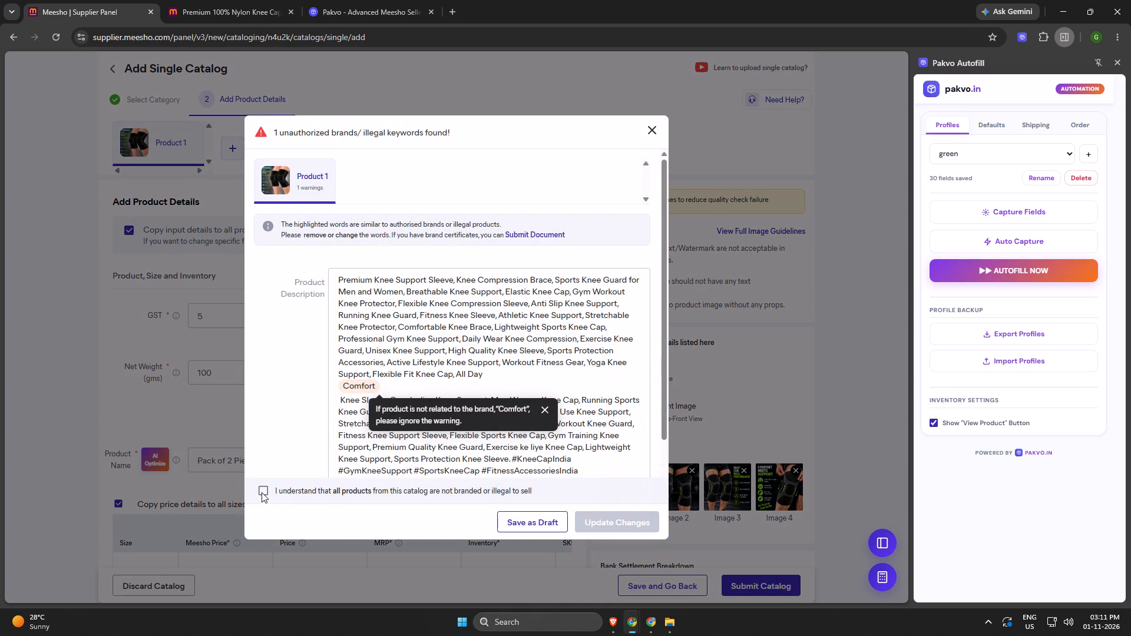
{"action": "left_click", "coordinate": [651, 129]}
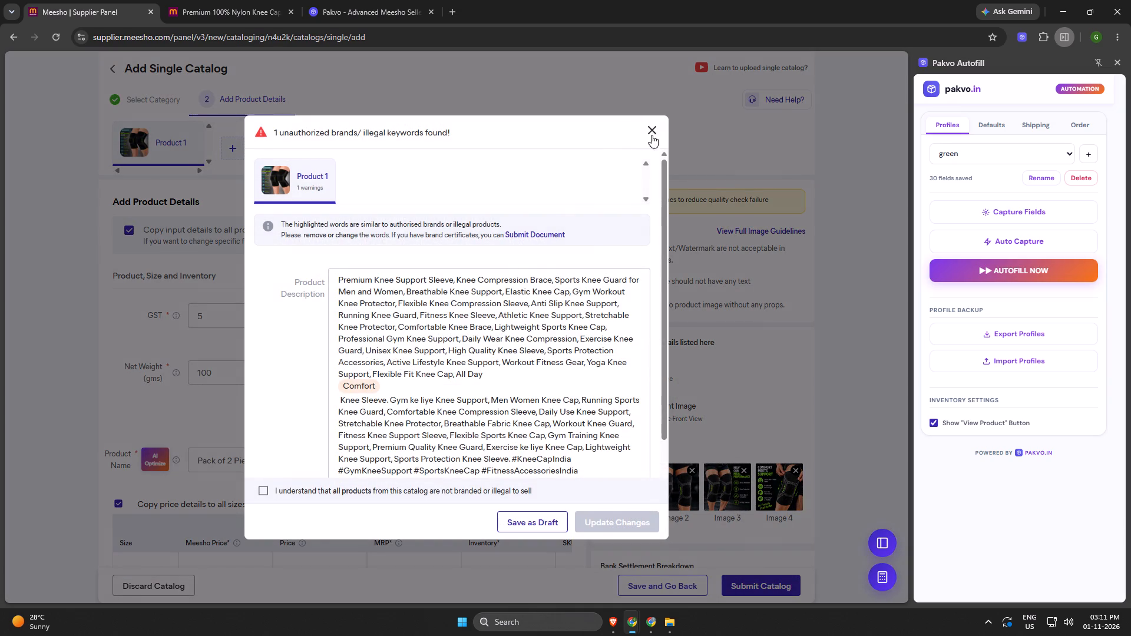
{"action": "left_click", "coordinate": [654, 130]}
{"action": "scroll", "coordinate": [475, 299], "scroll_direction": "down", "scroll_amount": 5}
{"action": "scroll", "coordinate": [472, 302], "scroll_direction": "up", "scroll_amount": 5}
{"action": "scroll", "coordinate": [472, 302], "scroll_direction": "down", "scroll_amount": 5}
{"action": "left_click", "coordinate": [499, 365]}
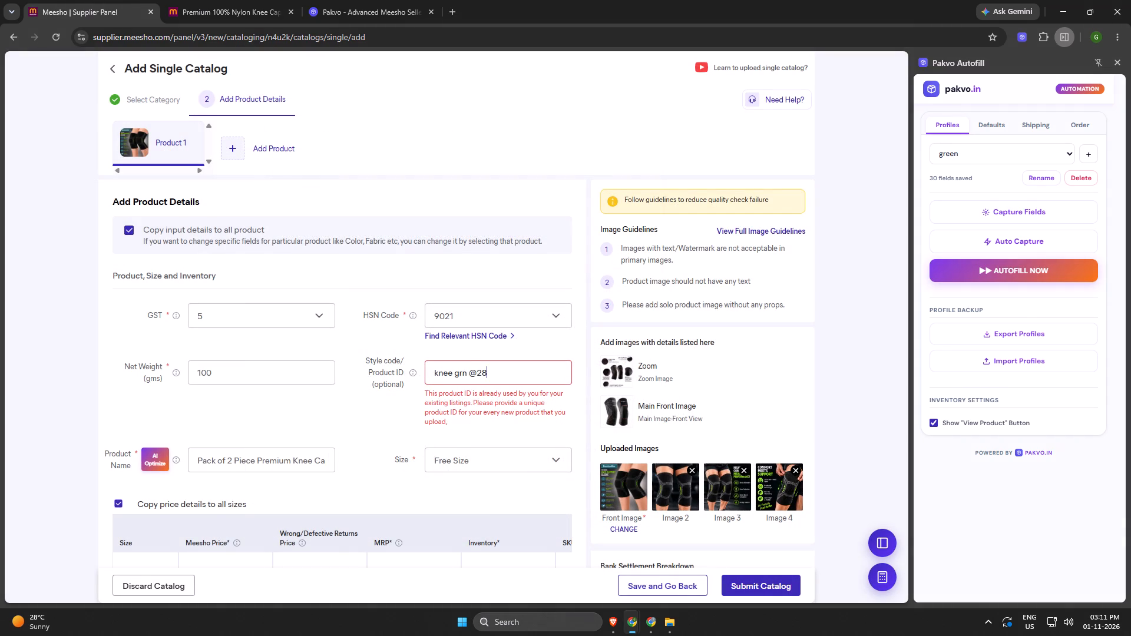
Submit the corrected catalog for quality check with the not-branded declaration accepted, skipping the recommended price and the ad campaign offer.
{"action": "left_click", "coordinate": [744, 585]}
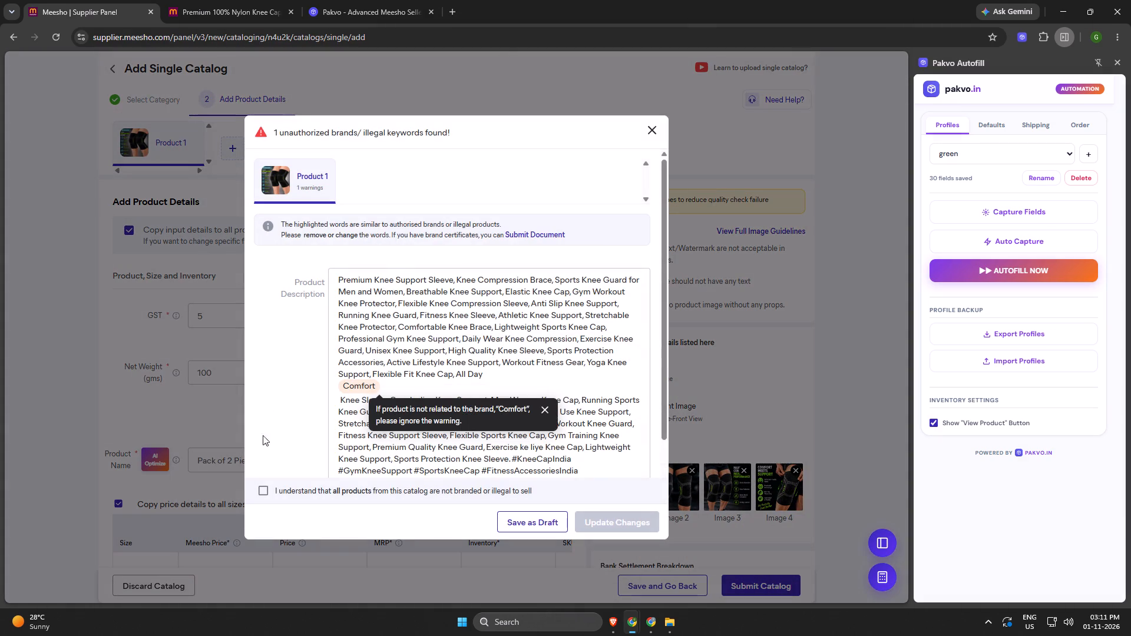
{"action": "left_click", "coordinate": [265, 488]}
{"action": "left_click", "coordinate": [260, 486]}
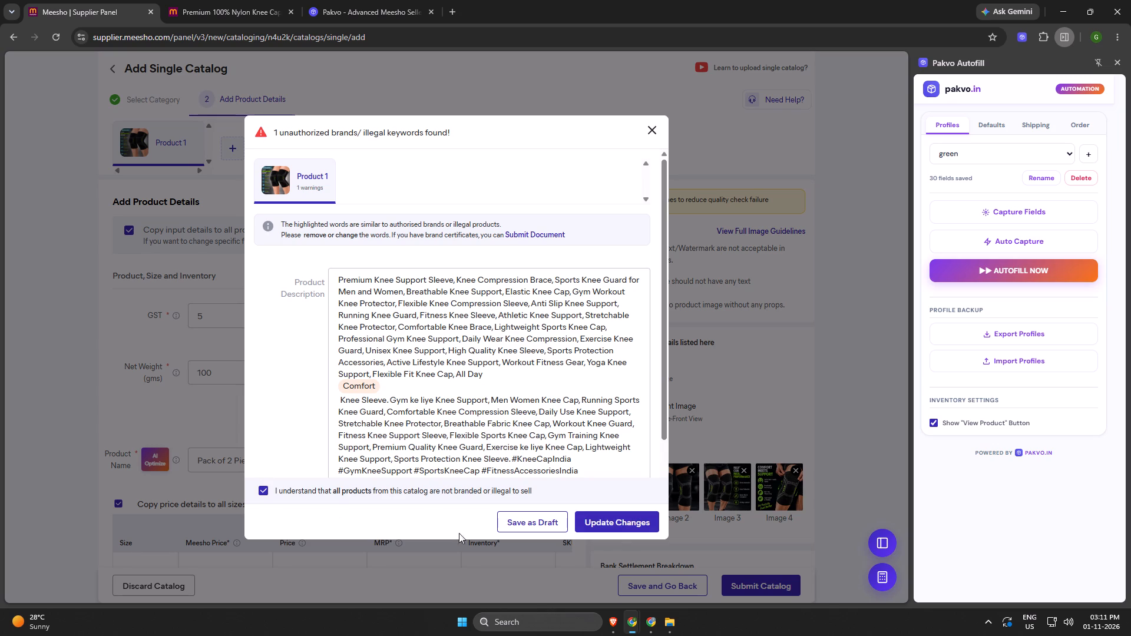
{"action": "left_click", "coordinate": [618, 532]}
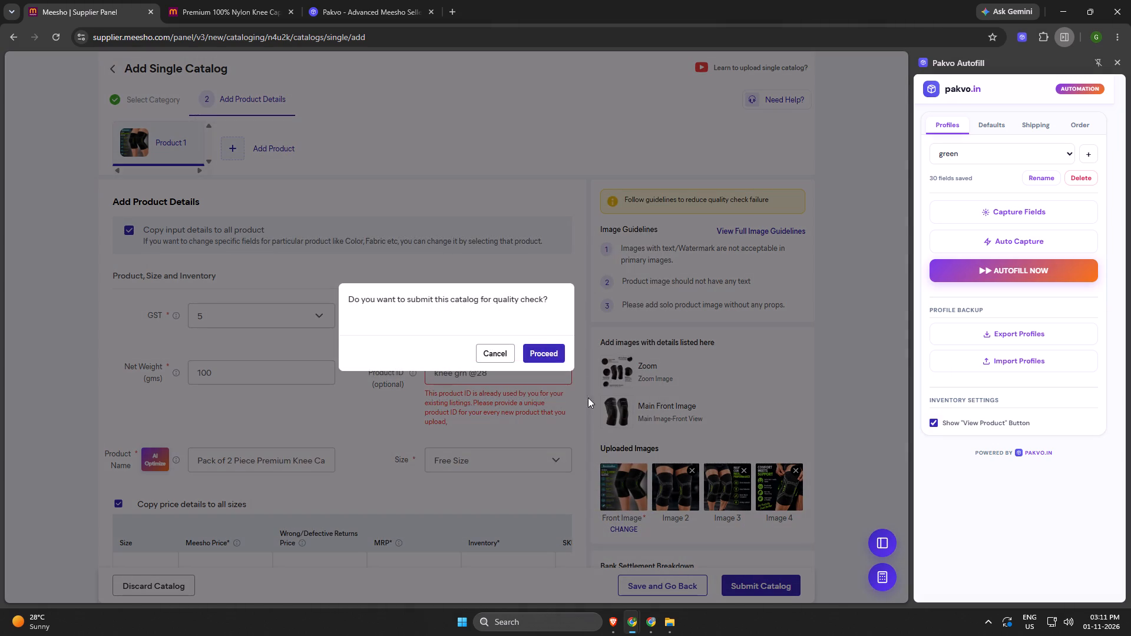
{"action": "left_click", "coordinate": [563, 357]}
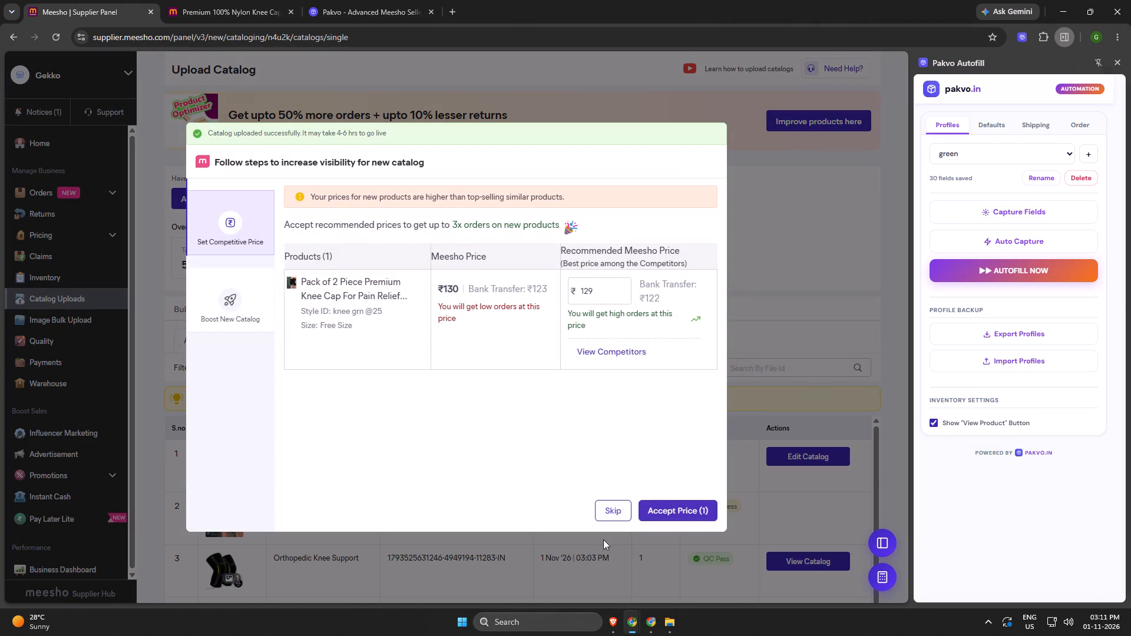
{"action": "left_click", "coordinate": [612, 499]}
{"action": "left_click", "coordinate": [608, 510]}
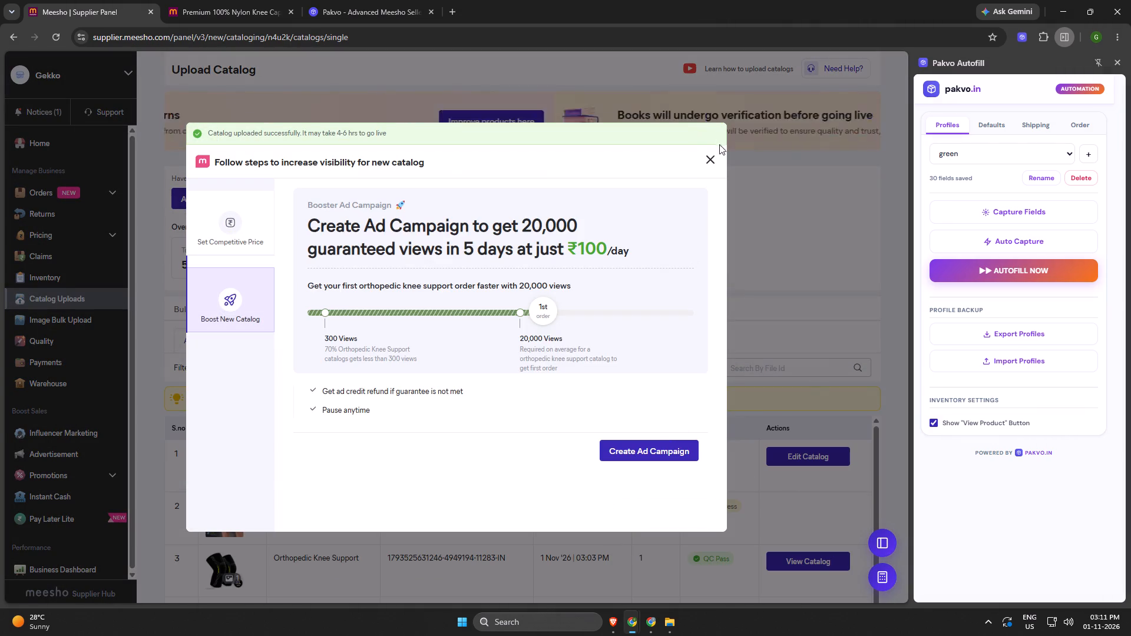
{"action": "left_click", "coordinate": [714, 155]}
Open the draft knee support catalog for editing and run AI Optimize on its product name.
{"action": "left_click", "coordinate": [806, 446]}
{"action": "left_click", "coordinate": [805, 458]}
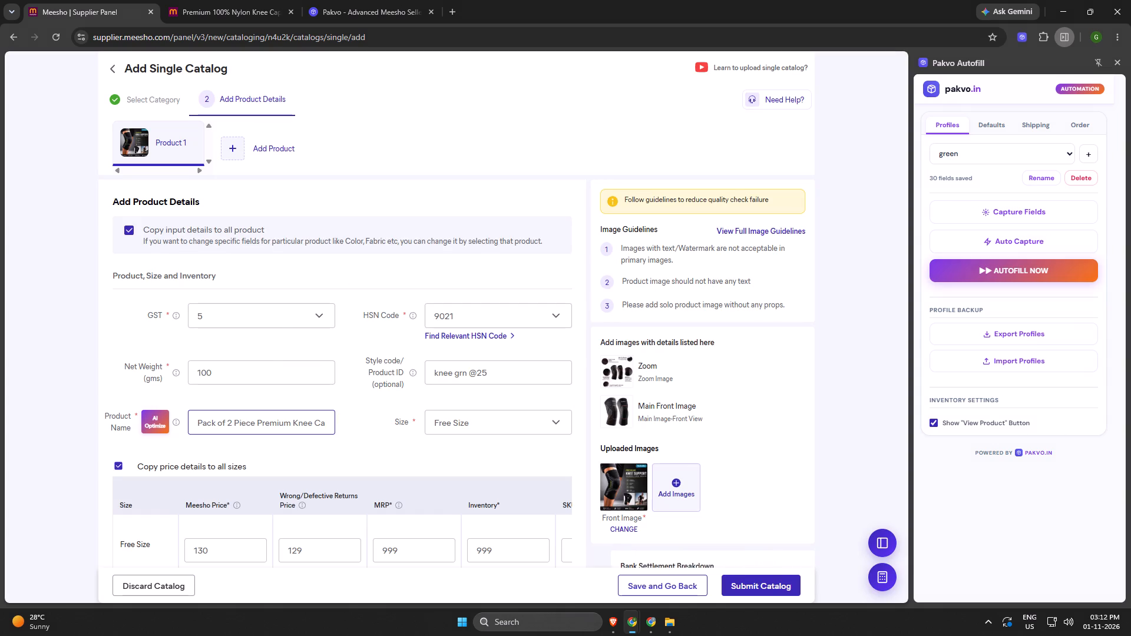
{"action": "left_click", "coordinate": [307, 426]}
{"action": "left_click", "coordinate": [148, 415]}
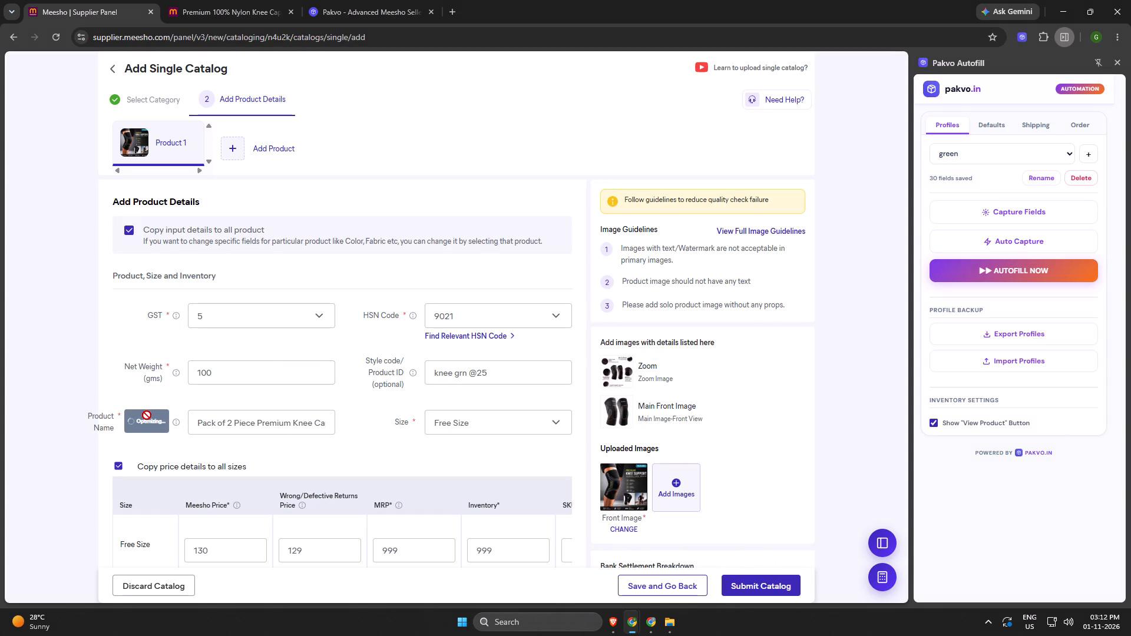
{"action": "left_click", "coordinate": [512, 374]}
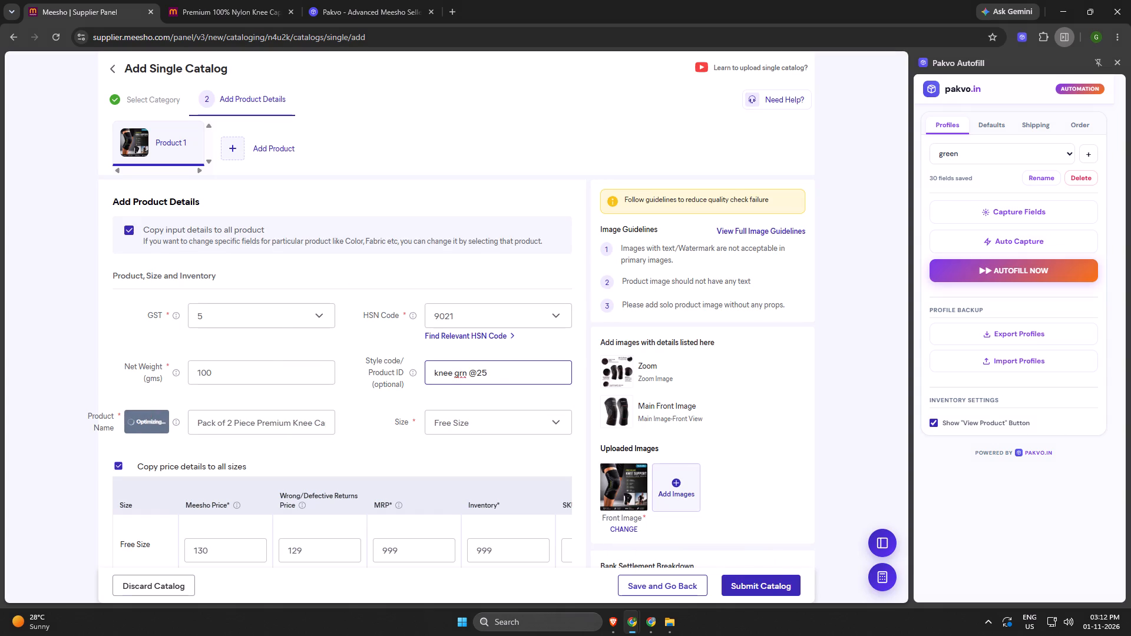
{"action": "key", "text": "BackSpace"}
{"action": "left_click", "coordinate": [563, 404]}
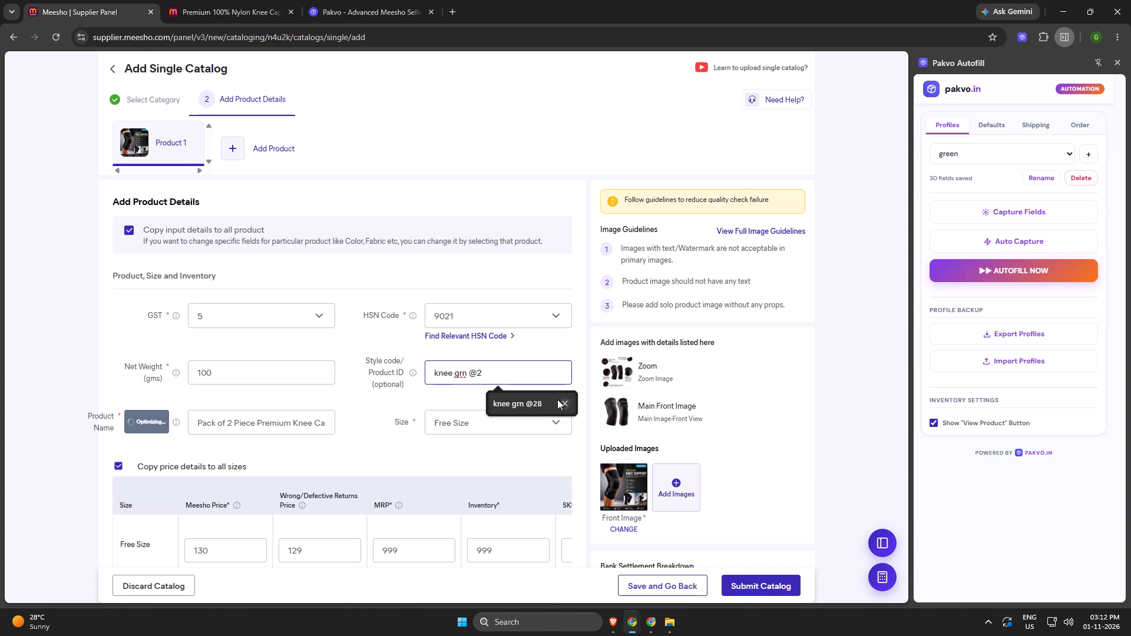
{"action": "left_click", "coordinate": [535, 378]}
{"action": "key", "text": "9"}
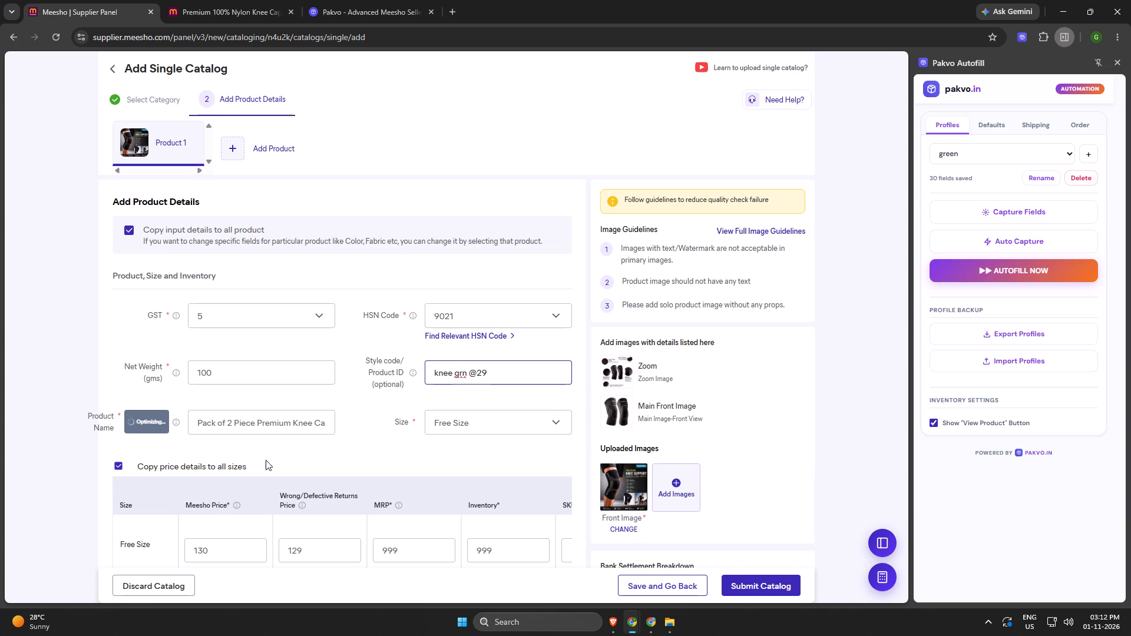
{"action": "scroll", "coordinate": [290, 454], "scroll_direction": "down", "scroll_amount": 5}
Add the Downloads images meesho_2026-10-31_o08zq, meesho_2026-10-31_lubhu (2) and meesho_2026-10-31_te6lr (1) as the product's additional images.
{"action": "left_click", "coordinate": [675, 491]}
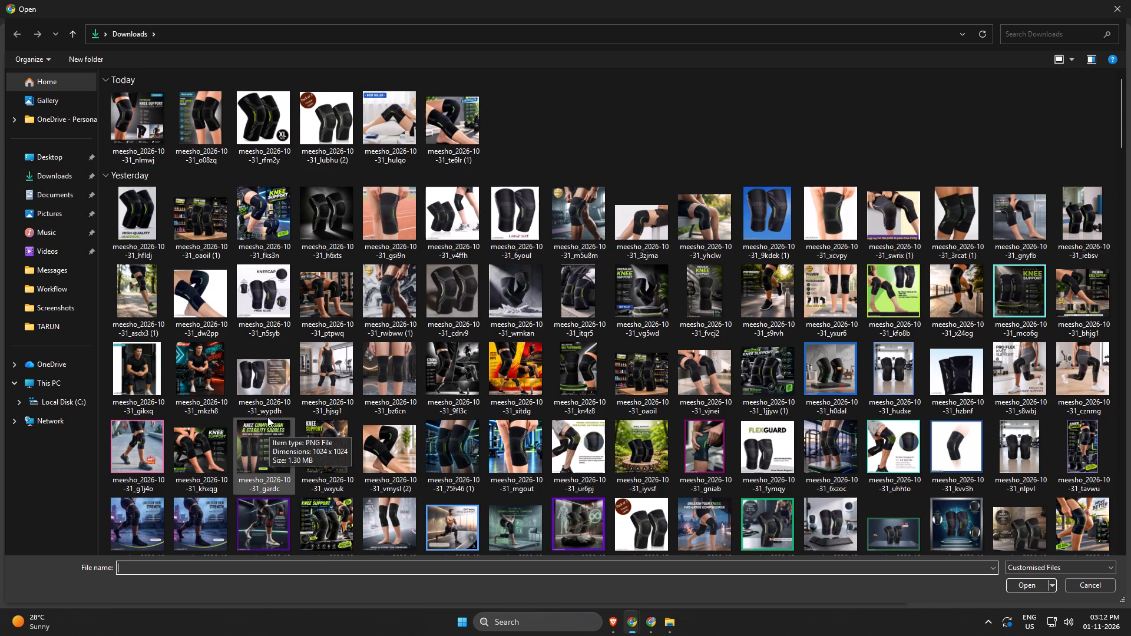
{"action": "left_click", "coordinate": [209, 125], "text": "ctrl"}
{"action": "left_click", "coordinate": [332, 125], "text": "ctrl"}
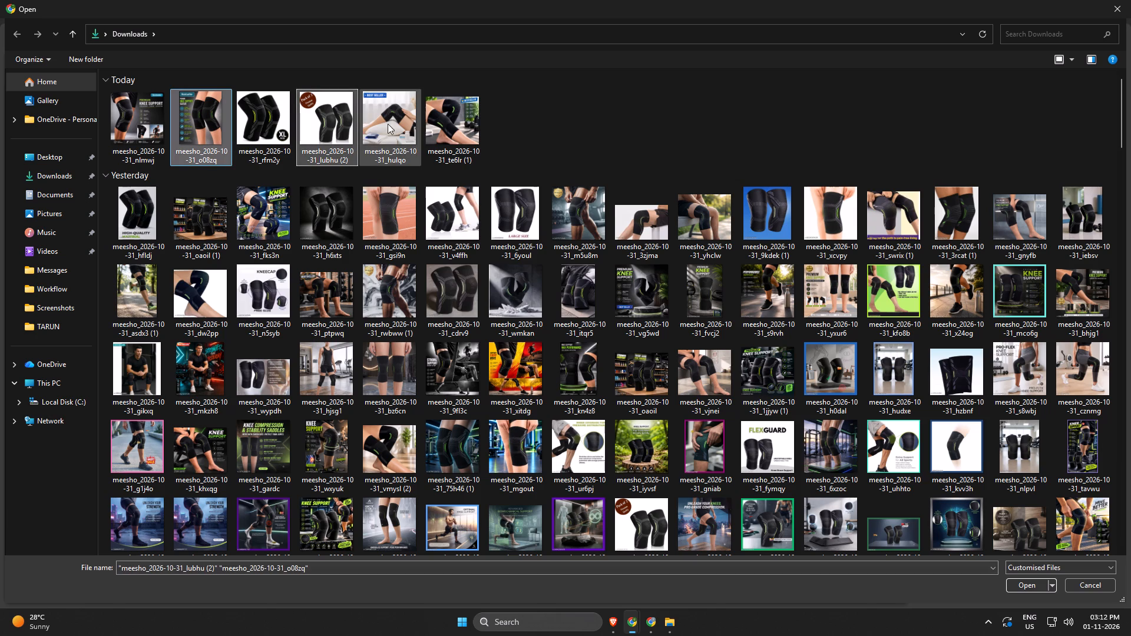
{"action": "left_click", "coordinate": [444, 118], "text": "ctrl"}
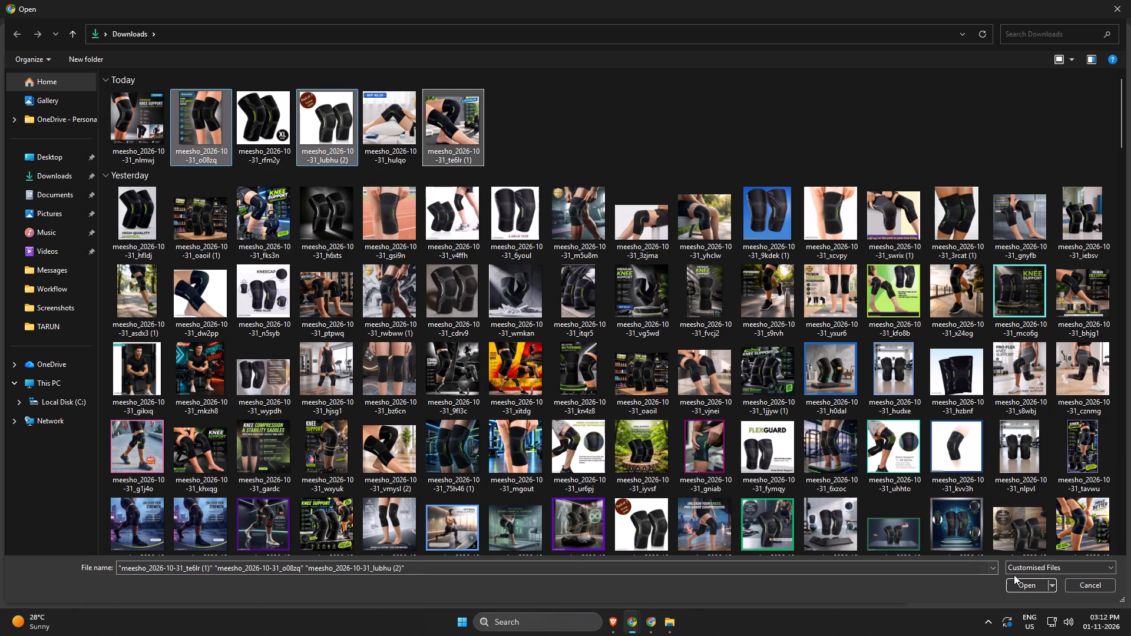
{"action": "left_click", "coordinate": [1017, 582]}
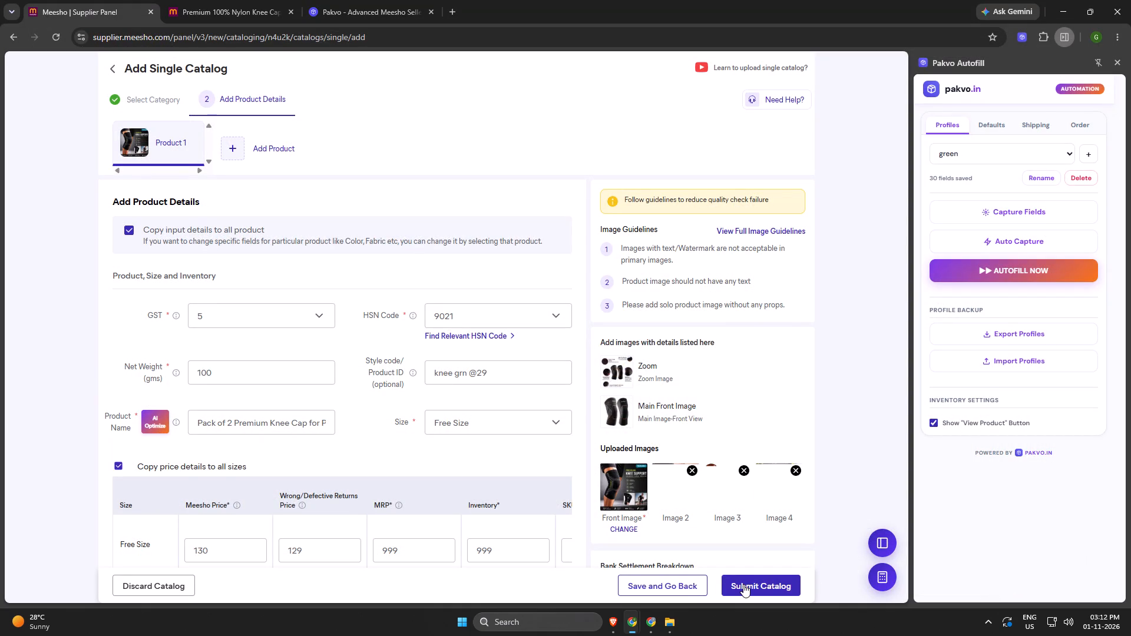
Submit the catalog for quality check, accepting the declaration that its products are not branded or illegal to sell.
{"action": "left_click", "coordinate": [743, 584]}
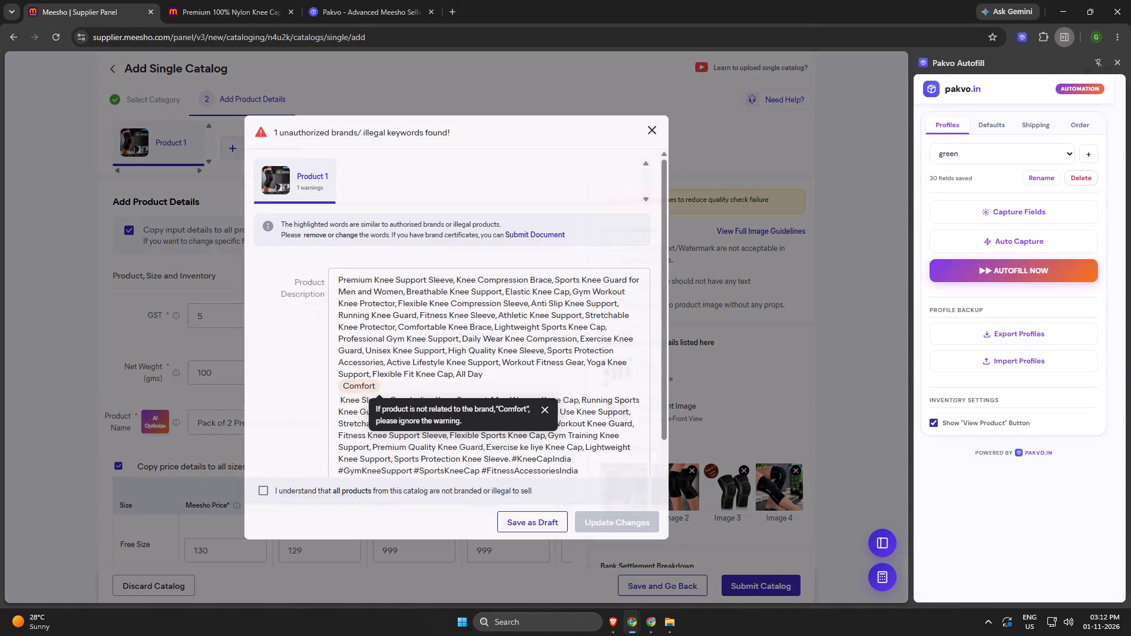
{"action": "left_click", "coordinate": [264, 490]}
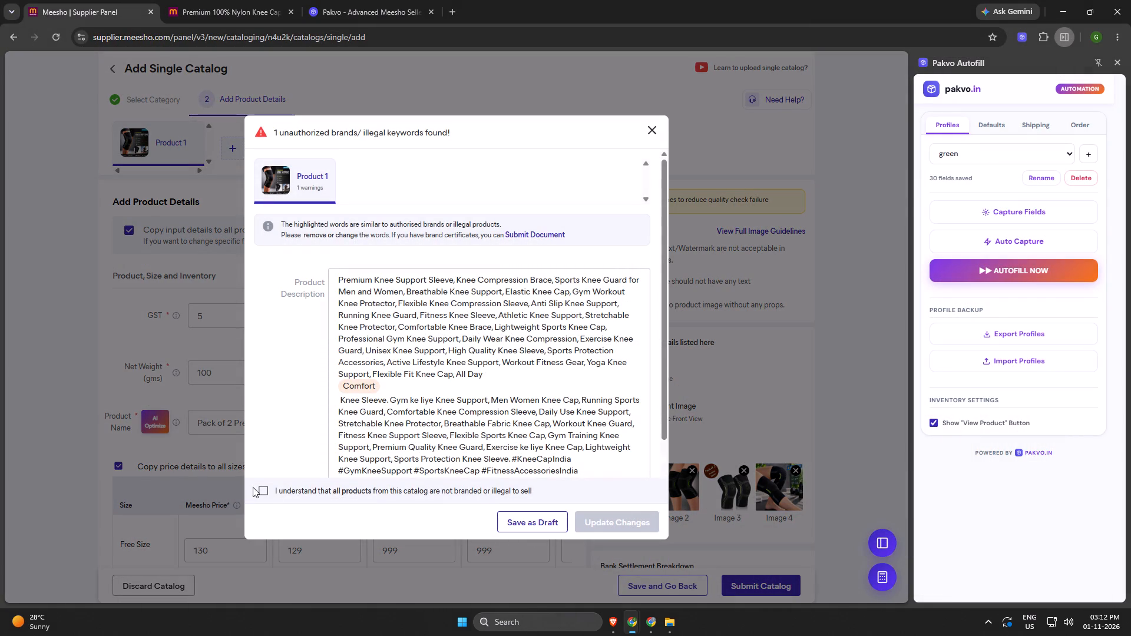
{"action": "left_click", "coordinate": [266, 489]}
{"action": "left_click", "coordinate": [620, 525]}
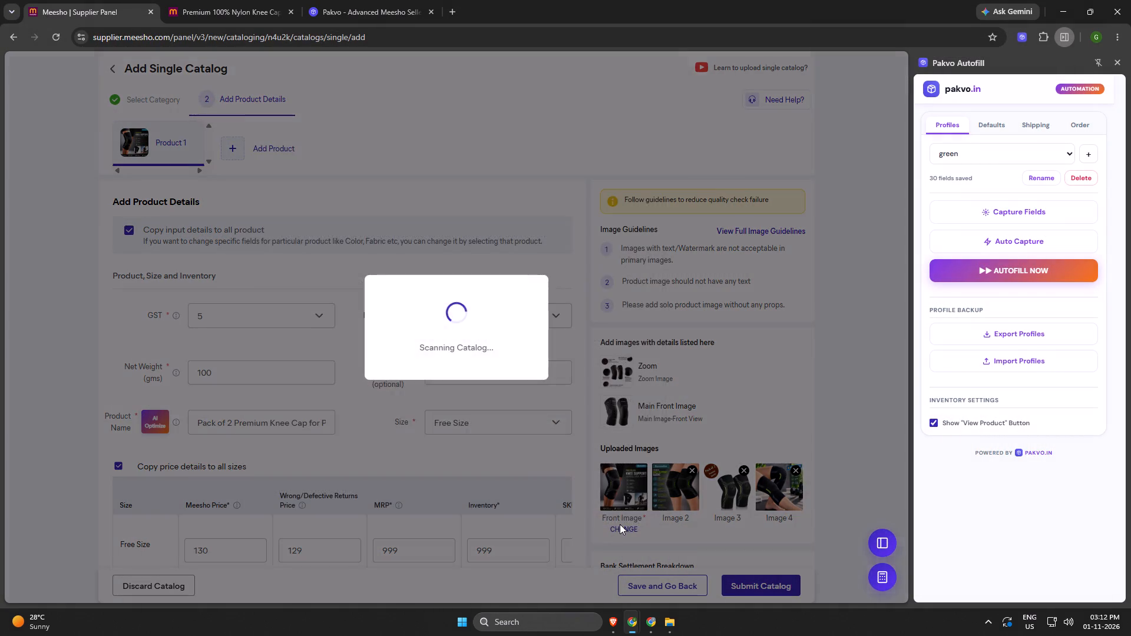
{"action": "left_click", "coordinate": [542, 357]}
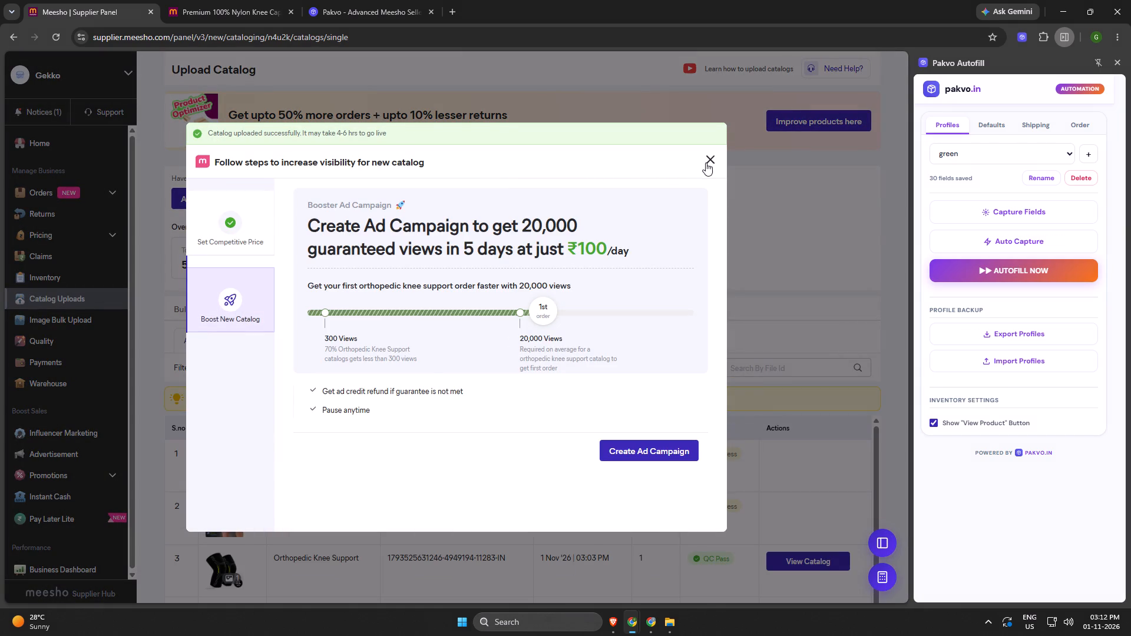
Dismiss the ad campaign suggestion and check the On Hold and Pending orders.
{"action": "left_click", "coordinate": [707, 161]}
{"action": "scroll", "coordinate": [570, 343], "scroll_direction": "down", "scroll_amount": 2}
{"action": "scroll", "coordinate": [569, 344], "scroll_direction": "up", "scroll_amount": 2}
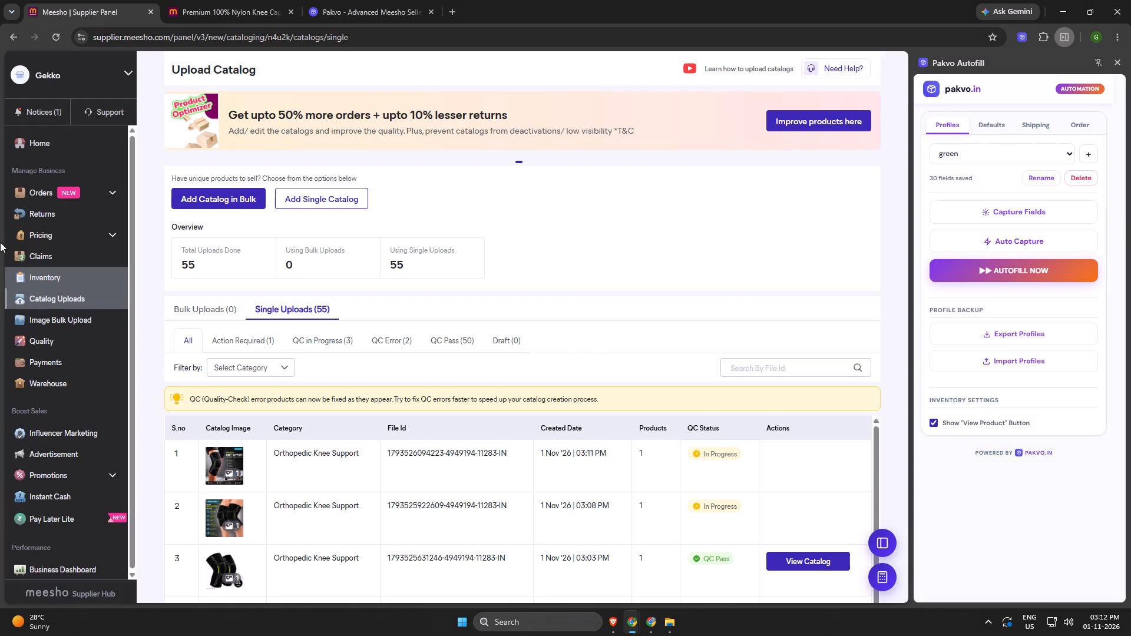
{"action": "left_click", "coordinate": [51, 185]}
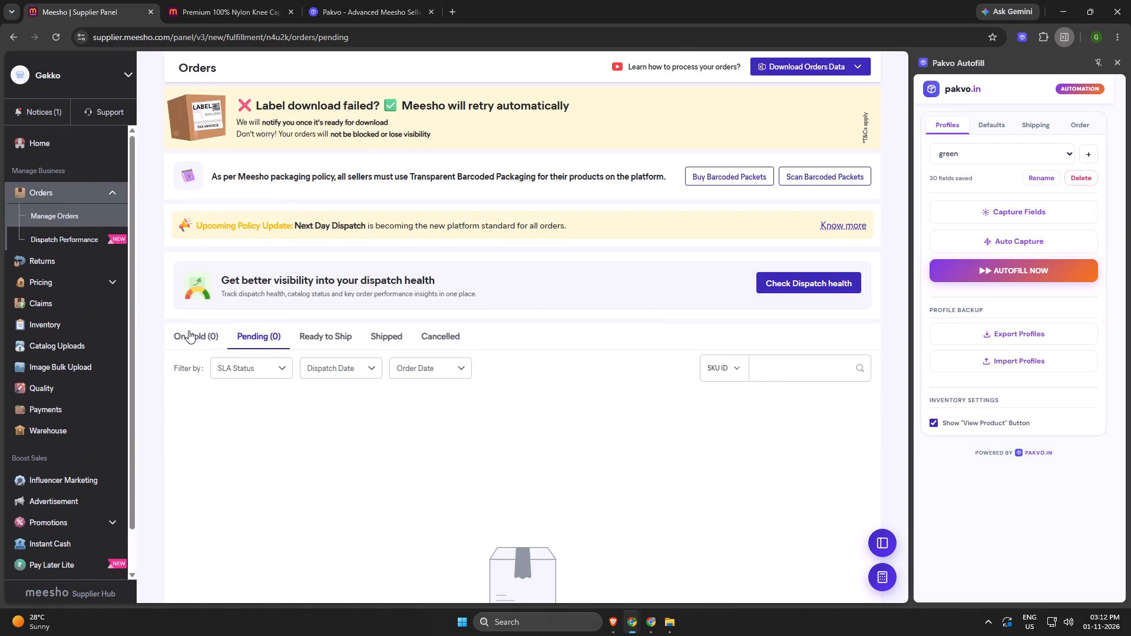
{"action": "left_click", "coordinate": [187, 328]}
{"action": "left_click", "coordinate": [246, 333]}
Look over the inventory and check the QC status of the single catalog uploads.
{"action": "left_click", "coordinate": [52, 315]}
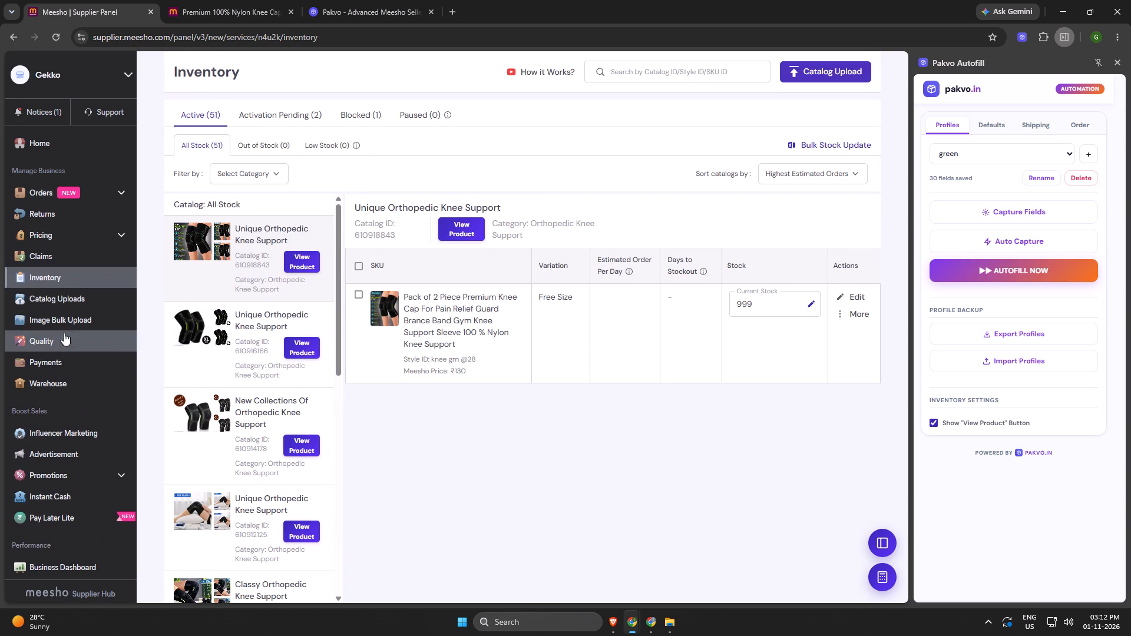
{"action": "left_click", "coordinate": [74, 298]}
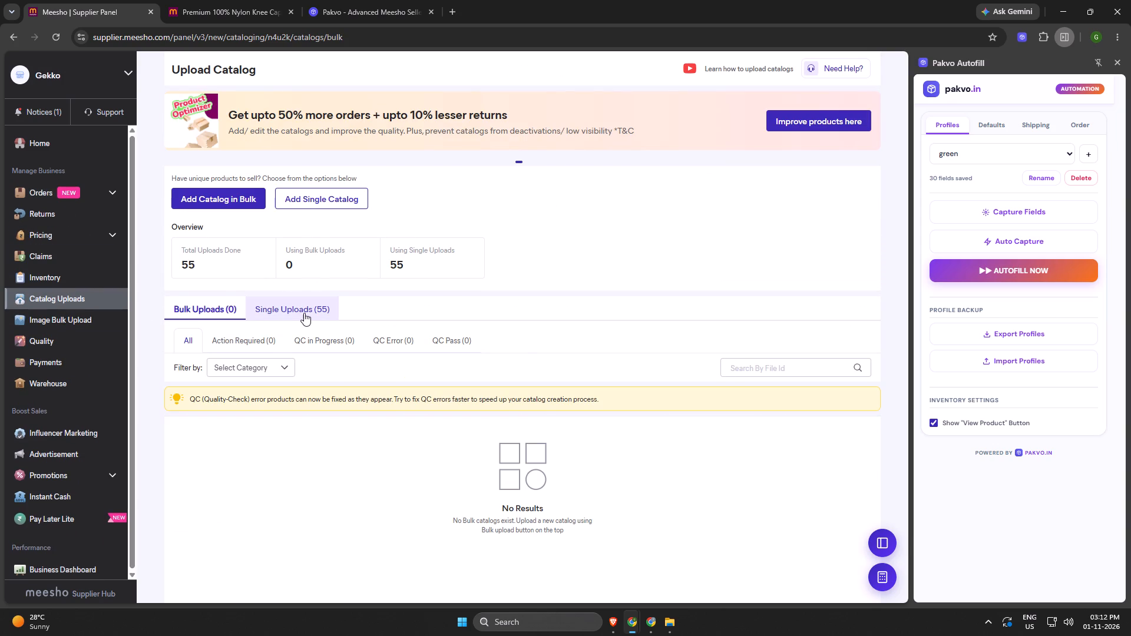
{"action": "left_click", "coordinate": [304, 313]}
{"action": "scroll", "coordinate": [379, 337], "scroll_direction": "down", "scroll_amount": 1}
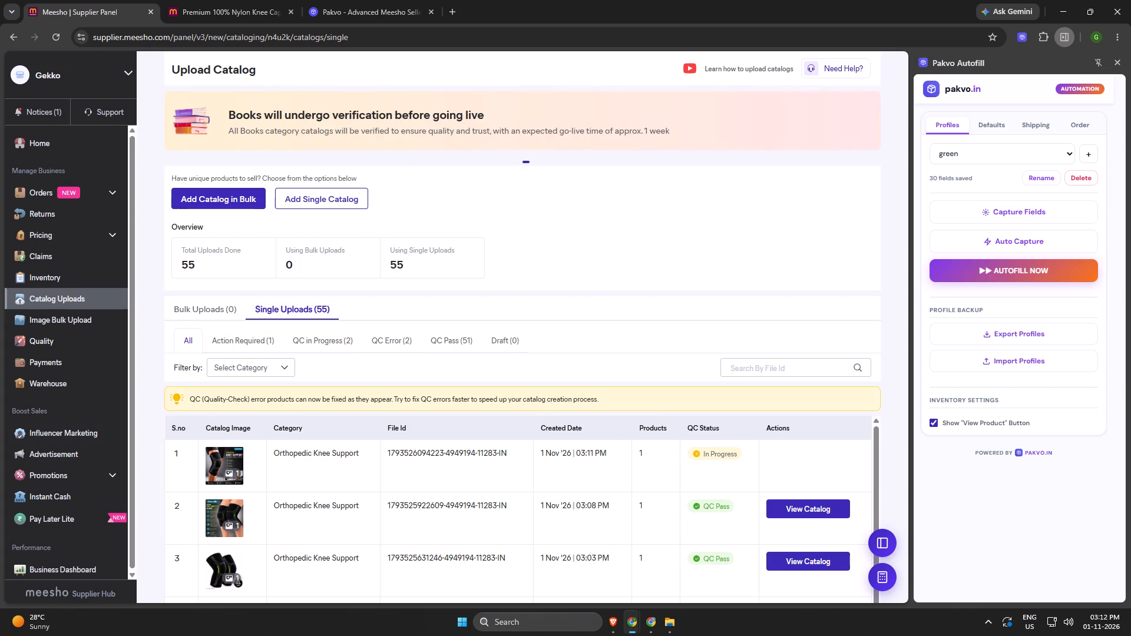
Start a new single catalog in the Orthopedic Knee Support category.
{"action": "left_click", "coordinate": [312, 198]}
{"action": "left_click", "coordinate": [295, 211]}
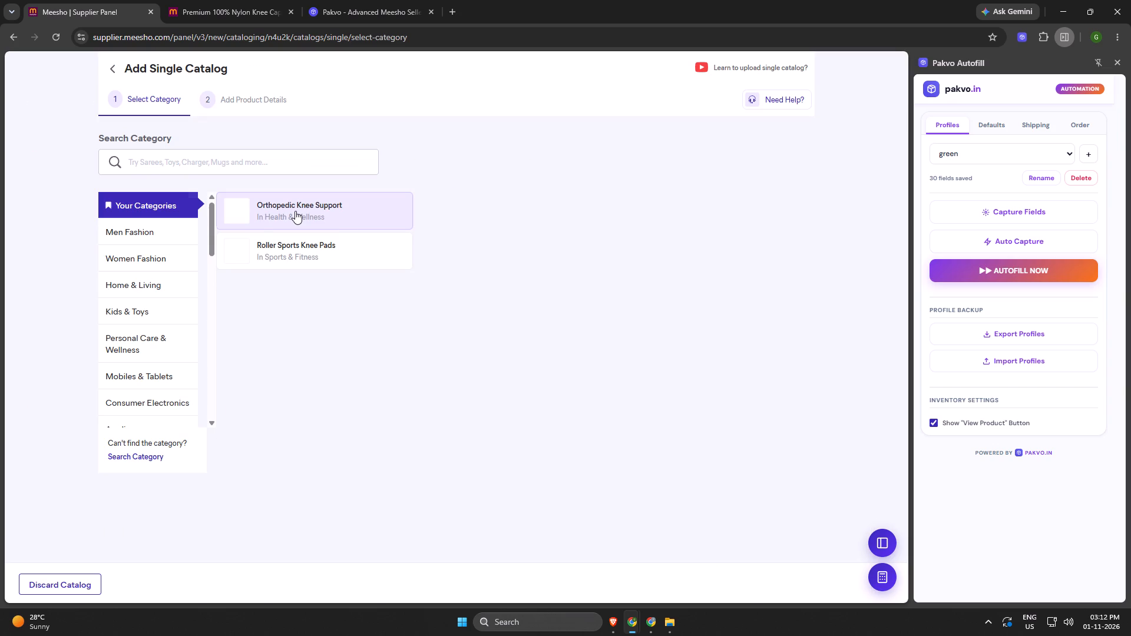
{"action": "left_click", "coordinate": [702, 402]}
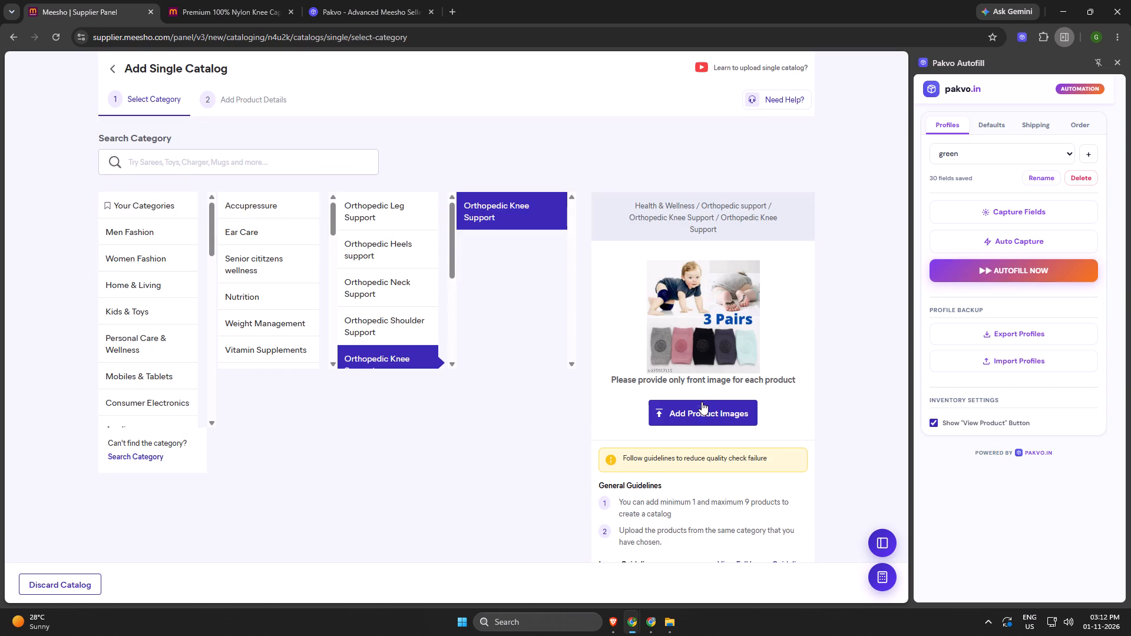
{"action": "left_click", "coordinate": [1130, 6]}
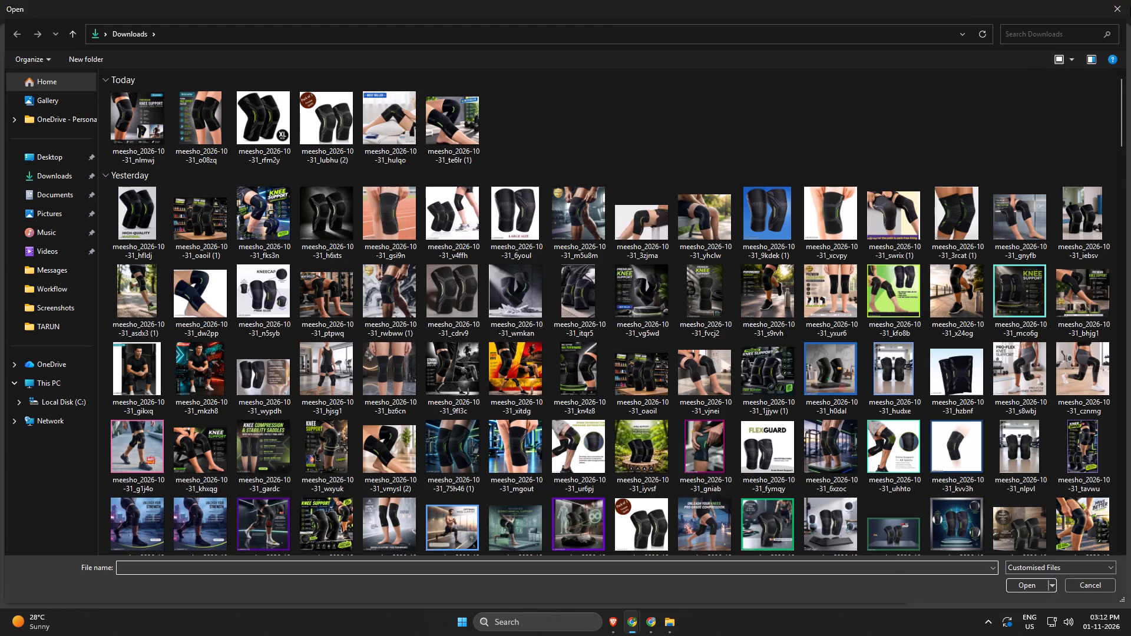
Crop the text strip off the bottom of the Downloads image meesho_2026-10-31_75h46 to 1024 x 980 and save over the original.
{"action": "left_click", "coordinate": [669, 629]}
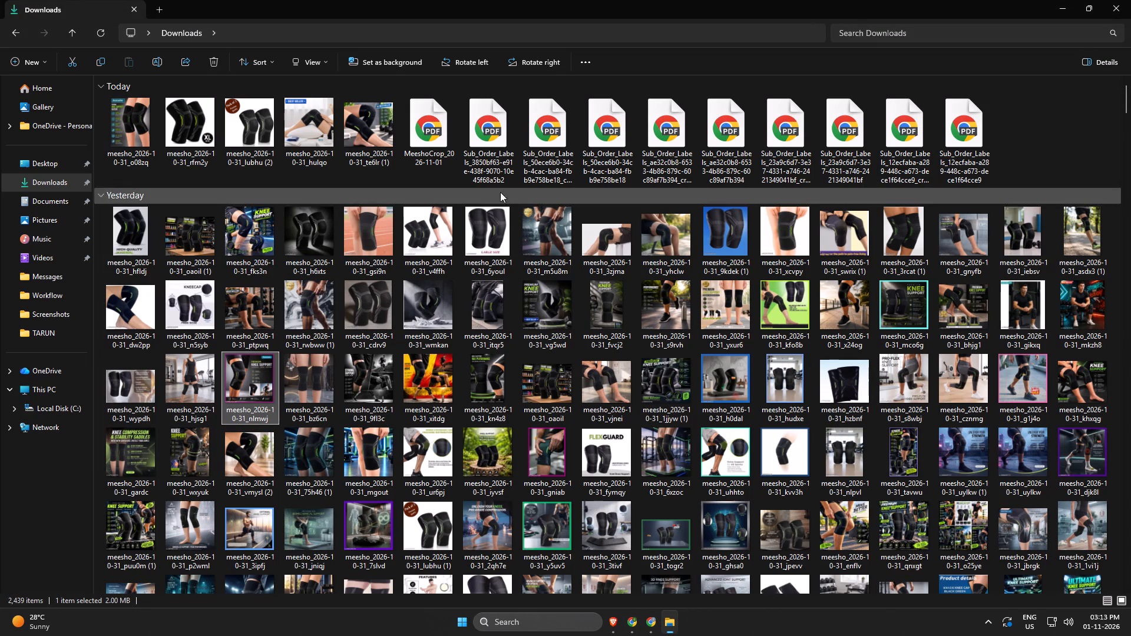
{"action": "scroll", "coordinate": [325, 192], "scroll_direction": "up", "scroll_amount": 4}
{"action": "scroll", "coordinate": [325, 192], "scroll_direction": "down", "scroll_amount": 5}
{"action": "scroll", "coordinate": [127, 108], "scroll_direction": "up", "scroll_amount": 4}
{"action": "left_click", "coordinate": [97, 34]}
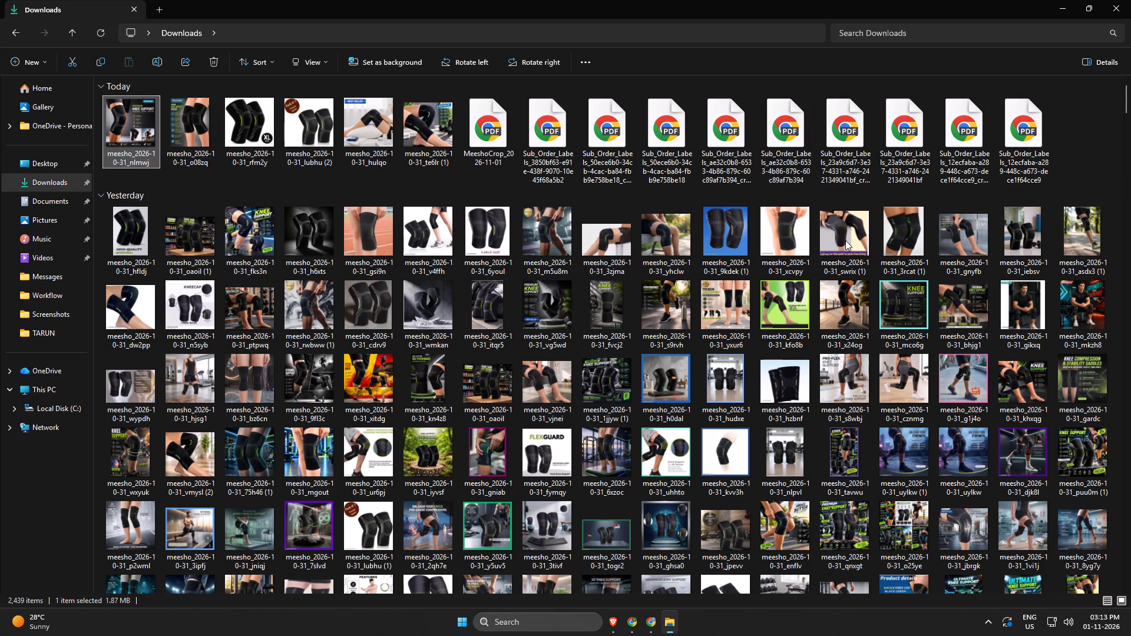
{"action": "scroll", "coordinate": [550, 402], "scroll_direction": "down", "scroll_amount": 1}
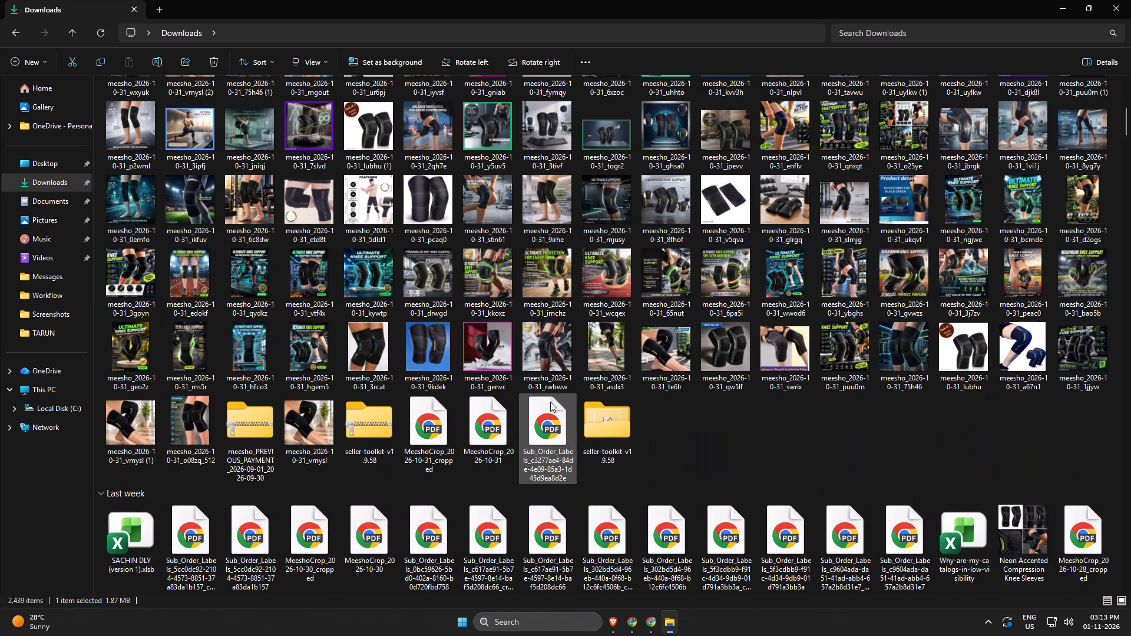
{"action": "double_click", "coordinate": [885, 349]}
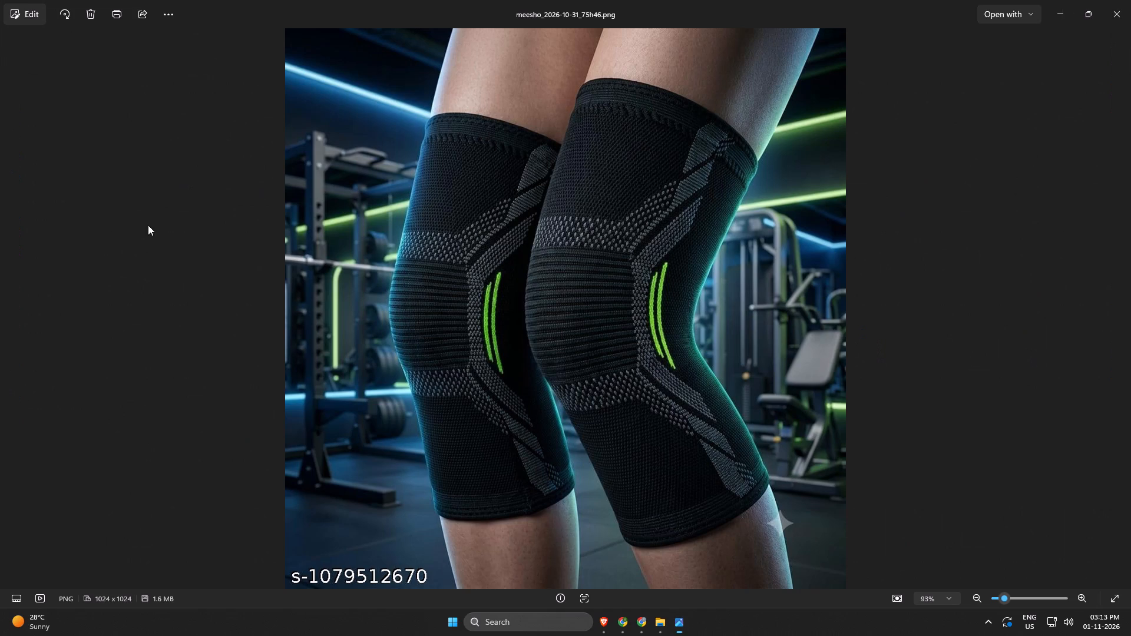
{"action": "left_click", "coordinate": [27, 12]}
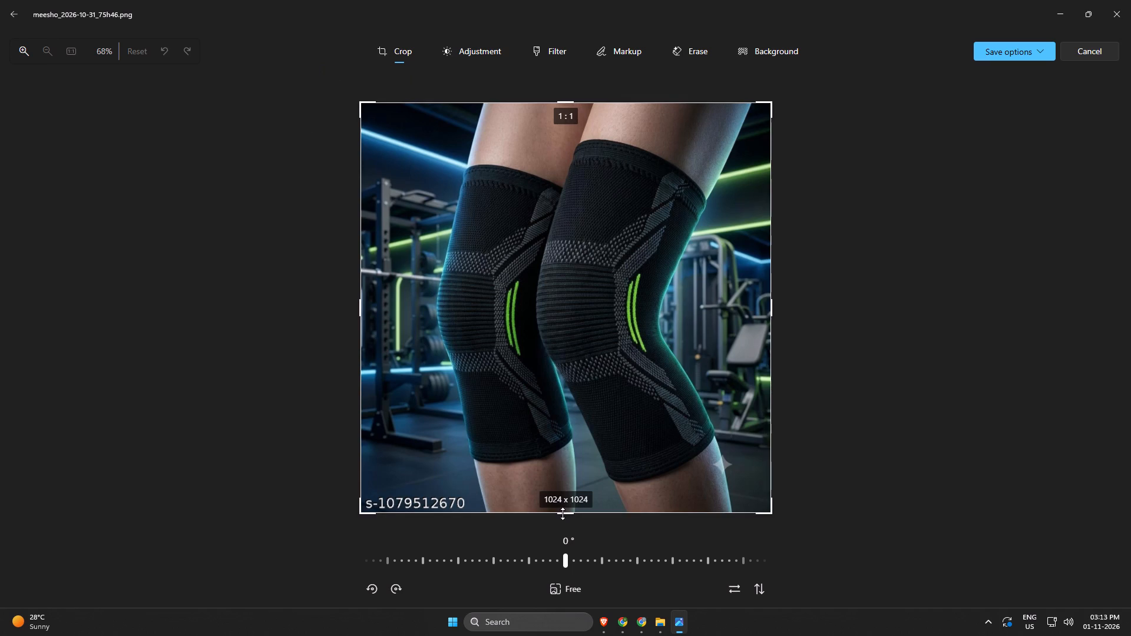
{"action": "left_click_drag", "start_coordinate": [563, 514], "coordinate": [561, 496]}
{"action": "left_click", "coordinate": [1004, 52]}
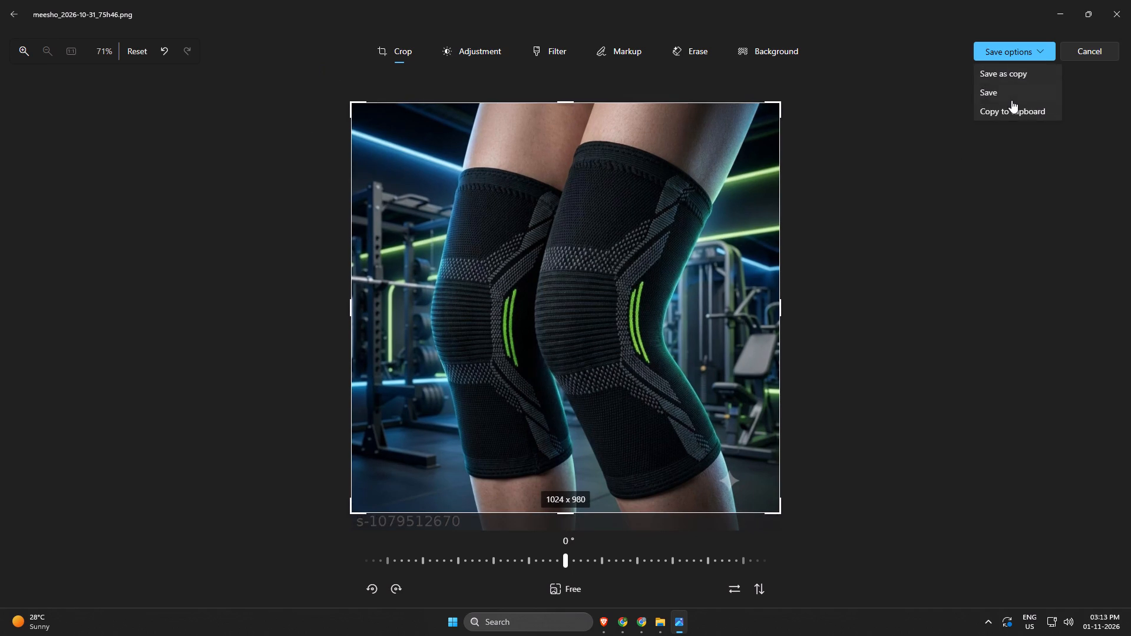
{"action": "left_click", "coordinate": [1011, 100]}
{"action": "left_click", "coordinate": [1130, 0]}
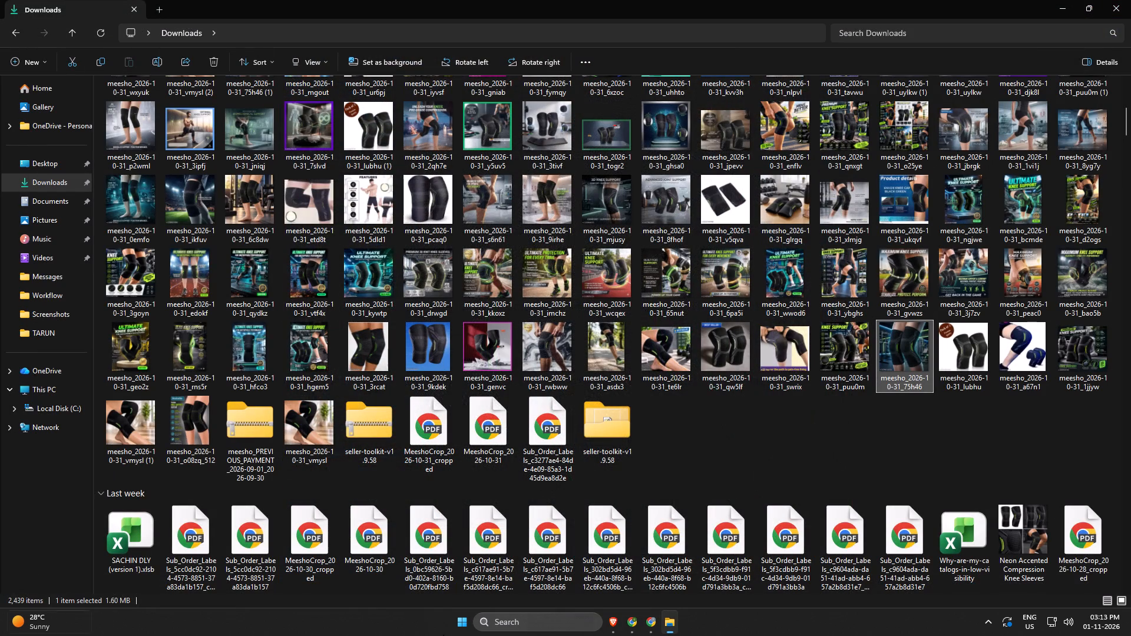
Upload meesho_2026-10-31_75h46 as the new catalog's front product image and continue to the product details.
{"action": "left_click", "coordinate": [623, 621]}
{"action": "left_click", "coordinate": [594, 587]}
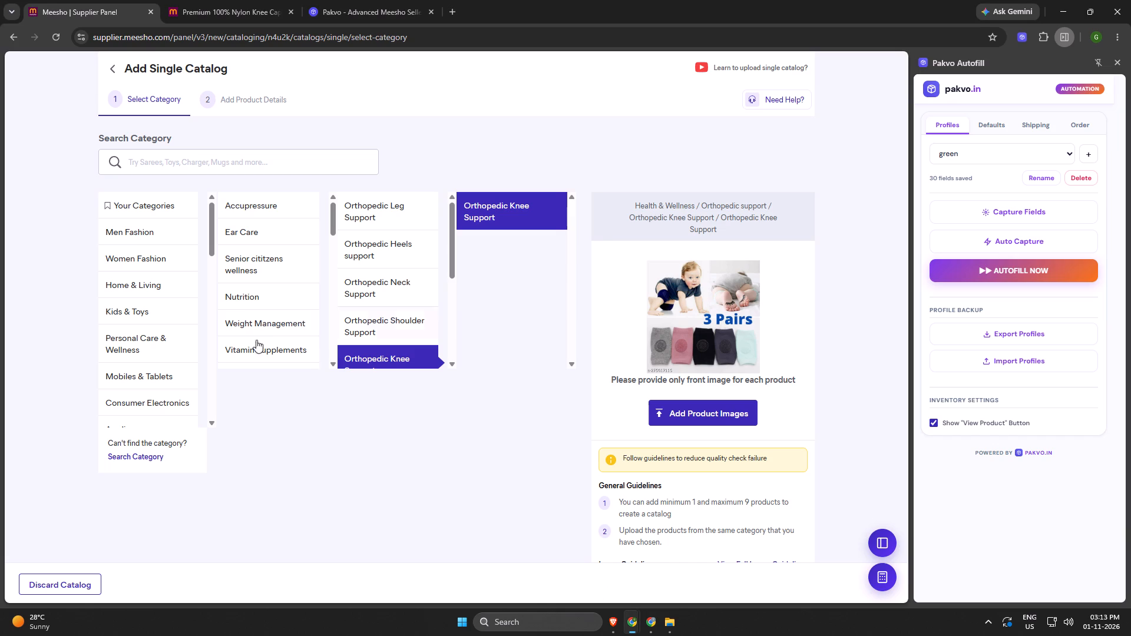
{"action": "left_click", "coordinate": [673, 413]}
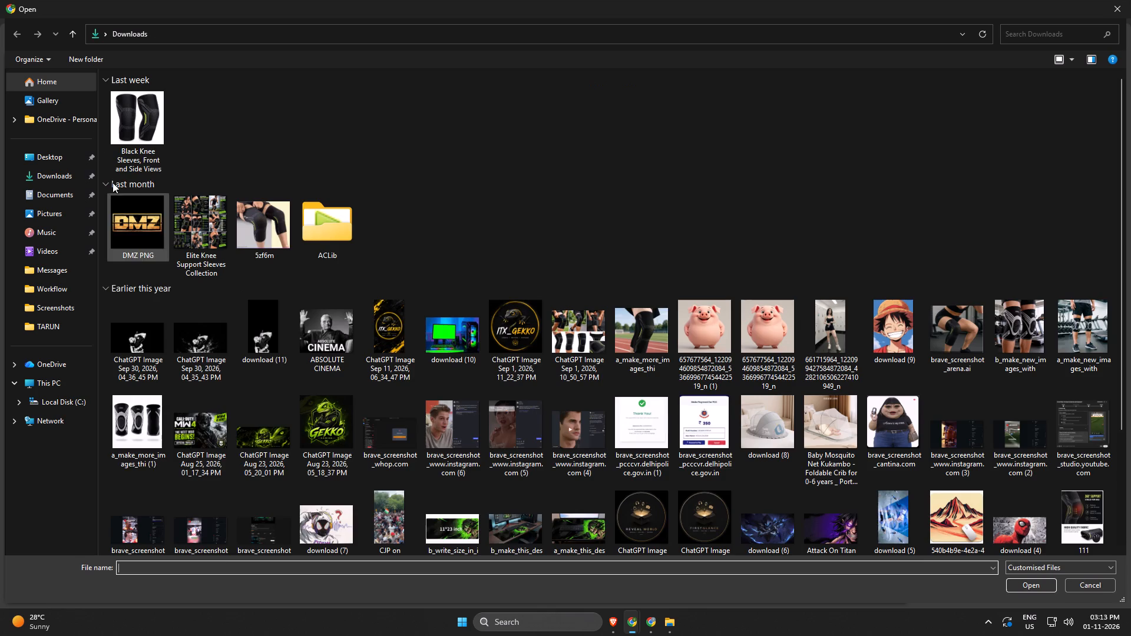
{"action": "left_click", "coordinate": [148, 120]}
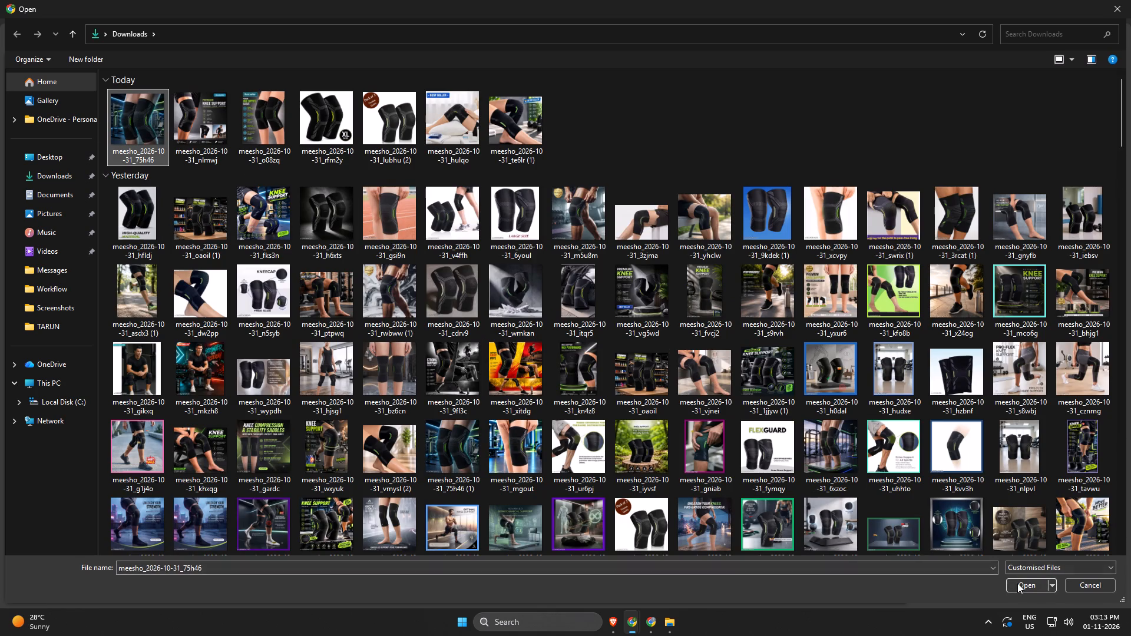
{"action": "left_click", "coordinate": [1017, 583]}
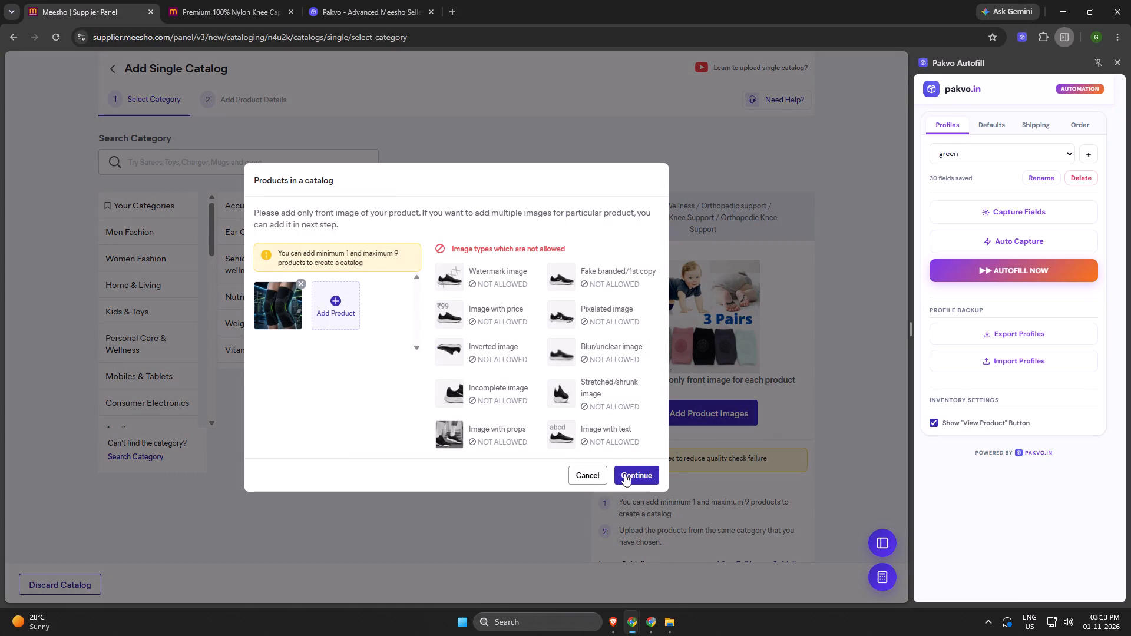
{"action": "left_click", "coordinate": [624, 473]}
Autofill the product details with the Pakvo profile green.
{"action": "left_click", "coordinate": [1031, 274]}
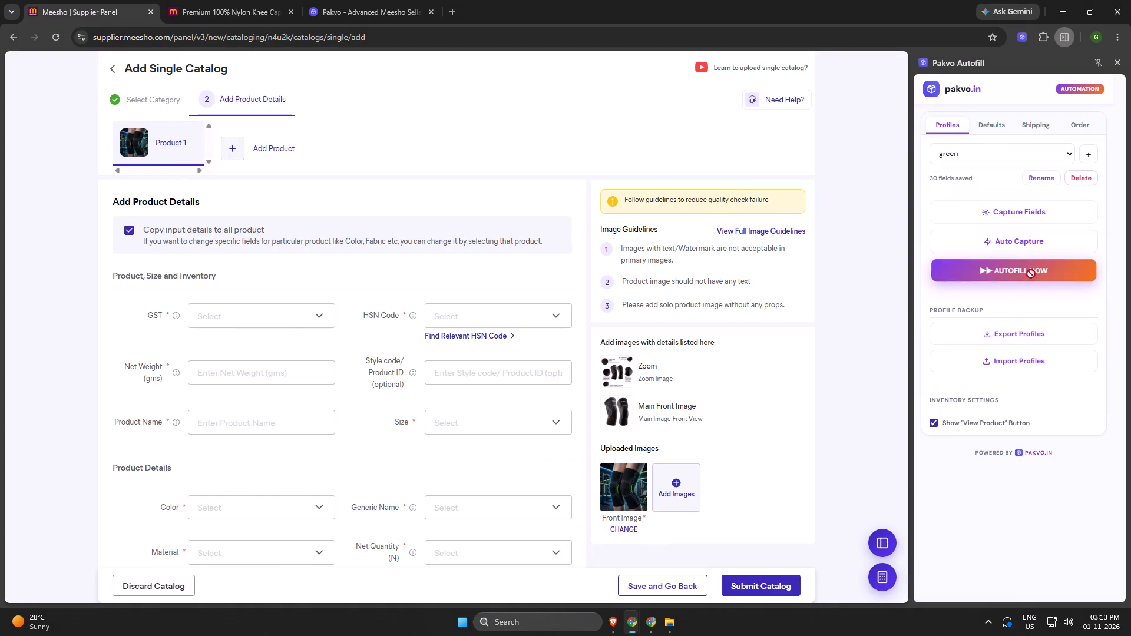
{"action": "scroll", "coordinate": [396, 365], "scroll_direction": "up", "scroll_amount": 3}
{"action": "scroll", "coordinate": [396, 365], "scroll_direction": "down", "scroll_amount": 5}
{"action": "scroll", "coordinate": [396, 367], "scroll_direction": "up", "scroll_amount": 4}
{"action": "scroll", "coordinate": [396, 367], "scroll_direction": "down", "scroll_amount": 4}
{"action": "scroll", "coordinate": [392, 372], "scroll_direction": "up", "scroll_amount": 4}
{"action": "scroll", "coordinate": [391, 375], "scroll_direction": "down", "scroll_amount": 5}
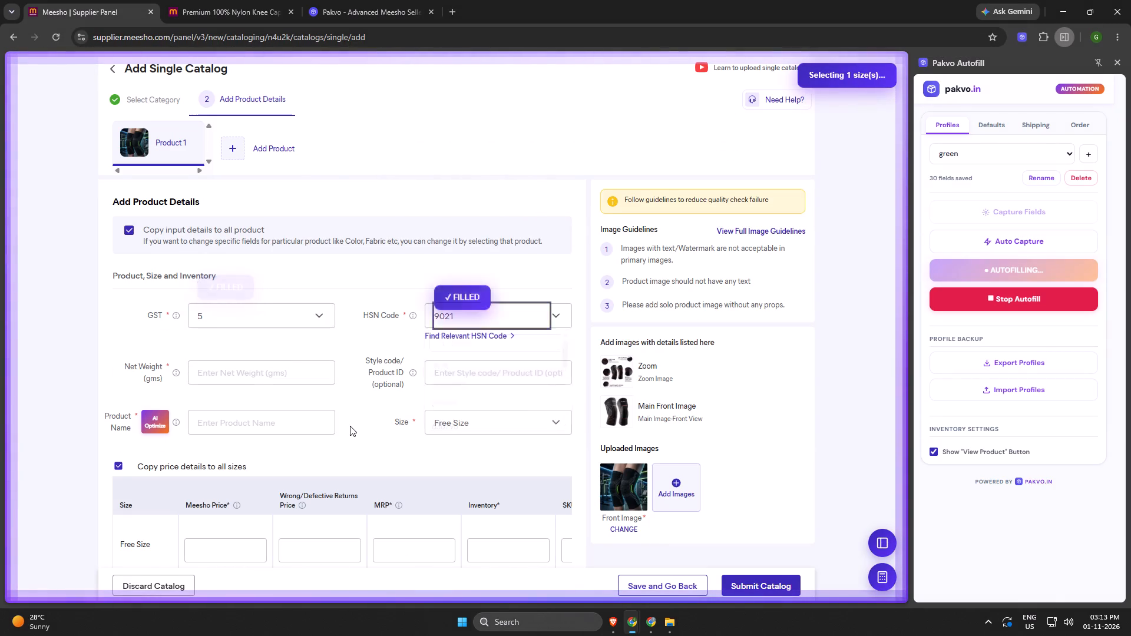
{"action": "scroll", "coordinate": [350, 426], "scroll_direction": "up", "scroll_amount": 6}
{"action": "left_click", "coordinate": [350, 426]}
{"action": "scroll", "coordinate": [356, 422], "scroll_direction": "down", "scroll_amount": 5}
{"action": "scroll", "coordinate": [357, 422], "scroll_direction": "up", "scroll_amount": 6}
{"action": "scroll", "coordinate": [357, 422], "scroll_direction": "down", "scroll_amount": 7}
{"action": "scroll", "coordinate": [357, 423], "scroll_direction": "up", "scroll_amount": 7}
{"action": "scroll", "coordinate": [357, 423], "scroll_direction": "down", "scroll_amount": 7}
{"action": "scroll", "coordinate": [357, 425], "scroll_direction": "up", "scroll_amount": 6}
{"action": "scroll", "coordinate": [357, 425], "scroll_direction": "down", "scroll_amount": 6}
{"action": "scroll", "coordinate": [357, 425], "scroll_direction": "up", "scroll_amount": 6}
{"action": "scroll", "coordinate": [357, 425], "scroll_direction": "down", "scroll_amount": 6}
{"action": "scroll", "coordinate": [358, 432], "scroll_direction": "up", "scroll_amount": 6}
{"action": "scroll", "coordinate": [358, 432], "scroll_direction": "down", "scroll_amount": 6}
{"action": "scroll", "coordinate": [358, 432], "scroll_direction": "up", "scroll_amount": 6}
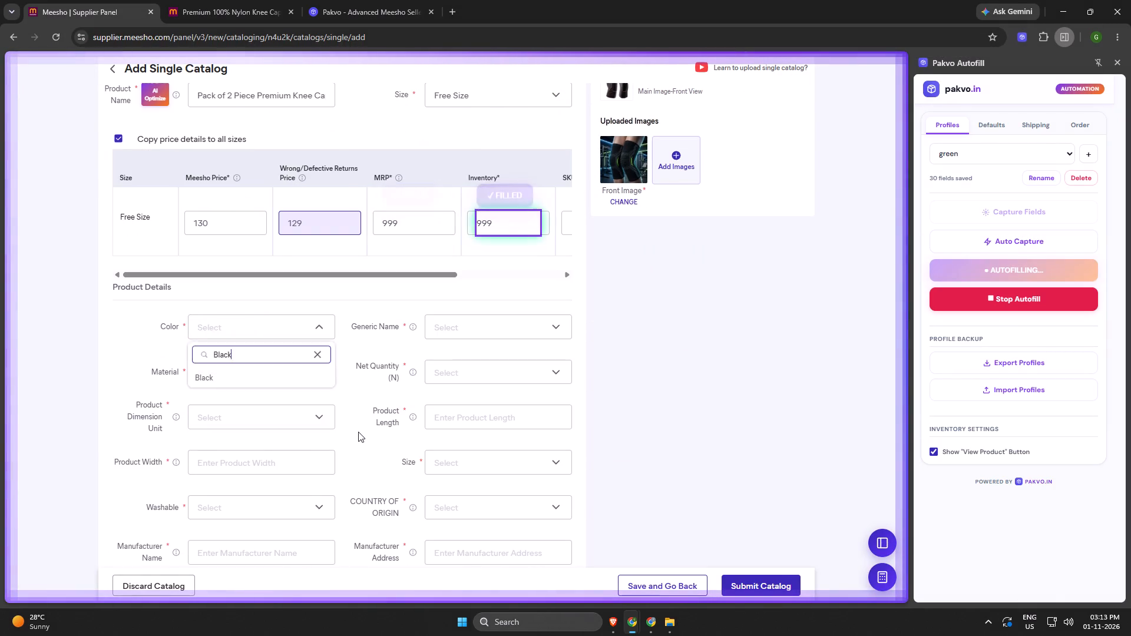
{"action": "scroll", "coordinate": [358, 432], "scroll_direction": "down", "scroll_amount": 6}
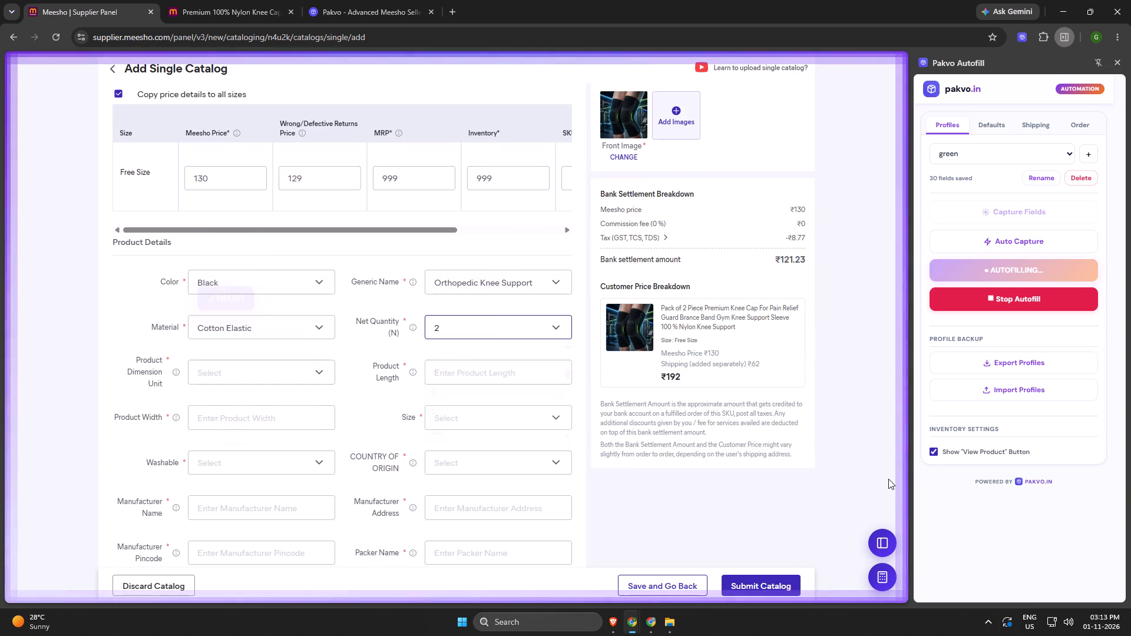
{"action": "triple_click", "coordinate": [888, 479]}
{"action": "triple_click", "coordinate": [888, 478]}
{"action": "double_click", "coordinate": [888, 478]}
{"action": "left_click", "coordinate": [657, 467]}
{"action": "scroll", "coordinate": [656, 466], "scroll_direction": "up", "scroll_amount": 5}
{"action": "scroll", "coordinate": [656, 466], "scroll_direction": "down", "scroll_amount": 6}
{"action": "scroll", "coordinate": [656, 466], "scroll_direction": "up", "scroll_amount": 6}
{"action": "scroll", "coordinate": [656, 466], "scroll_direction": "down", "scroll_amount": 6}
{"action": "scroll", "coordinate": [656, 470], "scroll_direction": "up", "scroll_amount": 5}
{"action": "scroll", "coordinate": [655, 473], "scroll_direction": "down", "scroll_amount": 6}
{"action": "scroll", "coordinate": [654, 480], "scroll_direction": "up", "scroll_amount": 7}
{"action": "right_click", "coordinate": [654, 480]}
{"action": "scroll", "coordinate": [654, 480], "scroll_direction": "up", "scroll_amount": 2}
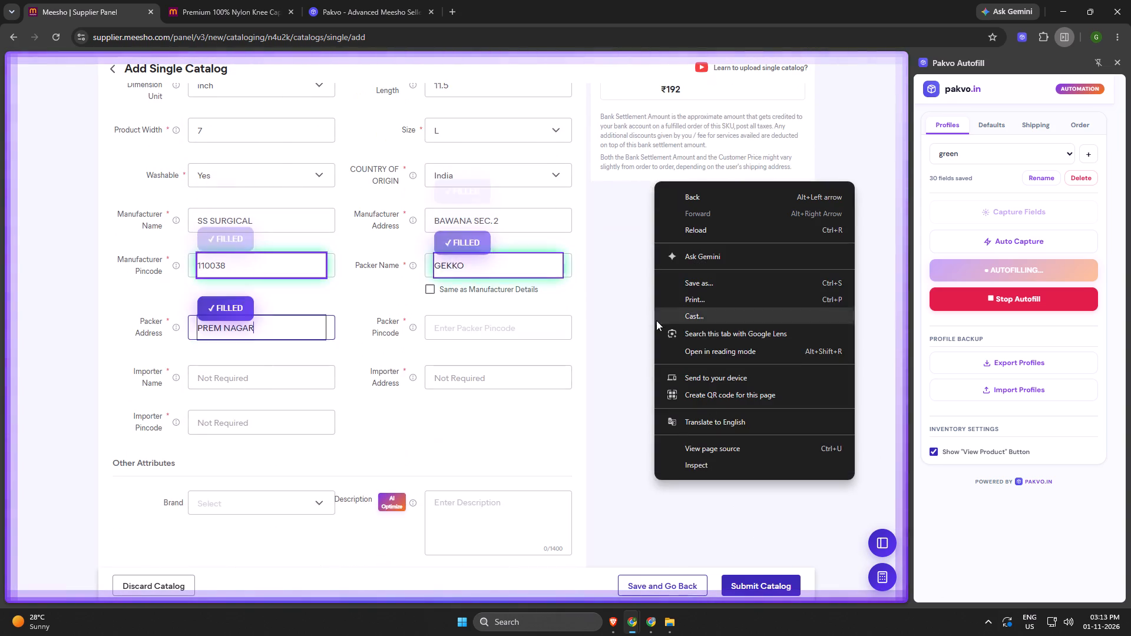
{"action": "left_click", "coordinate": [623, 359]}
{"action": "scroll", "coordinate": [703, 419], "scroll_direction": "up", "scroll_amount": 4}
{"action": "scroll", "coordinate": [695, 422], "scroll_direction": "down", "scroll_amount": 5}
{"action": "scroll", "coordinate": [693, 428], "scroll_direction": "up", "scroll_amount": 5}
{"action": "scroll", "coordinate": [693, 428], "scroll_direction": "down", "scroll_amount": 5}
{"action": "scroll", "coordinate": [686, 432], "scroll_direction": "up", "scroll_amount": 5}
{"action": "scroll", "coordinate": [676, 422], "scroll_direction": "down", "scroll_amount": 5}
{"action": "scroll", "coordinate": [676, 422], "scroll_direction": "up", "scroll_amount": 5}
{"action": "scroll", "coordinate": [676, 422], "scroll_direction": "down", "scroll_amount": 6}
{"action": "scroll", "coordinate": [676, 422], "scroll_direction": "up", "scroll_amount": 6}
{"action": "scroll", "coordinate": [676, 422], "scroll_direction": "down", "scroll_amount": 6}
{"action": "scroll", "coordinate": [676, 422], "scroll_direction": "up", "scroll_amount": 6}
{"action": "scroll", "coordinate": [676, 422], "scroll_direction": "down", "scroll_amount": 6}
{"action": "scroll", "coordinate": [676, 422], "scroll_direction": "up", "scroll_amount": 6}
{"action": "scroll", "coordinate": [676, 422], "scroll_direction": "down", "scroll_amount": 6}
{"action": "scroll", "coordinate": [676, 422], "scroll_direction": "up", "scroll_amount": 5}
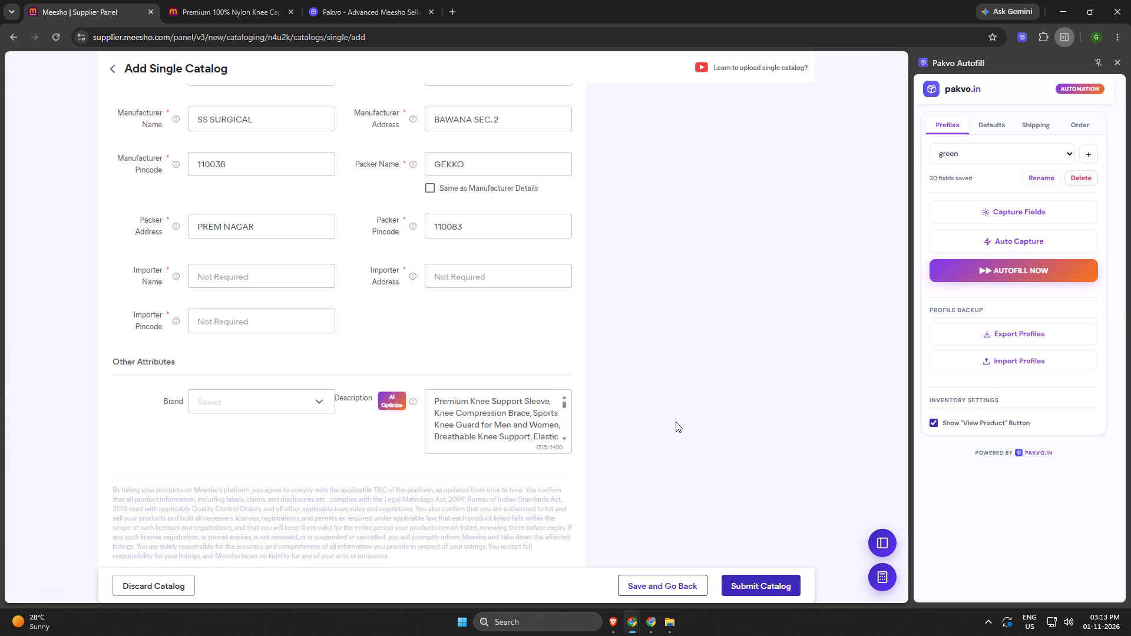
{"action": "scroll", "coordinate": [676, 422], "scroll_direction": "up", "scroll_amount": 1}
Examine the Pakvo Autofill default settings for product, manufacturer, packer and importer details.
{"action": "left_click", "coordinate": [987, 133]}
{"action": "scroll", "coordinate": [569, 310], "scroll_direction": "up", "scroll_amount": 4}
{"action": "scroll", "coordinate": [569, 313], "scroll_direction": "down", "scroll_amount": 4}
{"action": "scroll", "coordinate": [569, 320], "scroll_direction": "up", "scroll_amount": 4}
{"action": "scroll", "coordinate": [569, 320], "scroll_direction": "down", "scroll_amount": 4}
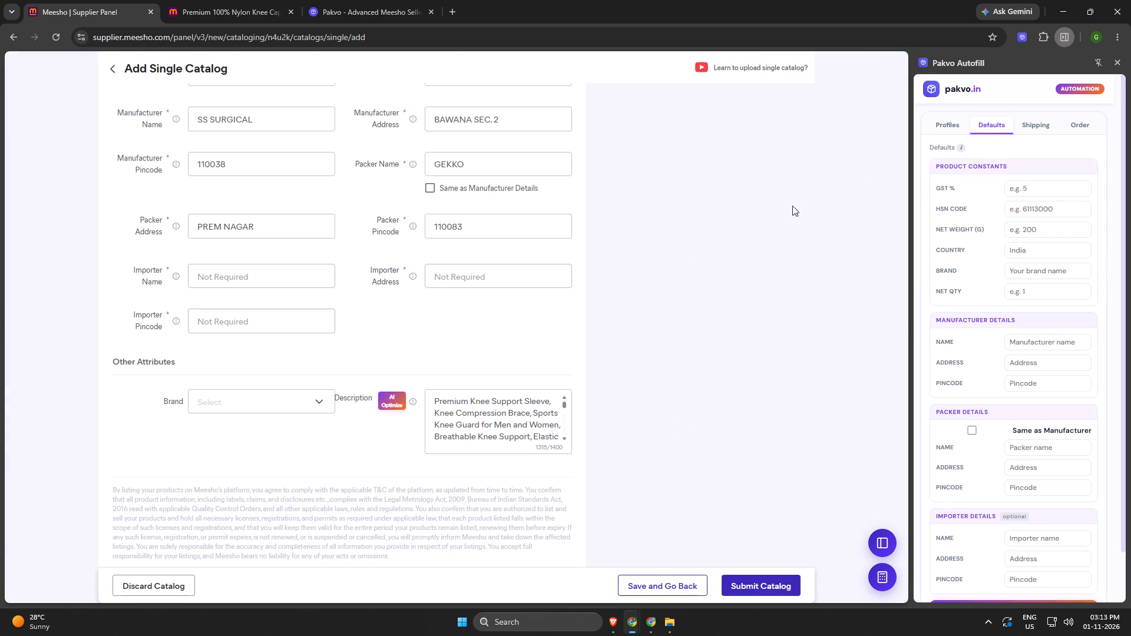
{"action": "left_click", "coordinate": [947, 126]}
{"action": "left_click", "coordinate": [1007, 125]}
{"action": "scroll", "coordinate": [965, 368], "scroll_direction": "down", "scroll_amount": 7}
{"action": "scroll", "coordinate": [967, 407], "scroll_direction": "up", "scroll_amount": 5}
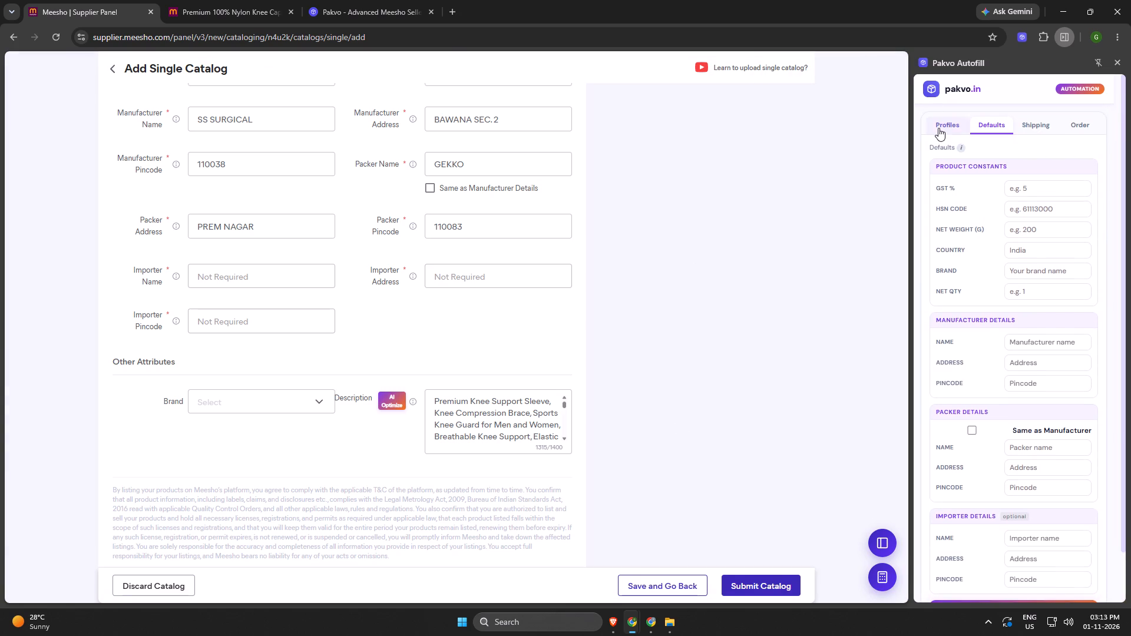
{"action": "left_click", "coordinate": [938, 128]}
Start a Low Shipping Finder test on meesho_2026-10-31_75h46 at Medium scan speed with Skip verification enabled.
{"action": "left_click", "coordinate": [1042, 129]}
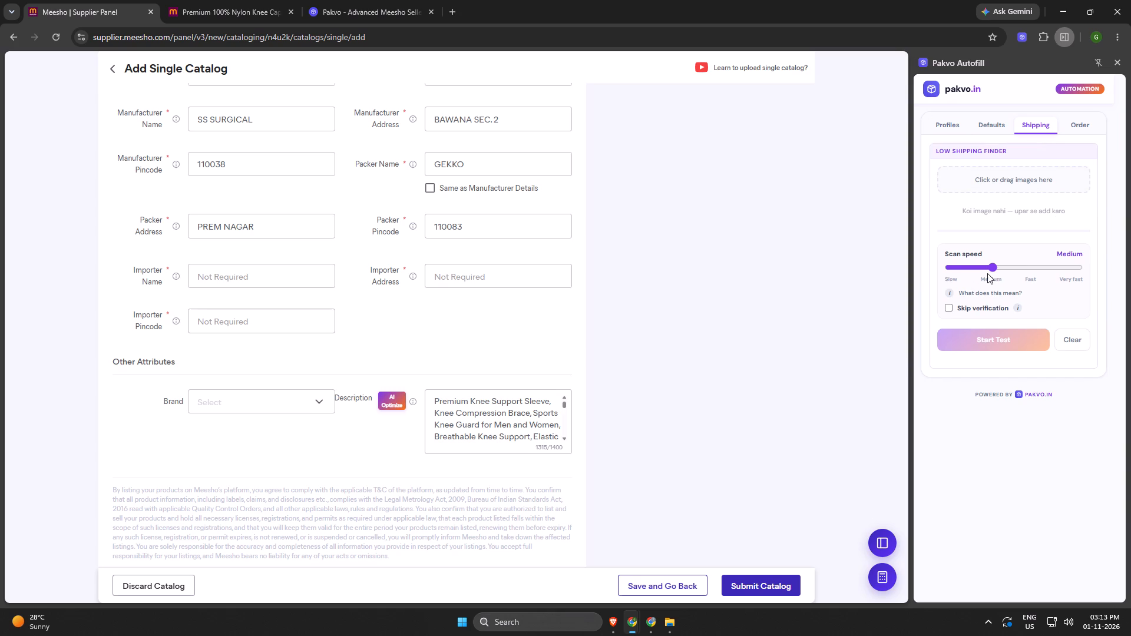
{"action": "left_click_drag", "start_coordinate": [993, 269], "coordinate": [974, 272]}
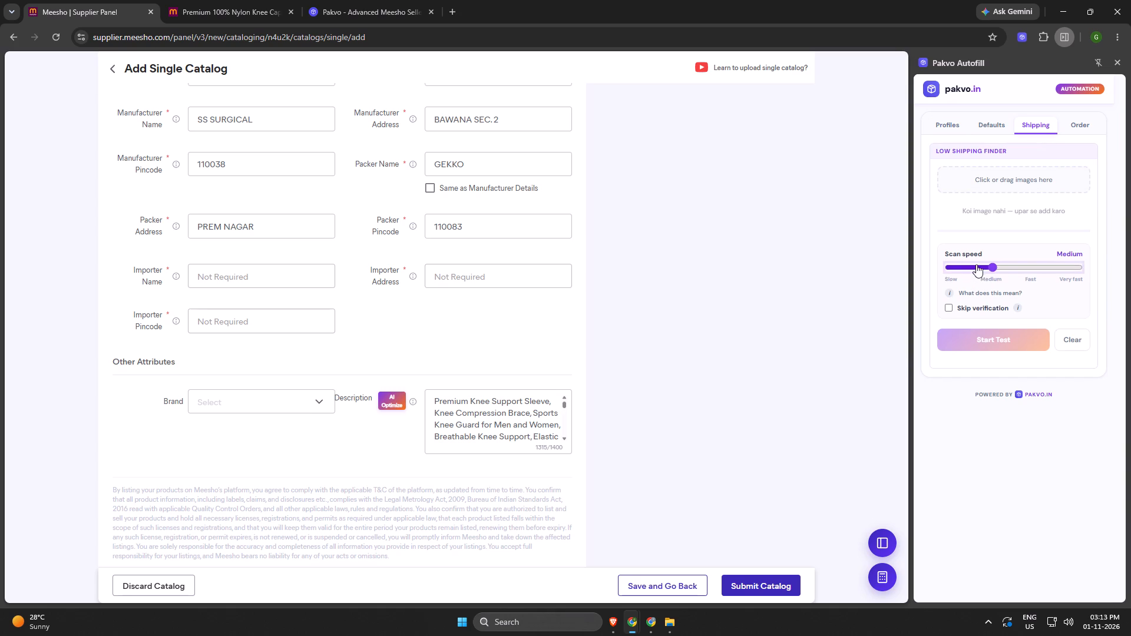
{"action": "left_click", "coordinate": [976, 263]}
{"action": "left_click", "coordinate": [950, 302]}
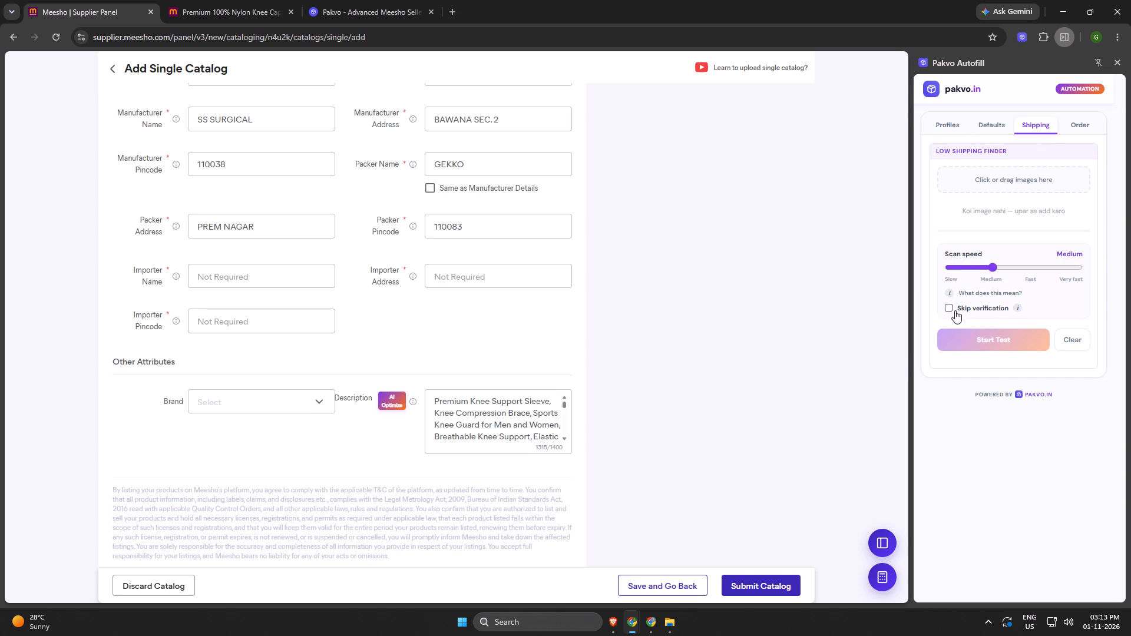
{"action": "left_click", "coordinate": [946, 302]}
{"action": "left_click", "coordinate": [952, 310]}
{"action": "left_click", "coordinate": [1006, 180]}
{"action": "left_click", "coordinate": [133, 132]}
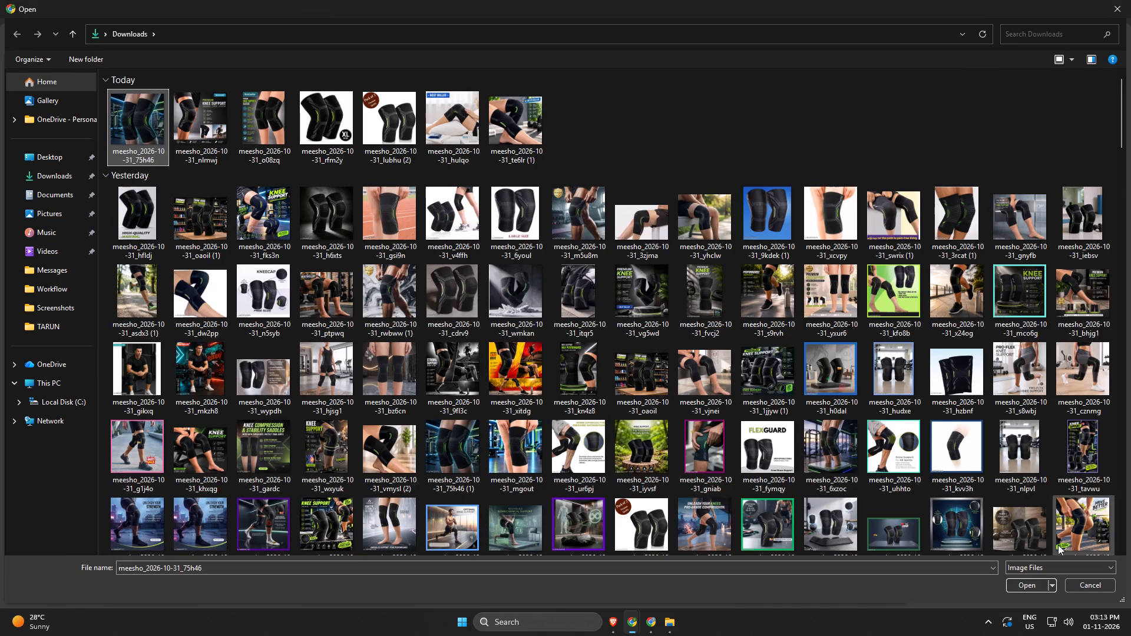
{"action": "left_click", "coordinate": [1035, 579]}
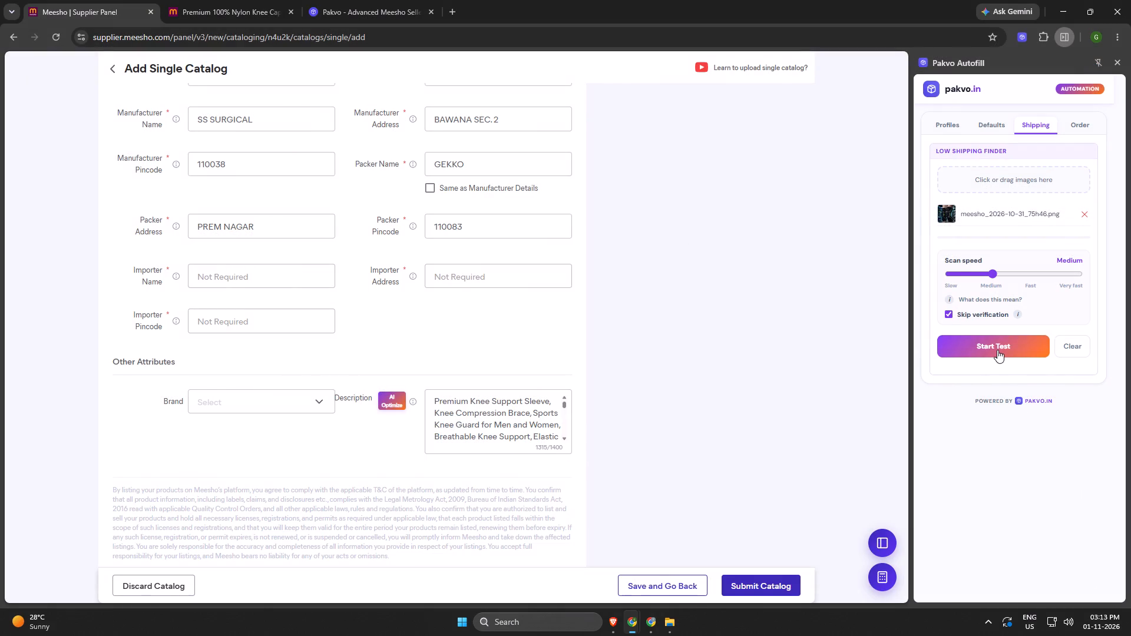
{"action": "left_click", "coordinate": [997, 350]}
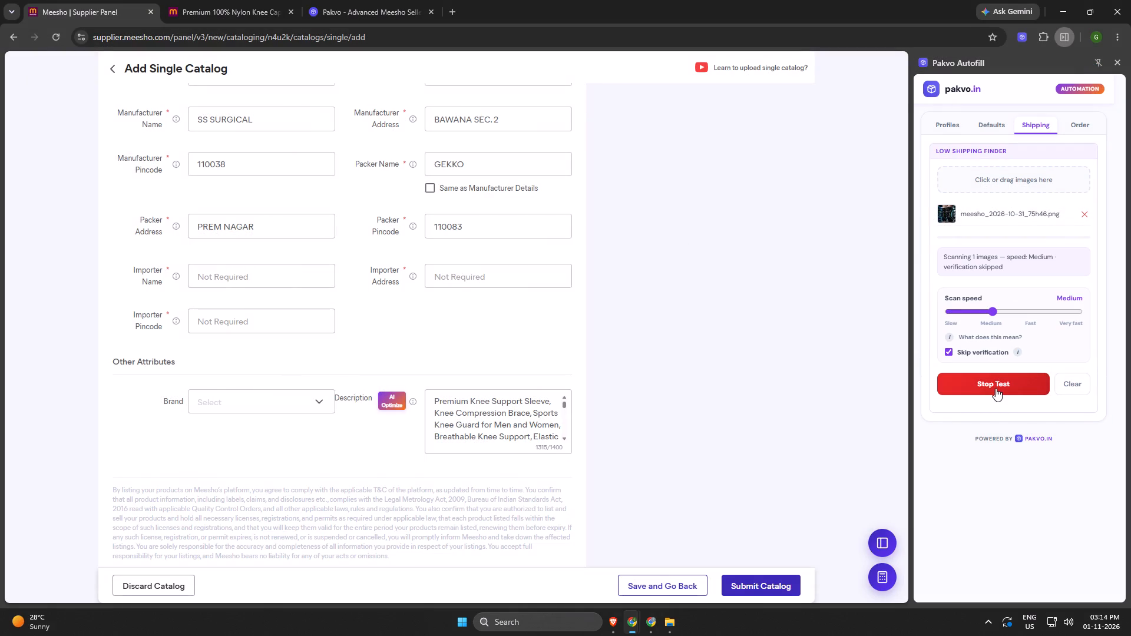
Rerun the Low Shipping Finder test on meesho_2026-10-31_75h46 at Medium scan speed with Skip verification enabled.
{"action": "scroll", "coordinate": [715, 443], "scroll_direction": "up", "scroll_amount": 4}
{"action": "scroll", "coordinate": [838, 440], "scroll_direction": "up", "scroll_amount": 3}
{"action": "left_click", "coordinate": [690, 582]}
{"action": "left_click", "coordinate": [805, 456]}
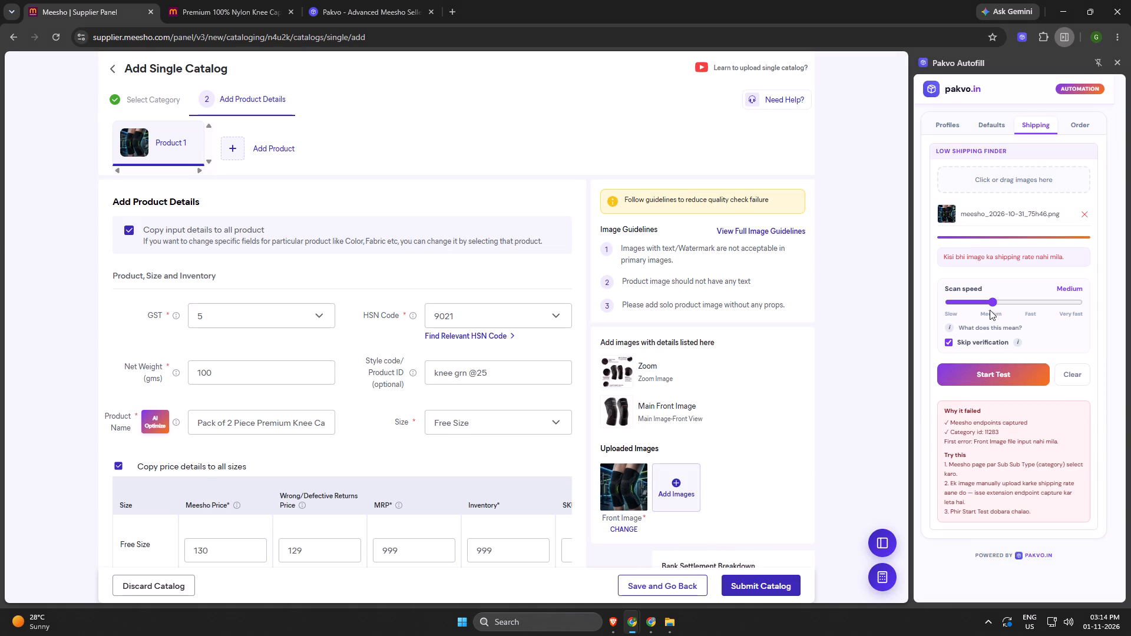
{"action": "left_click", "coordinate": [987, 372]}
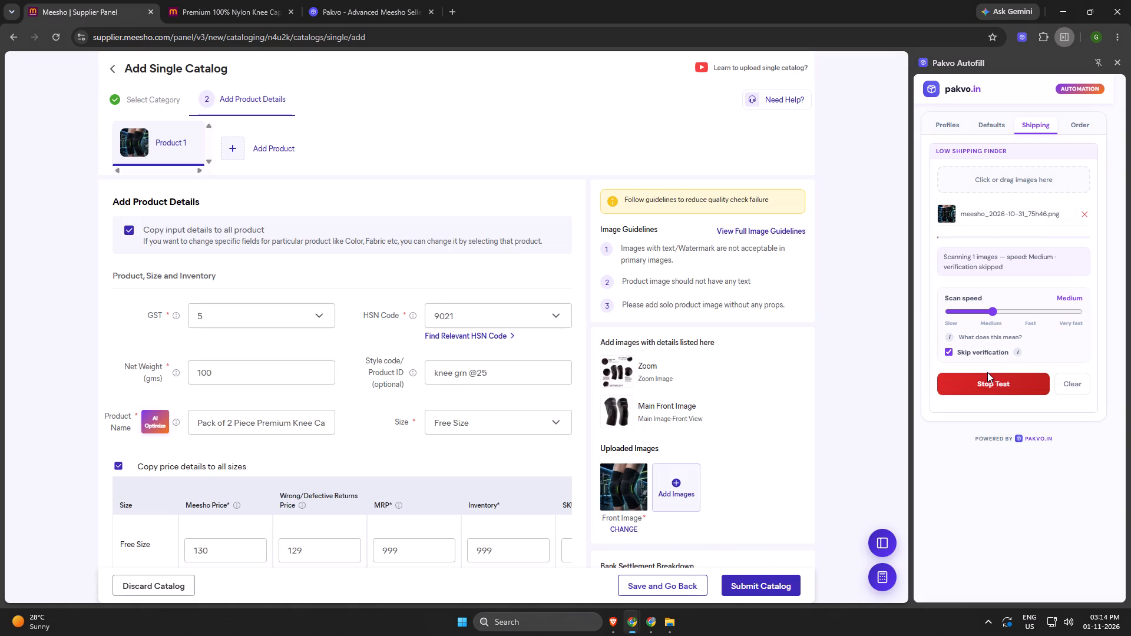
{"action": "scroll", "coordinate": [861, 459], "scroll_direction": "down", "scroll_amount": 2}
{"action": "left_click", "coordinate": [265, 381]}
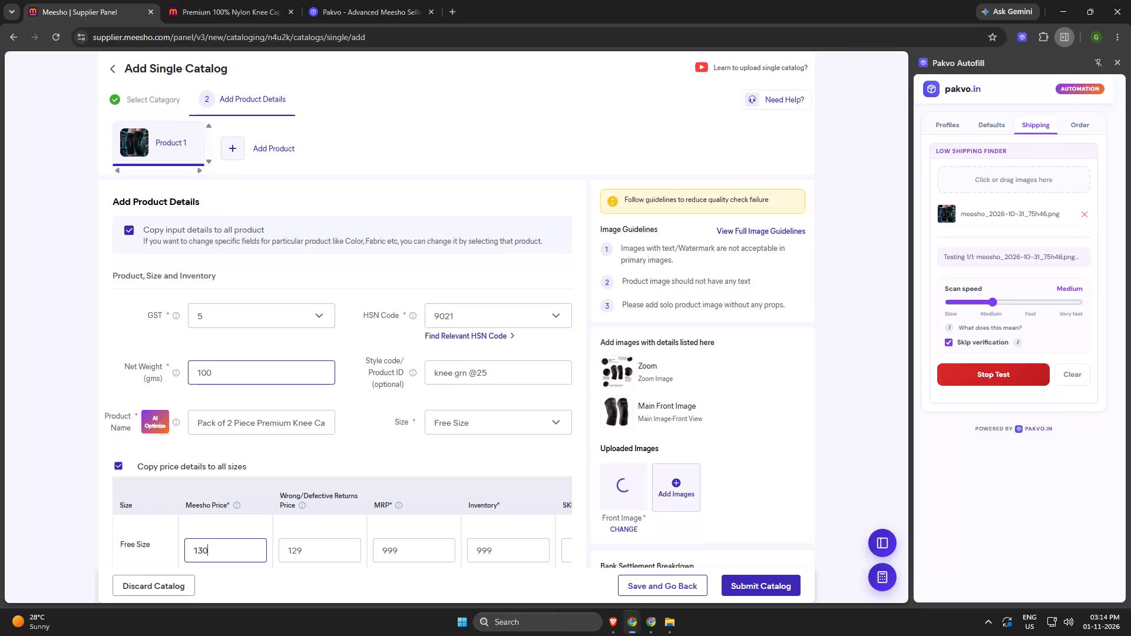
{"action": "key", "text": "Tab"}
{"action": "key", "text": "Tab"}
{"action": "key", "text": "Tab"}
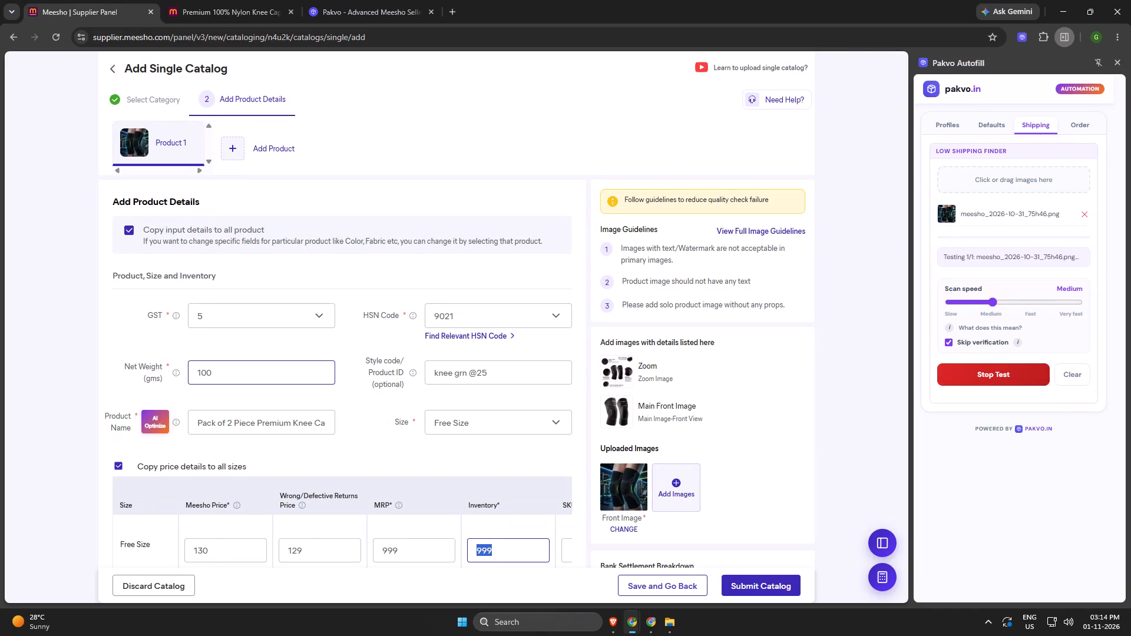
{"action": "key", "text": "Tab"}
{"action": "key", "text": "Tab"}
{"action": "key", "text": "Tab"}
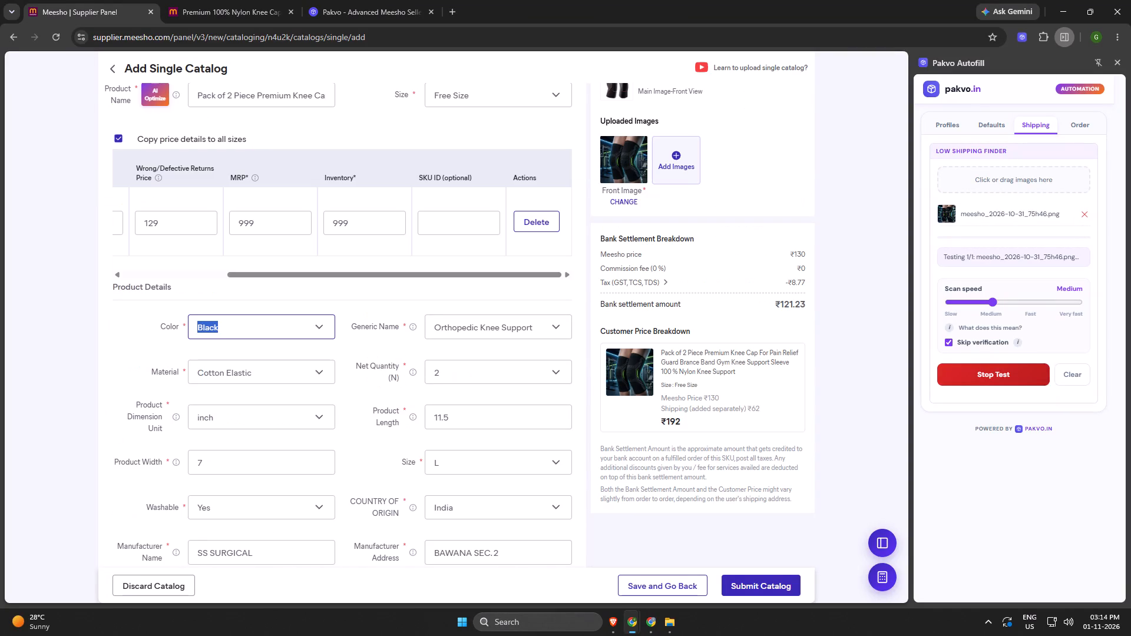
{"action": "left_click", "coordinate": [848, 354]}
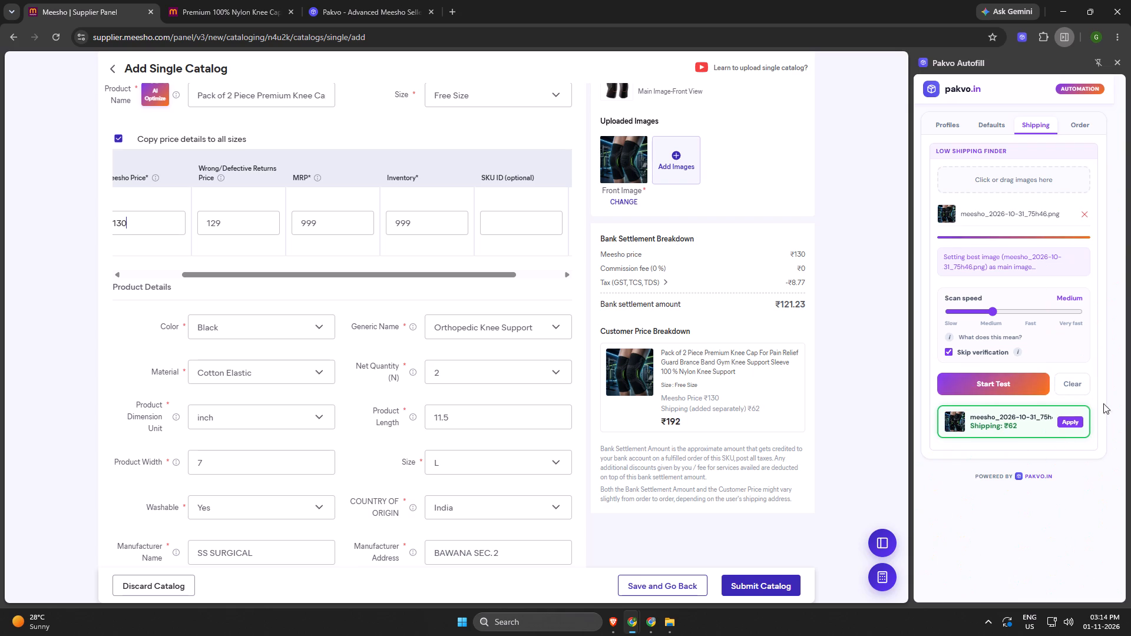
Set the scan speed to Fast and try to apply the tested meesho_2026-10-31_75h46 image as the main image.
{"action": "left_click", "coordinate": [1074, 422]}
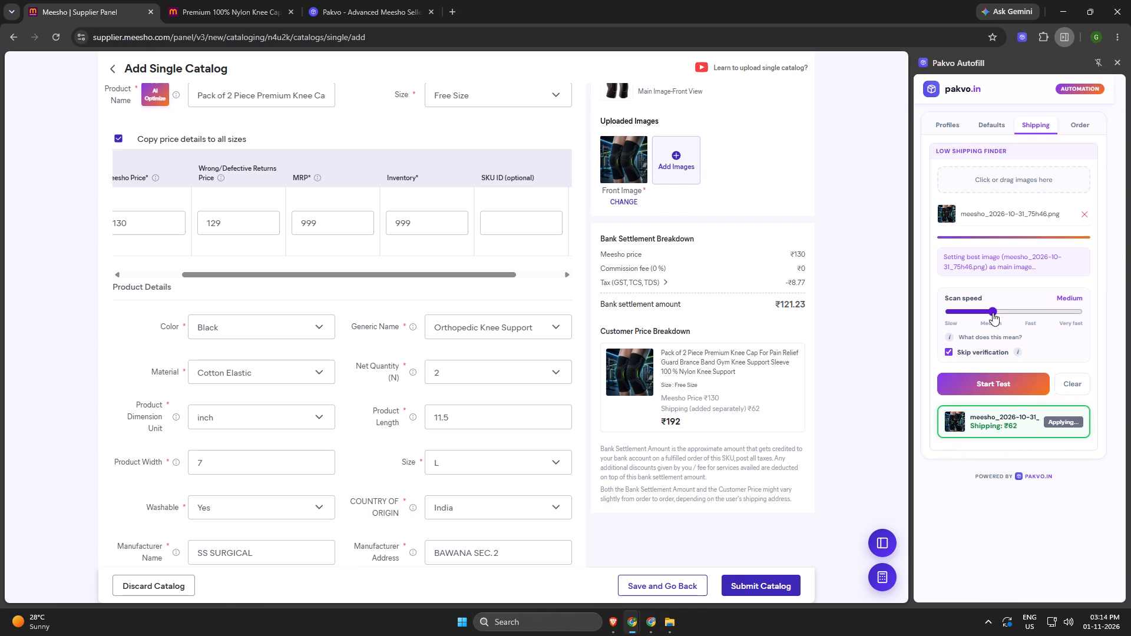
{"action": "left_click_drag", "start_coordinate": [993, 312], "coordinate": [895, 317]}
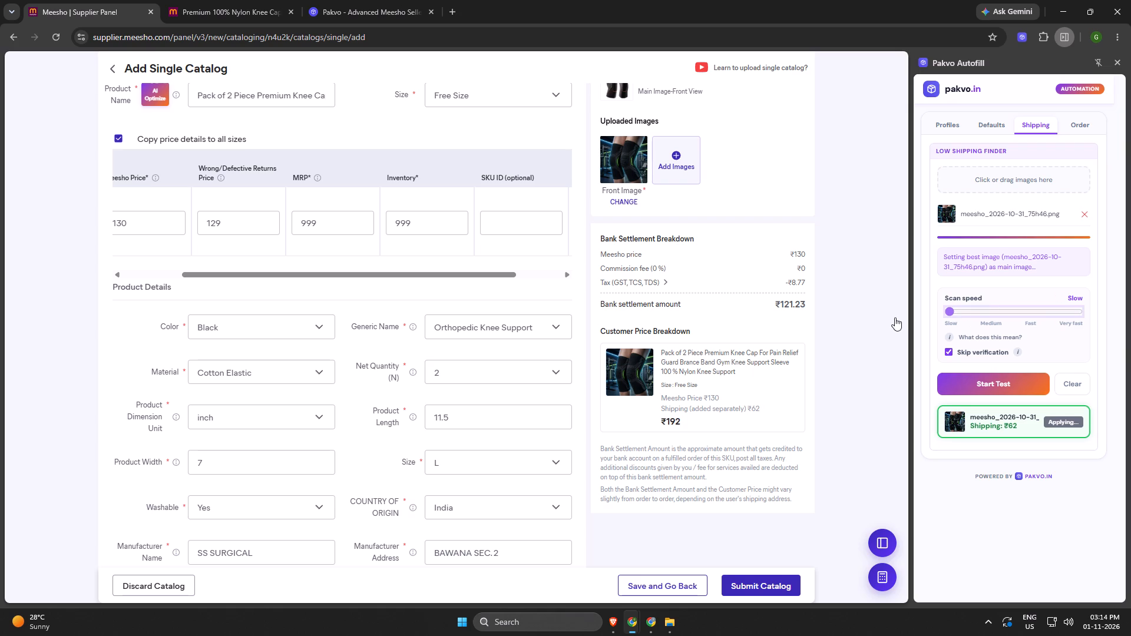
{"action": "left_click_drag", "start_coordinate": [895, 317], "coordinate": [1032, 319]}
{"action": "left_click", "coordinate": [1027, 387]}
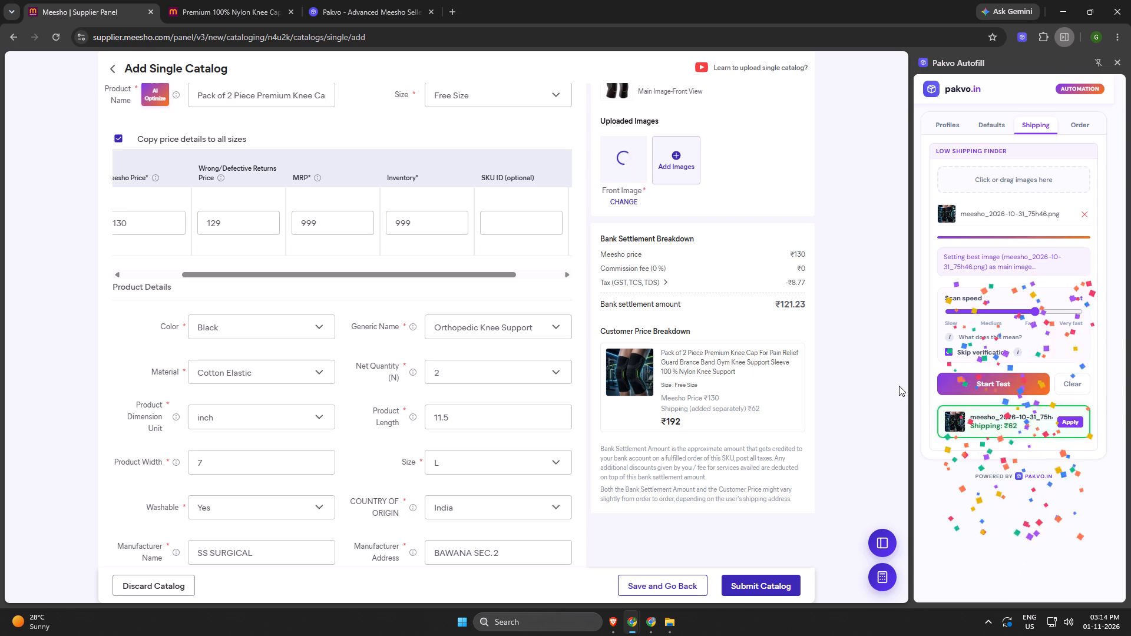
{"action": "left_click", "coordinate": [1073, 426]}
Check Pakvo's Auto Order Accepter settings and return to the Low Shipping Finder.
{"action": "left_click", "coordinate": [1074, 128]}
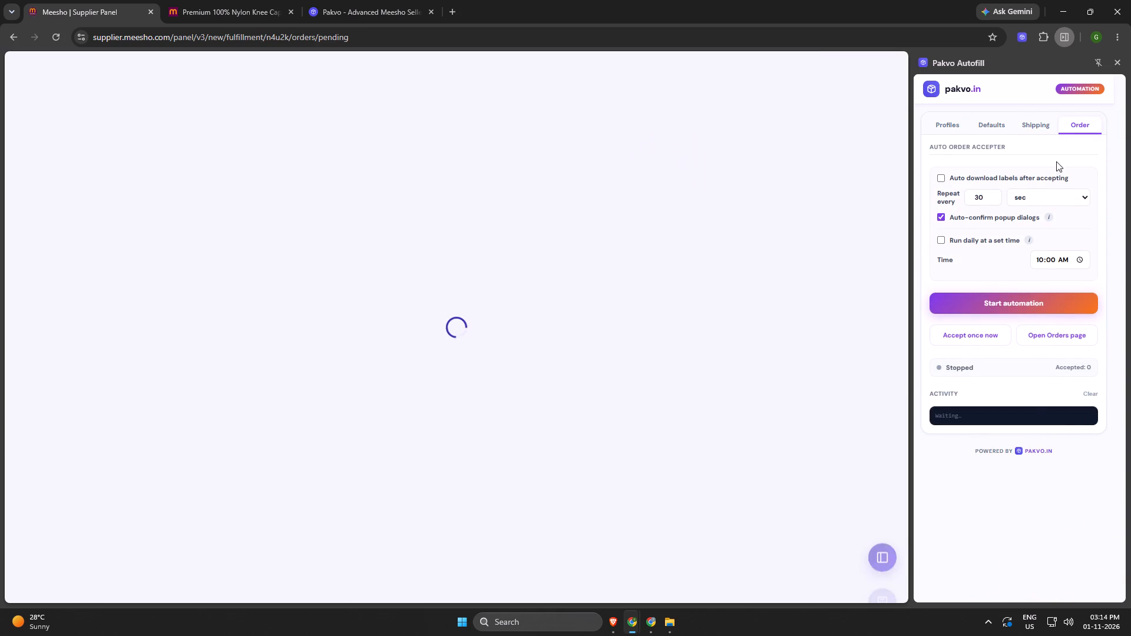
{"action": "left_click", "coordinate": [1027, 122]}
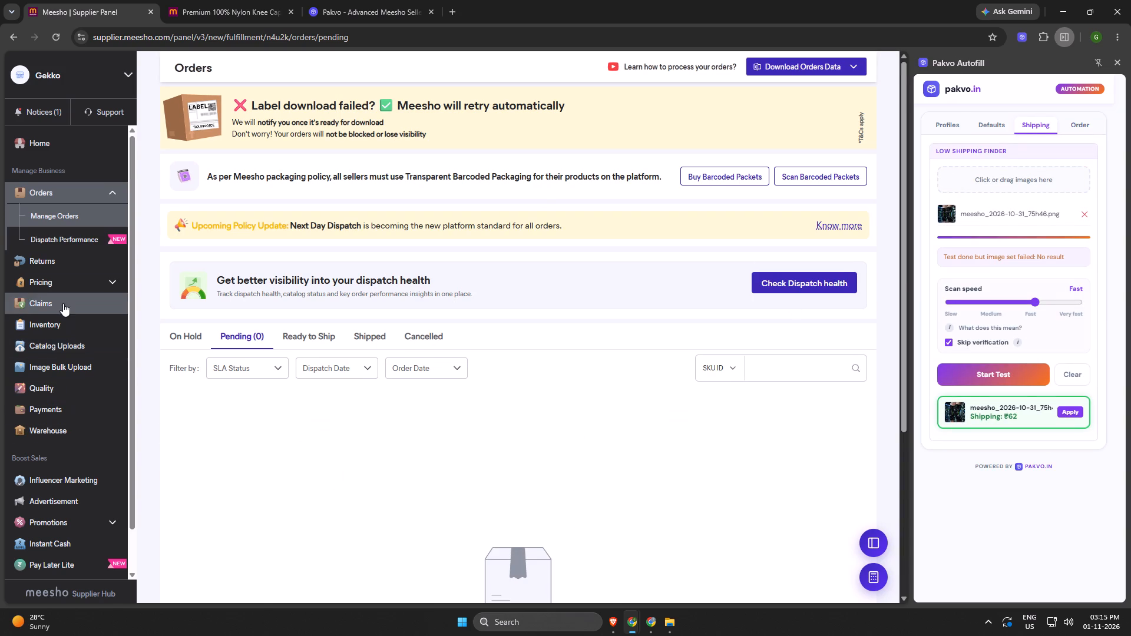
Reopen the draft knee support catalog from the single catalog uploads for editing.
{"action": "left_click", "coordinate": [69, 349]}
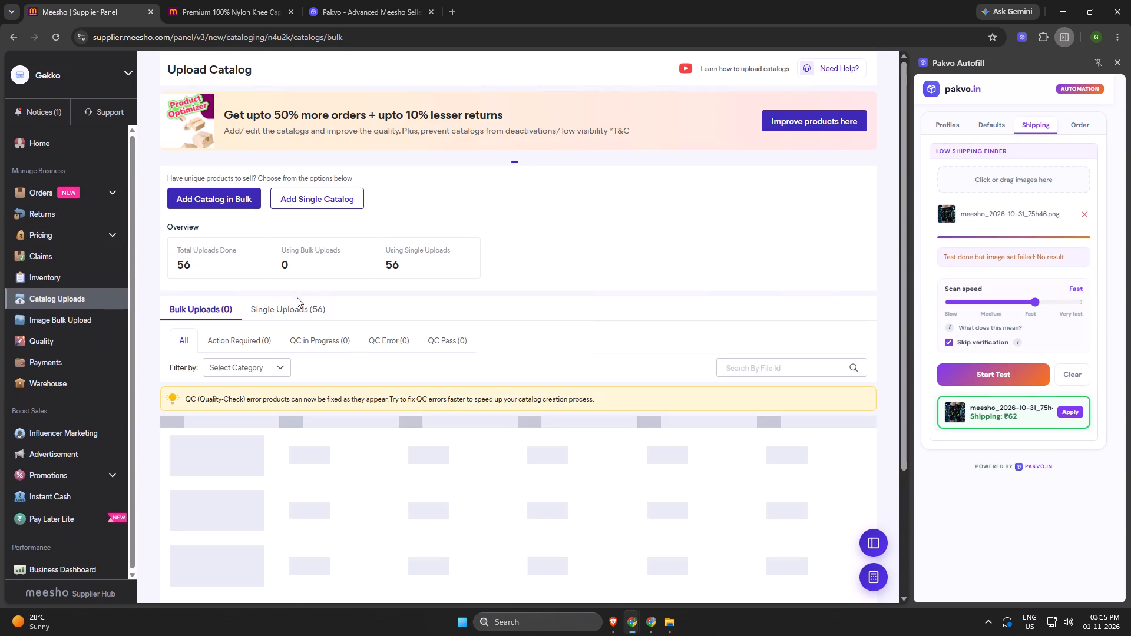
{"action": "left_click", "coordinate": [300, 303]}
{"action": "left_click", "coordinate": [786, 456]}
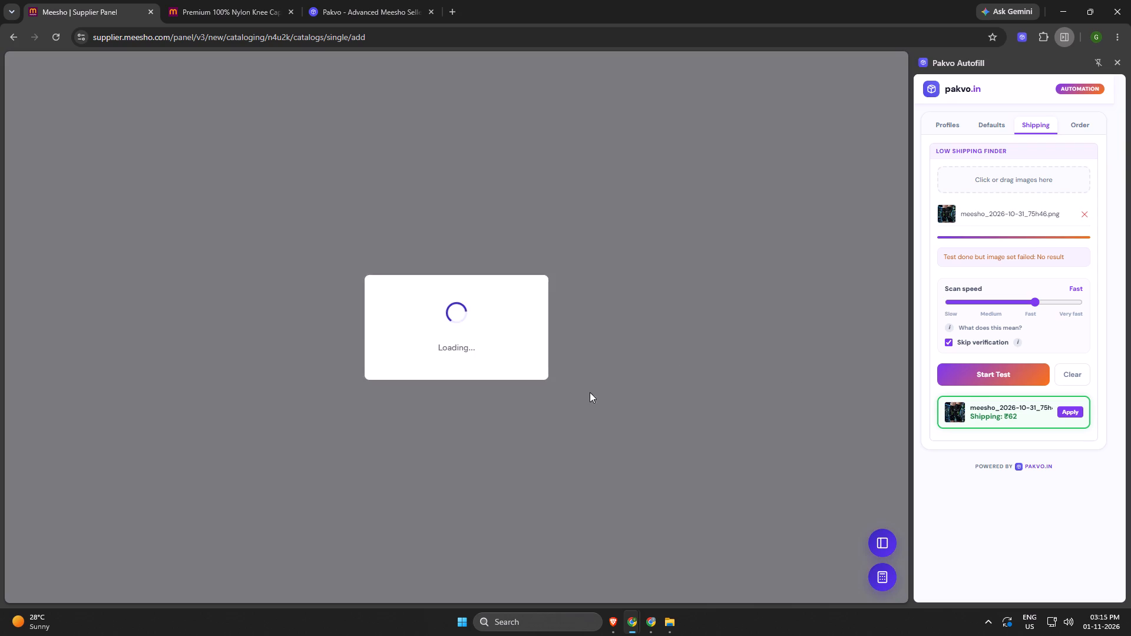
{"action": "left_click", "coordinate": [497, 378]}
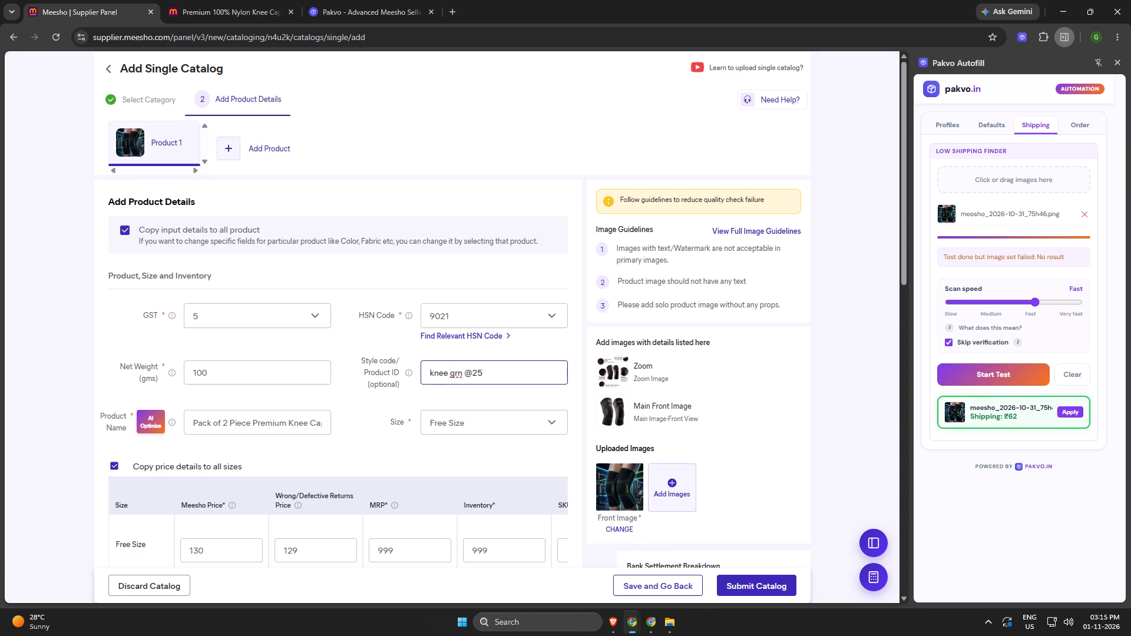
{"action": "key", "text": "BackSpace"}
{"action": "left_click", "coordinate": [560, 401]}
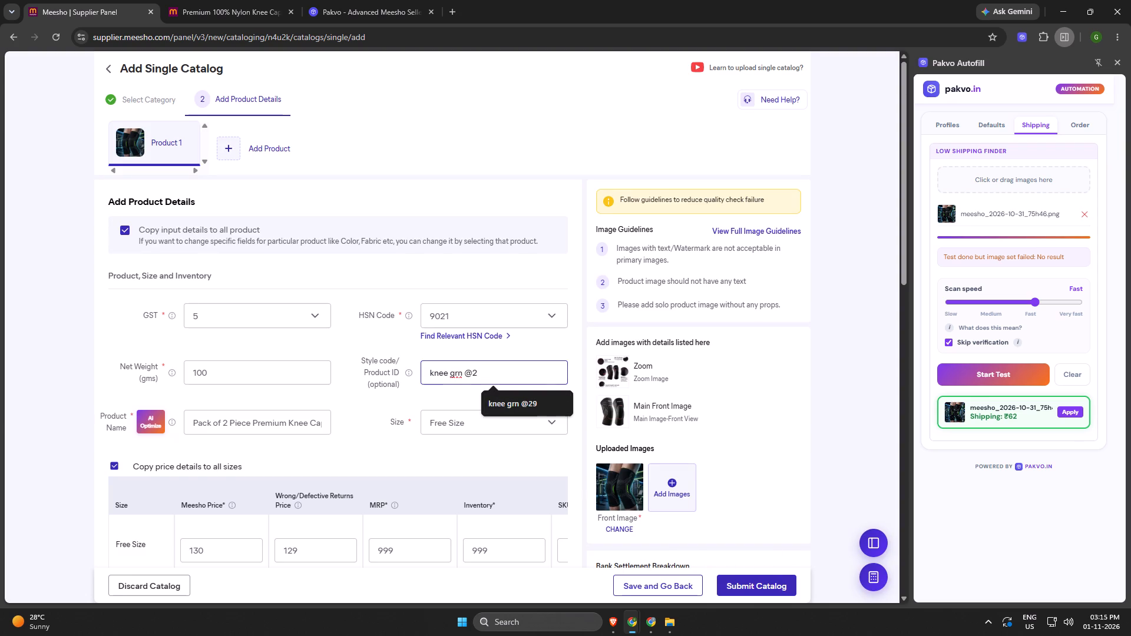
{"action": "double_click", "coordinate": [542, 377]}
{"action": "type", "text": "30"}
Find the blue-and-orange Aerobix kneecap listing in Meesho's knee cap search results and copy its product title.
{"action": "left_click", "coordinate": [263, 425]}
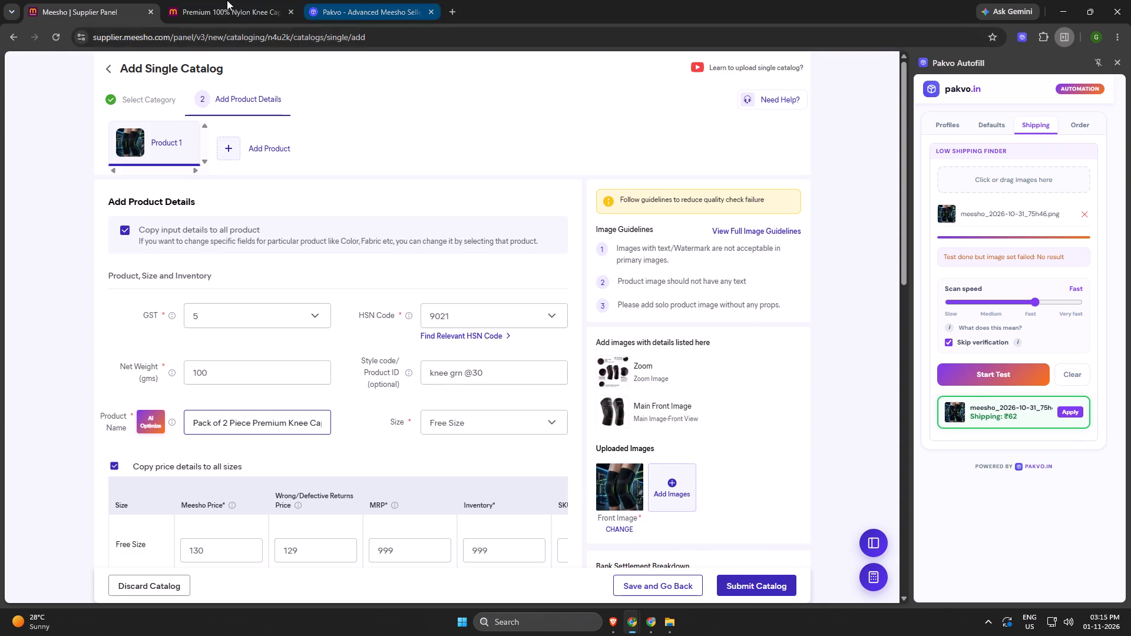
{"action": "left_click", "coordinate": [225, 0]}
{"action": "left_click_drag", "start_coordinate": [238, 282], "coordinate": [257, 294]}
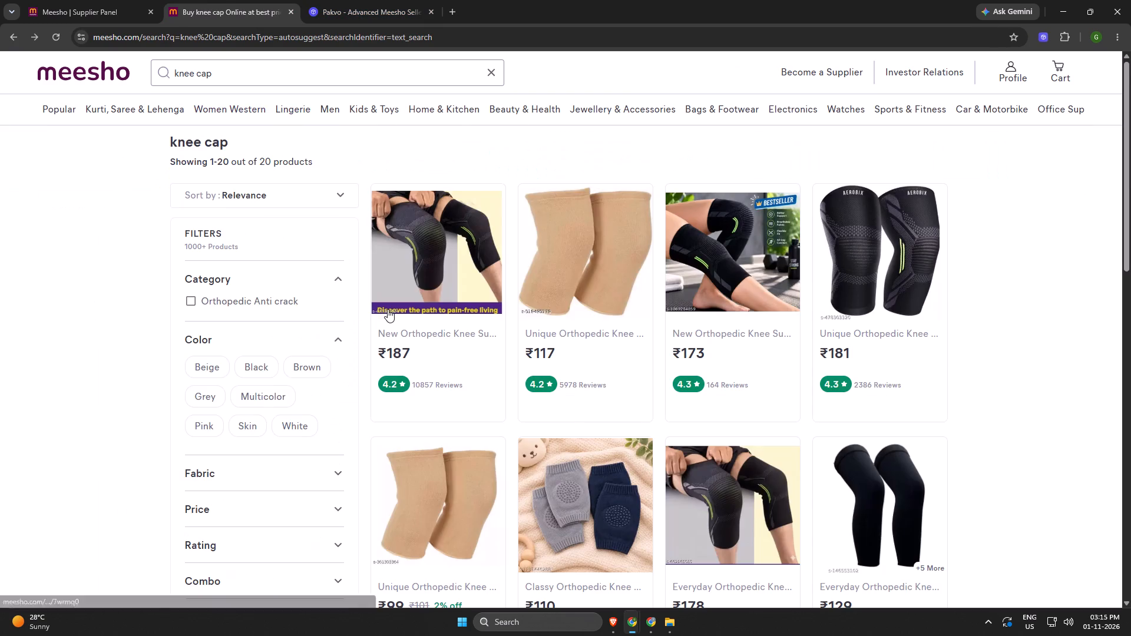
{"action": "scroll", "coordinate": [506, 397], "scroll_direction": "down", "scroll_amount": 6}
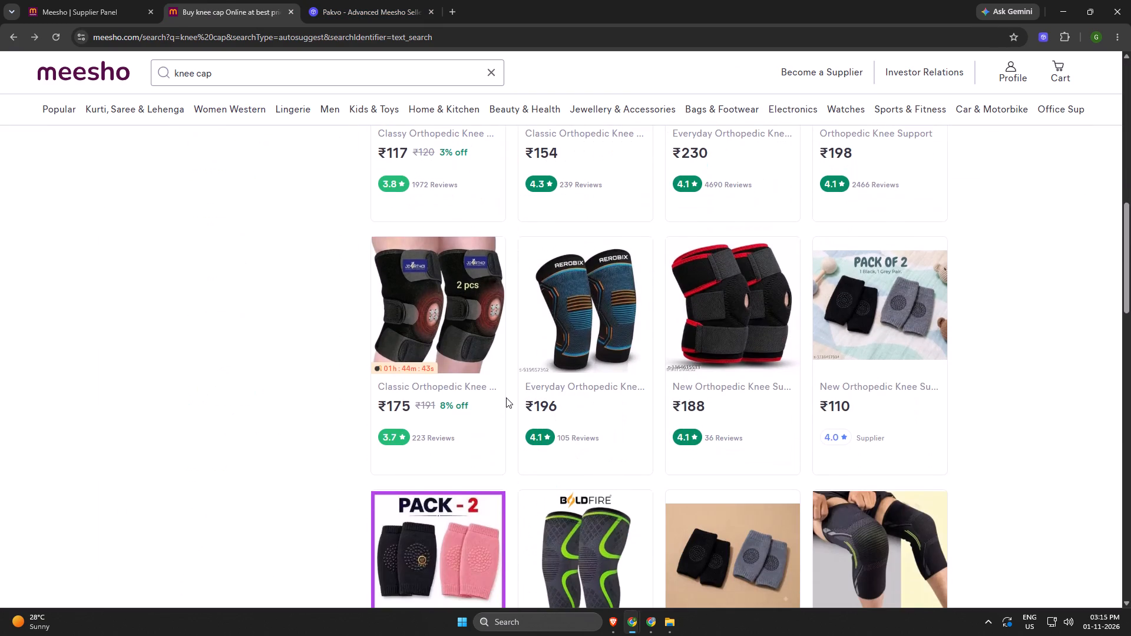
{"action": "left_click", "coordinate": [629, 329]}
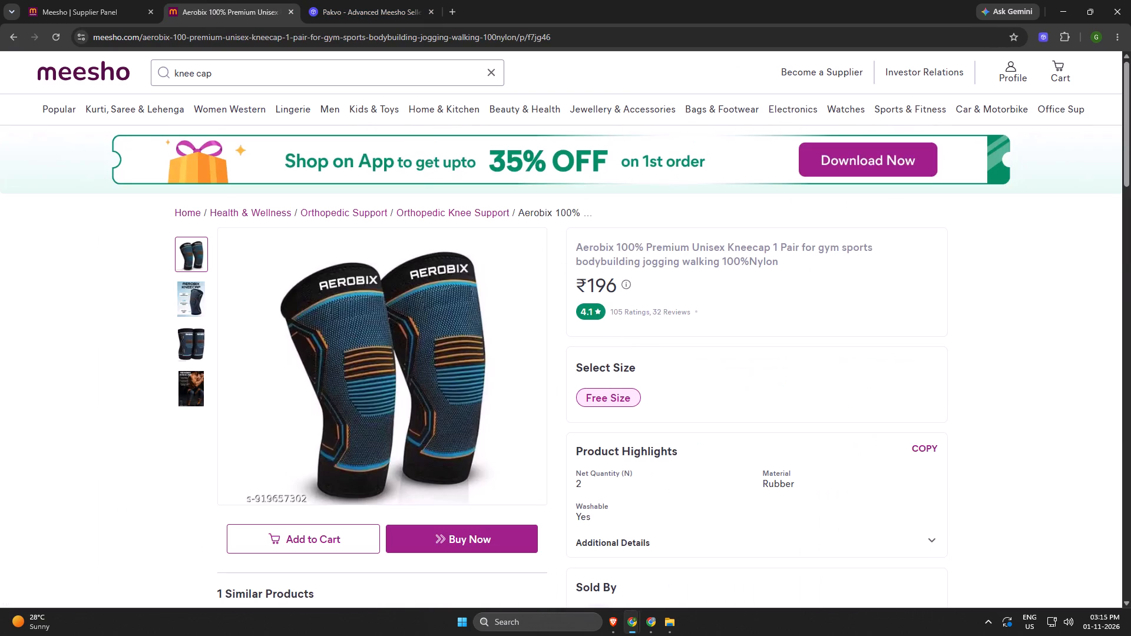
{"action": "triple_click", "coordinate": [637, 250]}
{"action": "key", "text": "ctrl+c"}
Replace the catalog's product name with the copied title "Aerobix 100% Premium Unisex Kneecap 1 Pair for gym sports bodybuilding jogging walking 100%Nylon".
{"action": "key", "text": "alt+Tab"}
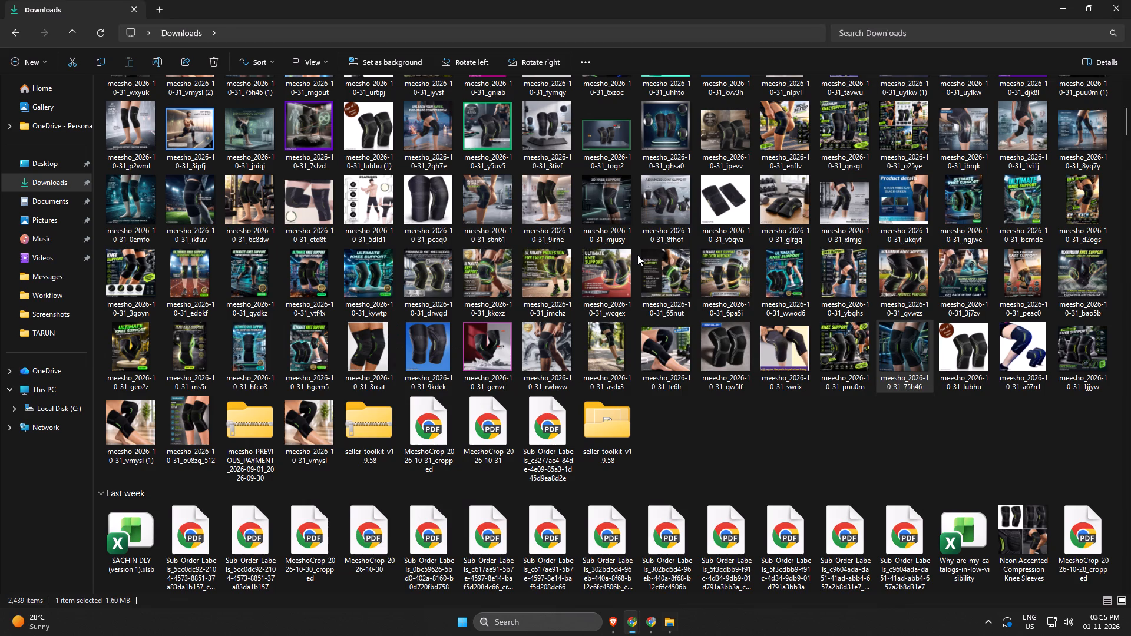
{"action": "key", "text": "alt+Tab"}
{"action": "left_click", "coordinate": [10, 0]}
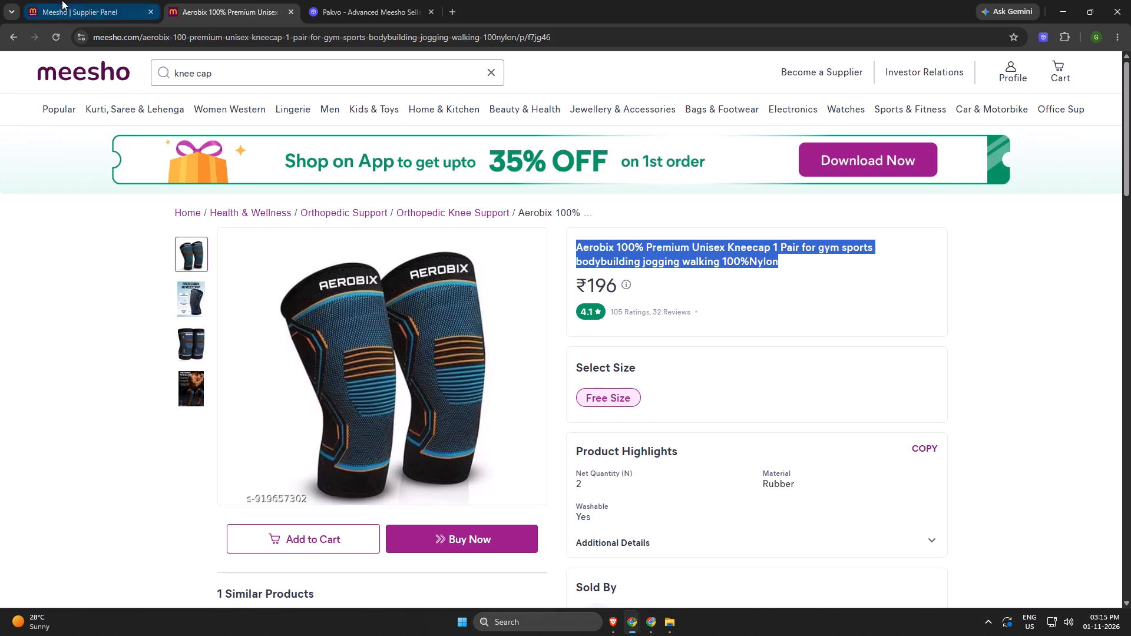
{"action": "left_click", "coordinate": [62, 0]}
{"action": "double_click", "coordinate": [282, 421]}
{"action": "key", "text": "ctrl+a"}
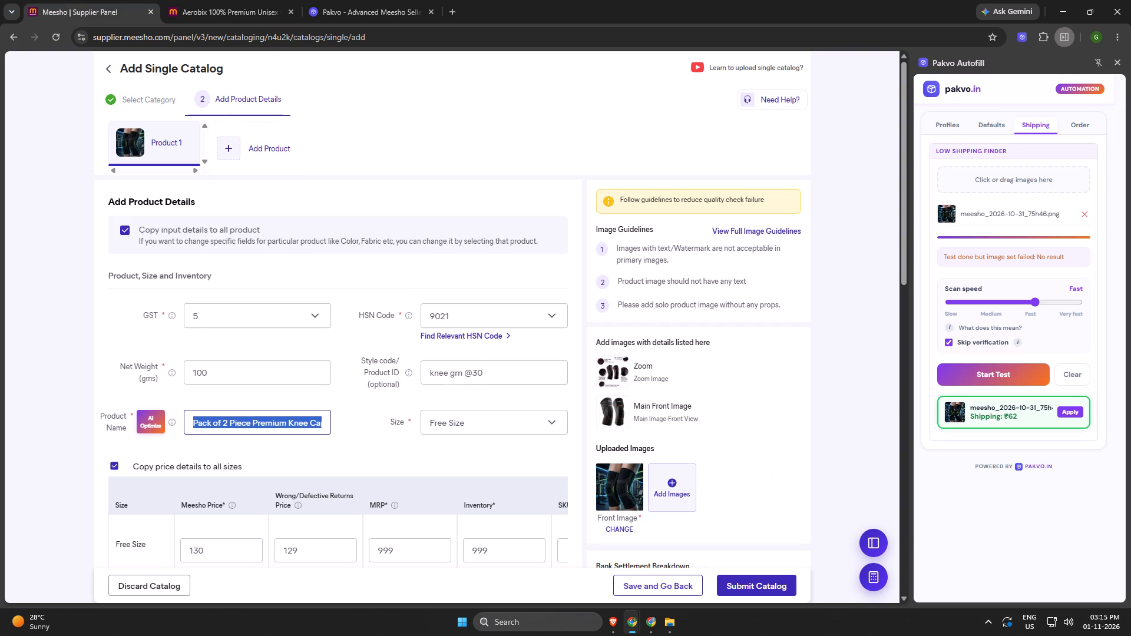
{"action": "key", "text": "BackSpace"}
{"action": "key", "text": "ctrl+v"}
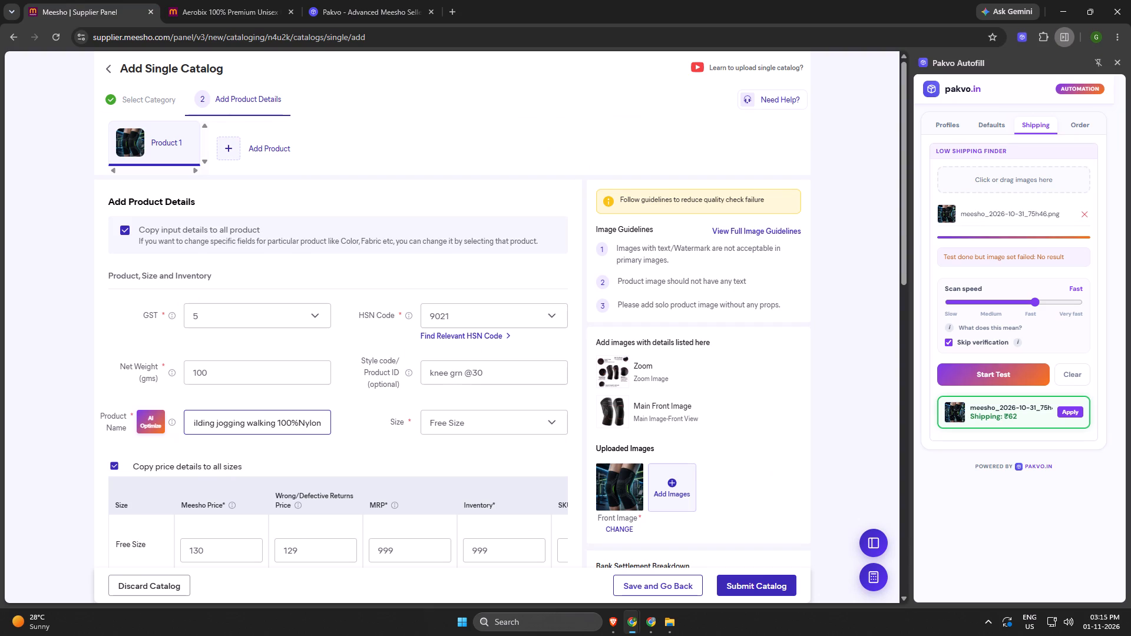
Clear the entire autofilled product description under Other Attributes.
{"action": "scroll", "coordinate": [266, 462], "scroll_direction": "down", "scroll_amount": 4}
{"action": "scroll", "coordinate": [320, 436], "scroll_direction": "down", "scroll_amount": 5}
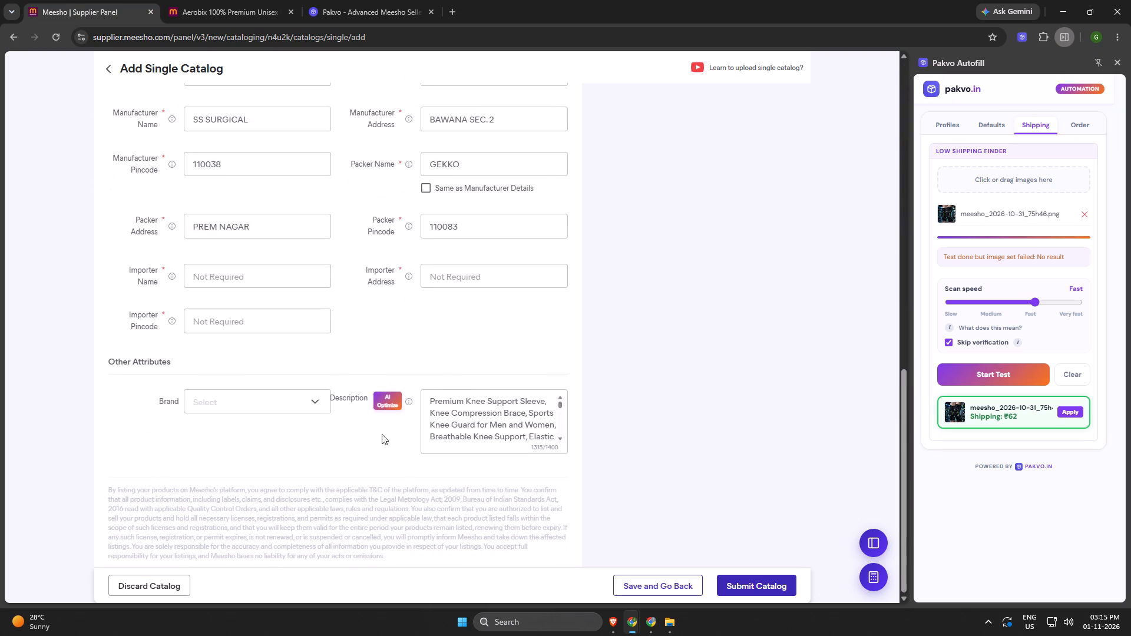
{"action": "triple_click", "coordinate": [479, 425]}
{"action": "key", "text": "BackSpace"}
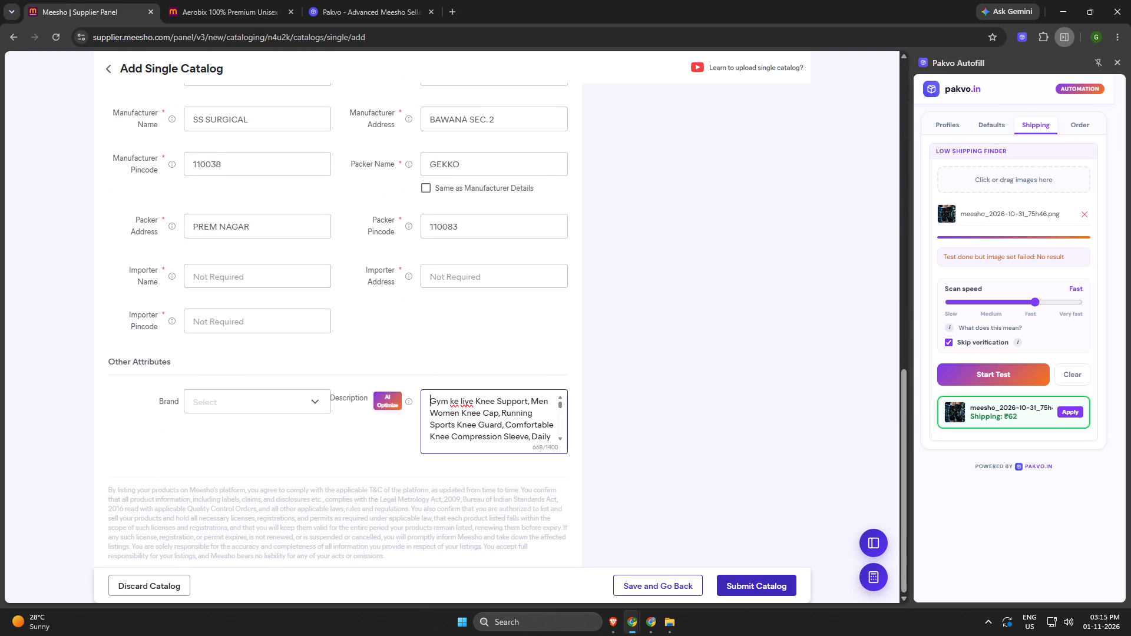
{"action": "key", "text": "ctrl+a"}
{"action": "key", "text": "BackSpace"}
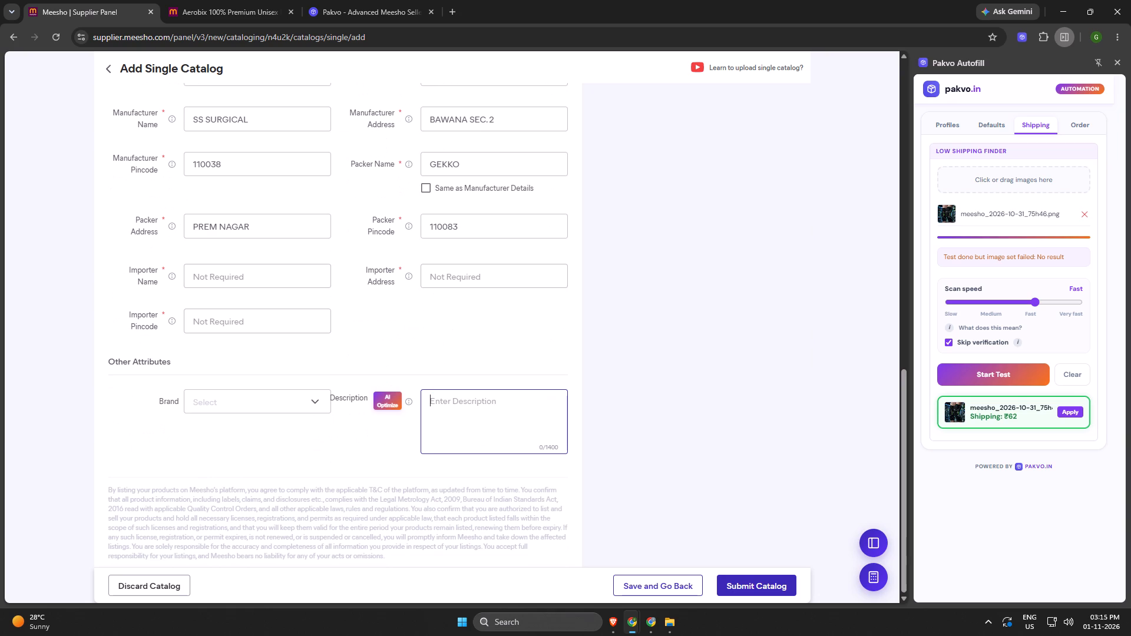
{"action": "key", "text": "BackSpace"}
{"action": "key", "text": "alt+Tab"}
{"action": "key", "text": "Tab"}
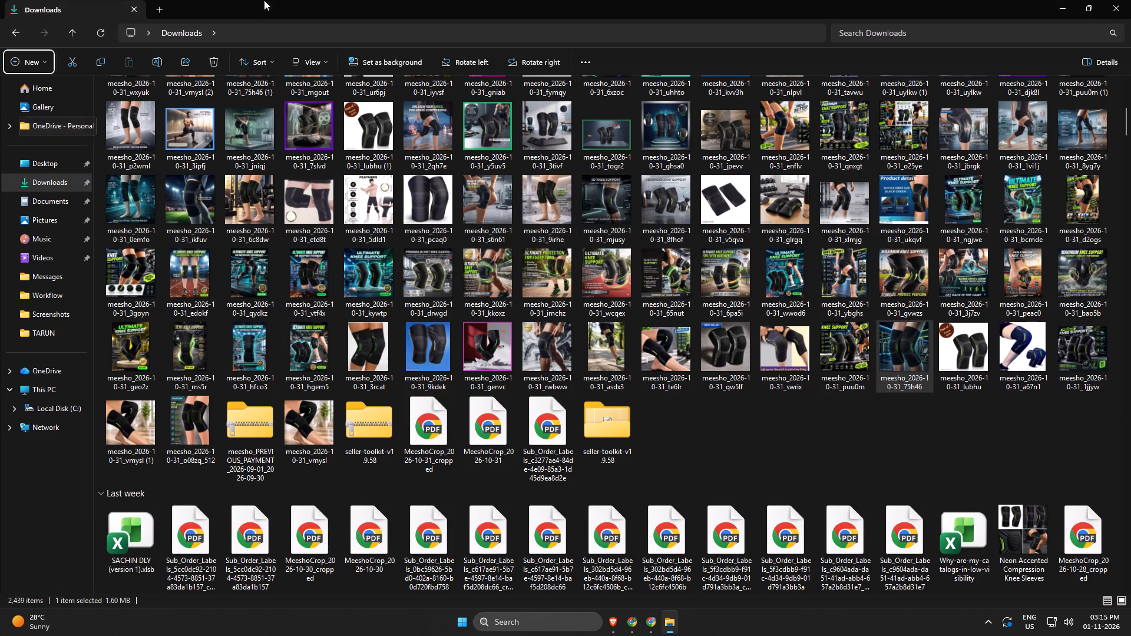
{"action": "key", "text": "alt+Tab"}
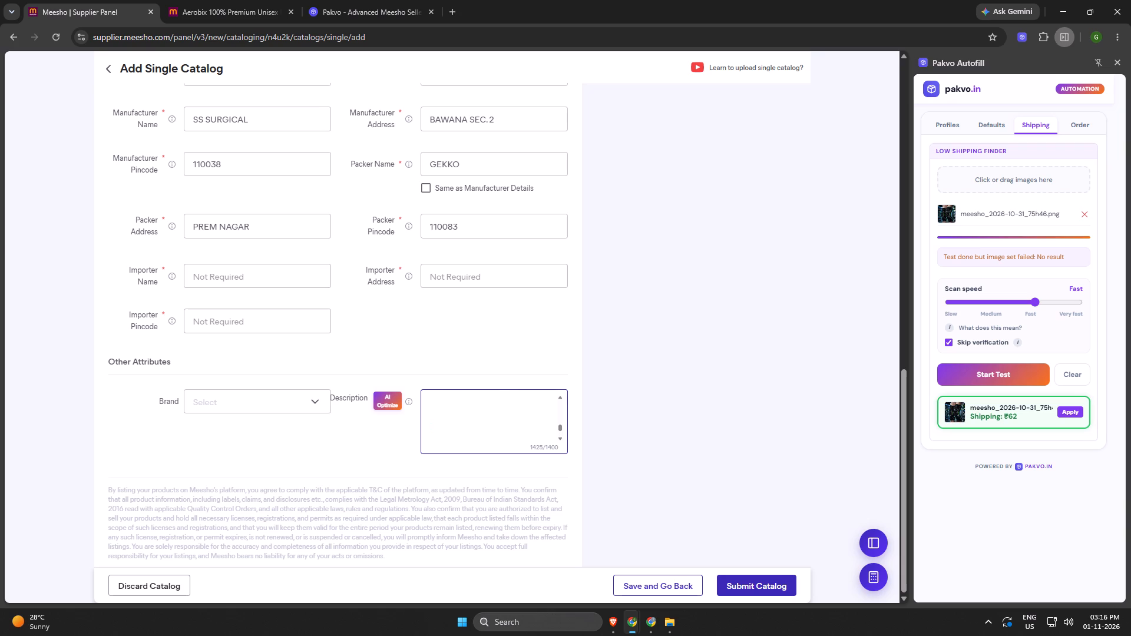
{"action": "left_click_drag", "start_coordinate": [444, 419], "coordinate": [441, 419]}
{"action": "key", "text": "BackSpace"}
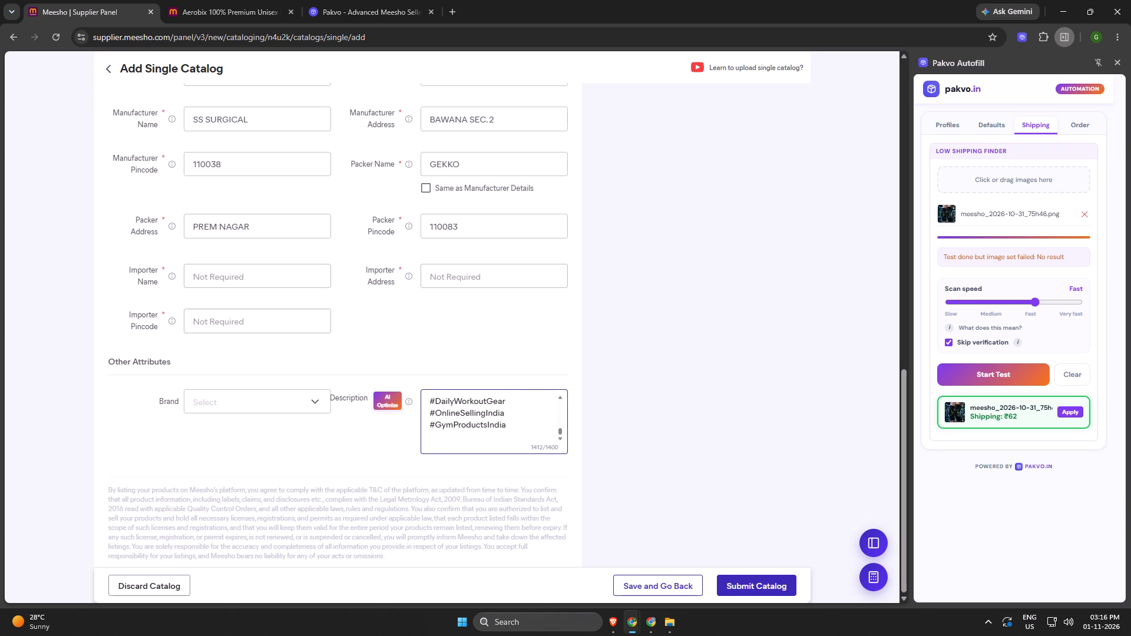
{"action": "left_click_drag", "start_coordinate": [514, 423], "coordinate": [404, 424]}
{"action": "key", "text": "BackSpace"}
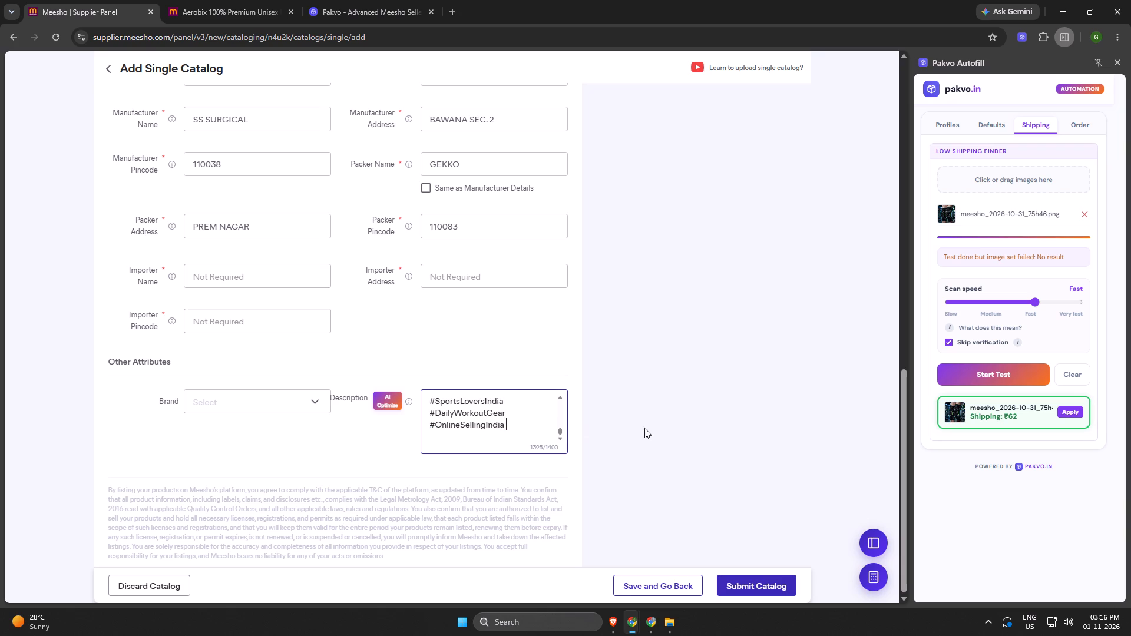
Add the images meesho_2026-10-31_nlmwj, meesho_2026-10-31_o08zq and meesho_2026-10-31_te6lr (1) from Downloads to the product.
{"action": "scroll", "coordinate": [662, 428], "scroll_direction": "up", "scroll_amount": 7}
{"action": "left_click", "coordinate": [662, 490]}
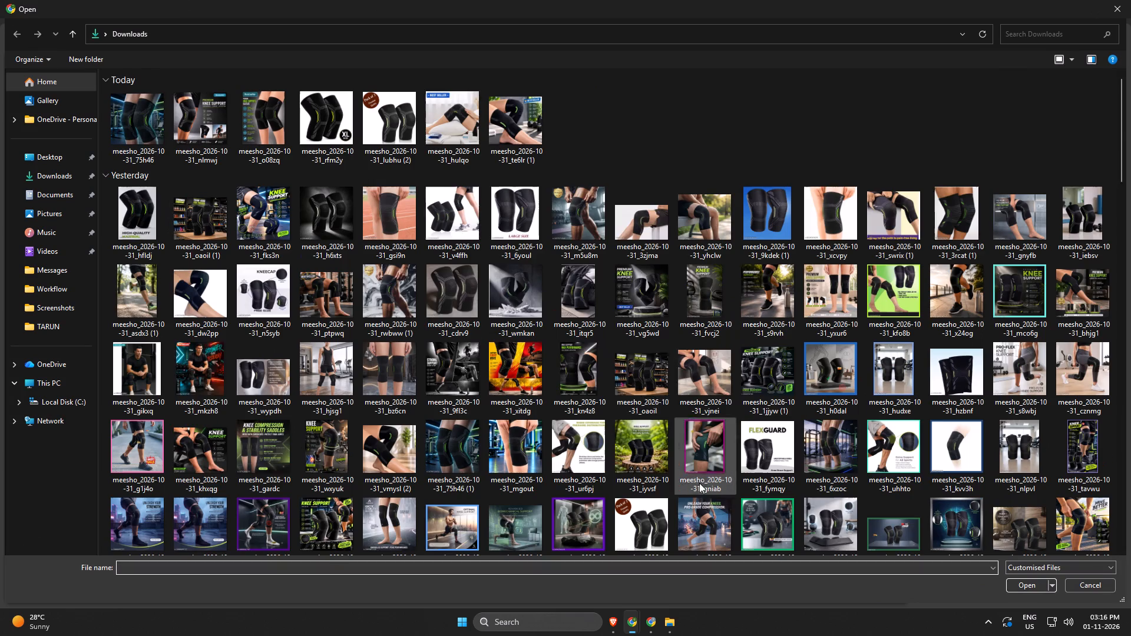
{"action": "left_click", "coordinate": [184, 127], "text": "ctrl"}
{"action": "left_click", "coordinate": [262, 120], "text": "ctrl"}
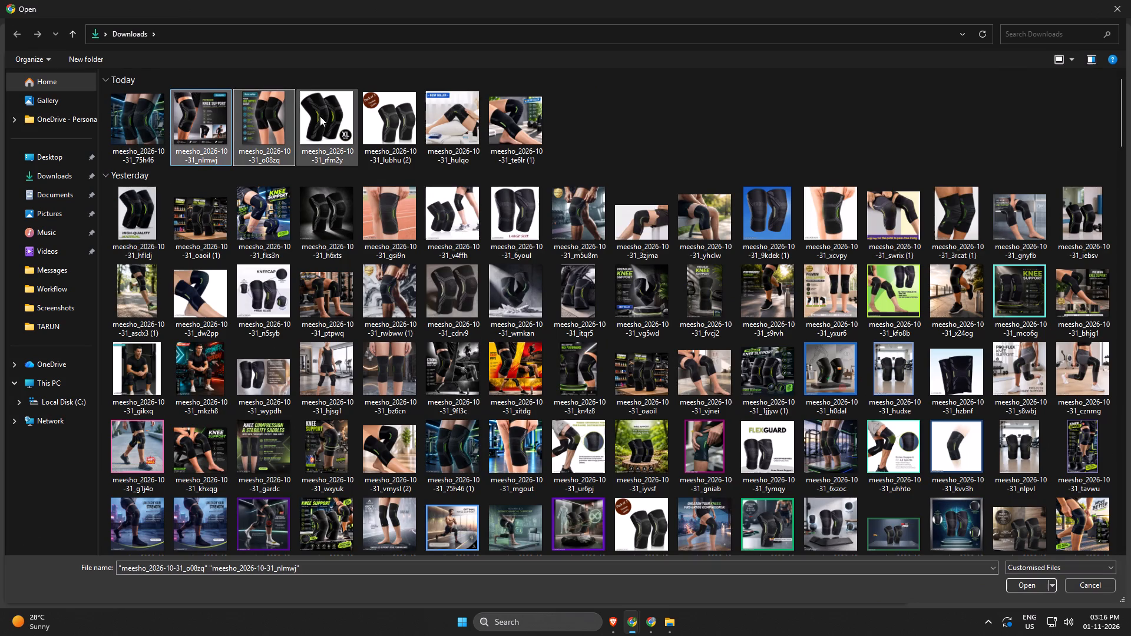
{"action": "left_click", "coordinate": [535, 125], "text": "ctrl"}
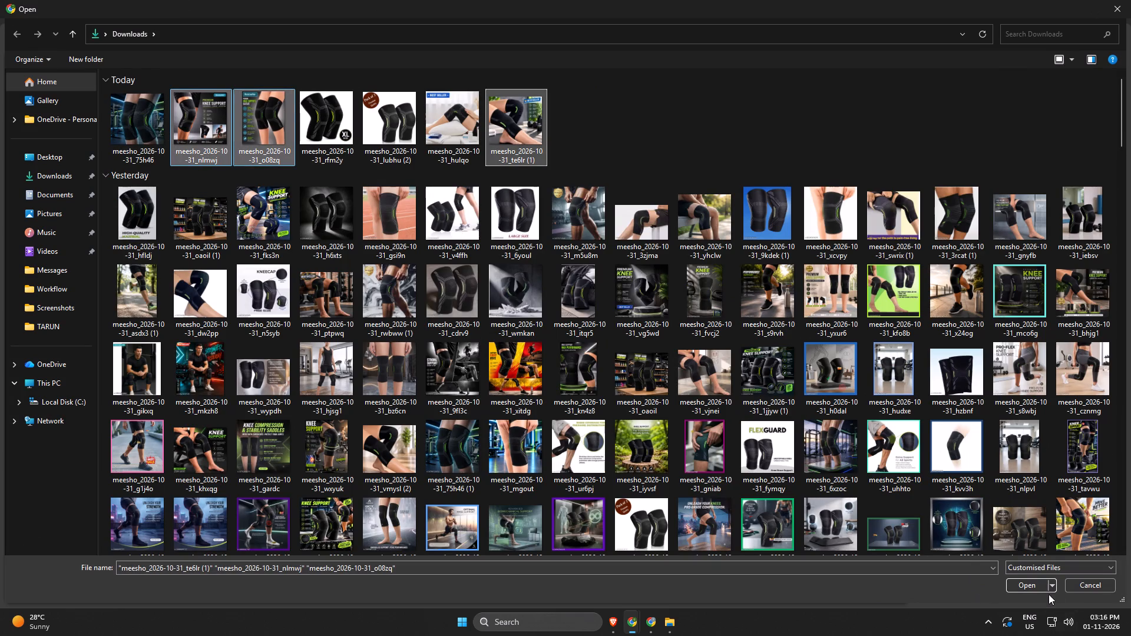
{"action": "left_click", "coordinate": [1030, 587]}
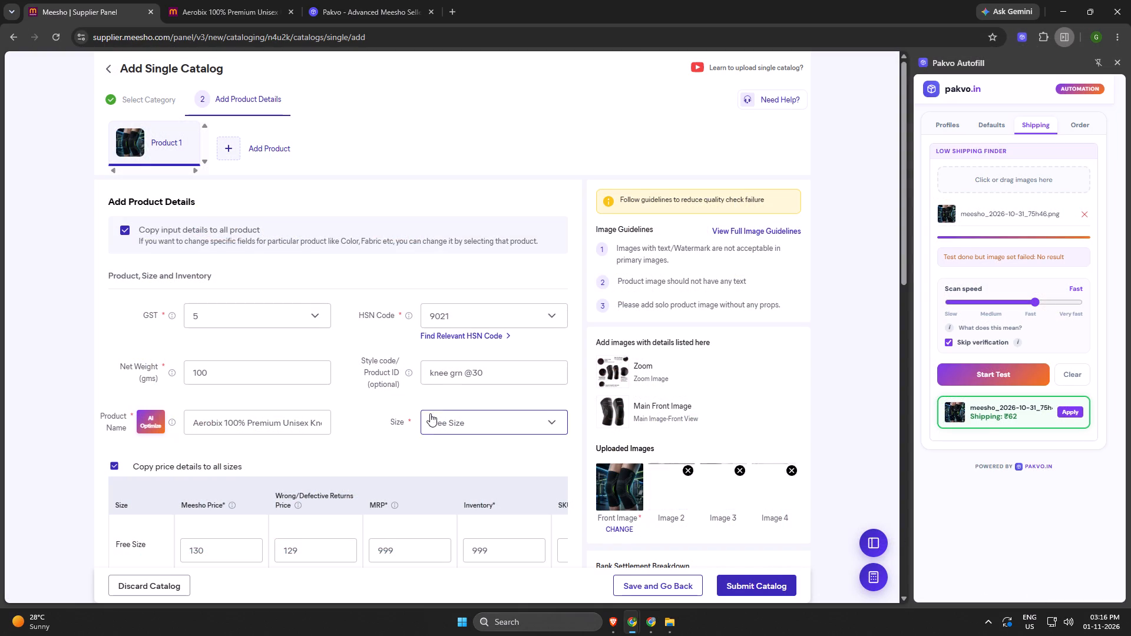
Submit the catalog for quality check, removing the flagged word "Performance" from the description, and dismiss the visibility suggestions.
{"action": "scroll", "coordinate": [430, 413], "scroll_direction": "down", "scroll_amount": 8}
{"action": "left_click", "coordinate": [773, 586]}
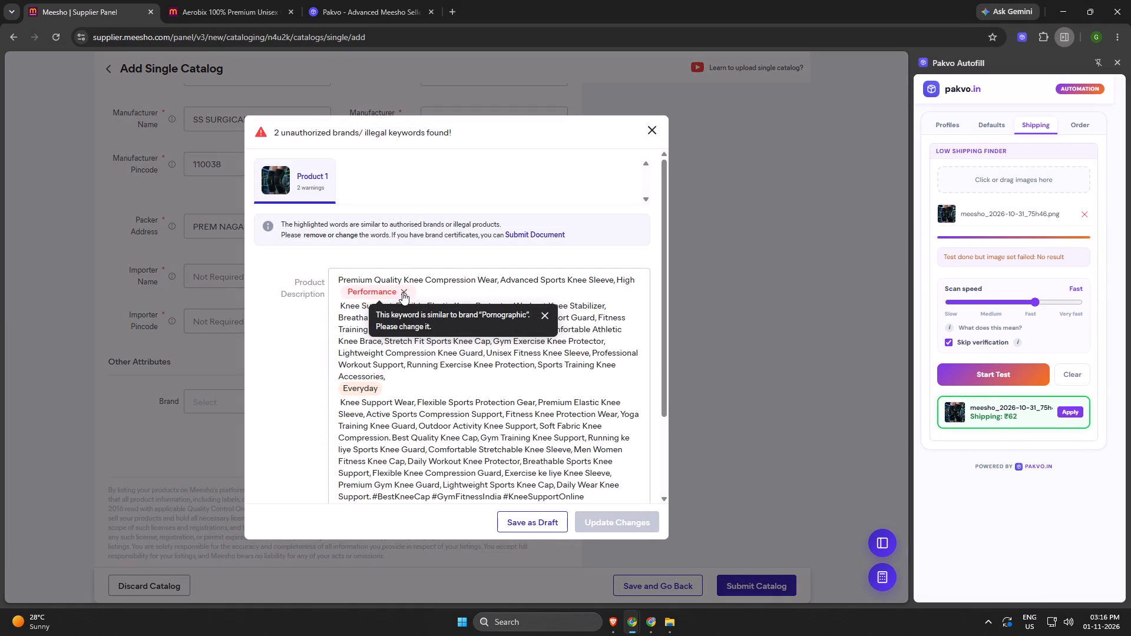
{"action": "left_click", "coordinate": [402, 292]}
{"action": "left_click", "coordinate": [611, 507]}
{"action": "left_click", "coordinate": [607, 515]}
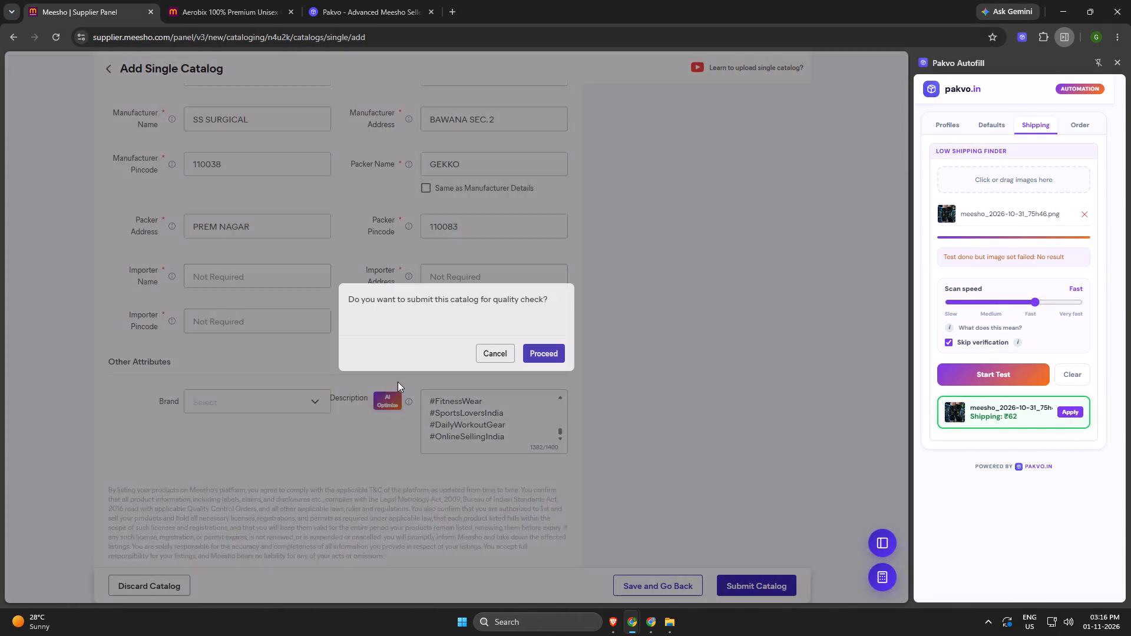
{"action": "left_click", "coordinate": [541, 356]}
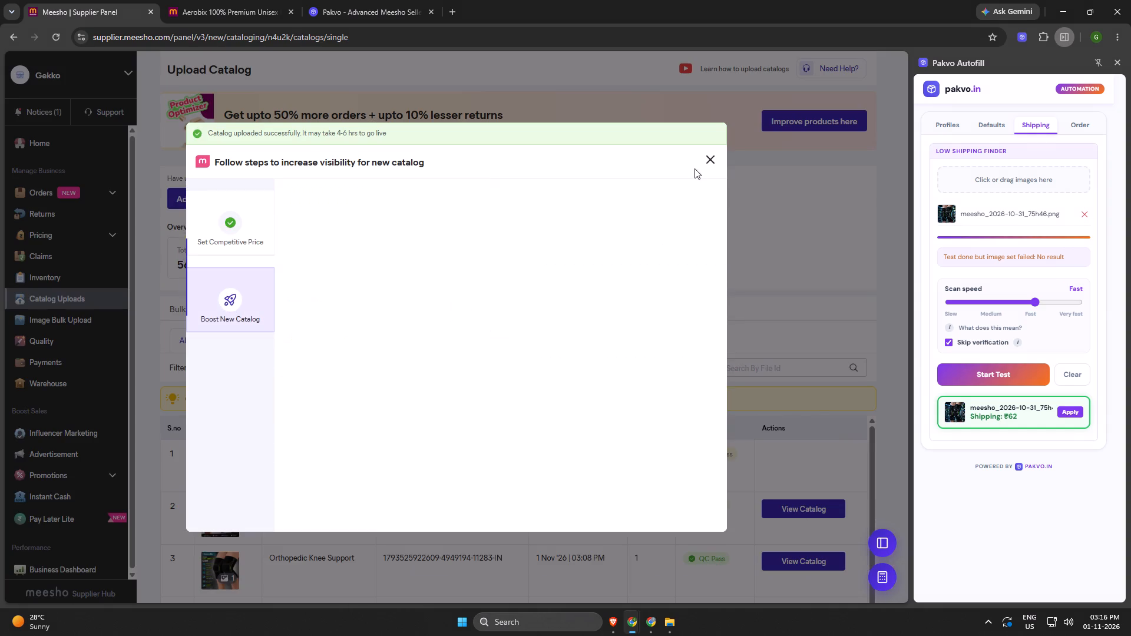
{"action": "left_click", "coordinate": [705, 159]}
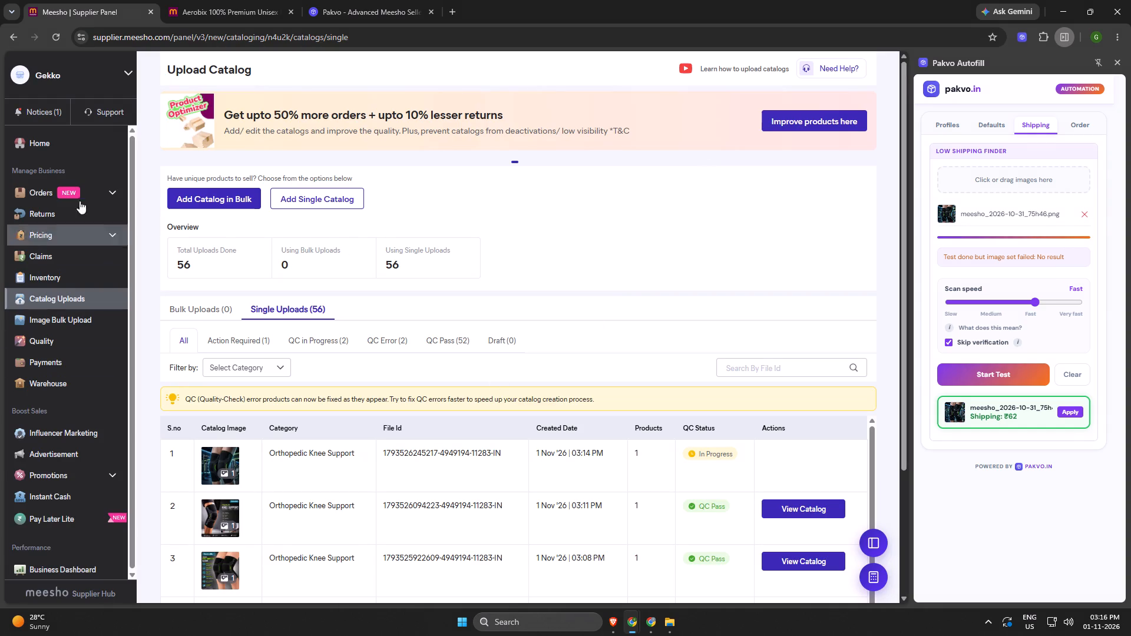
Start a new single catalog in the Orthopedic Knee Support category.
{"action": "left_click", "coordinate": [328, 196]}
{"action": "left_click", "coordinate": [246, 220]}
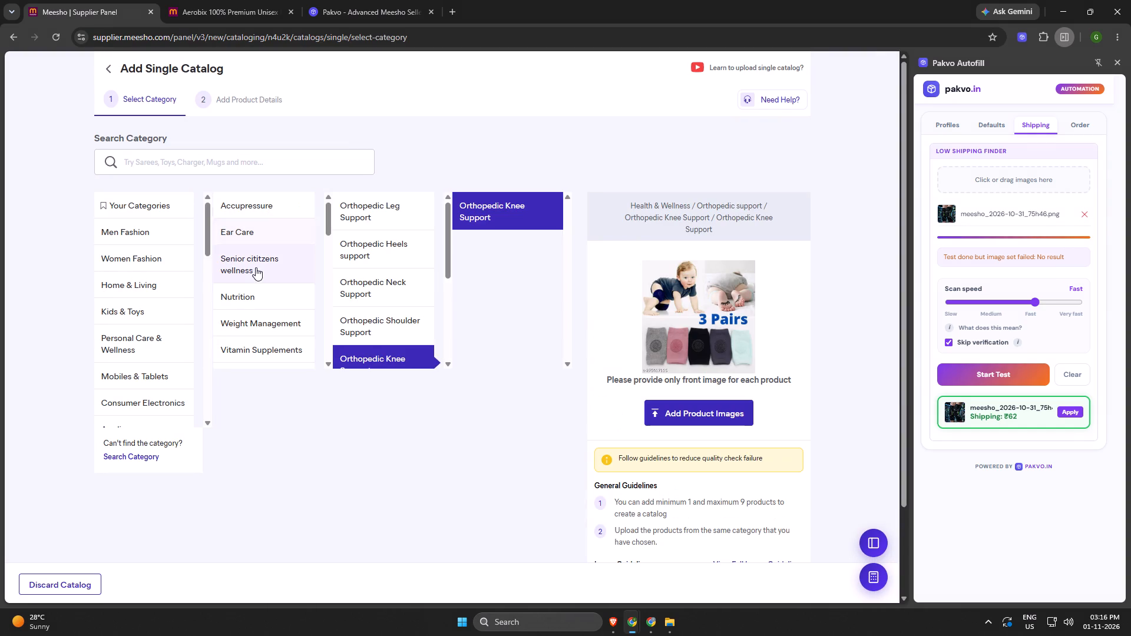
{"action": "left_click", "coordinate": [709, 408]}
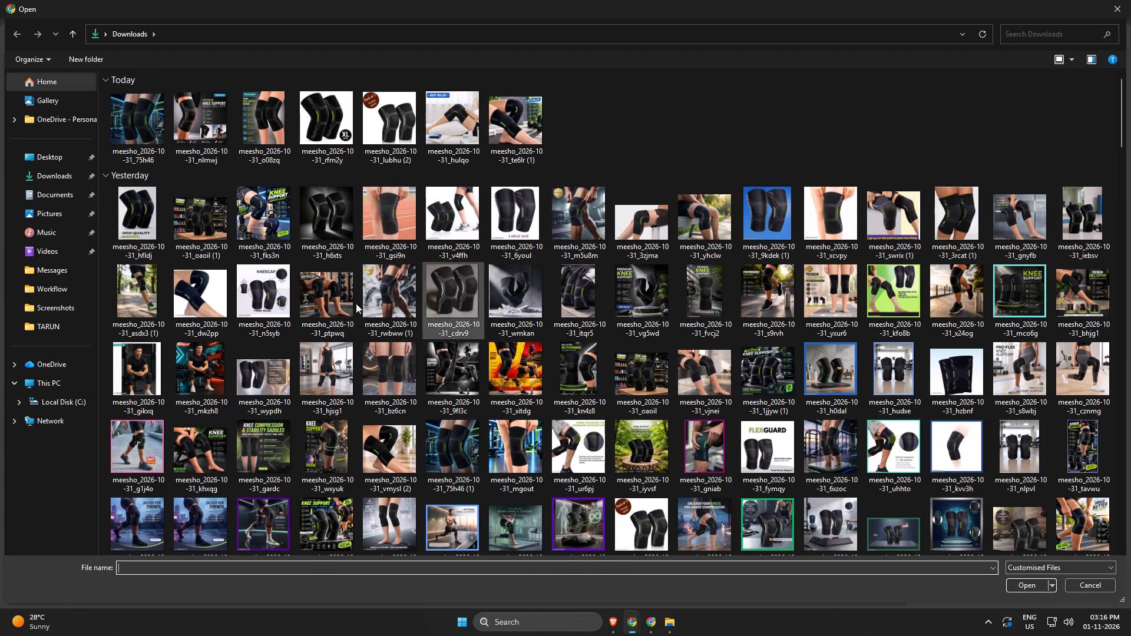
{"action": "left_click", "coordinate": [1130, 0]}
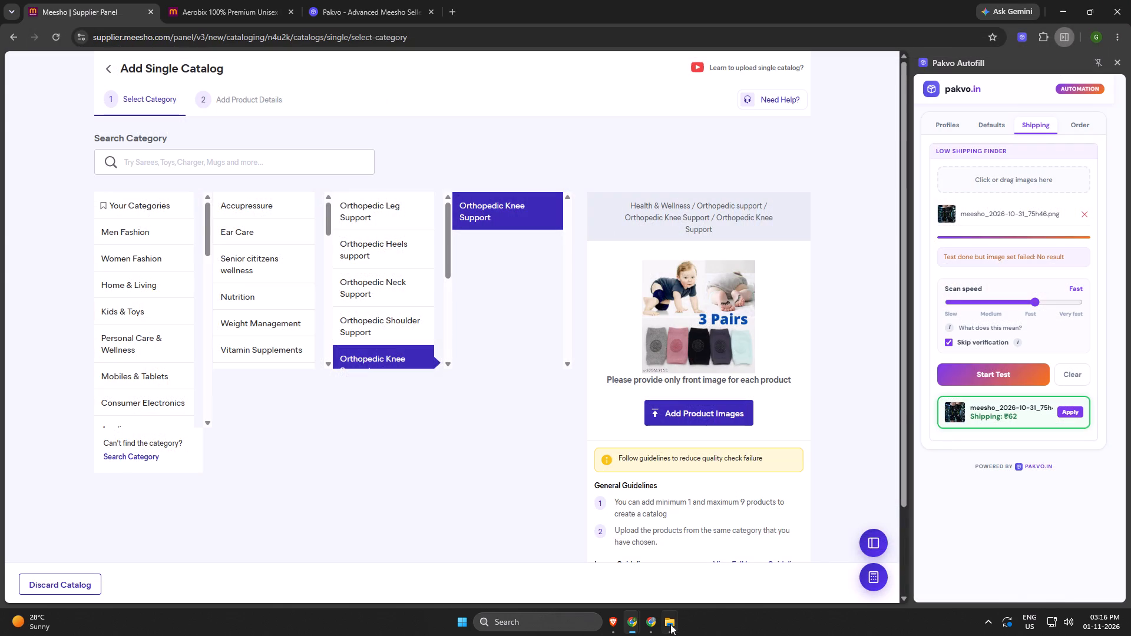
Crop the bottom edge of meesho_2026-10-31_6youl.png in Downloads to about 600 x 645 and save it over the original.
{"action": "left_click", "coordinate": [670, 624]}
{"action": "scroll", "coordinate": [543, 359], "scroll_direction": "up", "scroll_amount": 1}
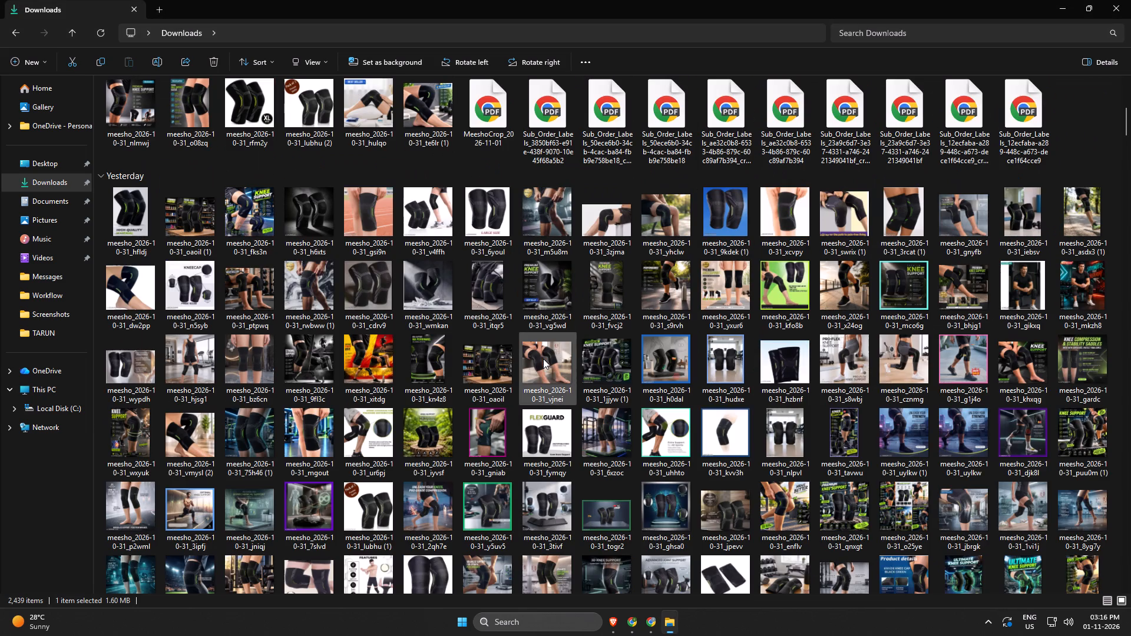
{"action": "double_click", "coordinate": [494, 213]}
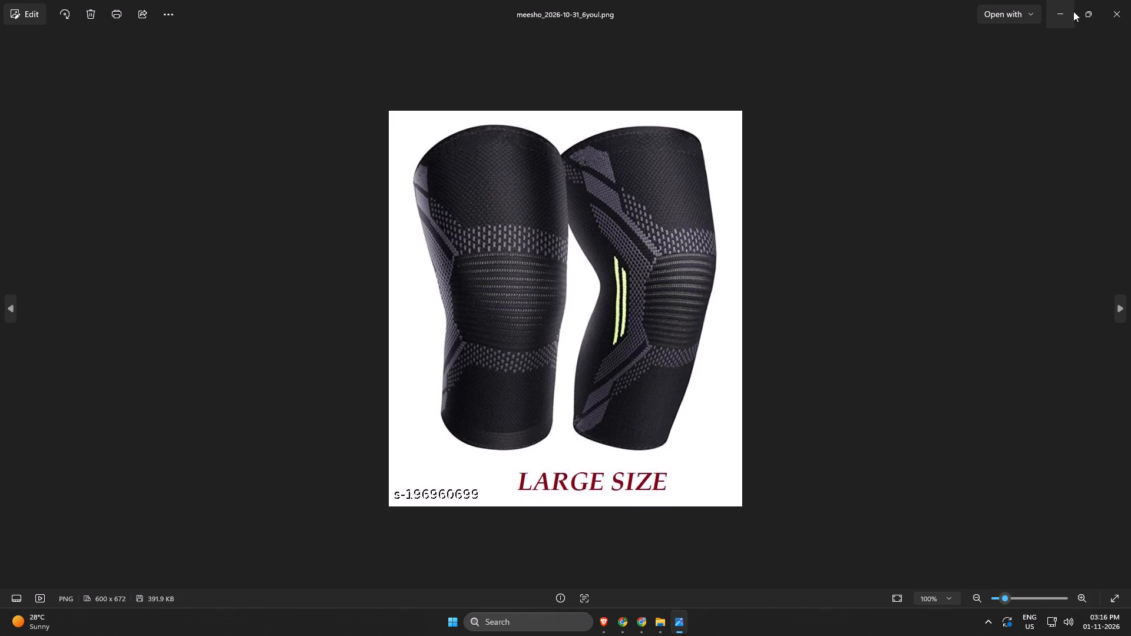
{"action": "left_click", "coordinate": [26, 9]}
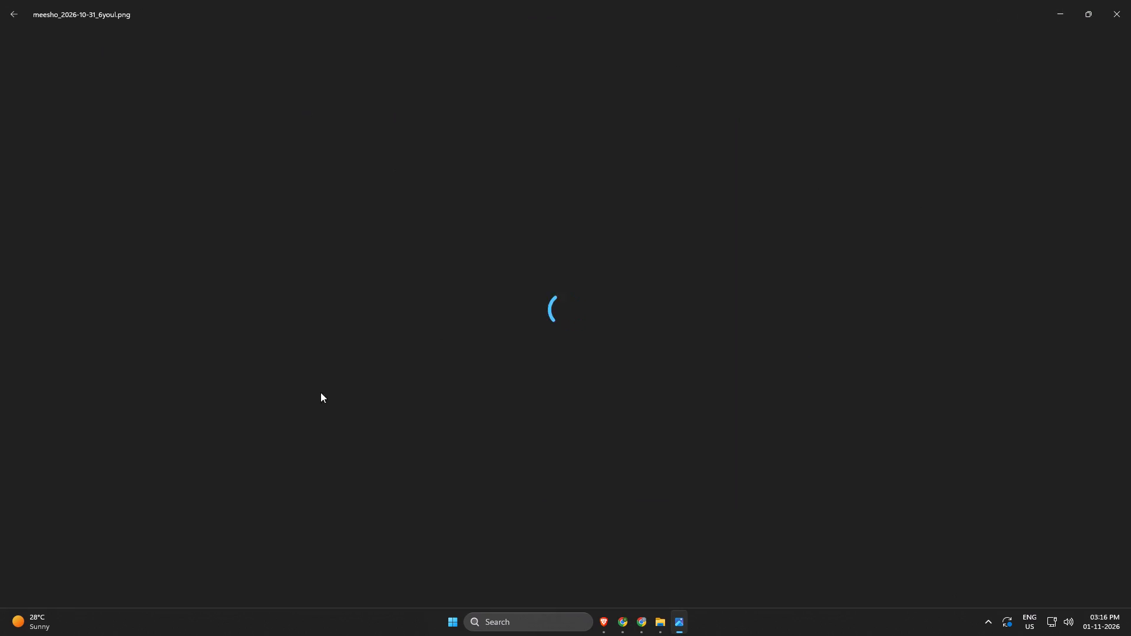
{"action": "left_click_drag", "start_coordinate": [558, 514], "coordinate": [555, 499]}
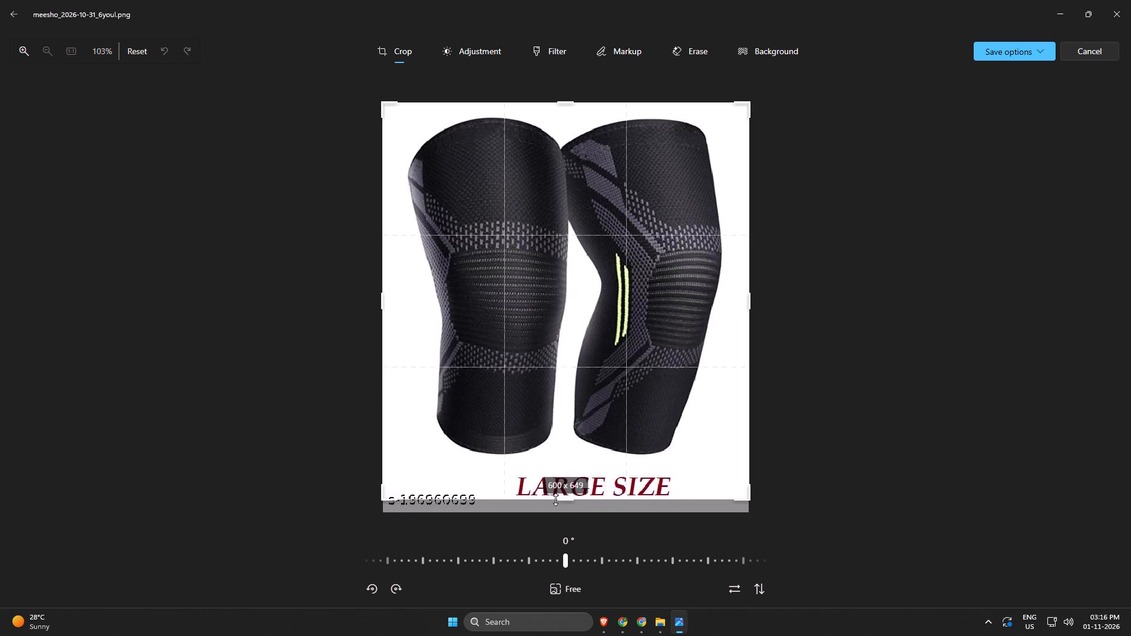
{"action": "left_click_drag", "start_coordinate": [555, 499], "coordinate": [555, 498]}
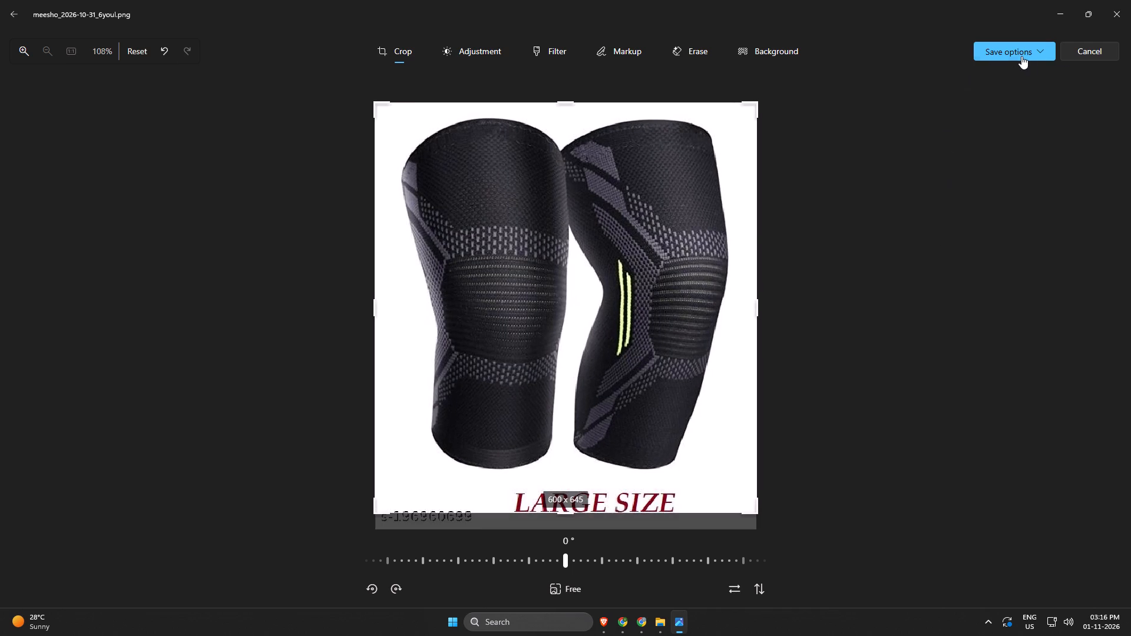
{"action": "left_click", "coordinate": [1021, 56]}
{"action": "left_click", "coordinate": [997, 91]}
{"action": "left_click", "coordinate": [1129, 0]}
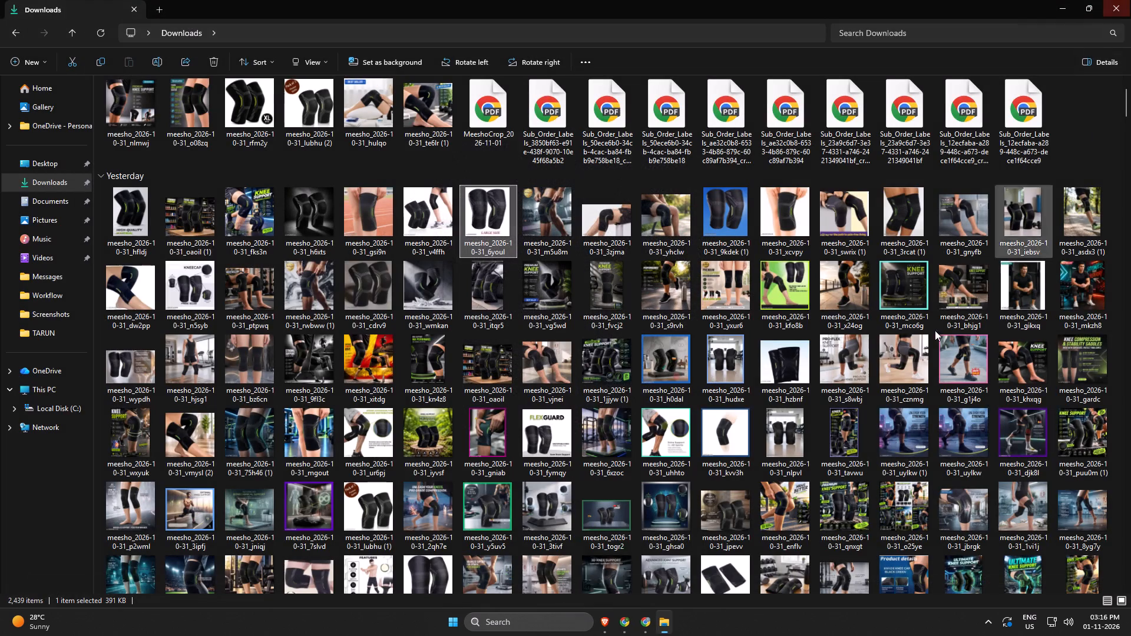
Upload the cropped meesho_2026-10-31_6youl image as the new catalog's front product image and continue to the product details.
{"action": "left_click", "coordinate": [634, 627]}
{"action": "left_click", "coordinate": [553, 576]}
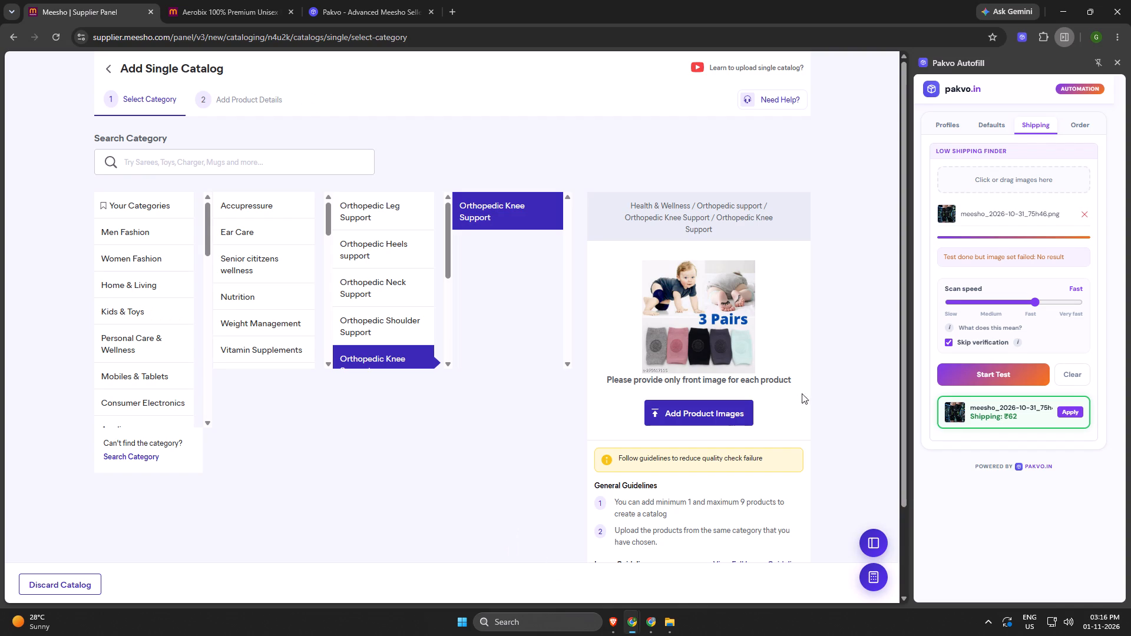
{"action": "left_click", "coordinate": [761, 413]}
{"action": "left_click", "coordinate": [740, 415]}
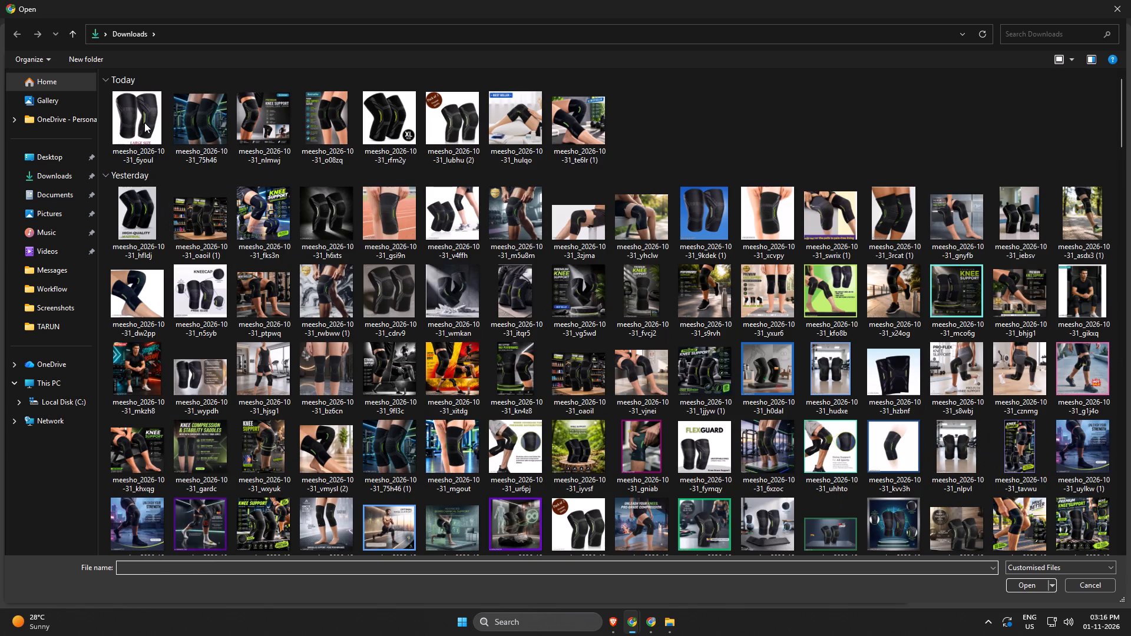
{"action": "left_click", "coordinate": [144, 122]}
{"action": "left_click", "coordinate": [1013, 582]}
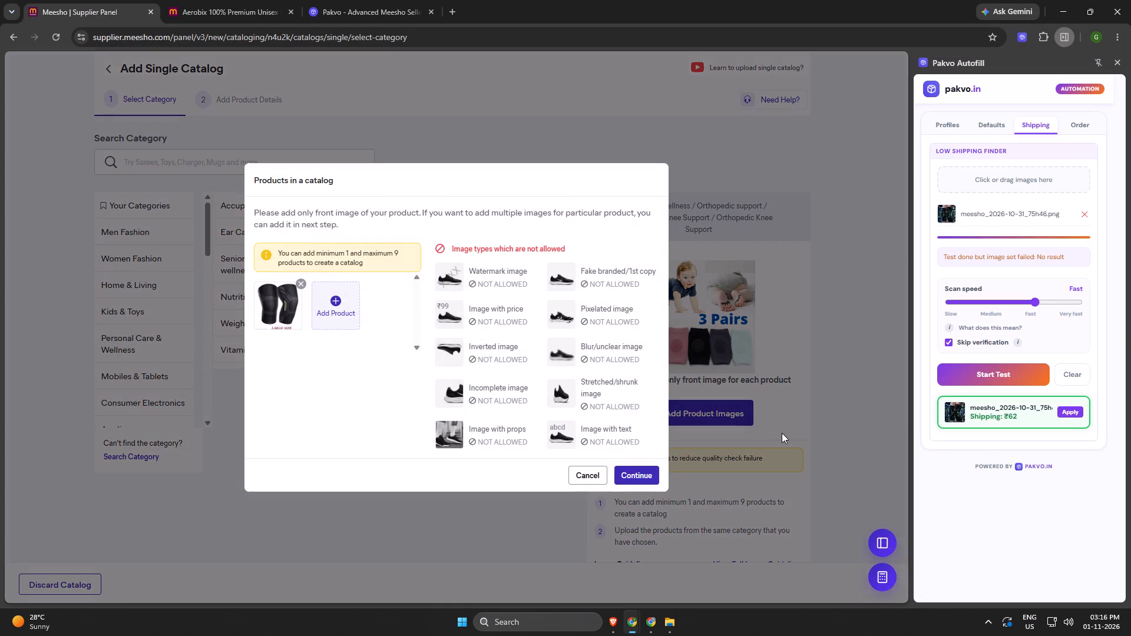
{"action": "left_click", "coordinate": [640, 478]}
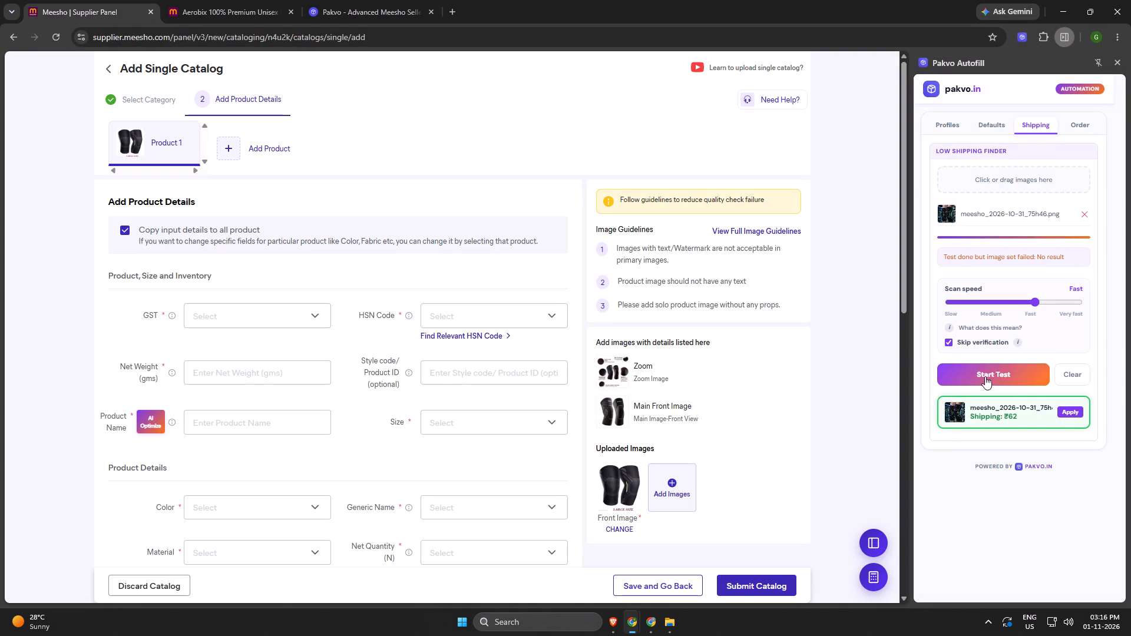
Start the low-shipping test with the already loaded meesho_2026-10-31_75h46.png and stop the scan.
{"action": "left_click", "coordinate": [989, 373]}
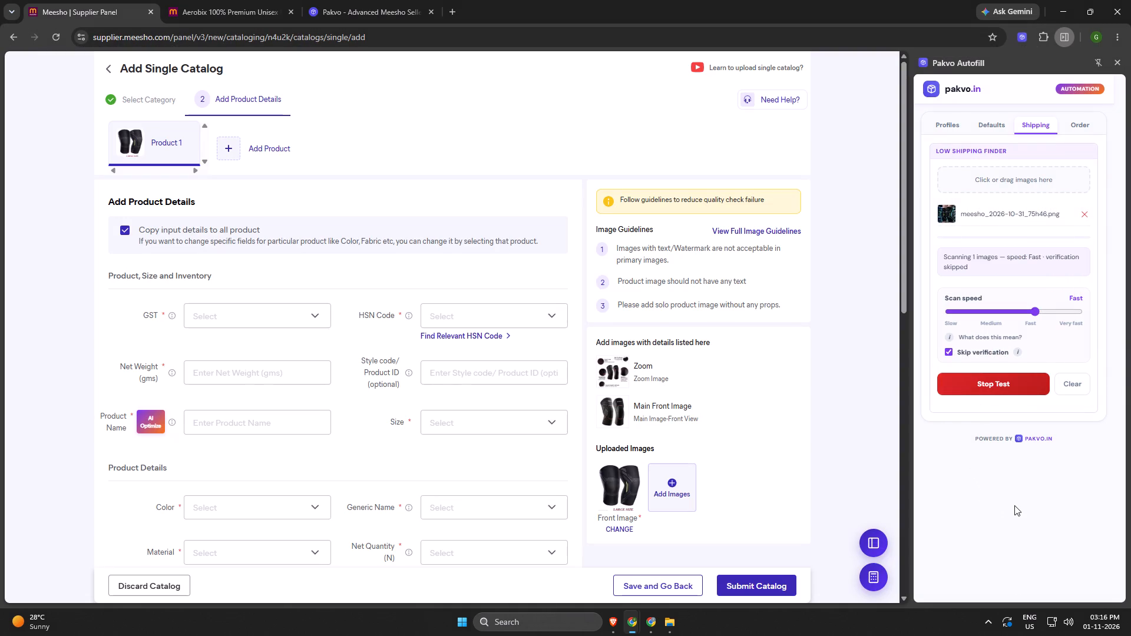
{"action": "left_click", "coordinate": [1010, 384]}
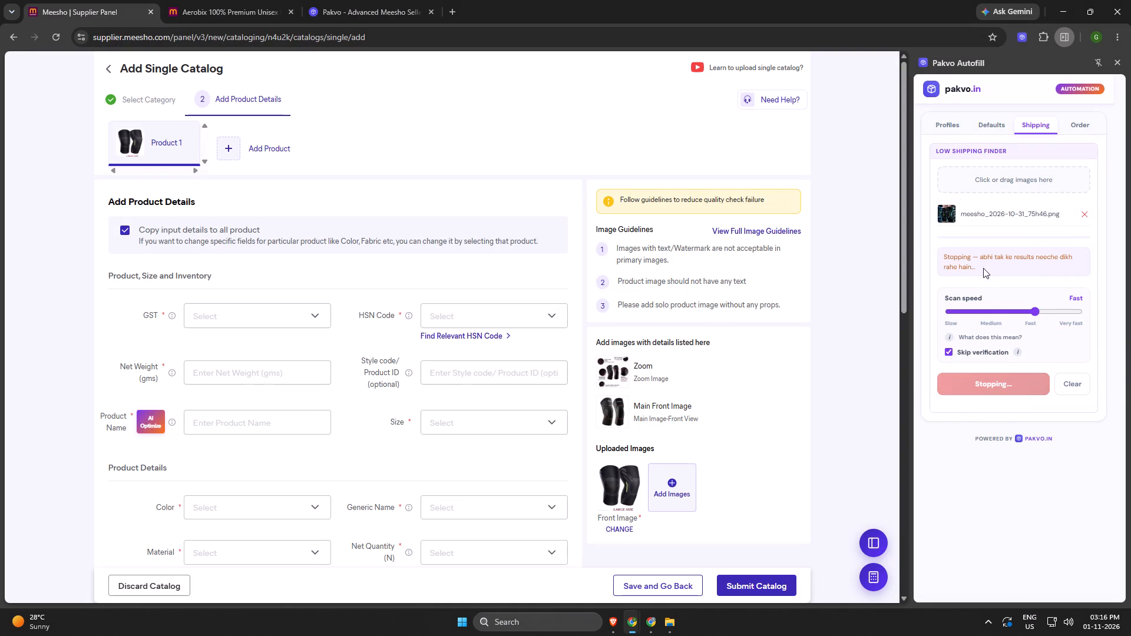
Autofill the new catalog's product details from the saved green profile.
{"action": "left_click", "coordinate": [949, 128]}
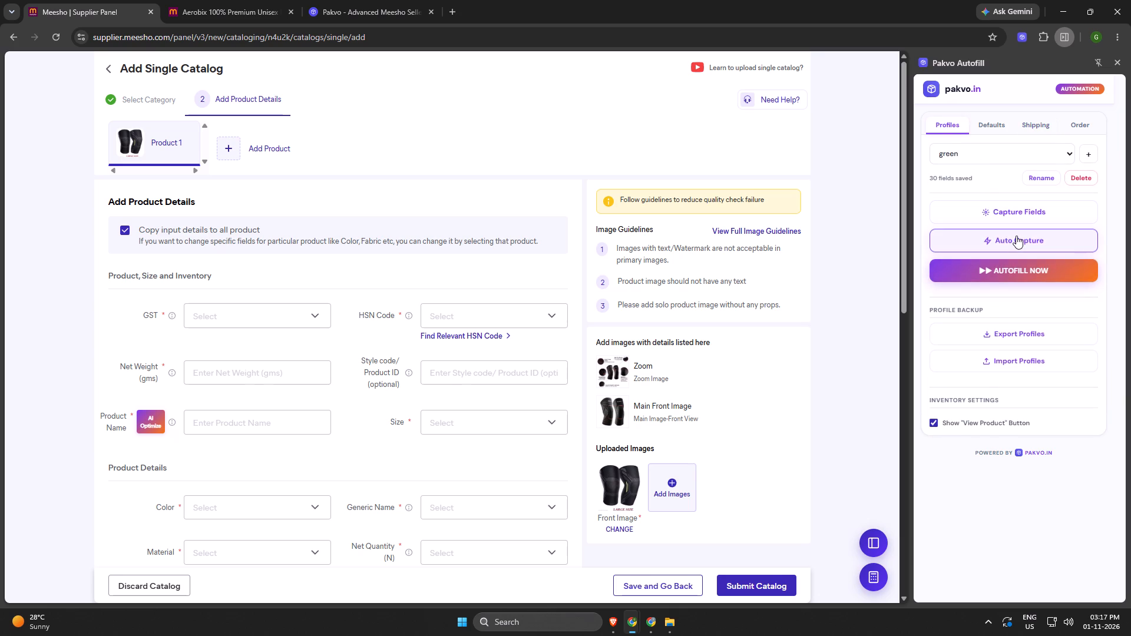
{"action": "left_click", "coordinate": [1017, 267]}
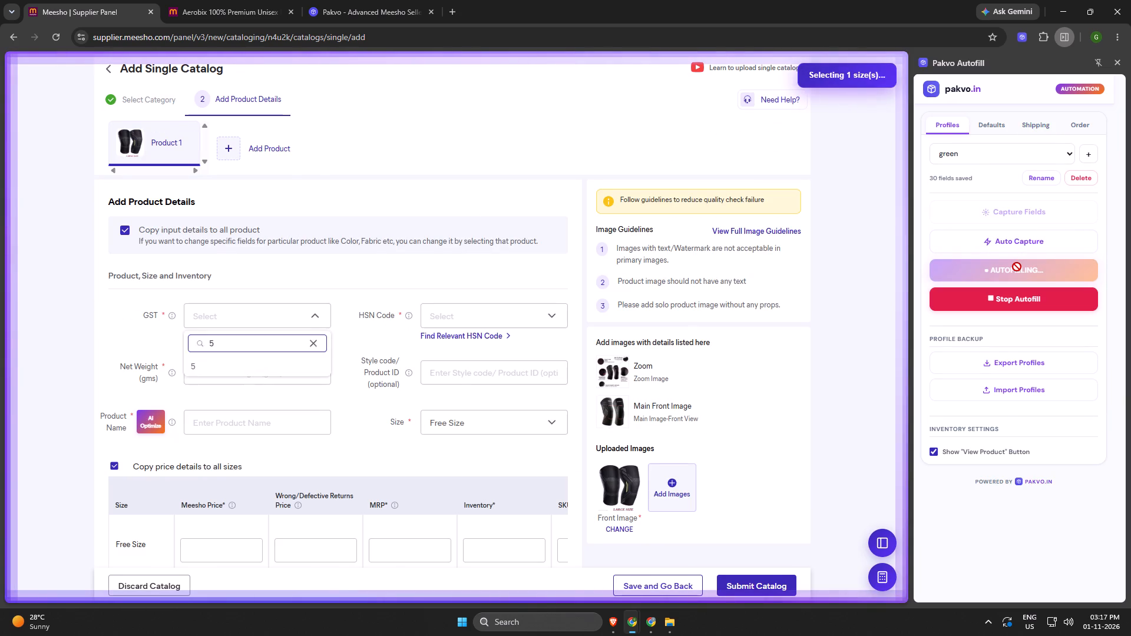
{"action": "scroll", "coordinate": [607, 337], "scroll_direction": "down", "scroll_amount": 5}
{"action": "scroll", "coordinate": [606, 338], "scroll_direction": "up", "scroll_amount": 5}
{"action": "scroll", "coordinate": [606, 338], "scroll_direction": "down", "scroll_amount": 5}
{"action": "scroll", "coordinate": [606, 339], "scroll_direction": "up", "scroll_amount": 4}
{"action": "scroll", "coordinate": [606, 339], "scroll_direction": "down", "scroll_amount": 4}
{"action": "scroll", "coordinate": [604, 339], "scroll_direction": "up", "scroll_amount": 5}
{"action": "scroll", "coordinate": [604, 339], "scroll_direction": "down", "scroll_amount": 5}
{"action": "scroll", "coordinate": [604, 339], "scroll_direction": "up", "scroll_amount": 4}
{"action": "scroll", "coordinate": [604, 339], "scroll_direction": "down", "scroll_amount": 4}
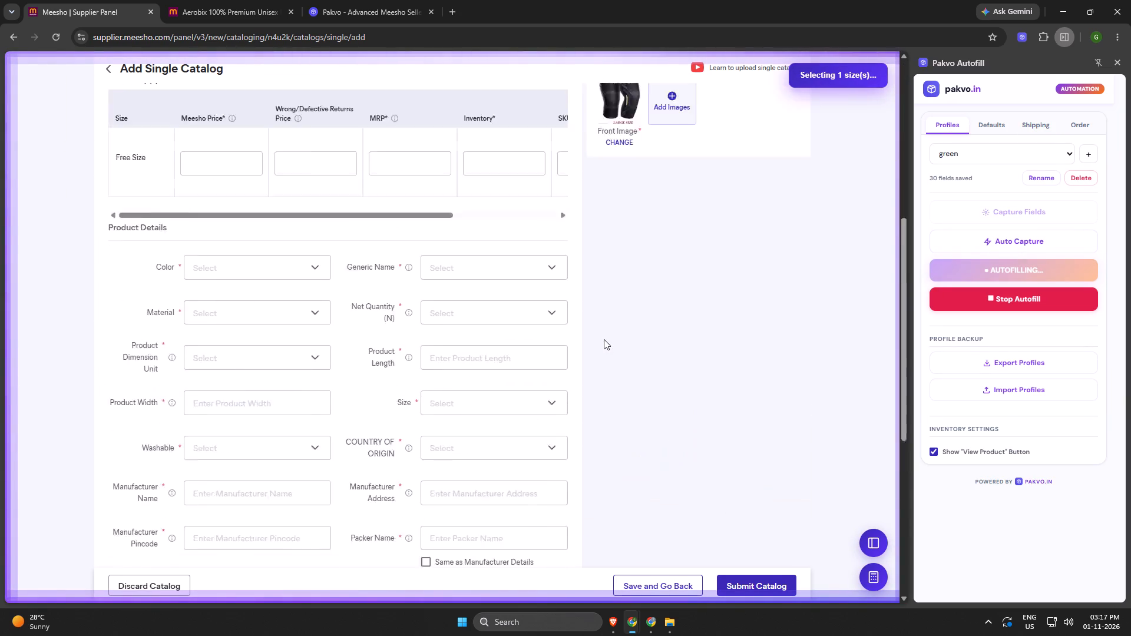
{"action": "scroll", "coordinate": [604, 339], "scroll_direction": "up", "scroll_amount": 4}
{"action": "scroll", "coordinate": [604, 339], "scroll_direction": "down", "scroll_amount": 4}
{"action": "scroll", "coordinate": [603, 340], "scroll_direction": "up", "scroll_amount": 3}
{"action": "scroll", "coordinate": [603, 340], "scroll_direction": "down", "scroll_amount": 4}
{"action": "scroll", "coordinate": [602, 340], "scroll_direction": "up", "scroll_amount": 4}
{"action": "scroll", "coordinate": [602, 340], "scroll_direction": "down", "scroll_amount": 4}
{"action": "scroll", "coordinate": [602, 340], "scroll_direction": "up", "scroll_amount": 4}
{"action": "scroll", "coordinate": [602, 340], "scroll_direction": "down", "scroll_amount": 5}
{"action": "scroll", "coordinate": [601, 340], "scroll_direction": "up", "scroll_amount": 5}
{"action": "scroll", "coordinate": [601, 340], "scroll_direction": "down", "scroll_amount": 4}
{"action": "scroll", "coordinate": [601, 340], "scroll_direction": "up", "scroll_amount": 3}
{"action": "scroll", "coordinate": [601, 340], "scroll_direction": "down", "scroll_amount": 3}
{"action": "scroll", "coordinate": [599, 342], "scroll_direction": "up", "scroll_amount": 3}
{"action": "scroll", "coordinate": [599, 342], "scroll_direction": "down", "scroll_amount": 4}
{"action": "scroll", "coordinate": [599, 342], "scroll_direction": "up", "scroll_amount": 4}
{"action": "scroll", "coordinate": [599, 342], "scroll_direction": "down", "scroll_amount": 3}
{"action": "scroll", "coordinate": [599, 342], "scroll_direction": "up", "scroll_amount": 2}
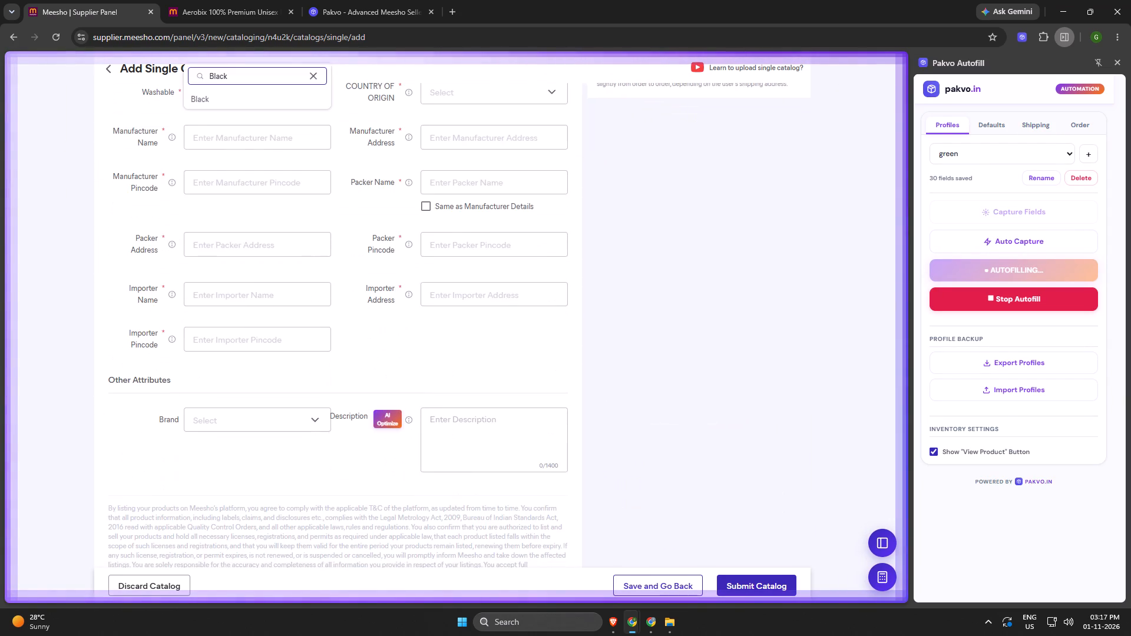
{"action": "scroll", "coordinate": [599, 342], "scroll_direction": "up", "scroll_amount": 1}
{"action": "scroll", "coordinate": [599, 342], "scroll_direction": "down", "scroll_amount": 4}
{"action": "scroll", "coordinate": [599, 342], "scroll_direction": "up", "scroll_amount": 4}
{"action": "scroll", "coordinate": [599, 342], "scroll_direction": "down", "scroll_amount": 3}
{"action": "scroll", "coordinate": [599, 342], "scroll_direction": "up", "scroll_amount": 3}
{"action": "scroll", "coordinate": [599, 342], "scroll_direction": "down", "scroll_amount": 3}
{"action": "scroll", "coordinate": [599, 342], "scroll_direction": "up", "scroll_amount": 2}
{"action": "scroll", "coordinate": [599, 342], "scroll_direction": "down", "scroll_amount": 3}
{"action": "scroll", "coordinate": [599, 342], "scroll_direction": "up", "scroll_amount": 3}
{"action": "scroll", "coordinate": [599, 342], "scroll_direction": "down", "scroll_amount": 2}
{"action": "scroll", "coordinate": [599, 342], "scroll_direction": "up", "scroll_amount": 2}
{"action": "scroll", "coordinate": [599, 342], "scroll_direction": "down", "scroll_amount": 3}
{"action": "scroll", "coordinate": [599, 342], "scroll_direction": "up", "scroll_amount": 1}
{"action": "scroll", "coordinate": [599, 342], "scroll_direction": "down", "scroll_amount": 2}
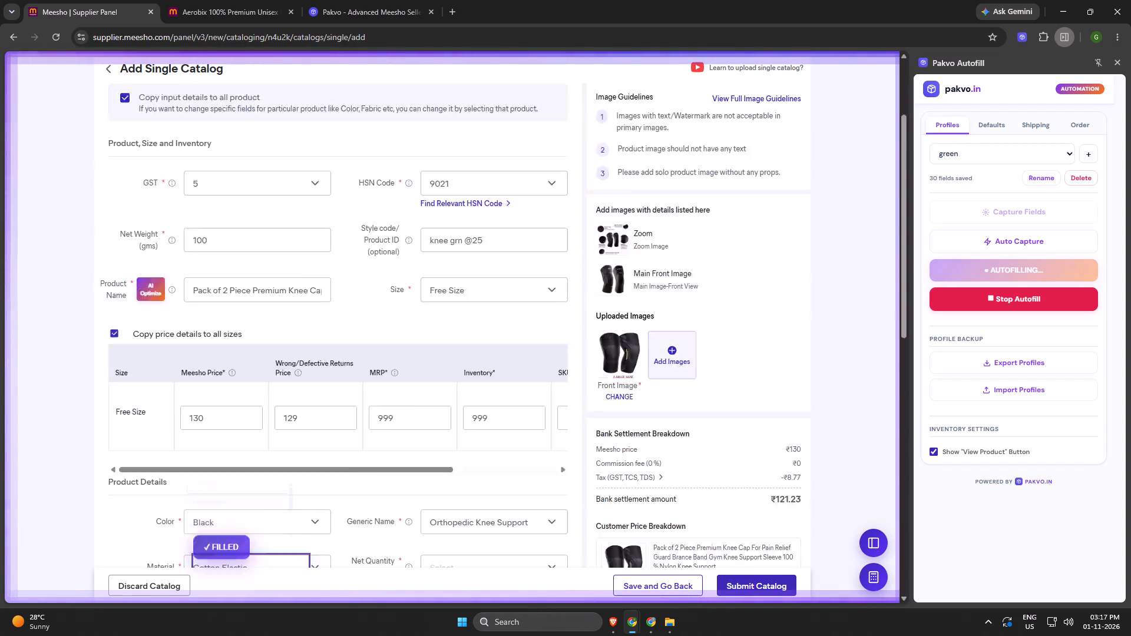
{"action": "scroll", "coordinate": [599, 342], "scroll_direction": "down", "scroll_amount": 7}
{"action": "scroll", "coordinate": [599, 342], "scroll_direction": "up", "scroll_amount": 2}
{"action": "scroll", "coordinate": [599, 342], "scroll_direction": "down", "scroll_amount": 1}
Examine the autofilled product attributes, manufacturer and packer details, description, and price breakdown.
{"action": "scroll", "coordinate": [599, 342], "scroll_direction": "down", "scroll_amount": 1}
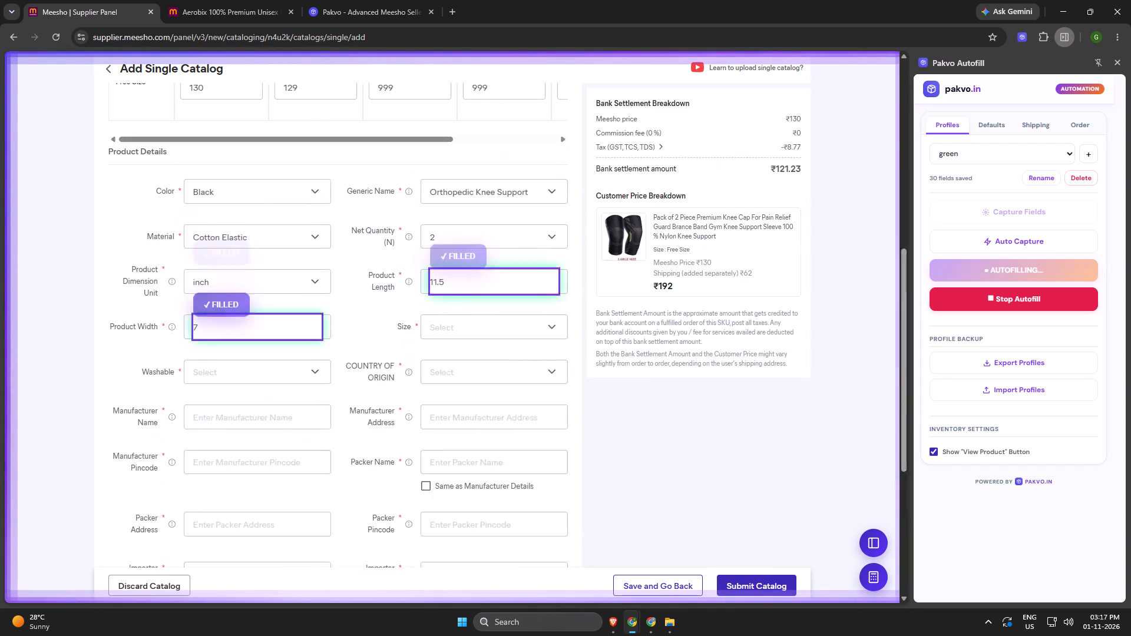
{"action": "scroll", "coordinate": [599, 342], "scroll_direction": "down", "scroll_amount": 5}
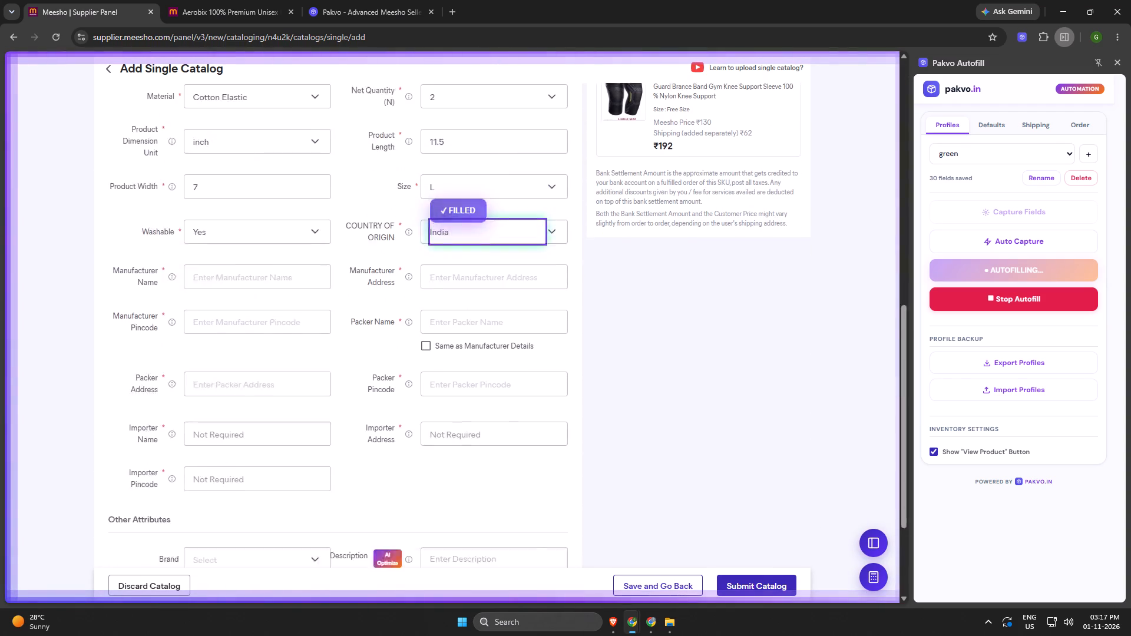
{"action": "scroll", "coordinate": [599, 342], "scroll_direction": "down", "scroll_amount": 5}
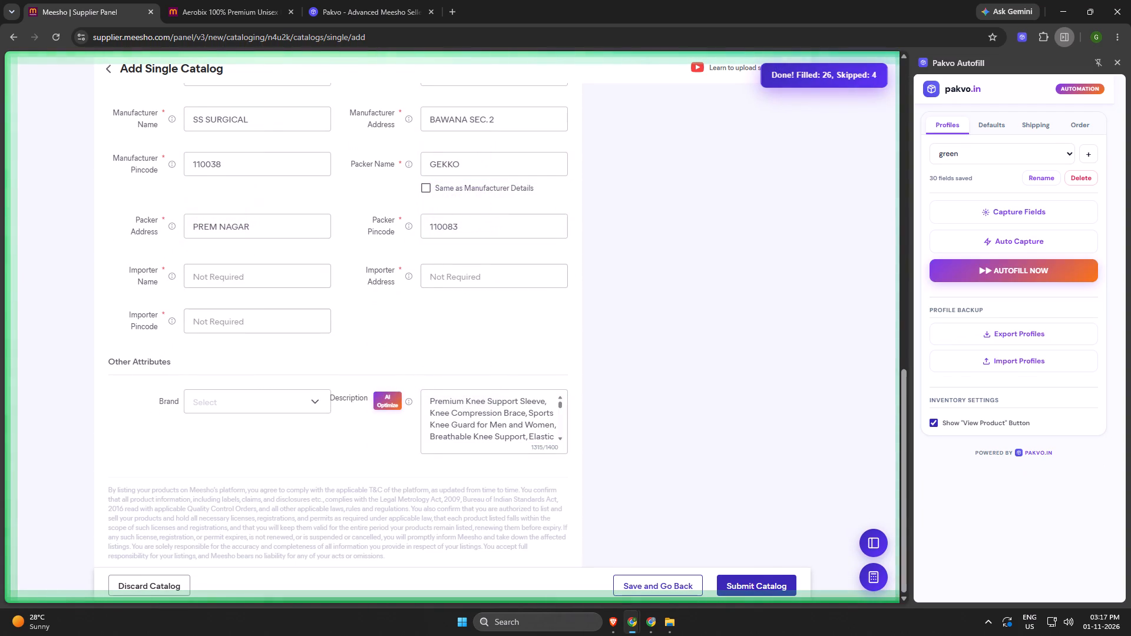
{"action": "scroll", "coordinate": [599, 342], "scroll_direction": "up", "scroll_amount": 4}
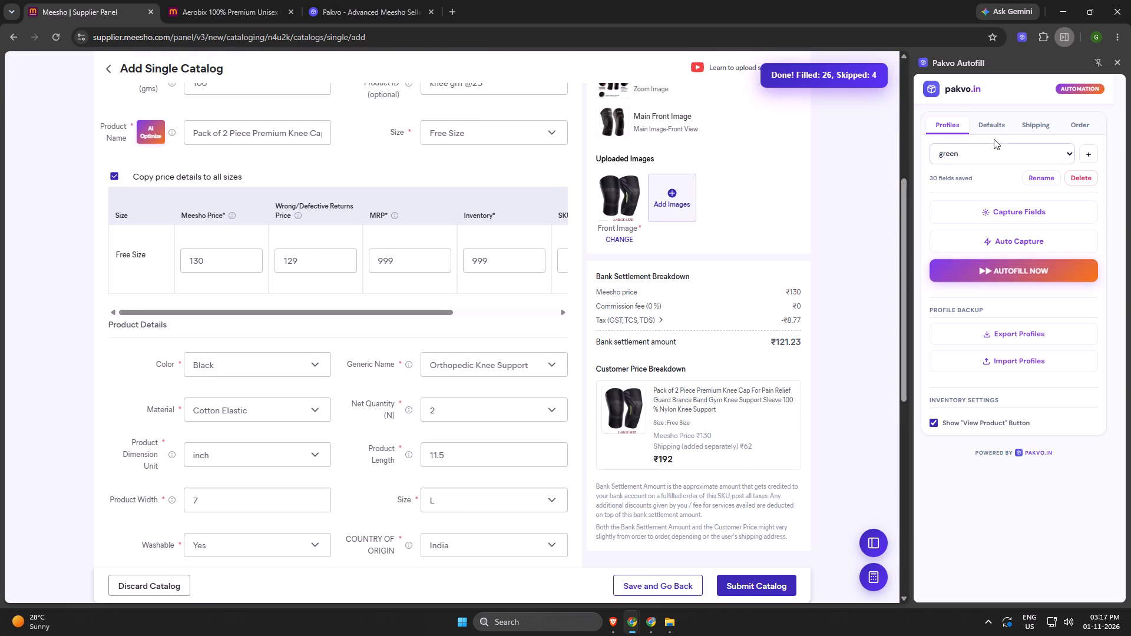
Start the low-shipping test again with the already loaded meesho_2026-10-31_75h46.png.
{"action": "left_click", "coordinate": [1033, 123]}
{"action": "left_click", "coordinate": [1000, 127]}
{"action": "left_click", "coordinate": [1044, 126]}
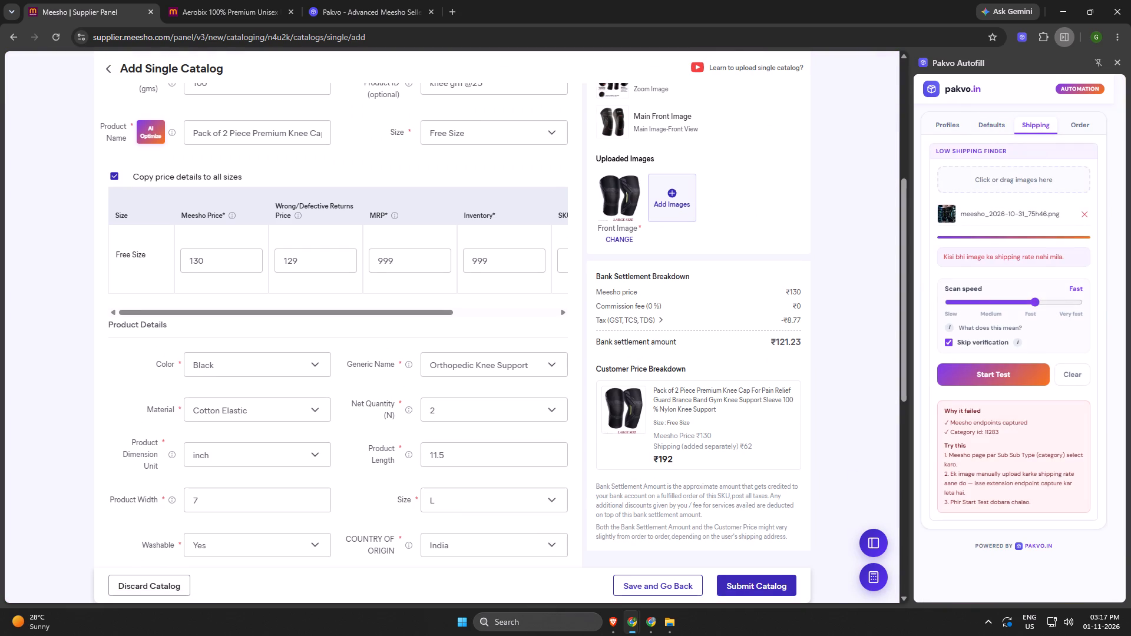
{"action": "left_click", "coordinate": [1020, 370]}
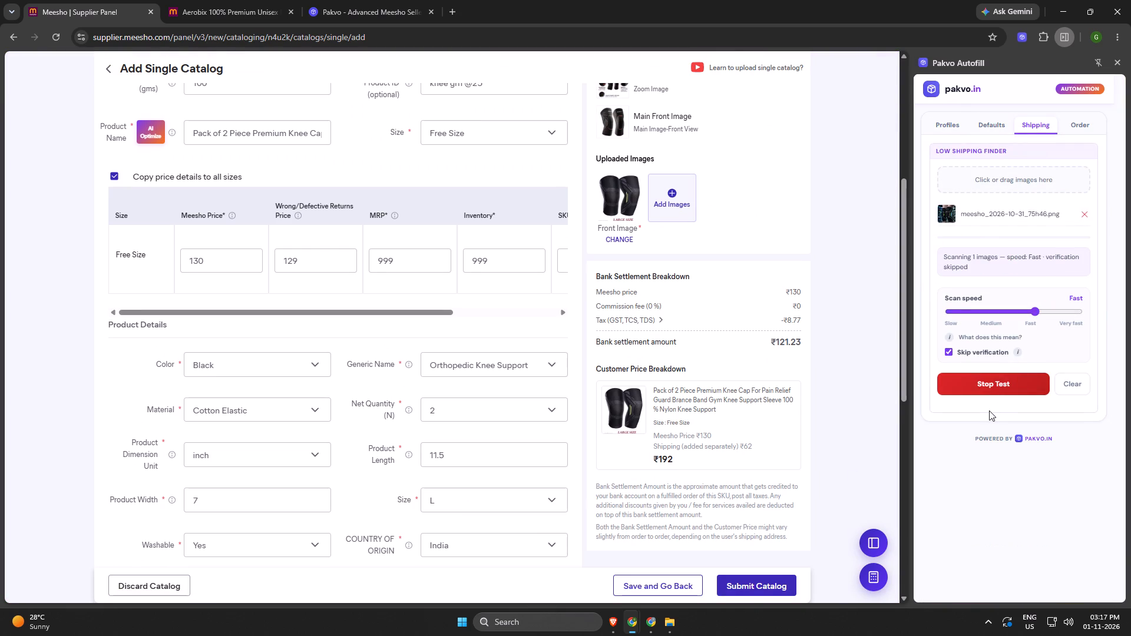
Replace the image in the Low Shipping Finder with meesho_2026-10-31_6youl.png from Downloads and stop the running test.
{"action": "left_click", "coordinate": [1086, 213]}
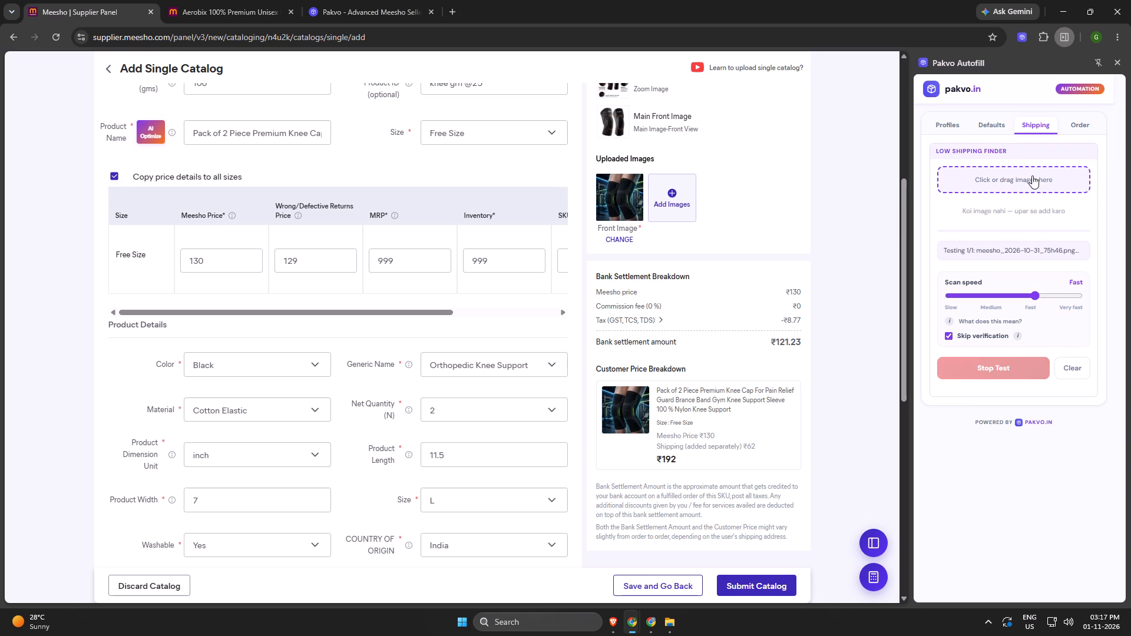
{"action": "left_click", "coordinate": [1030, 170]}
{"action": "left_click", "coordinate": [102, 114]}
{"action": "left_click", "coordinate": [130, 117]}
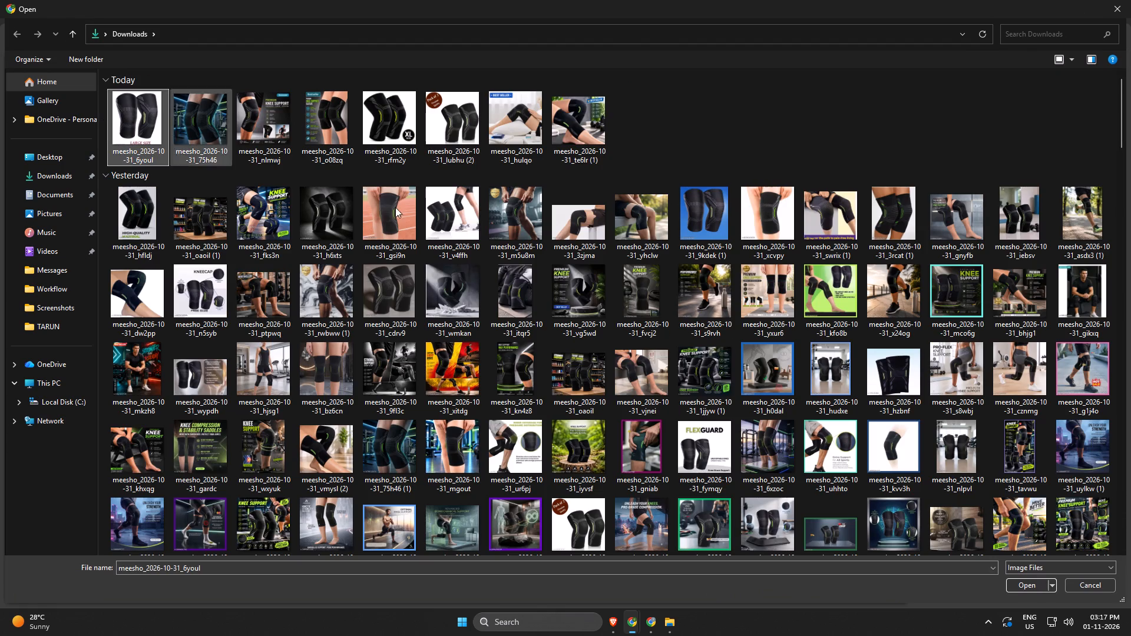
{"action": "key", "text": "Return"}
{"action": "key", "text": "Return"}
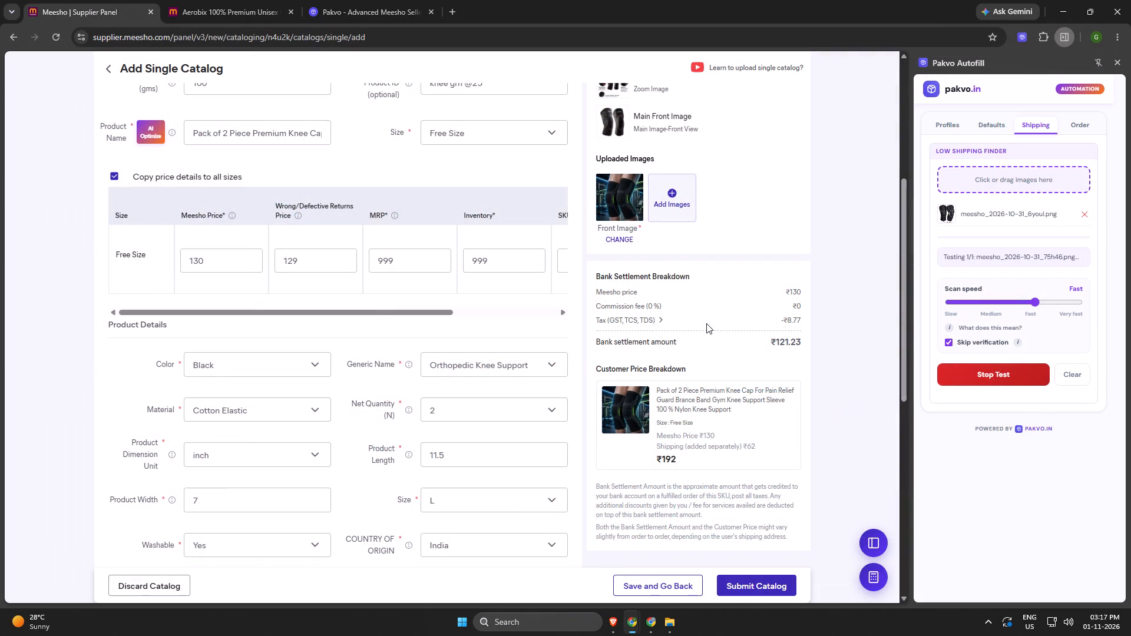
{"action": "left_click", "coordinate": [946, 376]}
{"action": "left_click", "coordinate": [957, 382]}
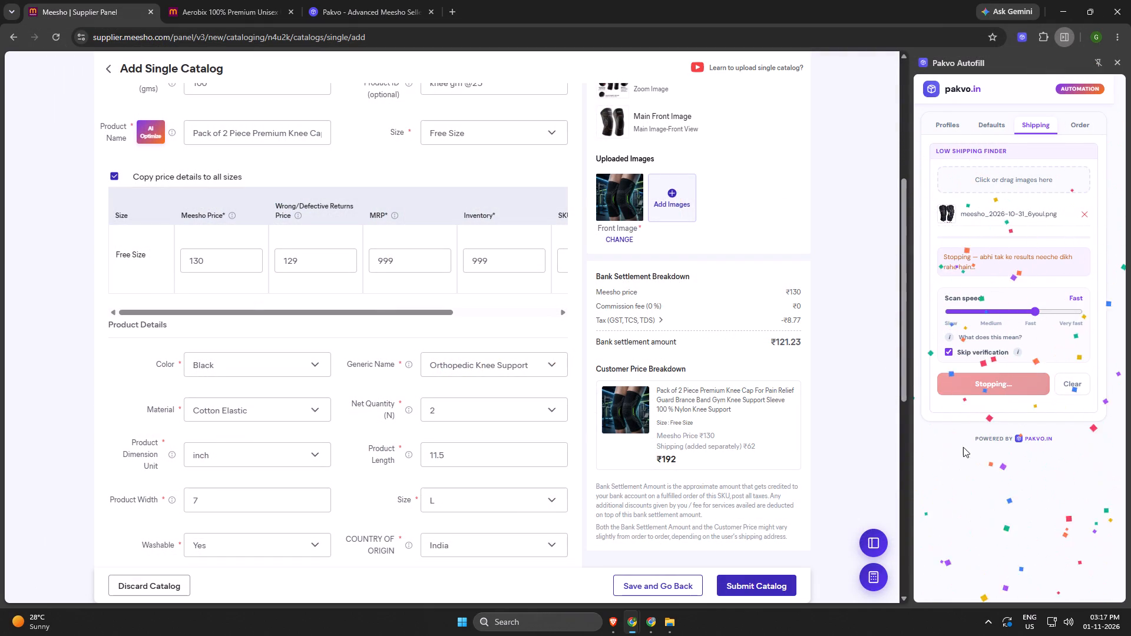
Run the low-shipping test on meesho_2026-10-31_6youl.png and apply its result as the catalog's front image.
{"action": "left_click", "coordinate": [993, 372]}
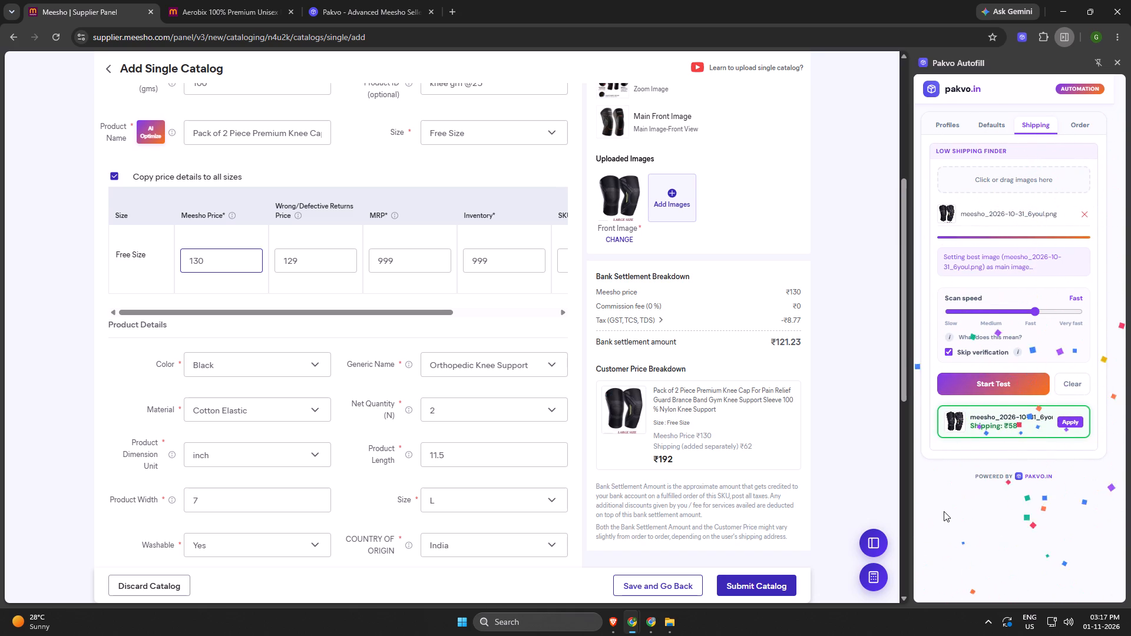
{"action": "left_click", "coordinate": [1074, 423]}
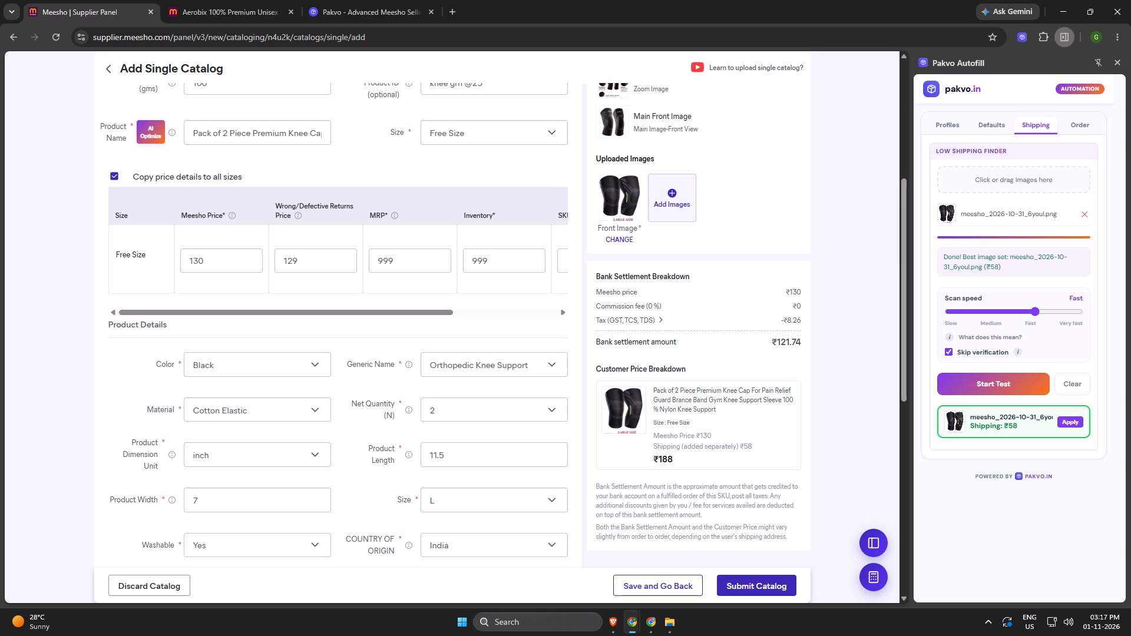
Set the Free Size Meesho price to 128 and the wrong/defective returns price to 127.
{"action": "double_click", "coordinate": [241, 259]}
{"action": "left_click", "coordinate": [241, 257]}
{"action": "key", "text": "BackSpace"}
{"action": "key", "text": "BackSpace"}
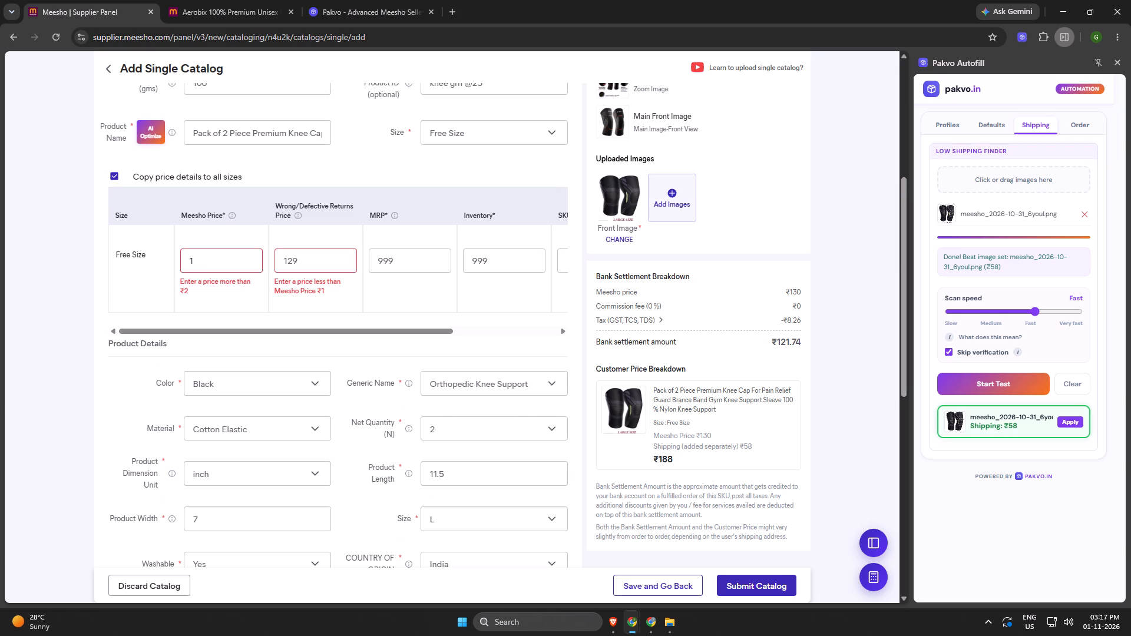
{"action": "type", "text": "28"}
{"action": "left_click", "coordinate": [330, 265]}
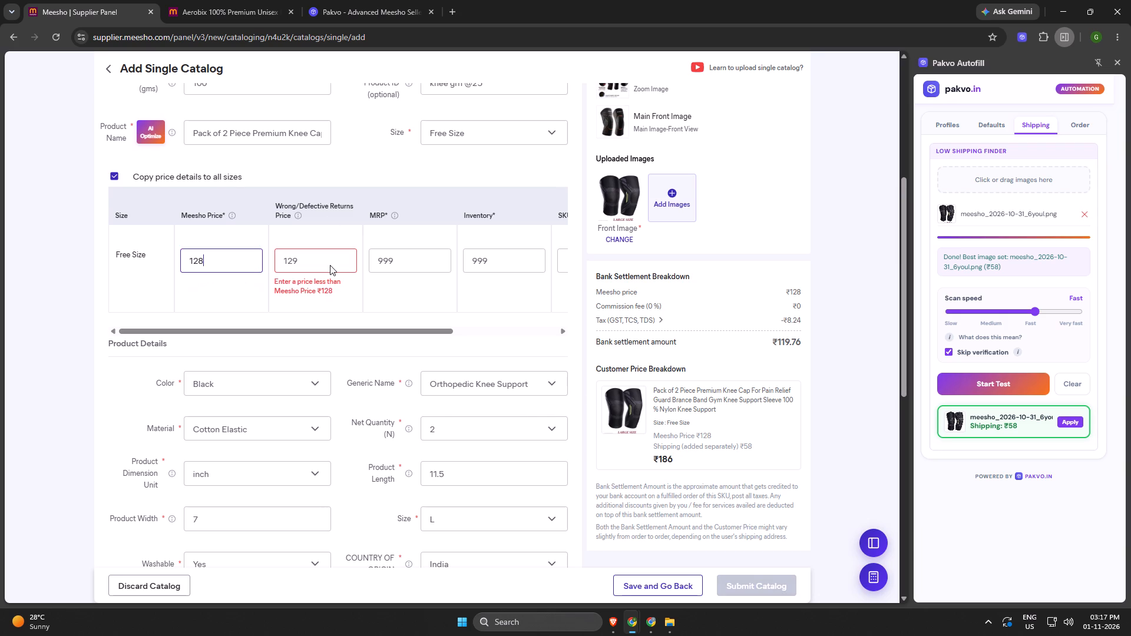
{"action": "triple_click", "coordinate": [296, 261]}
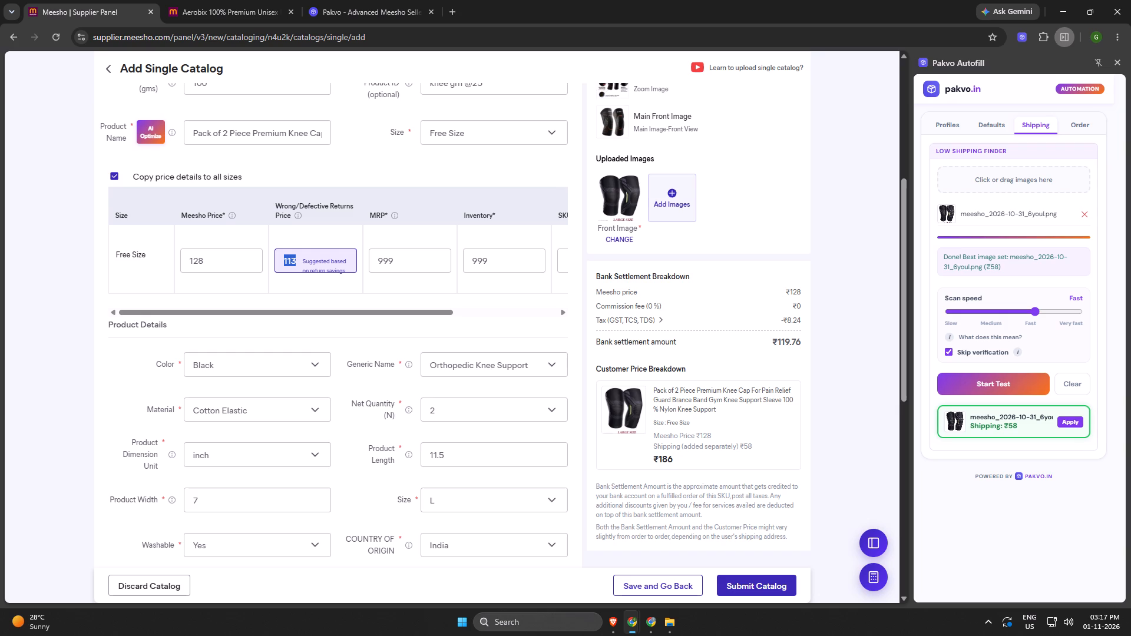
{"action": "type", "text": "127"}
{"action": "left_click", "coordinate": [506, 302]}
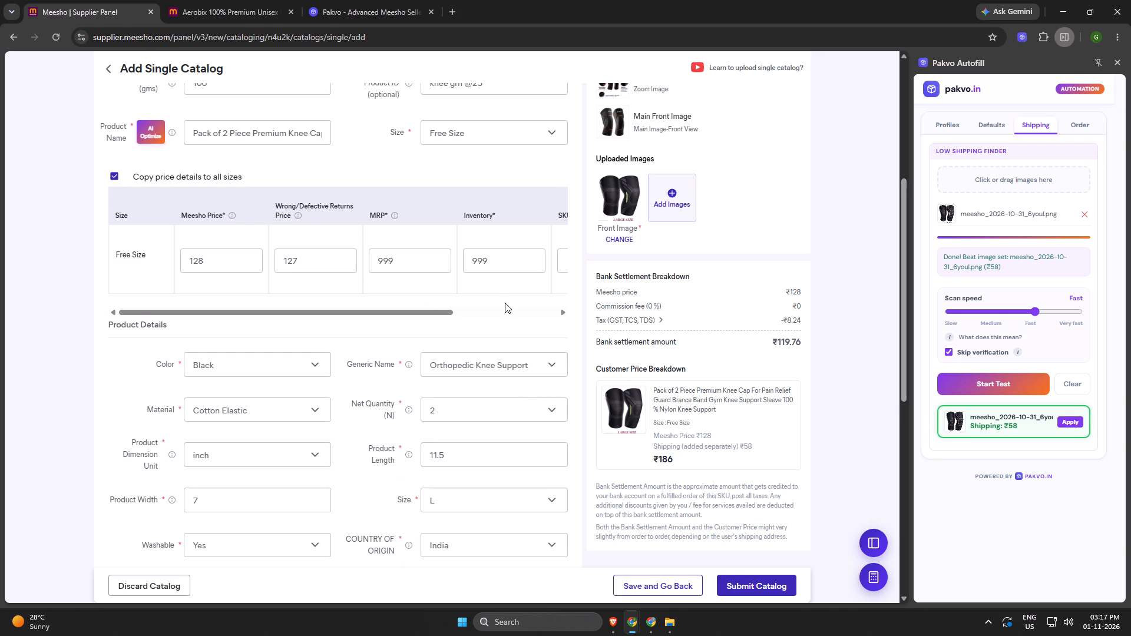
Add meesho_2026-10-31_75h46, meesho_2026-10-31_nlmwj and meesho_2026-10-31_o08zq from Downloads as additional product images.
{"action": "scroll", "coordinate": [404, 281], "scroll_direction": "down", "scroll_amount": 1}
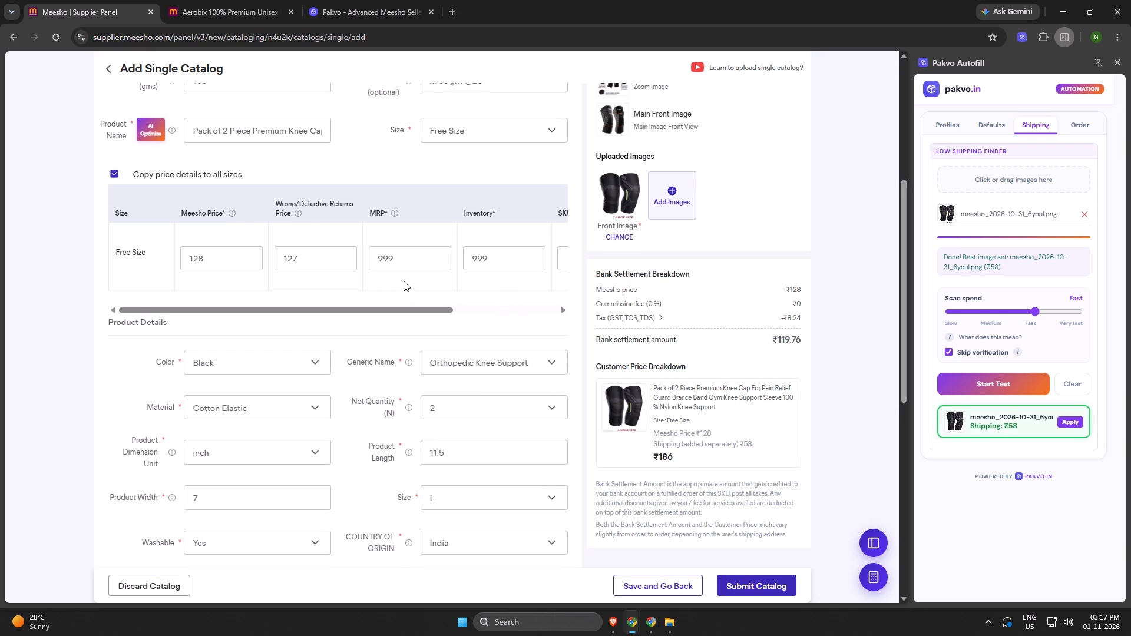
{"action": "scroll", "coordinate": [286, 292], "scroll_direction": "down", "scroll_amount": 1}
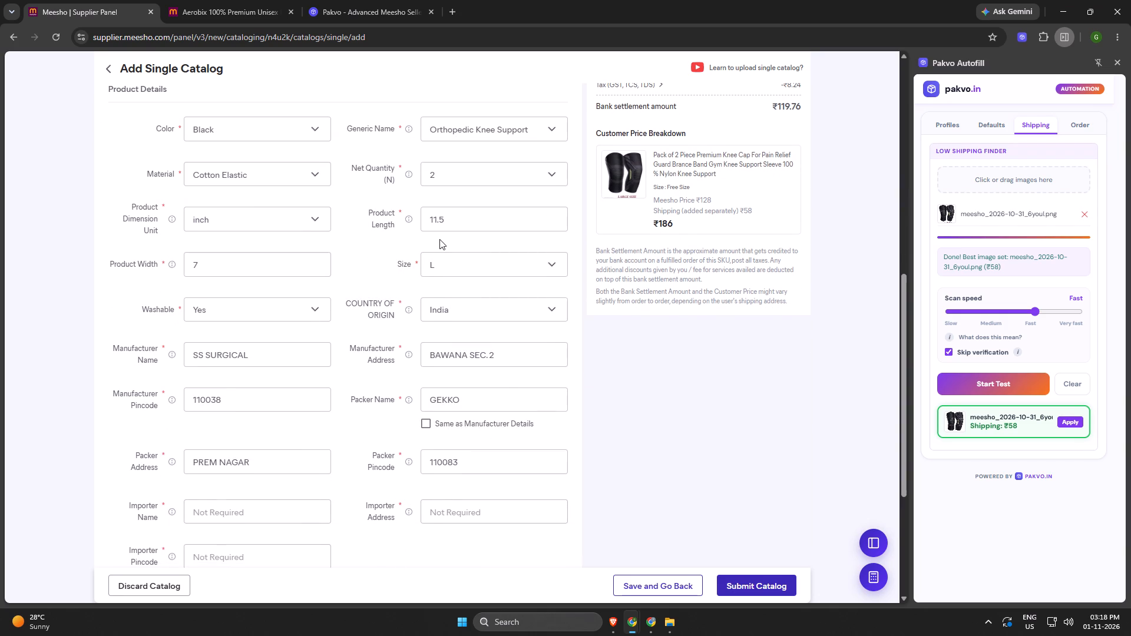
{"action": "scroll", "coordinate": [439, 239], "scroll_direction": "down", "scroll_amount": 2}
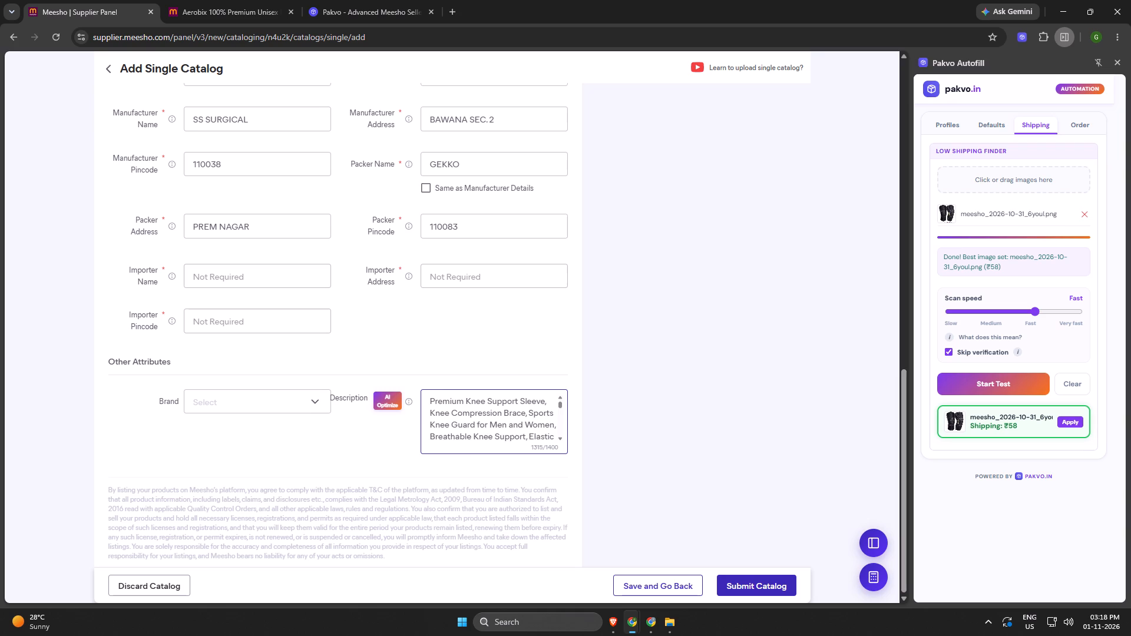
{"action": "scroll", "coordinate": [518, 428], "scroll_direction": "down", "scroll_amount": 4}
{"action": "scroll", "coordinate": [502, 324], "scroll_direction": "up", "scroll_amount": 10}
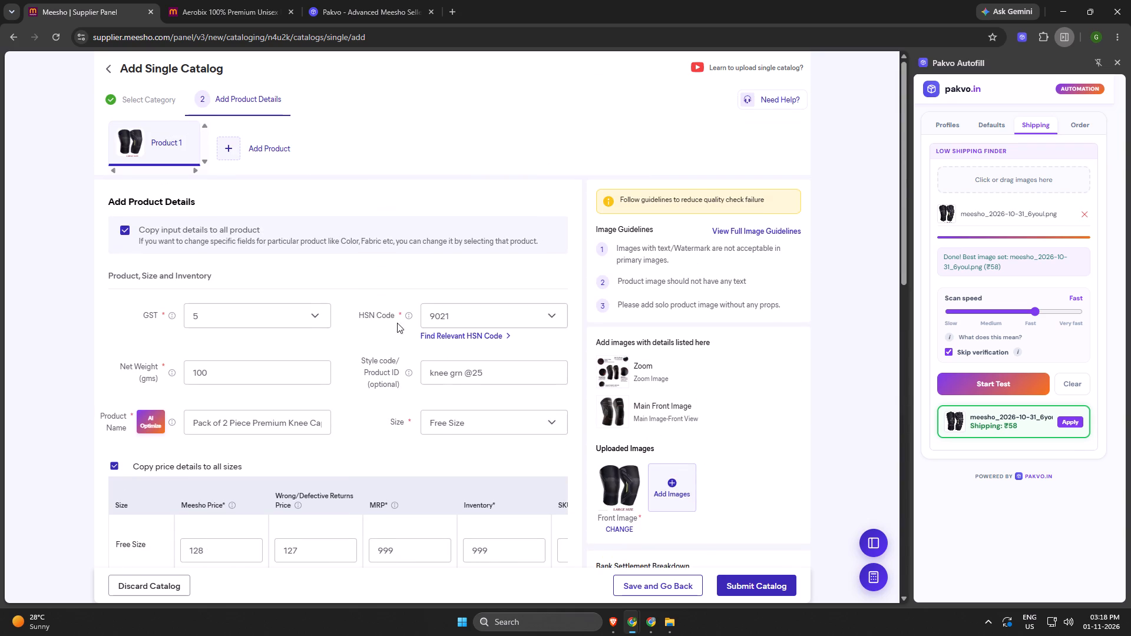
{"action": "scroll", "coordinate": [683, 417], "scroll_direction": "down", "scroll_amount": 2}
{"action": "left_click", "coordinate": [661, 267]}
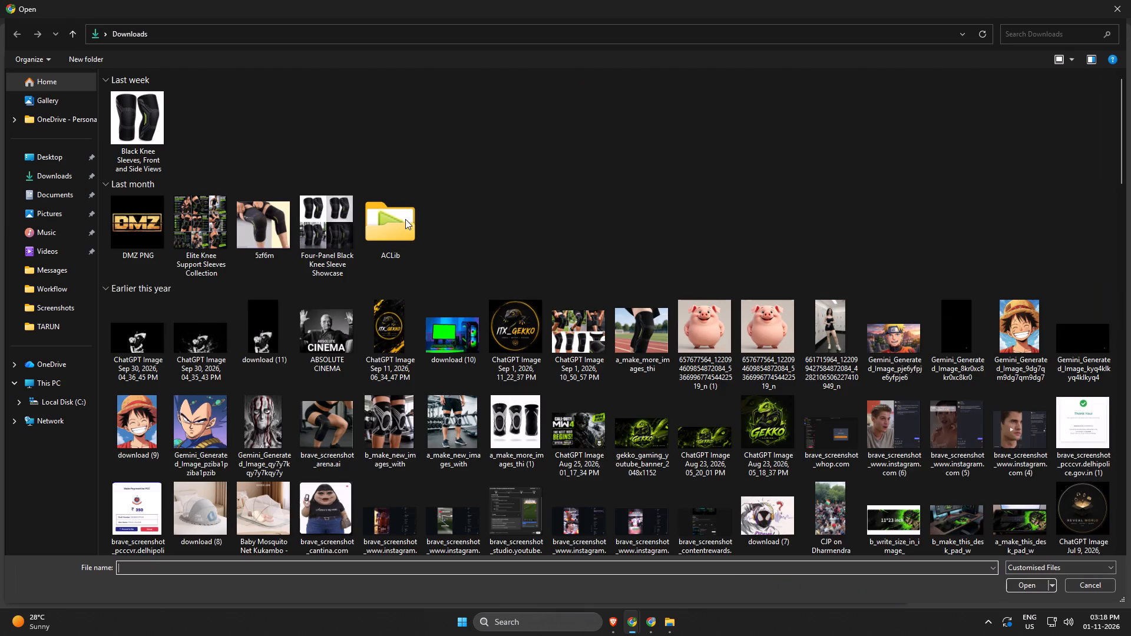
{"action": "left_click", "coordinate": [319, 114], "text": "ctrl"}
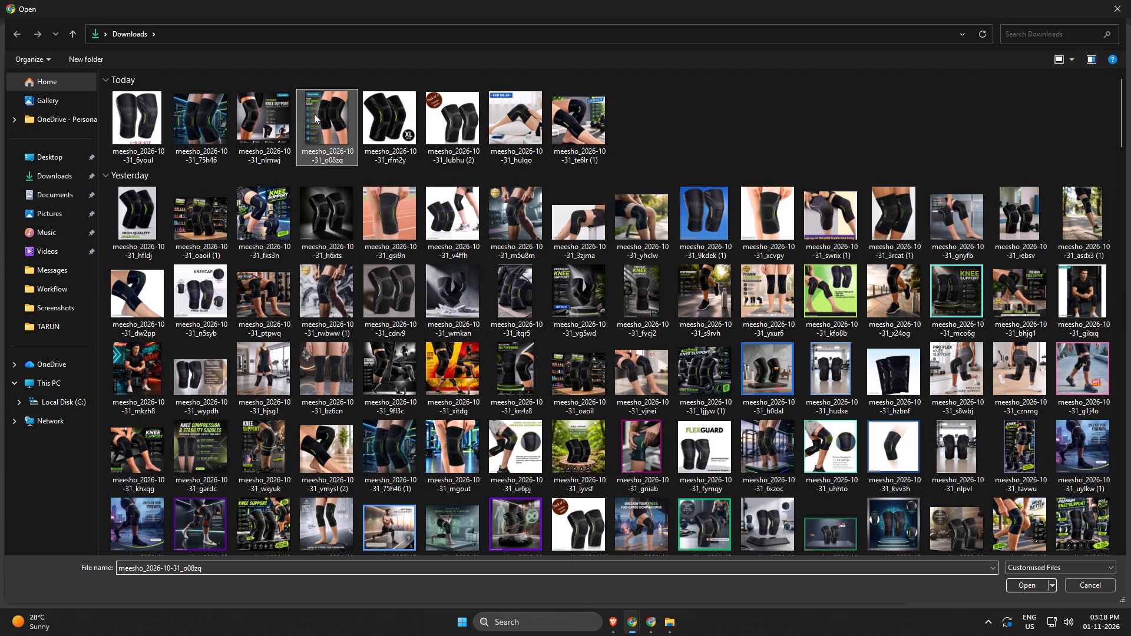
{"action": "left_click", "coordinate": [270, 115], "text": "ctrl"}
{"action": "left_click", "coordinate": [220, 118], "text": "ctrl"}
{"action": "left_click", "coordinate": [1024, 585]}
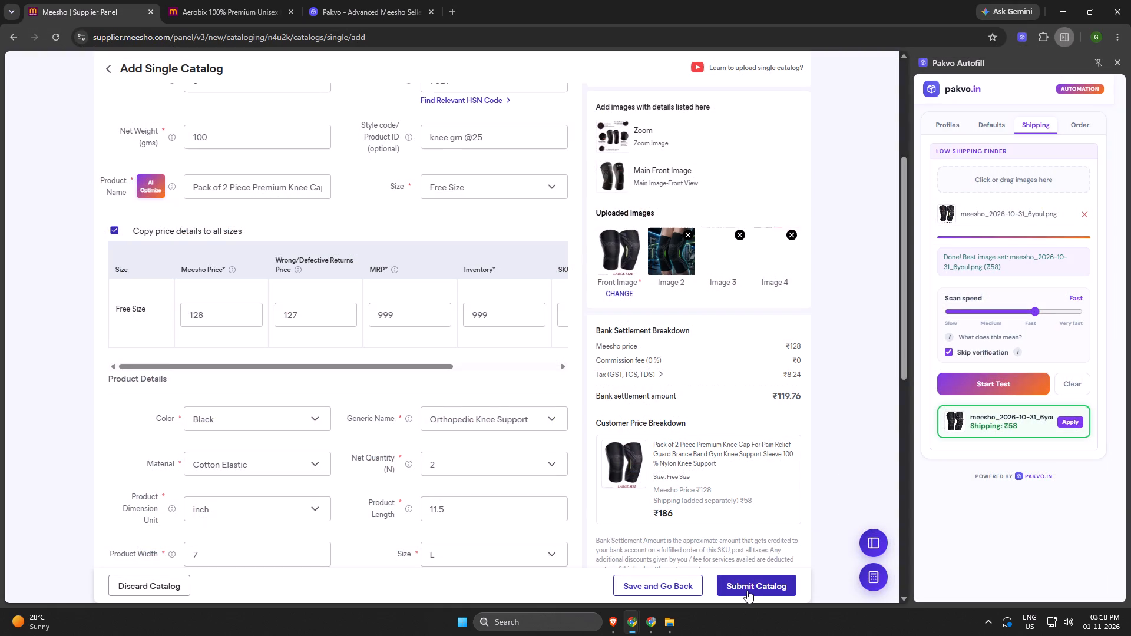
Submit the catalog for quality check, declaring all products not branded or illegal to sell, and dismiss the ad campaign offer.
{"action": "left_click", "coordinate": [747, 590]}
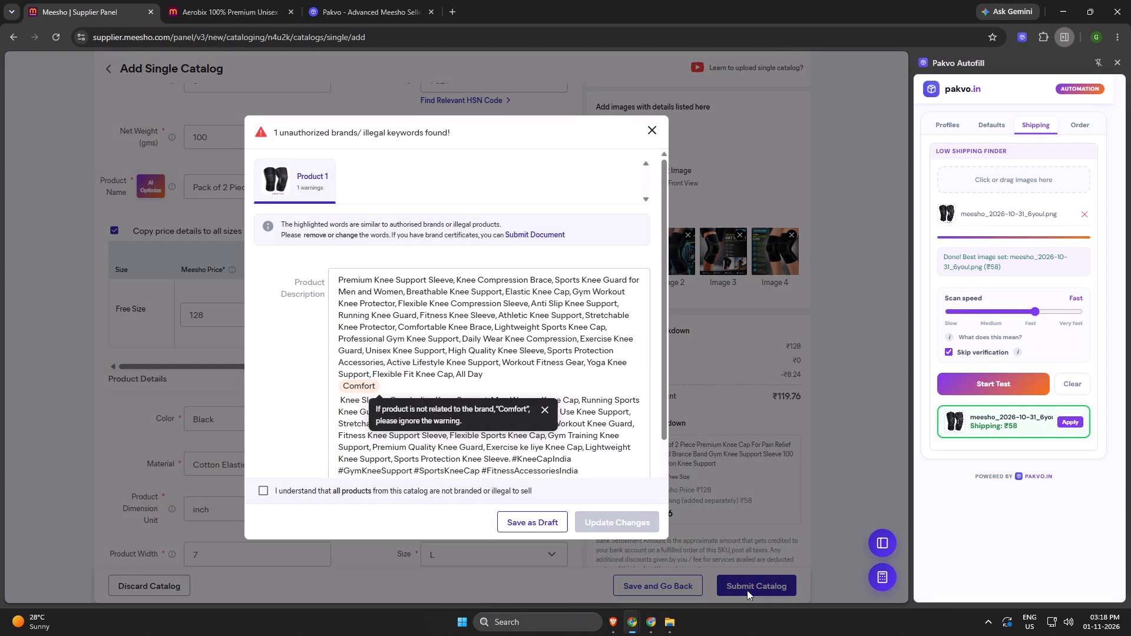
{"action": "left_click", "coordinate": [259, 488]}
{"action": "left_click", "coordinate": [268, 492]}
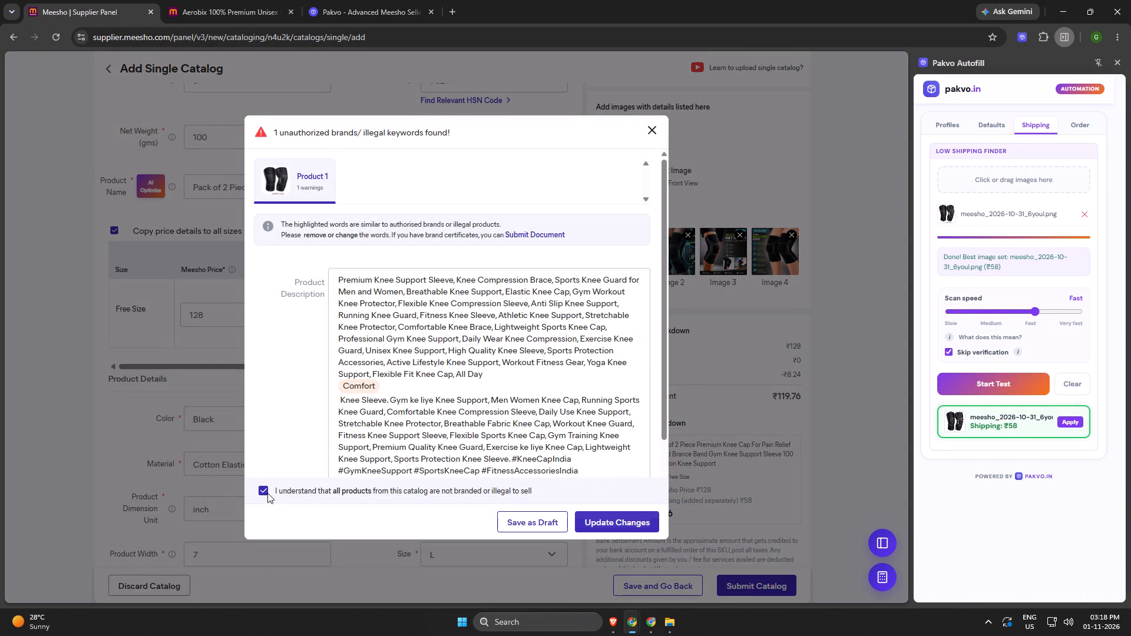
{"action": "left_click", "coordinate": [588, 521]}
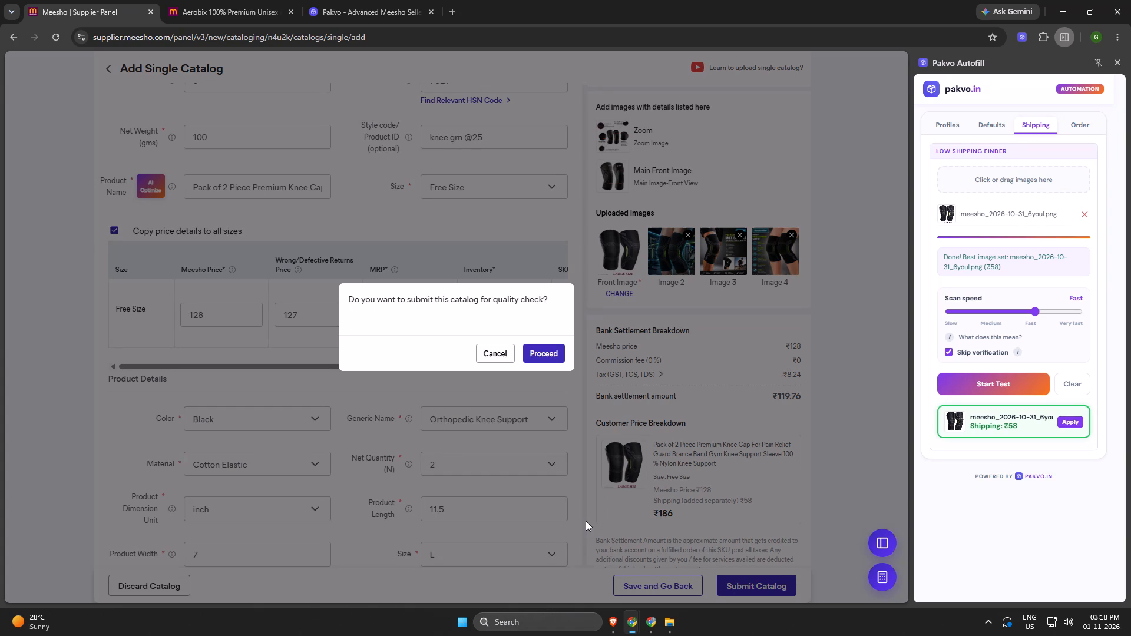
{"action": "left_click", "coordinate": [522, 356]}
{"action": "left_click", "coordinate": [528, 355]}
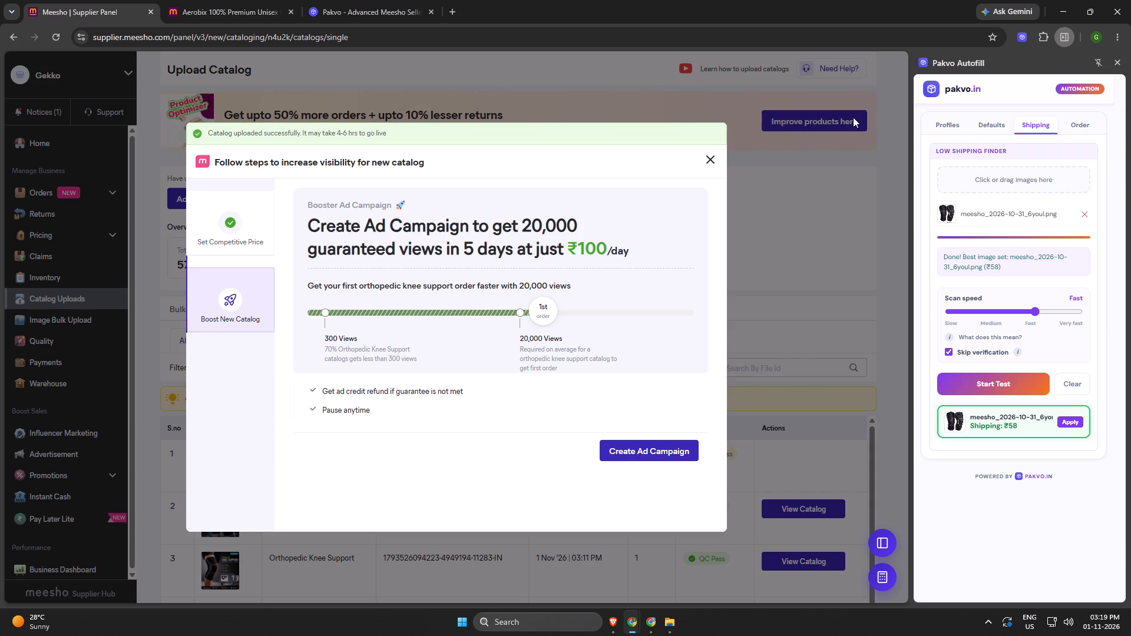
{"action": "left_click", "coordinate": [713, 158]}
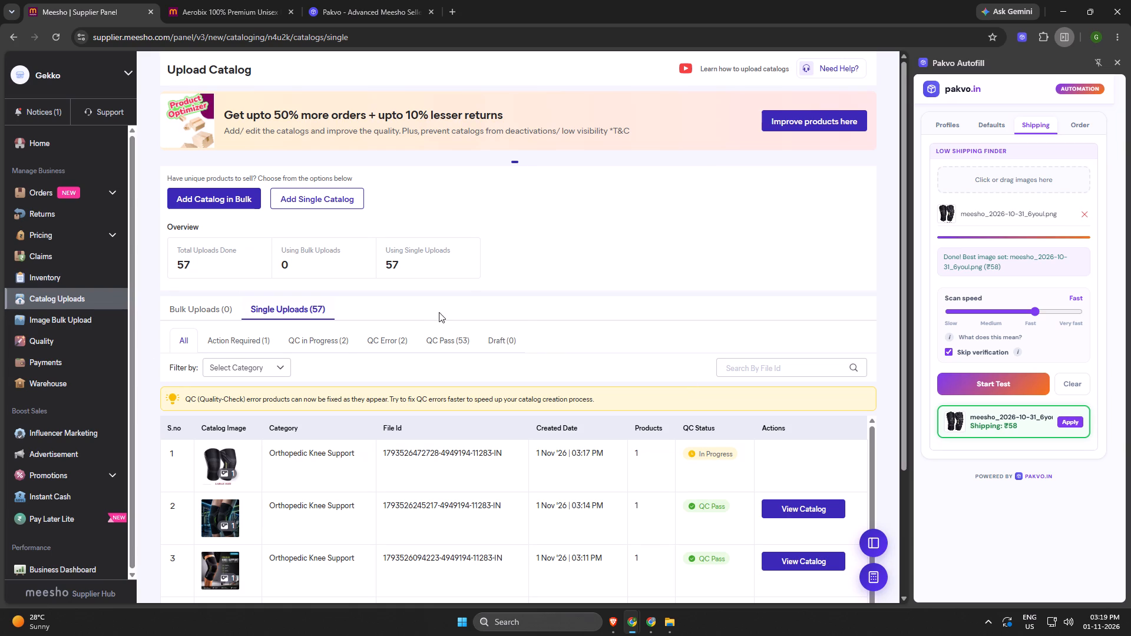
{"action": "scroll", "coordinate": [455, 261], "scroll_direction": "up", "scroll_amount": 1}
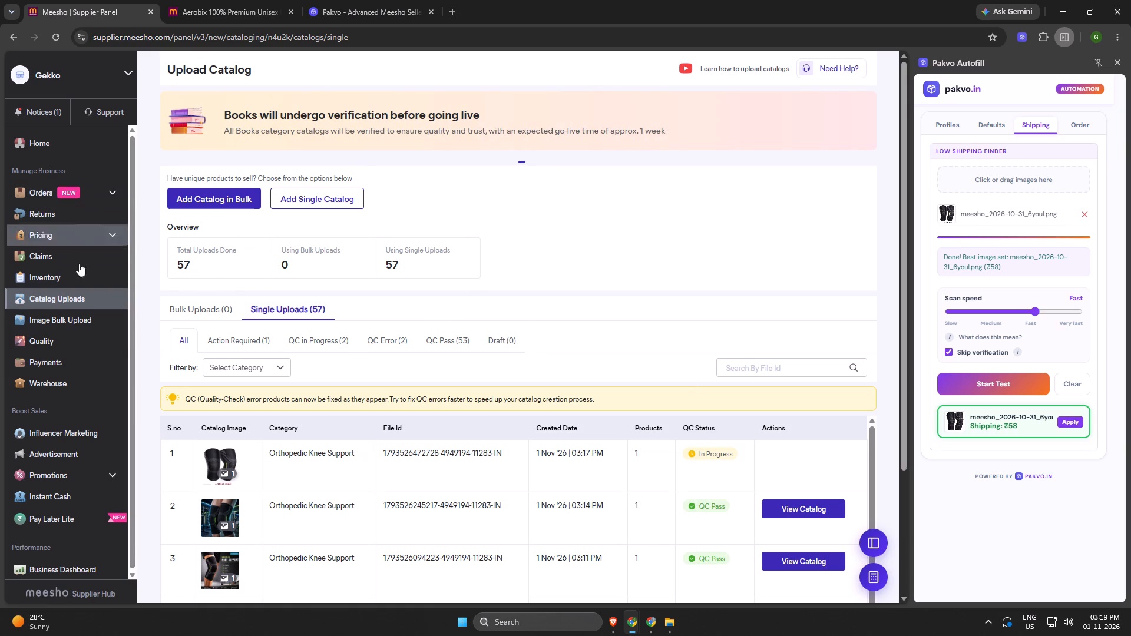
Review the Gekko account's advertisement overview and the other seller account's payments and advertisement campaigns.
{"action": "left_click", "coordinate": [83, 460]}
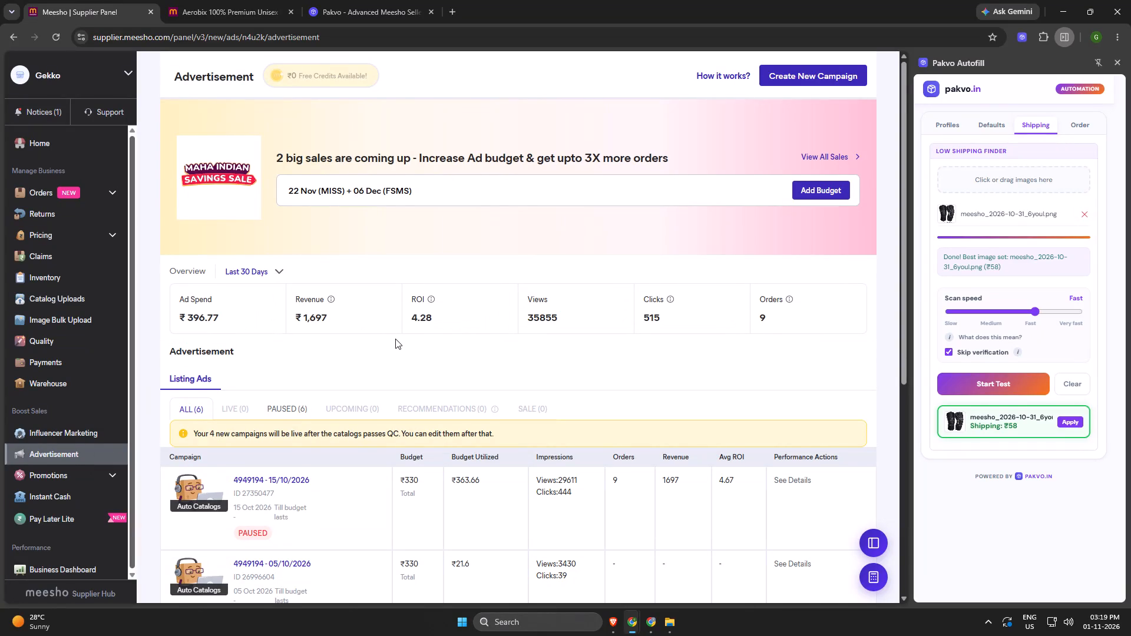
{"action": "left_click", "coordinate": [643, 620]}
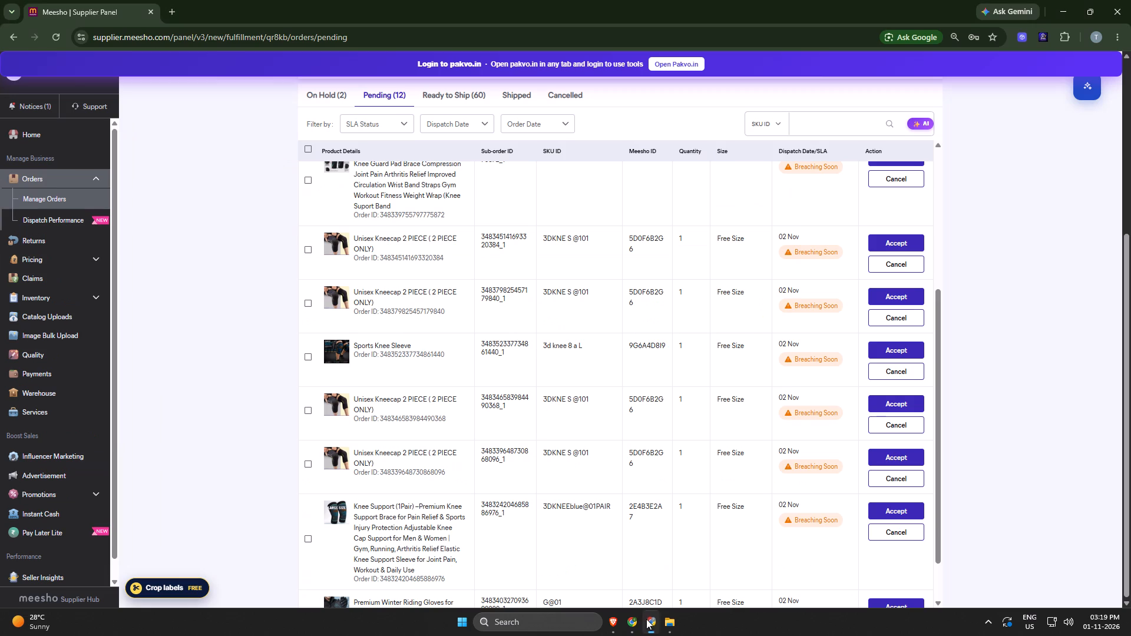
{"action": "left_click", "coordinate": [71, 376]}
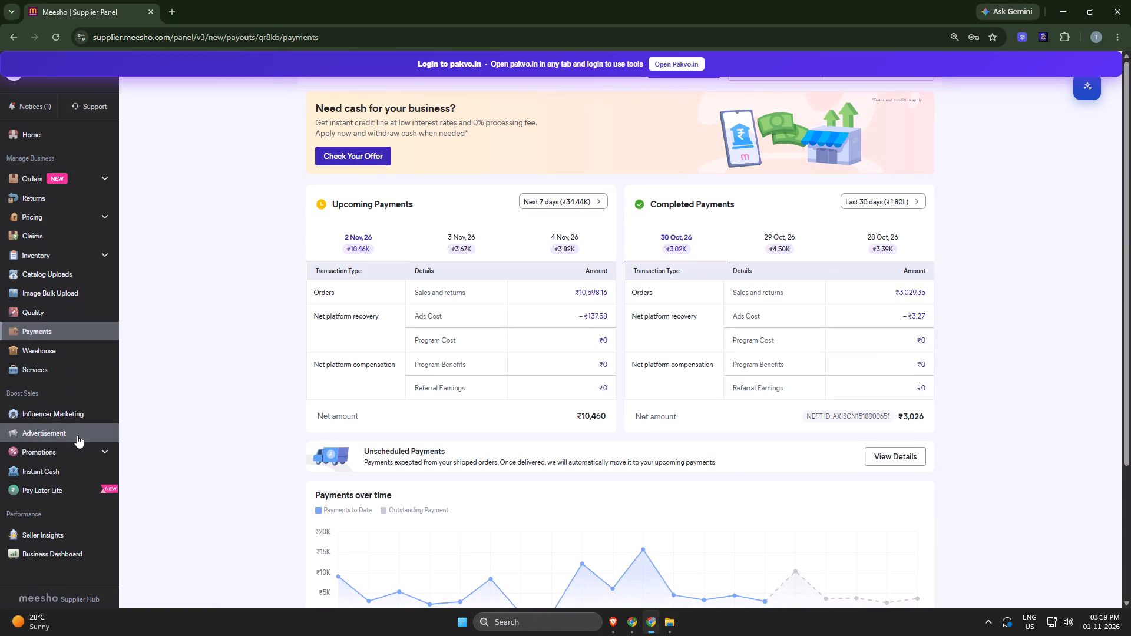
{"action": "left_click", "coordinate": [77, 435]}
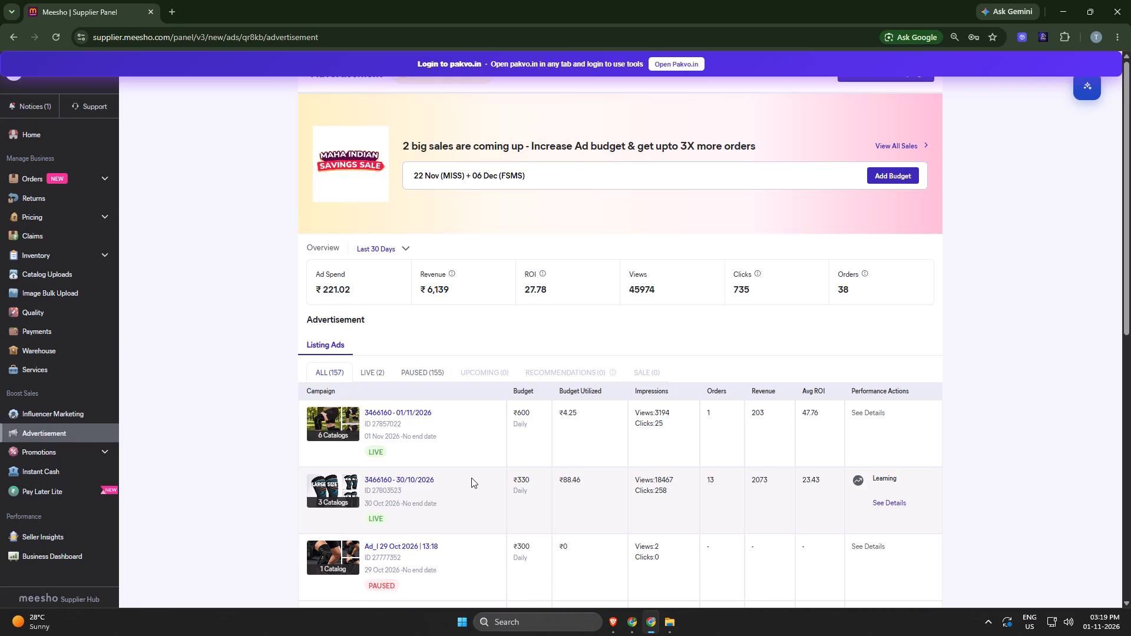
{"action": "left_click", "coordinate": [71, 214]}
{"action": "left_click", "coordinate": [72, 204]}
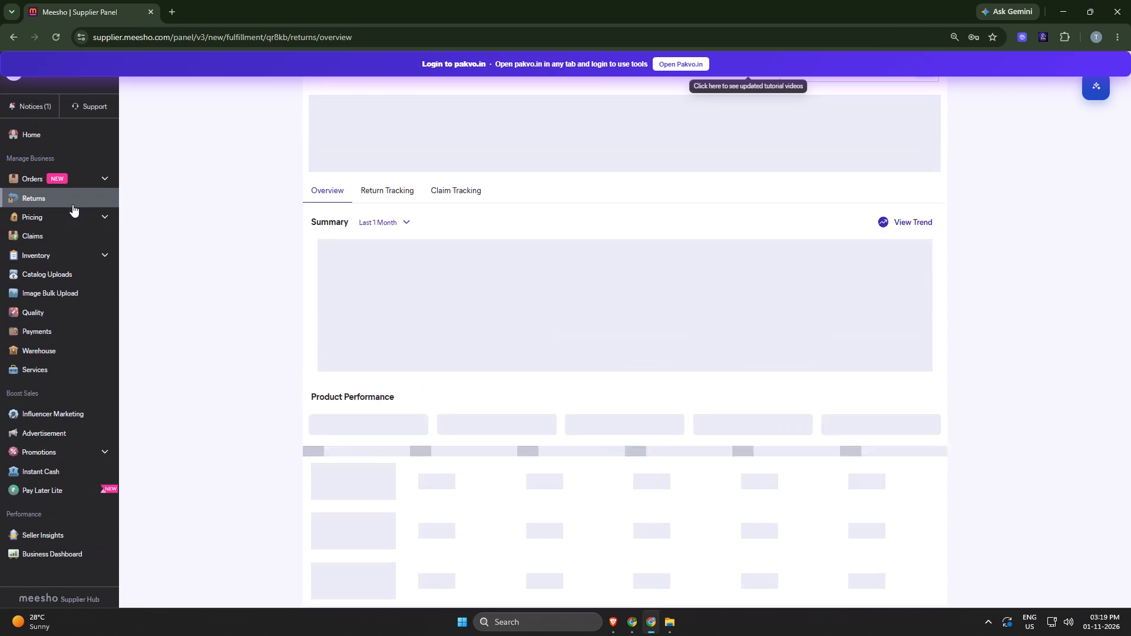
{"action": "left_click", "coordinate": [27, 175]}
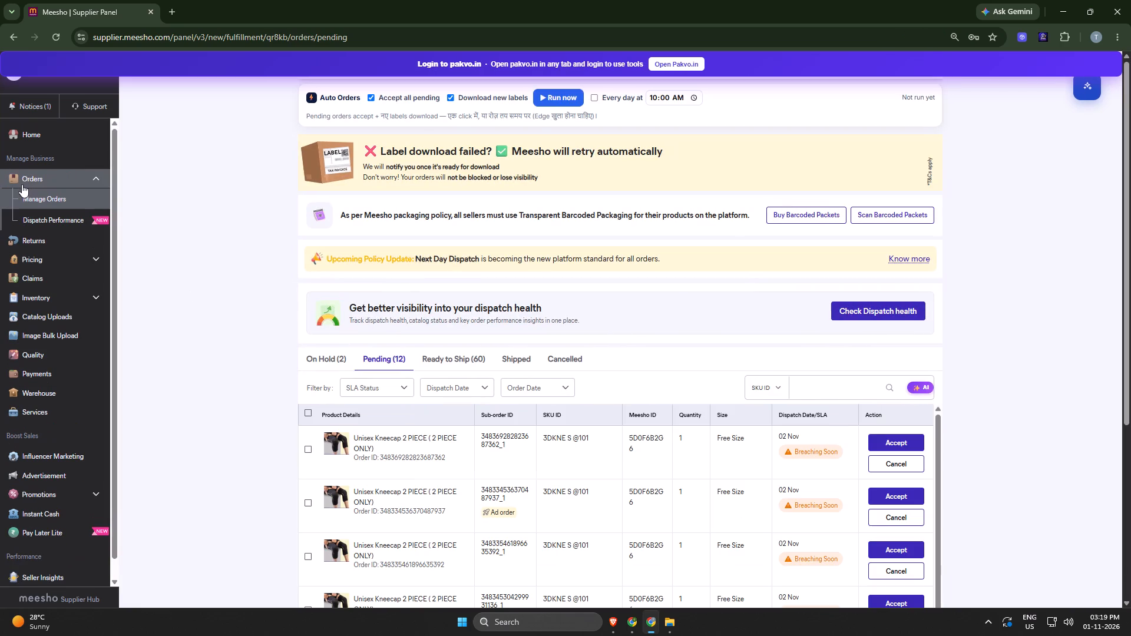
{"action": "left_click", "coordinate": [335, 361]}
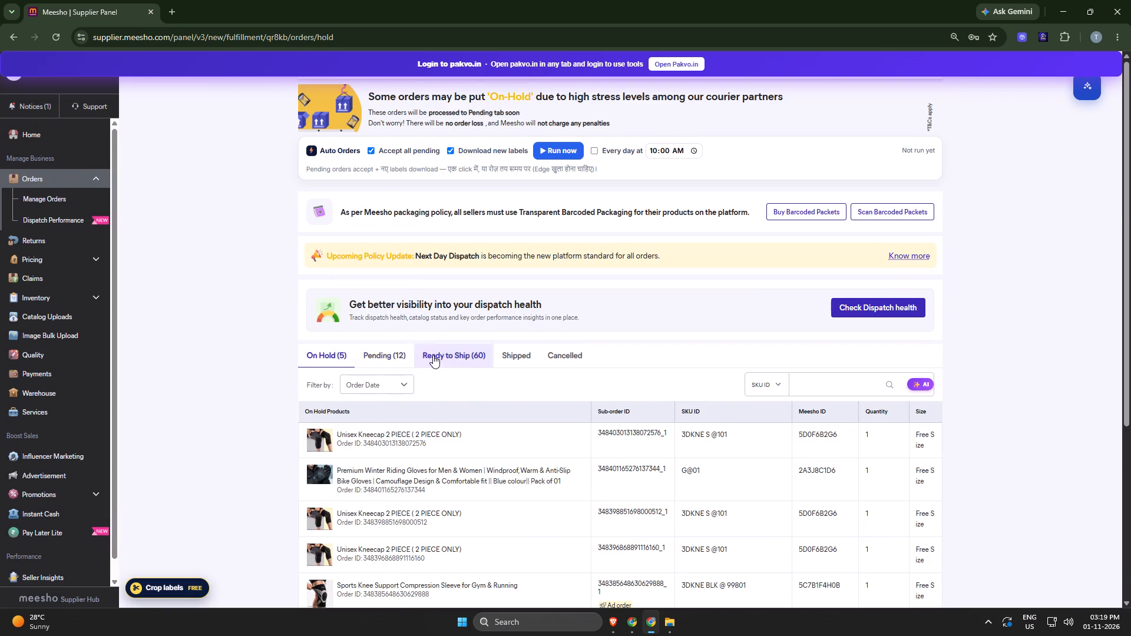
{"action": "scroll", "coordinate": [433, 355], "scroll_direction": "down", "scroll_amount": 2}
{"action": "scroll", "coordinate": [433, 355], "scroll_direction": "up", "scroll_amount": 1}
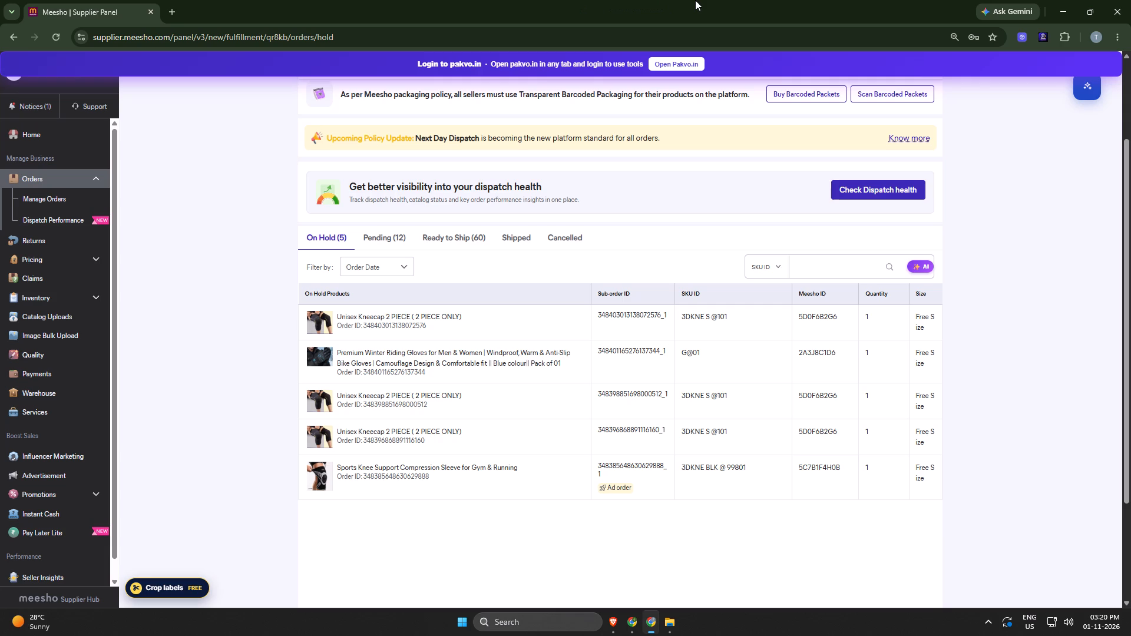
{"action": "left_click", "coordinate": [70, 203]}
{"action": "left_click", "coordinate": [75, 223]}
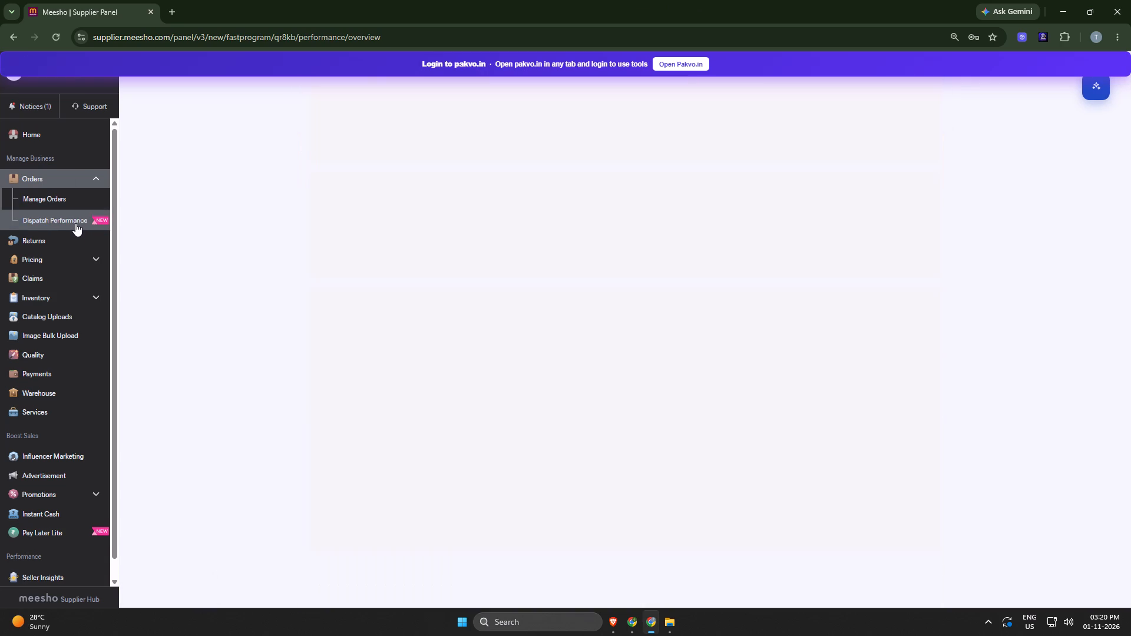
{"action": "left_click", "coordinate": [86, 185]}
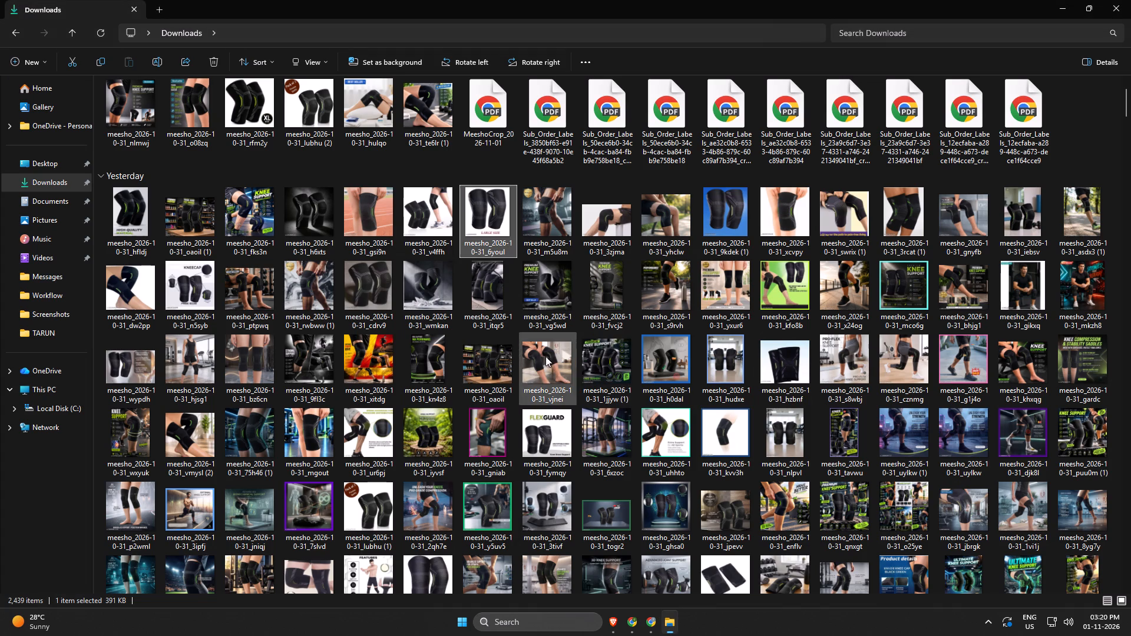
{"action": "double_click", "coordinate": [539, 352]}
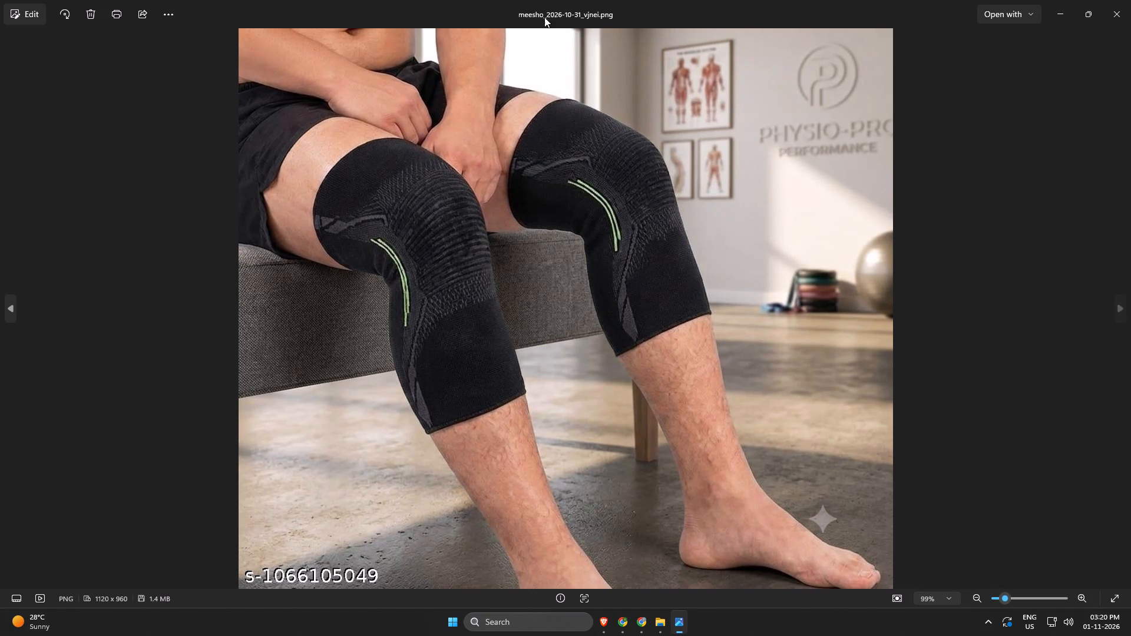
{"action": "left_click", "coordinate": [1004, 12]}
{"action": "left_click", "coordinate": [768, 124]}
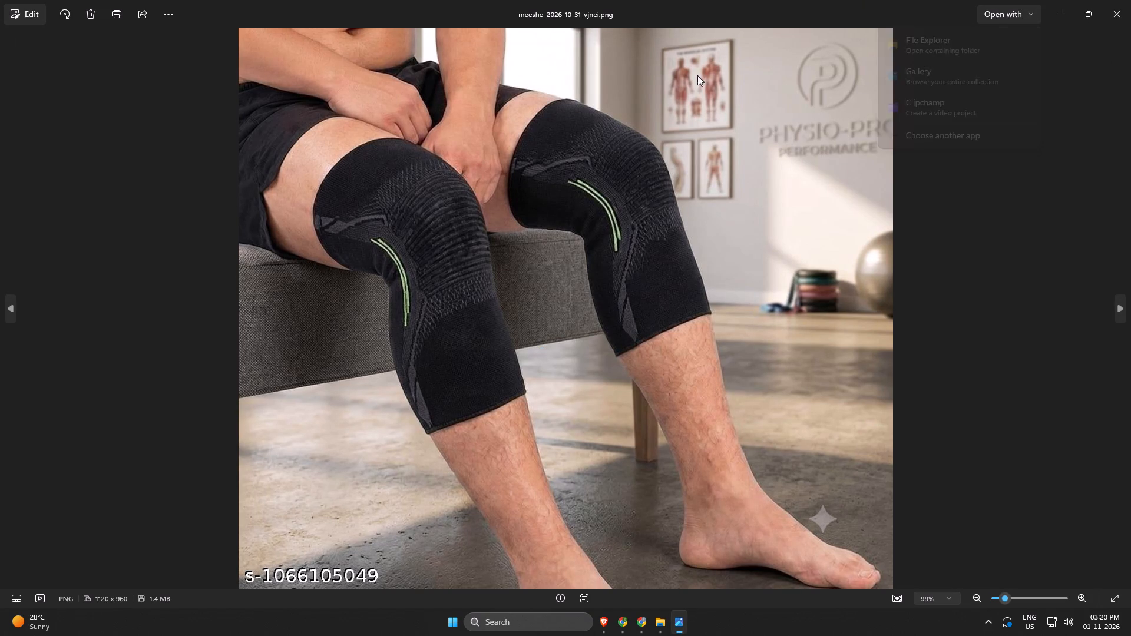
{"action": "left_click", "coordinate": [22, 14]}
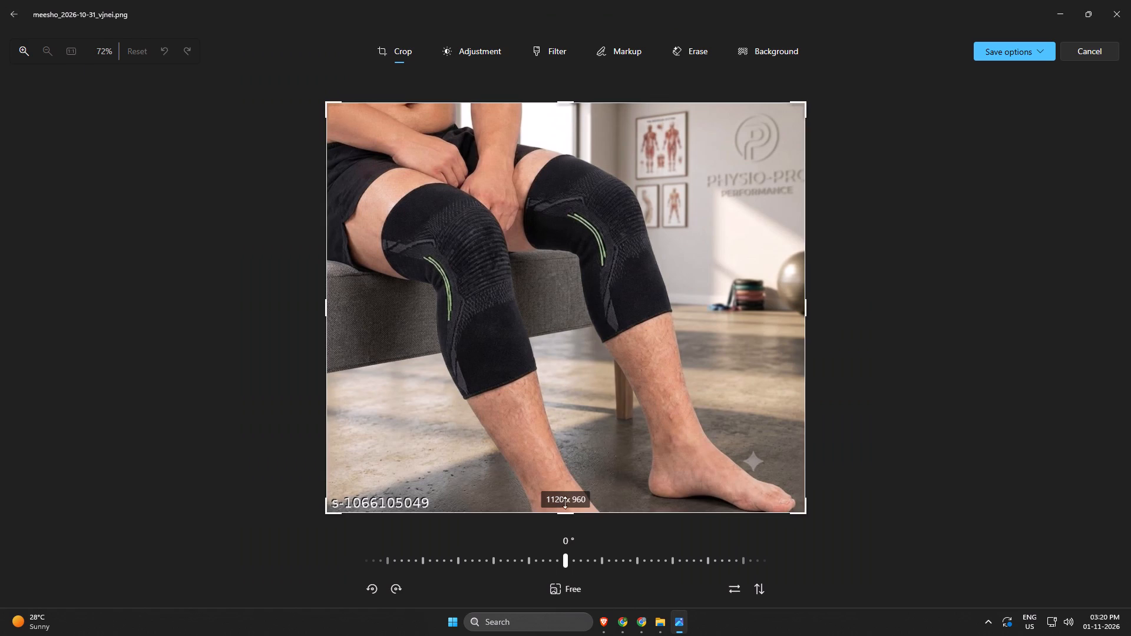
{"action": "left_click_drag", "start_coordinate": [566, 511], "coordinate": [568, 495]}
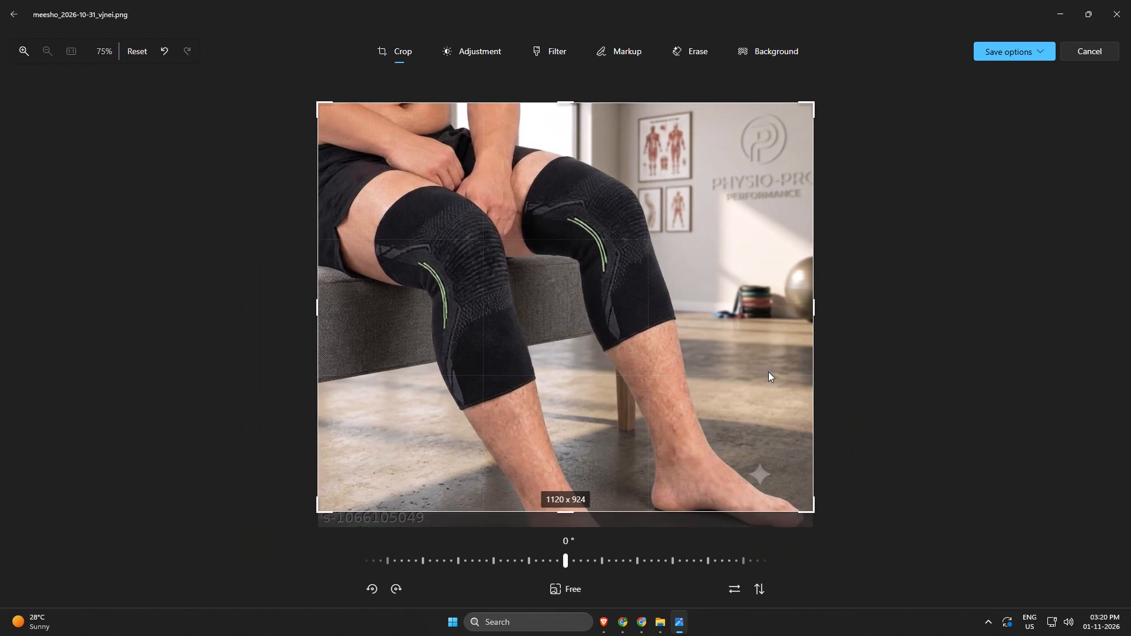
{"action": "left_click", "coordinate": [1036, 50]}
{"action": "left_click", "coordinate": [1006, 97]}
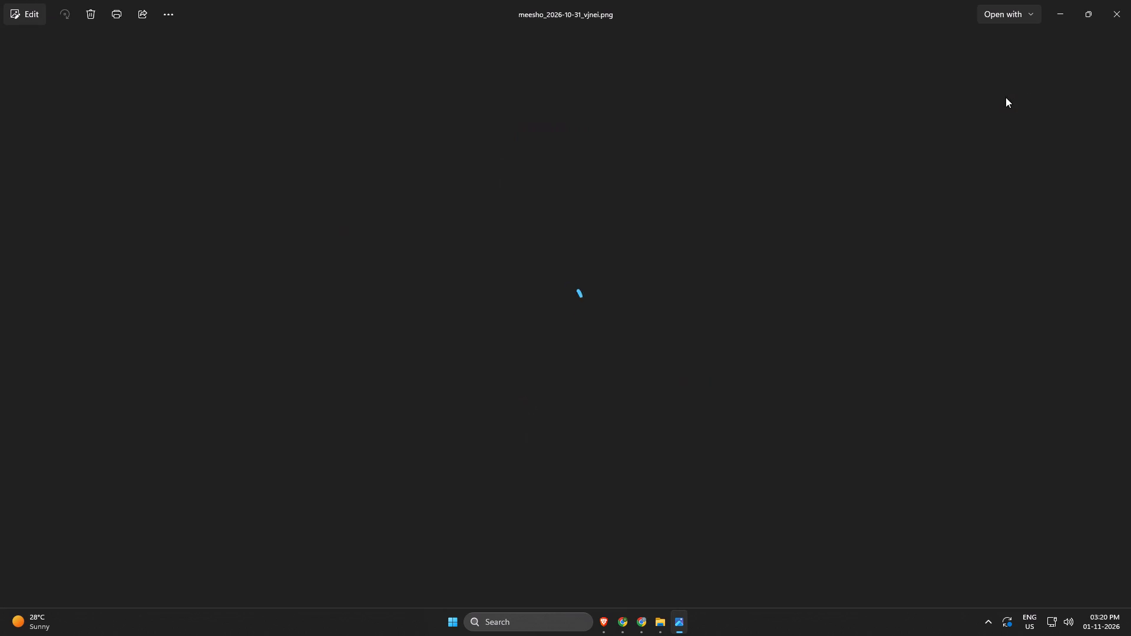
{"action": "left_click", "coordinate": [1130, 0]}
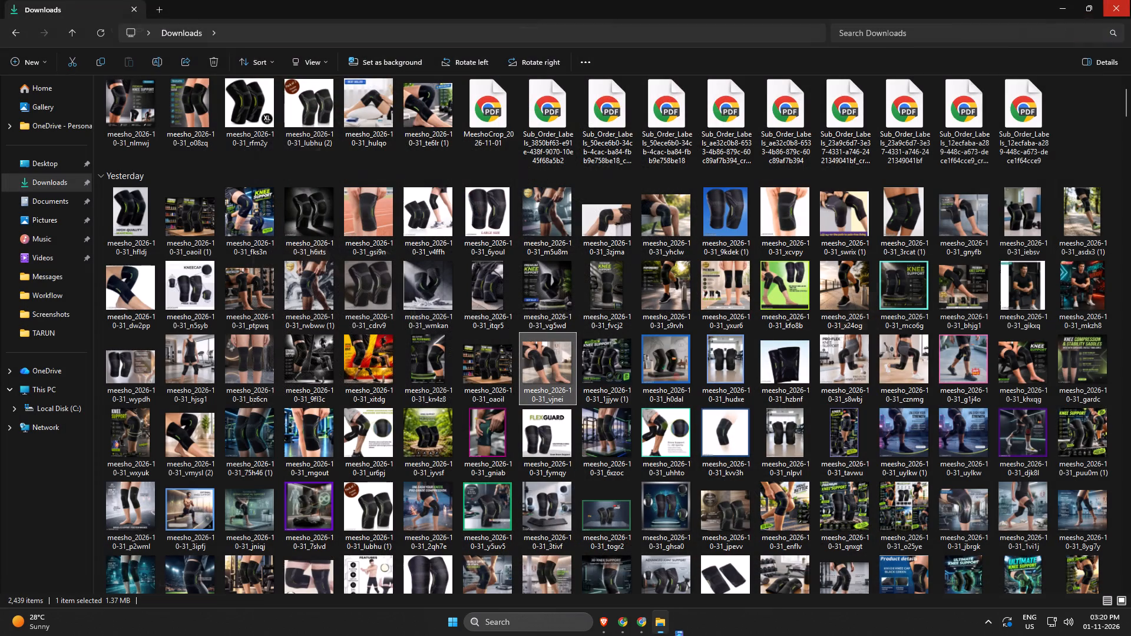
Start a single Orthopedic Knee Support catalog in the Gekko supplier panel with meesho_2026-10-31_vjnei as the front product image.
{"action": "left_click", "coordinate": [631, 625]}
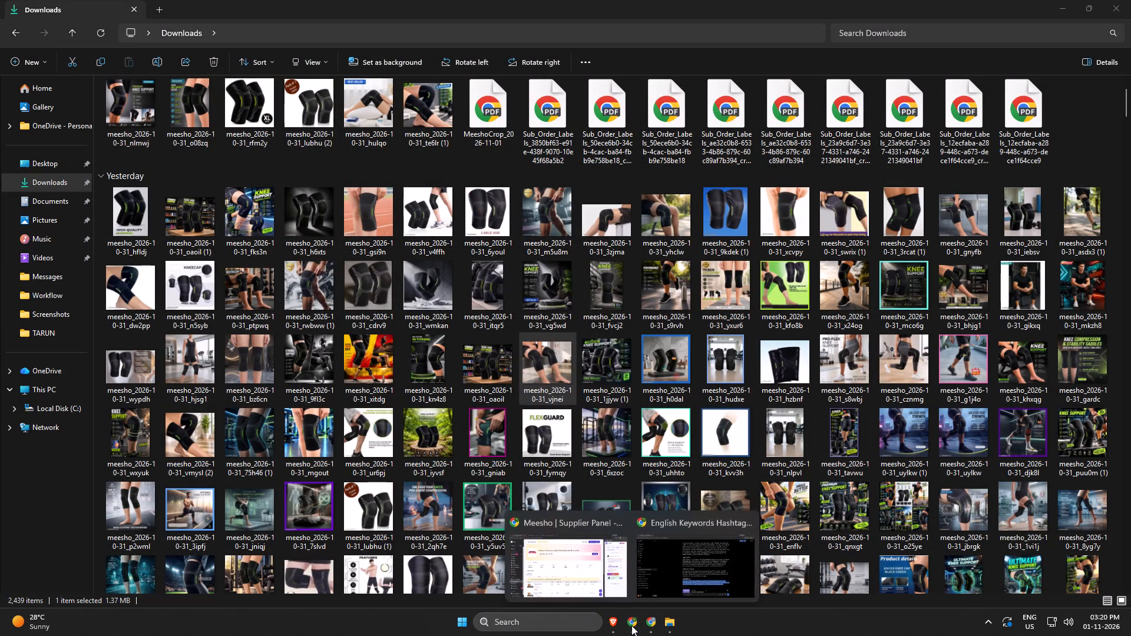
{"action": "left_click", "coordinate": [560, 573]}
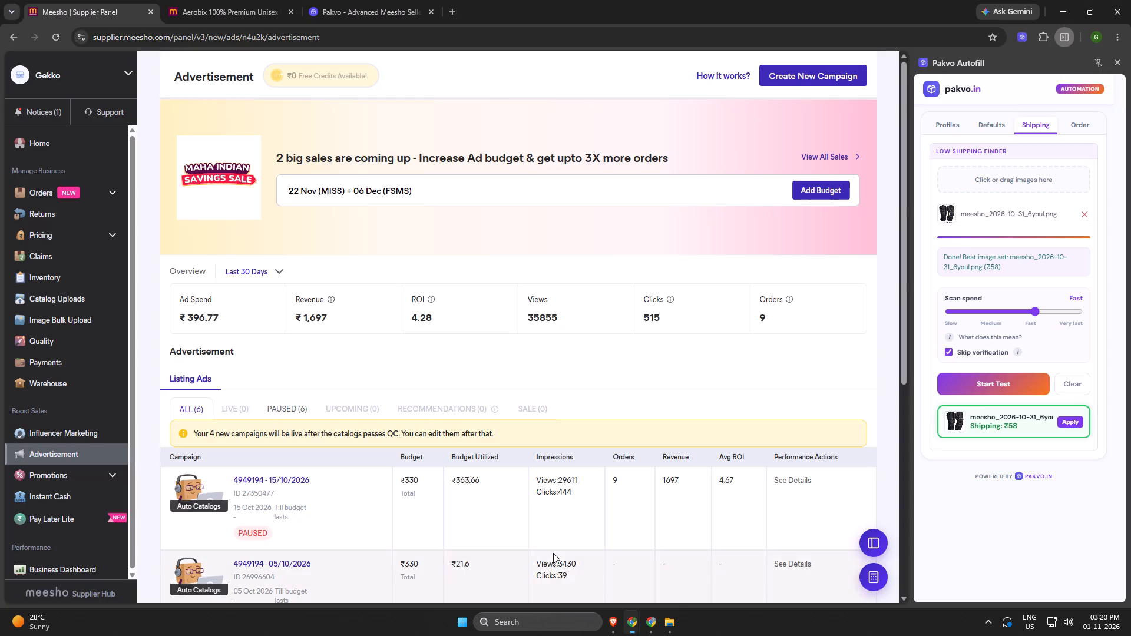
{"action": "left_click", "coordinate": [58, 298]}
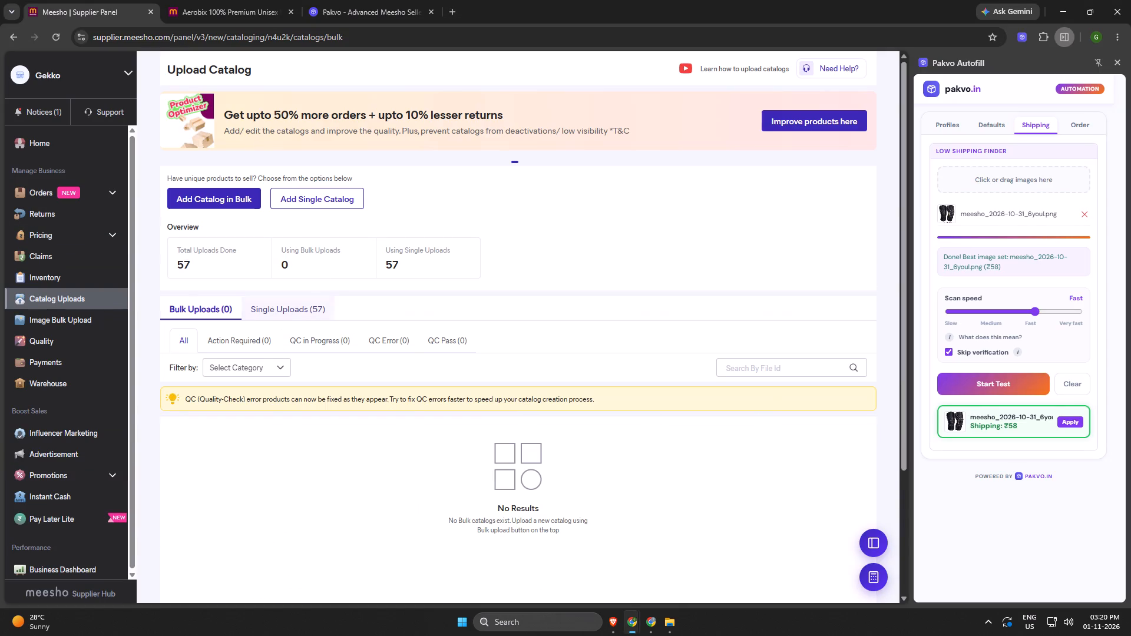
{"action": "left_click", "coordinate": [310, 198]}
{"action": "left_click", "coordinate": [309, 222]}
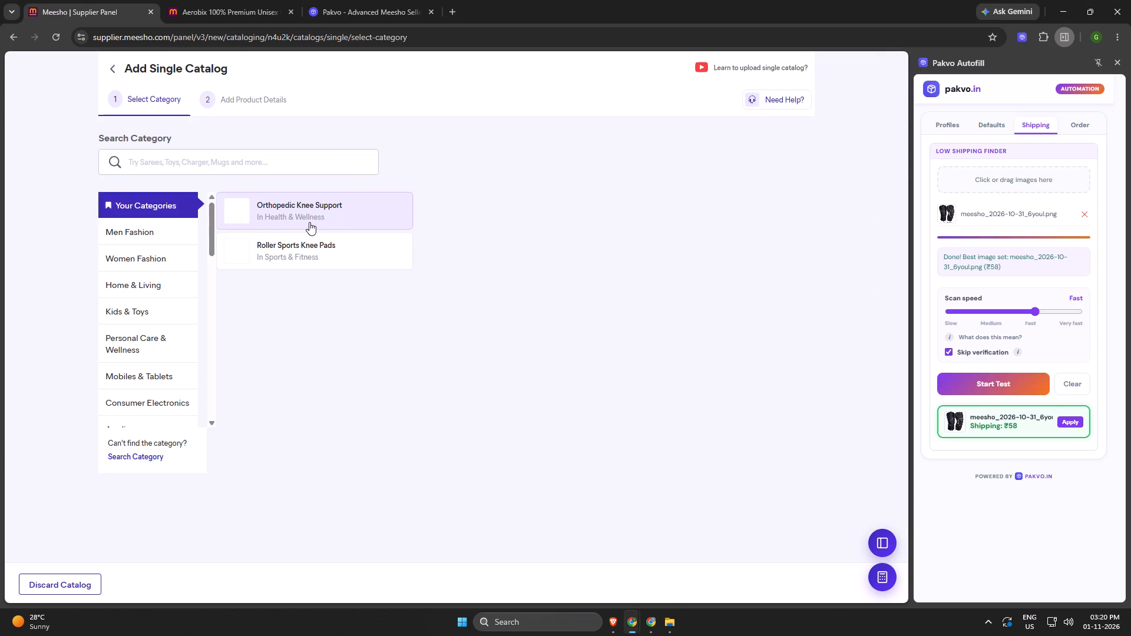
{"action": "left_click", "coordinate": [689, 402]}
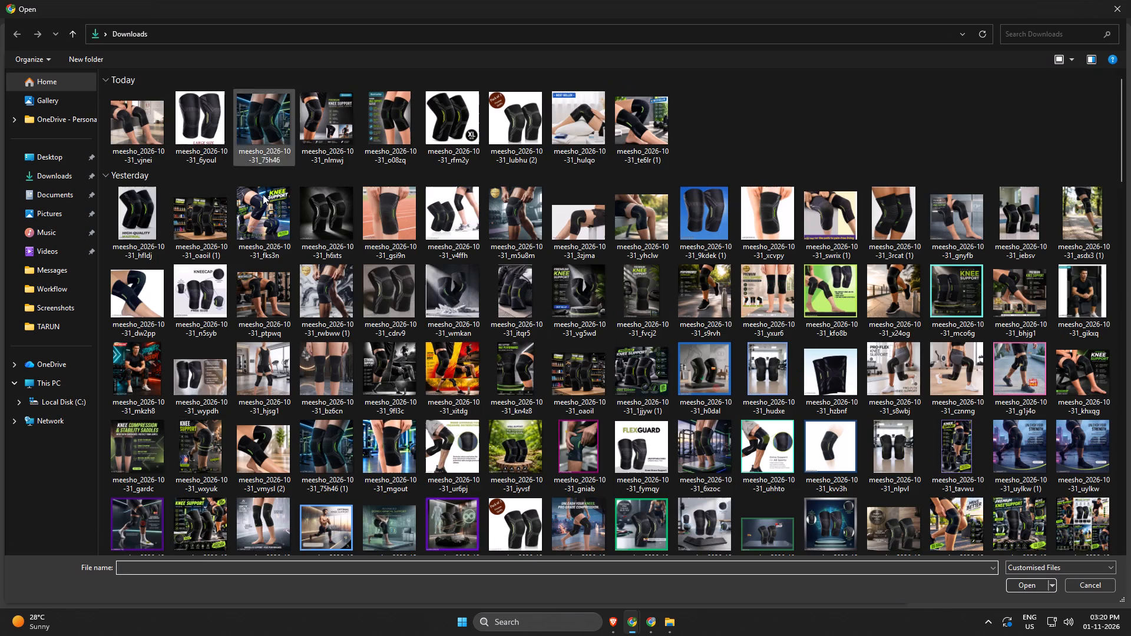
{"action": "left_click", "coordinate": [158, 135]}
{"action": "left_click", "coordinate": [1040, 587]}
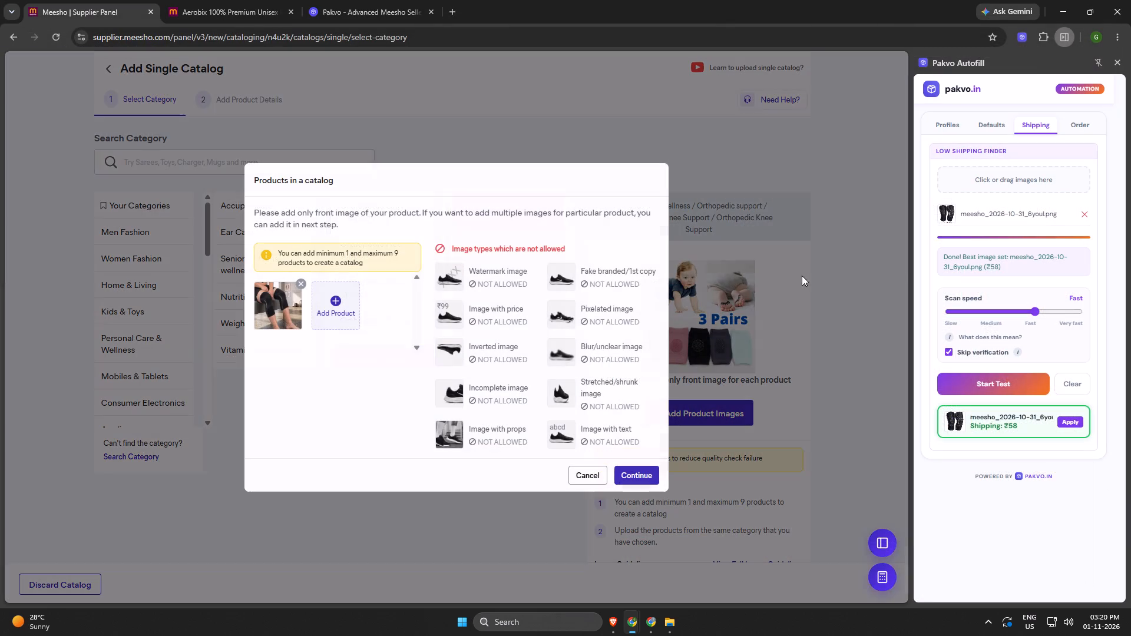
{"action": "left_click", "coordinate": [641, 472]}
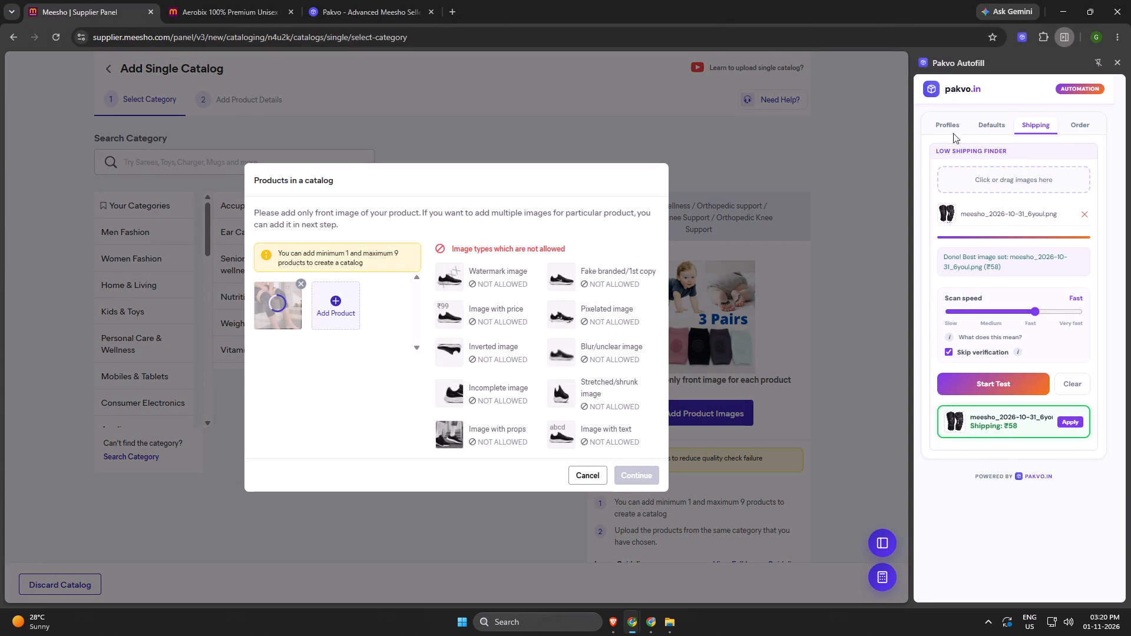
Autofill the catalog's product details from the Pakvo profile green.
{"action": "left_click", "coordinate": [951, 124]}
{"action": "left_click", "coordinate": [1004, 264]}
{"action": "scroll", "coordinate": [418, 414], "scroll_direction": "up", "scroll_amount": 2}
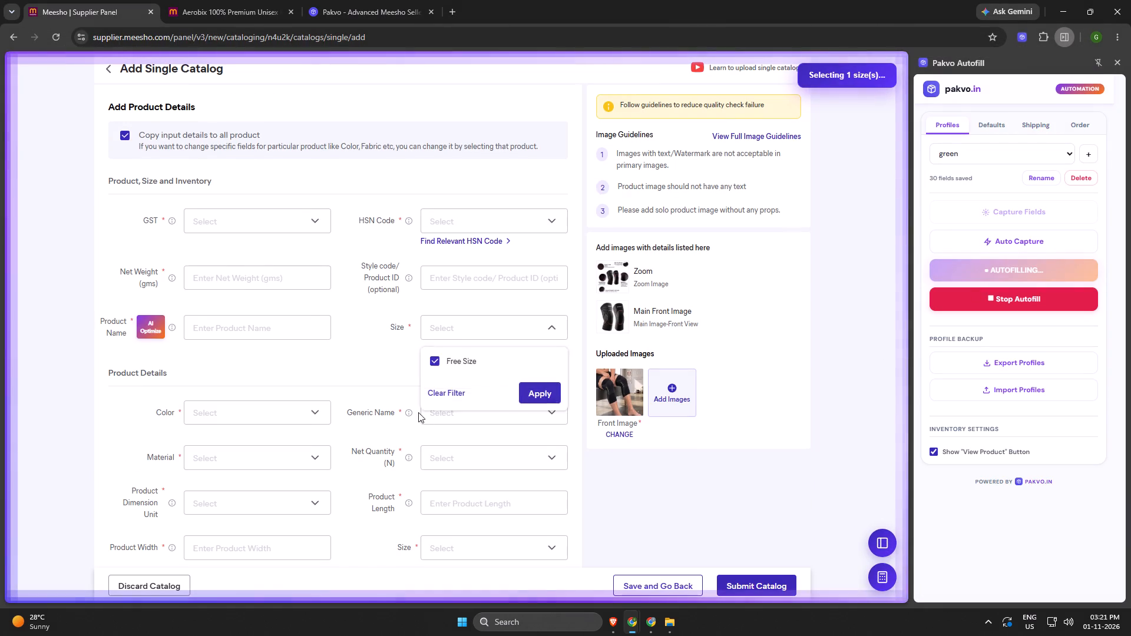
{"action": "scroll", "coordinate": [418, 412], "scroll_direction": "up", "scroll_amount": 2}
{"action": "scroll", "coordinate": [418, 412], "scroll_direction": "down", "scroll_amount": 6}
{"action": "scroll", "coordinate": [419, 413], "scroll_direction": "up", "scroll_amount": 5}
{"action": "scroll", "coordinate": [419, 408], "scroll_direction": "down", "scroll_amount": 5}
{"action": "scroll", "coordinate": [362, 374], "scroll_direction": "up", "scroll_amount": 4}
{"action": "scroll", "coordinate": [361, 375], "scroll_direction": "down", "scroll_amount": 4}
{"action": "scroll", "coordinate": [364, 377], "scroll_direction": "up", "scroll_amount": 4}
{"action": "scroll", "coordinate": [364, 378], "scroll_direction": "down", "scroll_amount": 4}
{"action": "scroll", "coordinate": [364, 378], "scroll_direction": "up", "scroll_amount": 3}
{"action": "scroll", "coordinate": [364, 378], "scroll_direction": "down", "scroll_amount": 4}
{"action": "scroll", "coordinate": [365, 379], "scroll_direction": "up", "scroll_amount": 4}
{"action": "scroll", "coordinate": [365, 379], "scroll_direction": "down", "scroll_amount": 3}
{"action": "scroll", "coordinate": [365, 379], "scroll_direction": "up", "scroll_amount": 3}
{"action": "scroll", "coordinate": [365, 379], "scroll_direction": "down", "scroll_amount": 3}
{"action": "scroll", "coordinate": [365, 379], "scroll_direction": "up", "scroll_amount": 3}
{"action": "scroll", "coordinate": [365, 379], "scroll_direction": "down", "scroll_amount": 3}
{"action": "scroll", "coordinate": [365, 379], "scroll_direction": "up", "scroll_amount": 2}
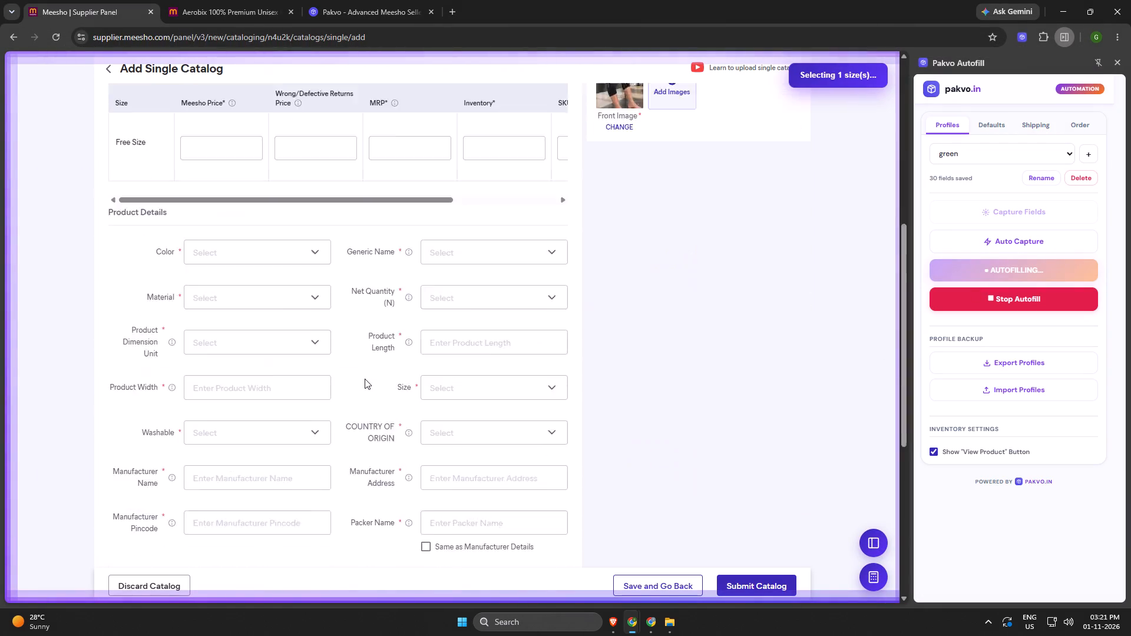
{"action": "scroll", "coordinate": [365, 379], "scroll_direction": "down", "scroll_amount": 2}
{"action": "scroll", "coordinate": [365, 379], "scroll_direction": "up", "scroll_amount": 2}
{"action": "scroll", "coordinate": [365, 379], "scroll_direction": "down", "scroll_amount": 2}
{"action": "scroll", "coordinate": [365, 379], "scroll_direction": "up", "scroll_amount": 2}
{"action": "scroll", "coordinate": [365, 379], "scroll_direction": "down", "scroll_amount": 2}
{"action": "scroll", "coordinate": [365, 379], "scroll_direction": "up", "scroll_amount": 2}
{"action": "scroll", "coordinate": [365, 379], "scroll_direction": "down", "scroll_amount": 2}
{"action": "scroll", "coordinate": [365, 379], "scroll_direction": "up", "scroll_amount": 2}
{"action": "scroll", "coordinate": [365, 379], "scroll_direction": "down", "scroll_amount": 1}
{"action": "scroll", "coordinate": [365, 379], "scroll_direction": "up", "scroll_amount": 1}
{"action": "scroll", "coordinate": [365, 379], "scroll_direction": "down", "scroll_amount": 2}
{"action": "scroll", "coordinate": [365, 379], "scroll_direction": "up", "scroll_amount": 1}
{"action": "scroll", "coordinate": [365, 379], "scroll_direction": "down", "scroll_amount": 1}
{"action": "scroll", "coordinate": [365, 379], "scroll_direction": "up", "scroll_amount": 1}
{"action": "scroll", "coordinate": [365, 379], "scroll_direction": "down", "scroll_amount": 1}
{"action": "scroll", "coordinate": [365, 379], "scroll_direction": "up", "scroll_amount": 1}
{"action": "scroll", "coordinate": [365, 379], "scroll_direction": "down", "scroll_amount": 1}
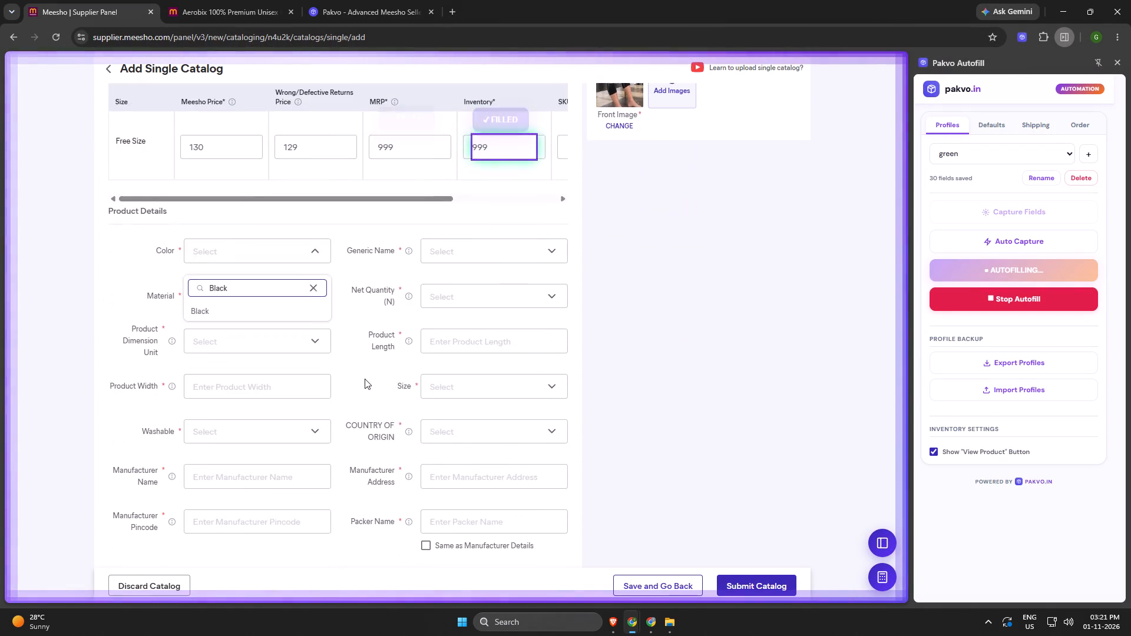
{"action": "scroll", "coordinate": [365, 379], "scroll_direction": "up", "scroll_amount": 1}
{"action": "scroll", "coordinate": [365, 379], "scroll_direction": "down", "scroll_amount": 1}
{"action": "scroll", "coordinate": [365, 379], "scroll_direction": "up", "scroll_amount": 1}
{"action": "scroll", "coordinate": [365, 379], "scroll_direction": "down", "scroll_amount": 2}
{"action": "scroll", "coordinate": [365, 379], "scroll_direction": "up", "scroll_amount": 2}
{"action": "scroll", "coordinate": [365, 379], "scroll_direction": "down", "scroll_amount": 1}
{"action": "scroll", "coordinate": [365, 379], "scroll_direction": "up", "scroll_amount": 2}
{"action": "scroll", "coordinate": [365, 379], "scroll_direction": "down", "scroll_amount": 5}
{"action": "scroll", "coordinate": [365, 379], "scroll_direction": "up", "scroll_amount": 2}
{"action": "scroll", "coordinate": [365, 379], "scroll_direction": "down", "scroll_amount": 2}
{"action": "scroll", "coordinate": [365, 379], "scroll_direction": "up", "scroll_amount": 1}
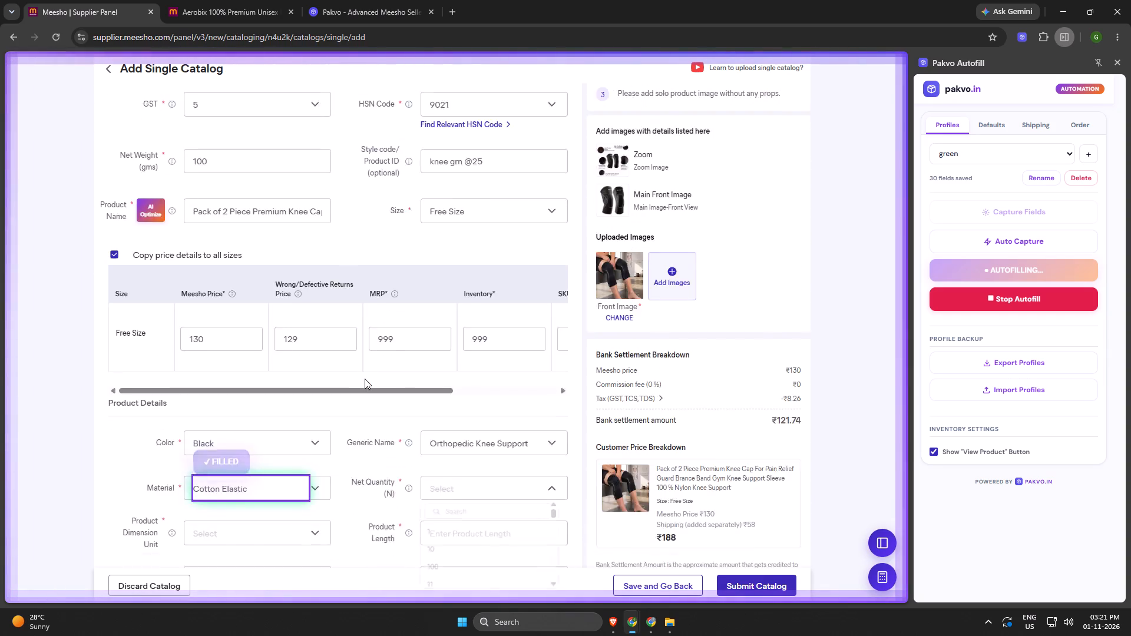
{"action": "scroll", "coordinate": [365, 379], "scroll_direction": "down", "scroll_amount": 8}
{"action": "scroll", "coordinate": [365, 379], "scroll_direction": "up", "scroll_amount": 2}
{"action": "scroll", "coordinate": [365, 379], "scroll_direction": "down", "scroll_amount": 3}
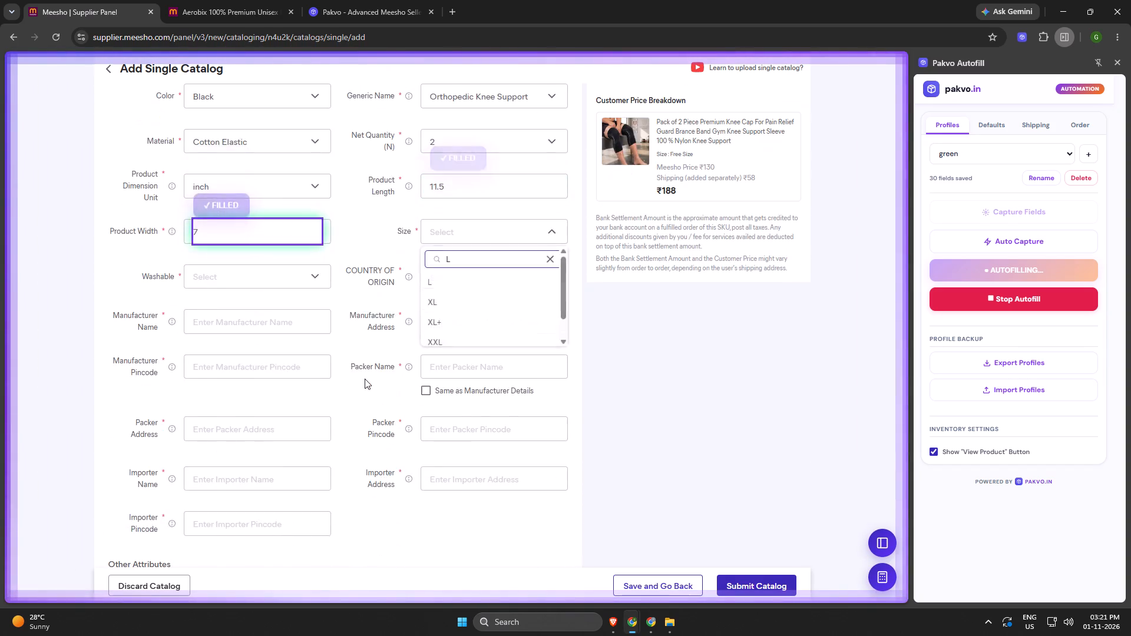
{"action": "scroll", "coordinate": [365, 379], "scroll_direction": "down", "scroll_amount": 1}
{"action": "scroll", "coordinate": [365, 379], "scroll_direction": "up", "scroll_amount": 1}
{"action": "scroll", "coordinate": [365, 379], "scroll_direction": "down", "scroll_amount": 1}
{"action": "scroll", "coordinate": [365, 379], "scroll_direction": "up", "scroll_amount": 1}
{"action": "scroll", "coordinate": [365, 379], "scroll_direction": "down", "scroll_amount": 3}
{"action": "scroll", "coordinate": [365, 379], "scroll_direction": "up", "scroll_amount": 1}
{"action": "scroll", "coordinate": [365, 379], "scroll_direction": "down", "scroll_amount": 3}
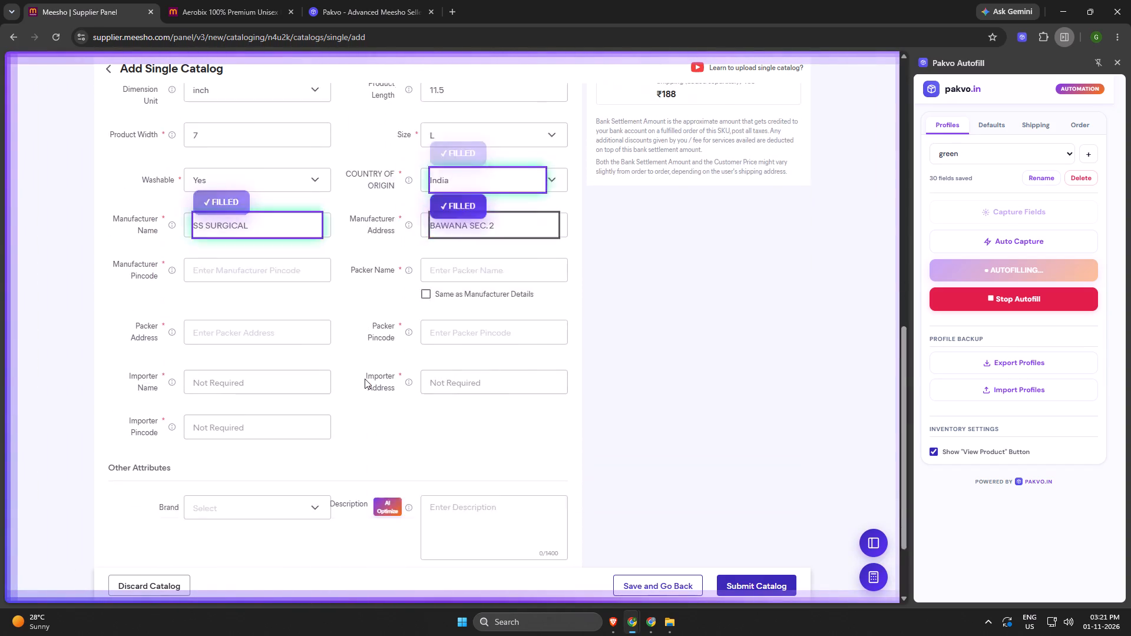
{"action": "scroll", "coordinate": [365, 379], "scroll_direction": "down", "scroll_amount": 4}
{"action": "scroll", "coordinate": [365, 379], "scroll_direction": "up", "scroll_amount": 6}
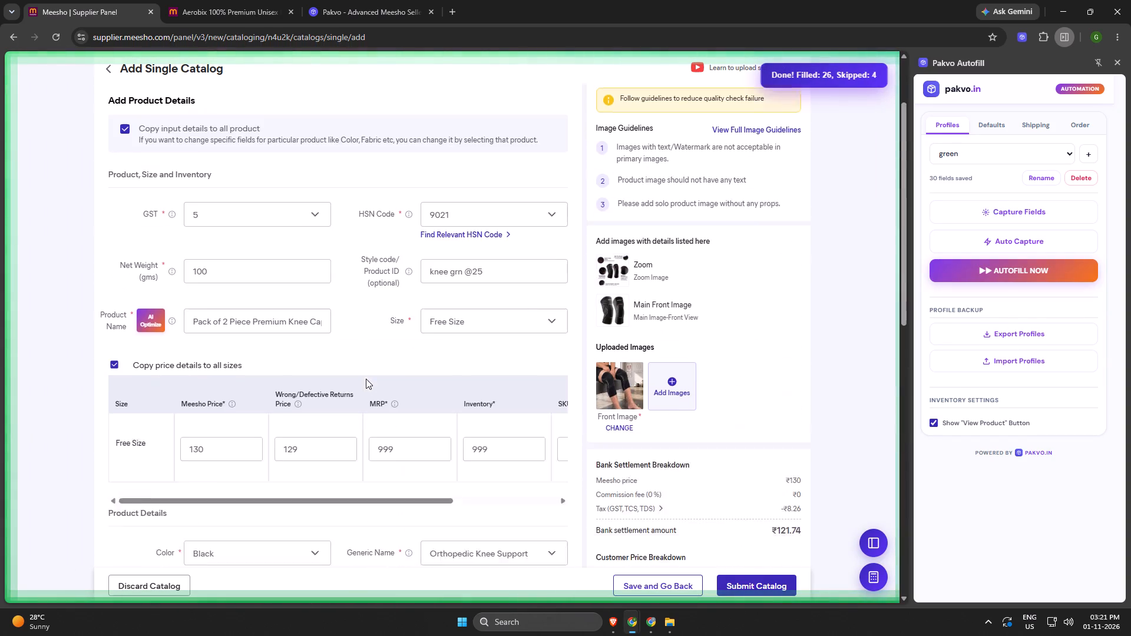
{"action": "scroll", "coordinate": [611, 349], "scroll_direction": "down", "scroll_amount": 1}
Replace the image in Pakvo's low shipping finder with meesho_2026-10-31_vjnei.png and run the test.
{"action": "left_click", "coordinate": [999, 128]}
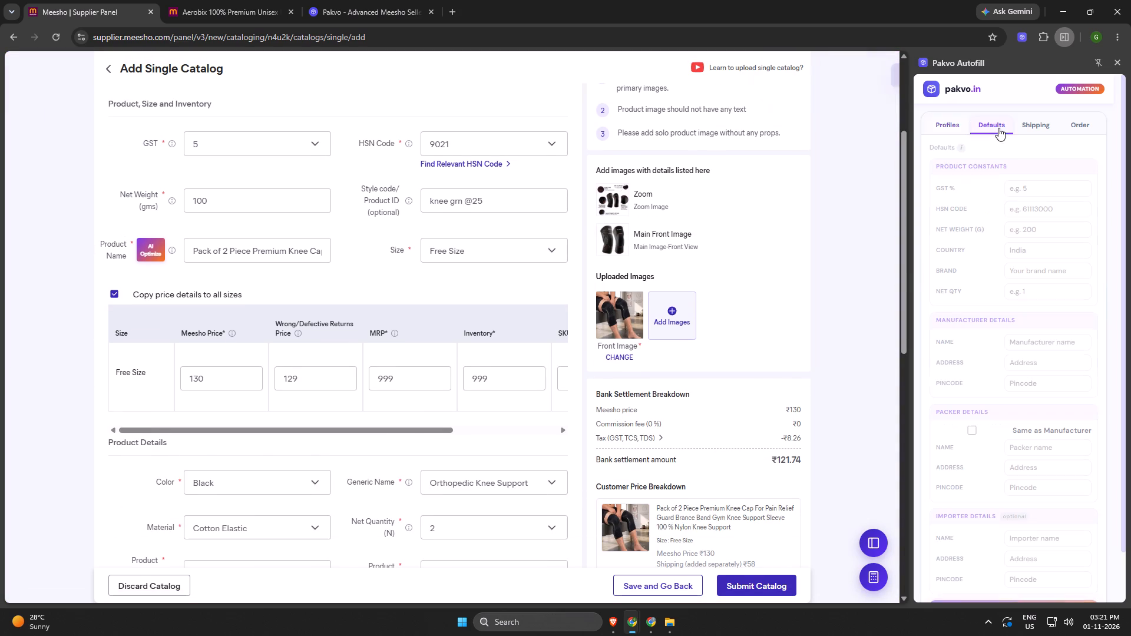
{"action": "left_click", "coordinate": [1031, 122]}
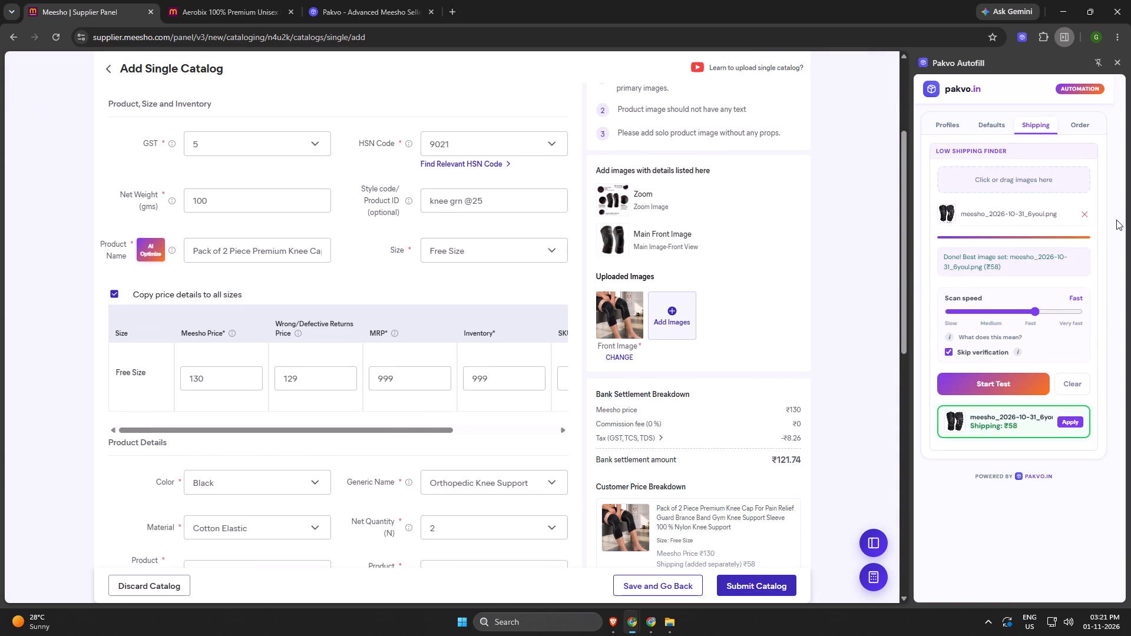
{"action": "left_click", "coordinate": [1085, 216]}
{"action": "left_click", "coordinate": [1059, 177]}
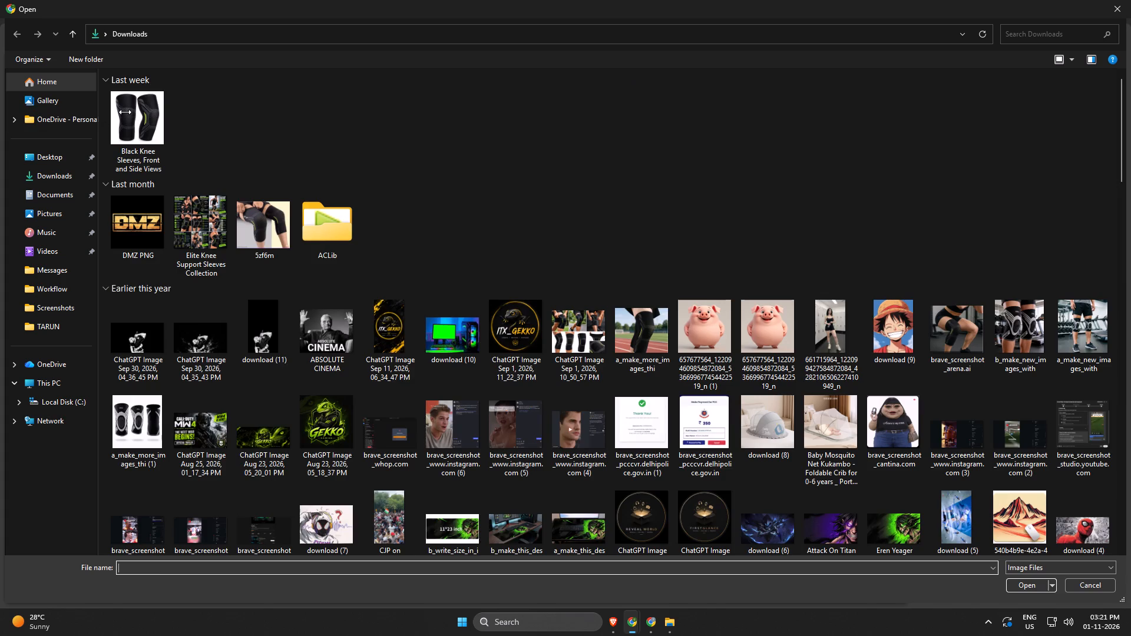
{"action": "left_click", "coordinate": [125, 111]}
{"action": "key", "text": "Return"}
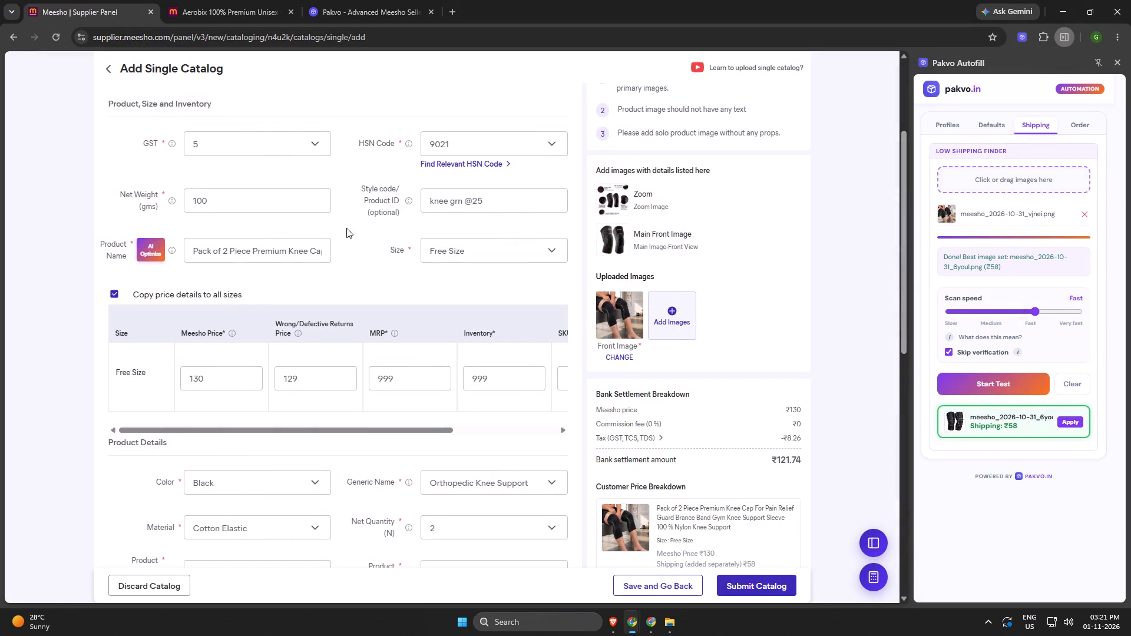
{"action": "left_click", "coordinate": [1007, 378]}
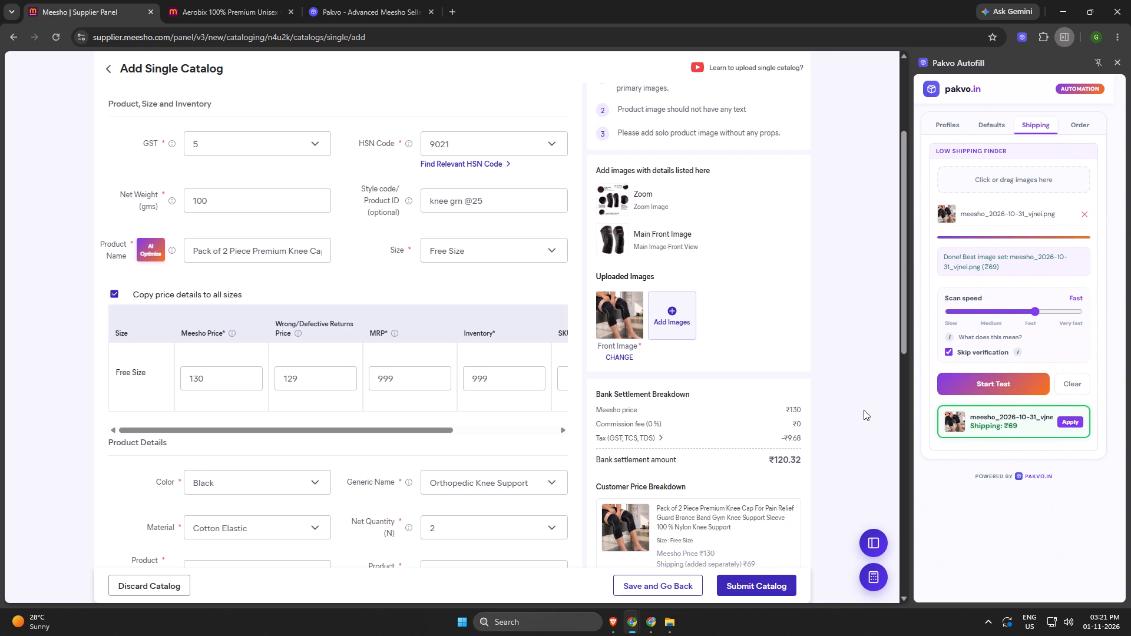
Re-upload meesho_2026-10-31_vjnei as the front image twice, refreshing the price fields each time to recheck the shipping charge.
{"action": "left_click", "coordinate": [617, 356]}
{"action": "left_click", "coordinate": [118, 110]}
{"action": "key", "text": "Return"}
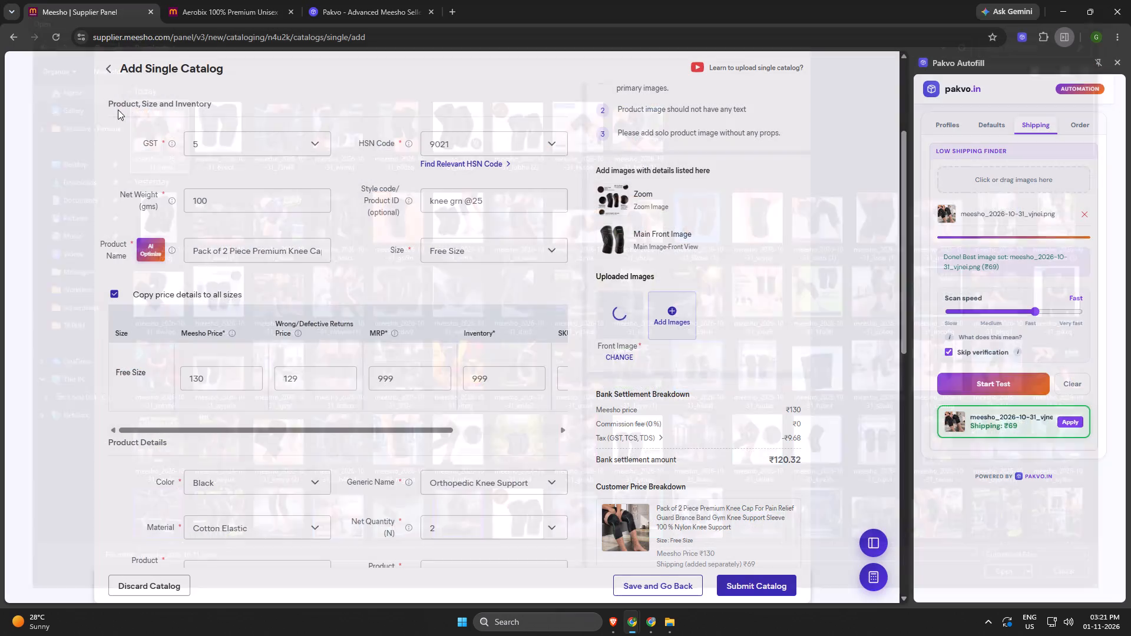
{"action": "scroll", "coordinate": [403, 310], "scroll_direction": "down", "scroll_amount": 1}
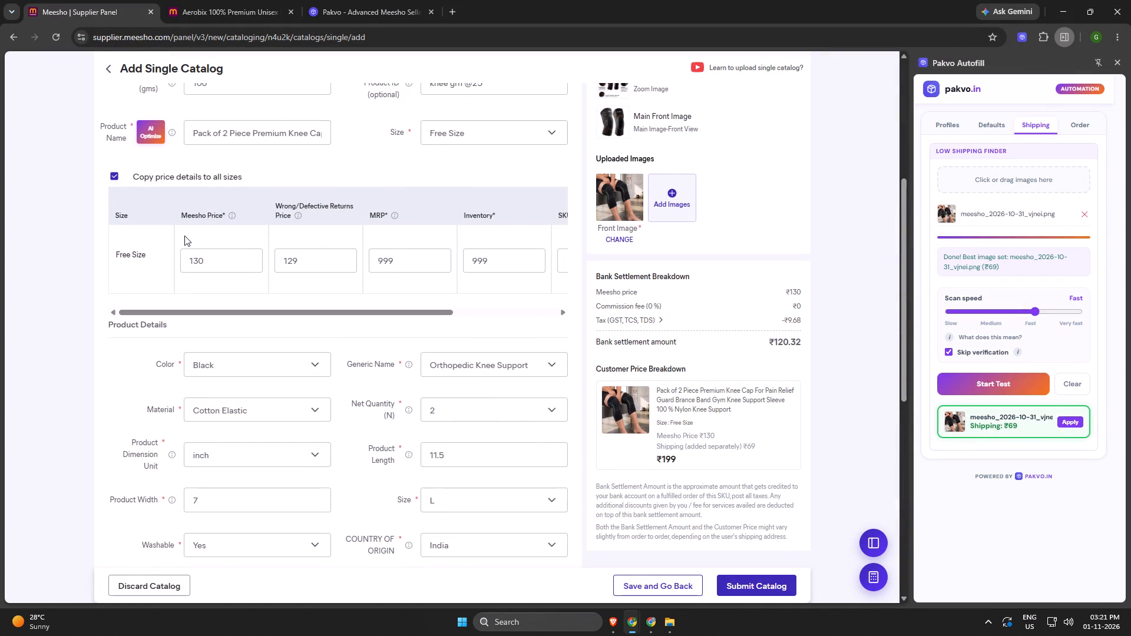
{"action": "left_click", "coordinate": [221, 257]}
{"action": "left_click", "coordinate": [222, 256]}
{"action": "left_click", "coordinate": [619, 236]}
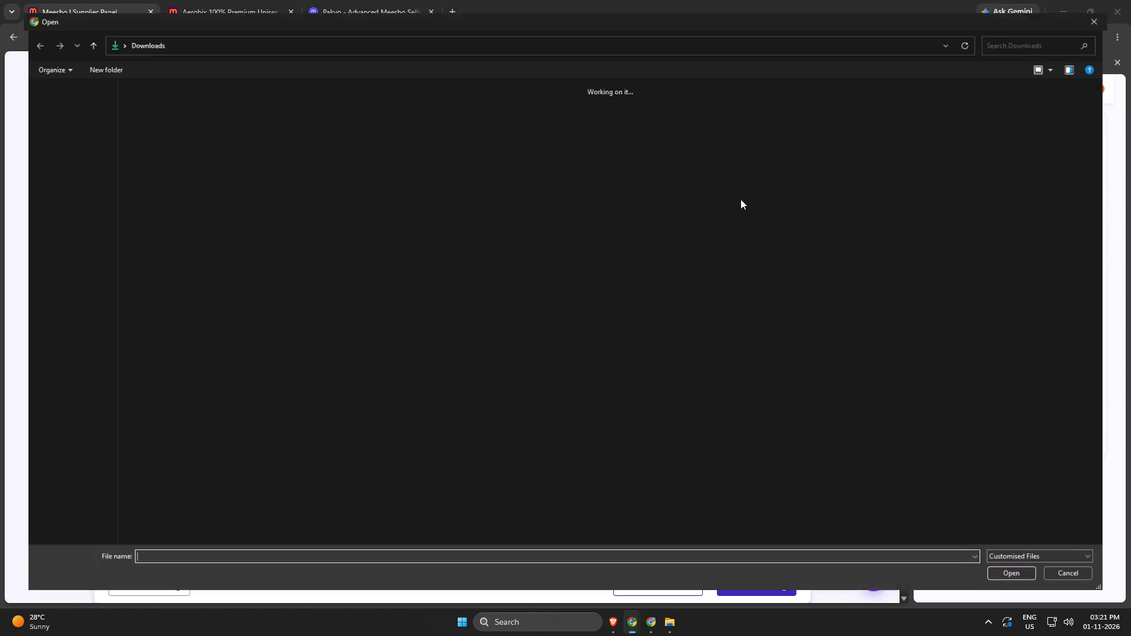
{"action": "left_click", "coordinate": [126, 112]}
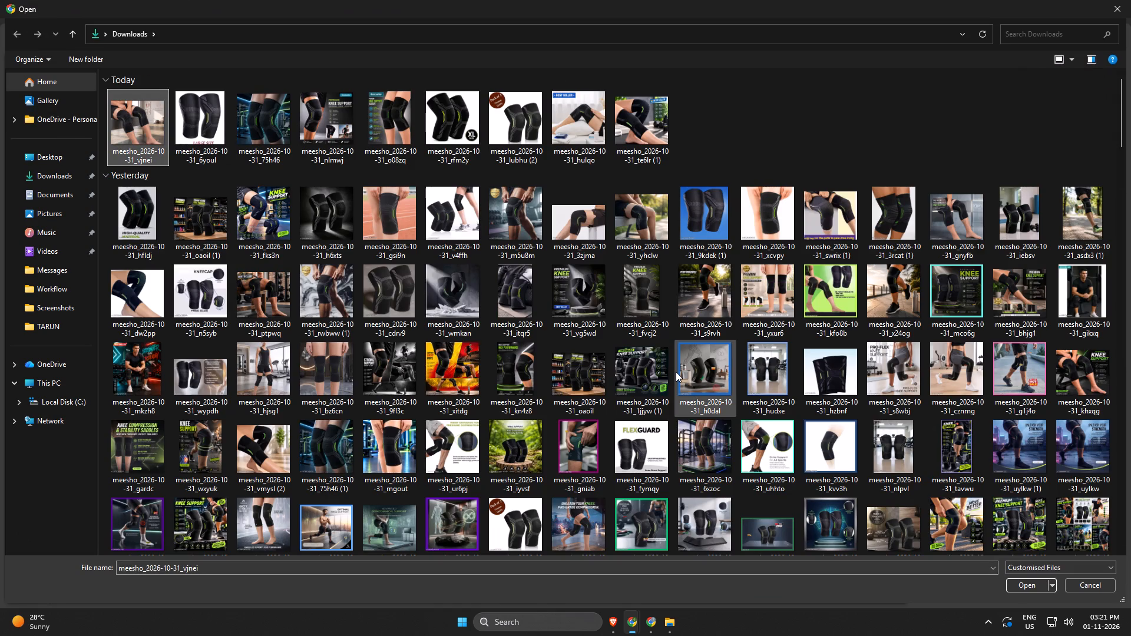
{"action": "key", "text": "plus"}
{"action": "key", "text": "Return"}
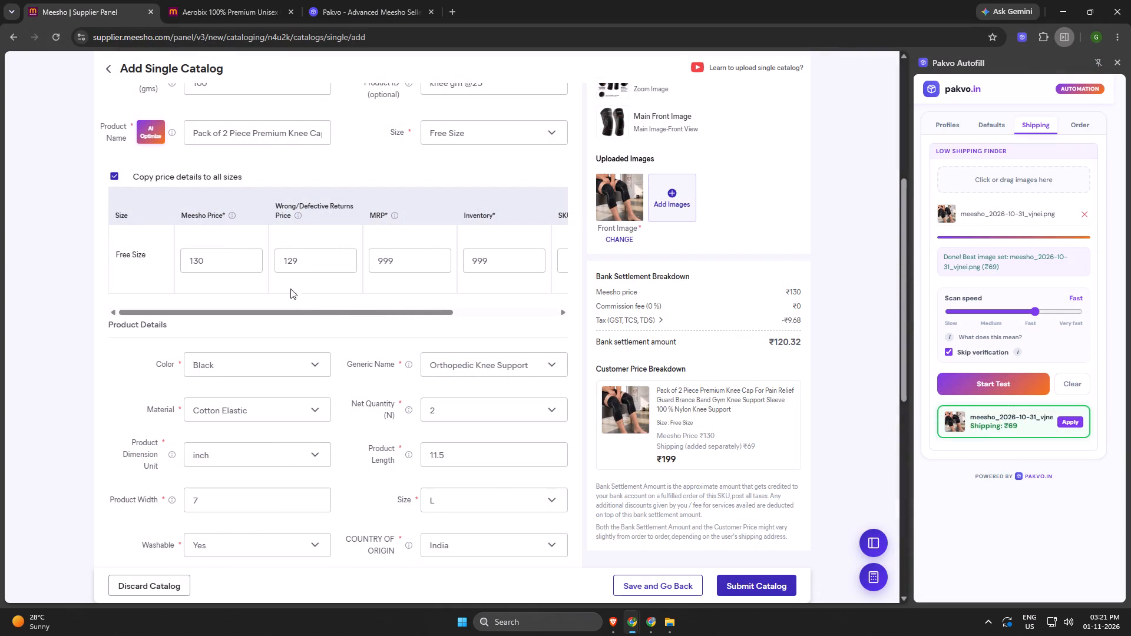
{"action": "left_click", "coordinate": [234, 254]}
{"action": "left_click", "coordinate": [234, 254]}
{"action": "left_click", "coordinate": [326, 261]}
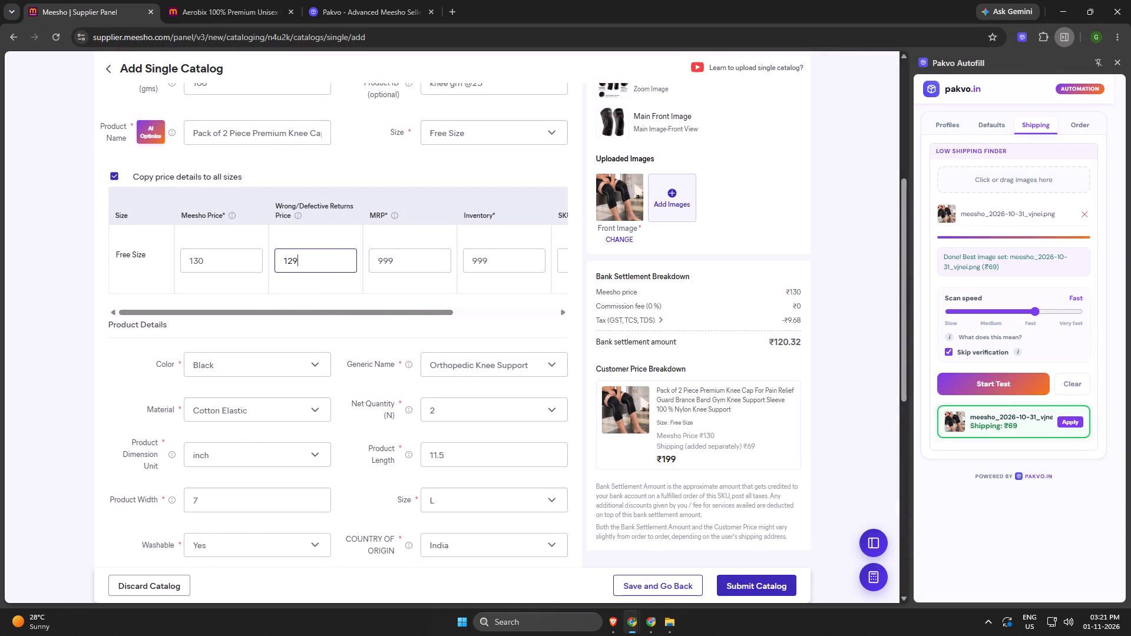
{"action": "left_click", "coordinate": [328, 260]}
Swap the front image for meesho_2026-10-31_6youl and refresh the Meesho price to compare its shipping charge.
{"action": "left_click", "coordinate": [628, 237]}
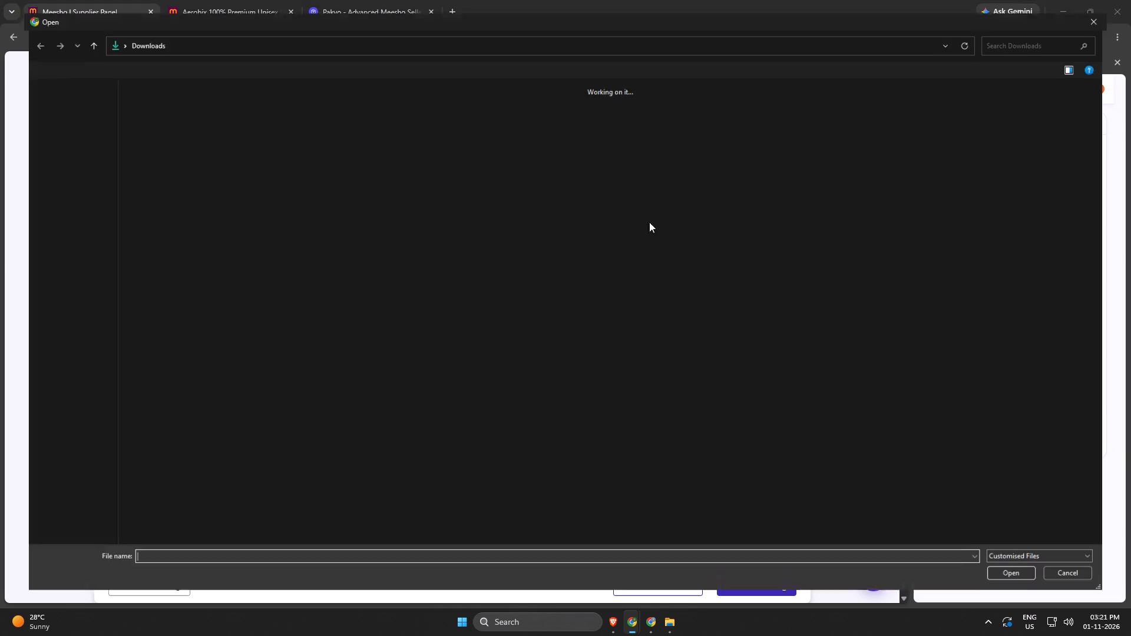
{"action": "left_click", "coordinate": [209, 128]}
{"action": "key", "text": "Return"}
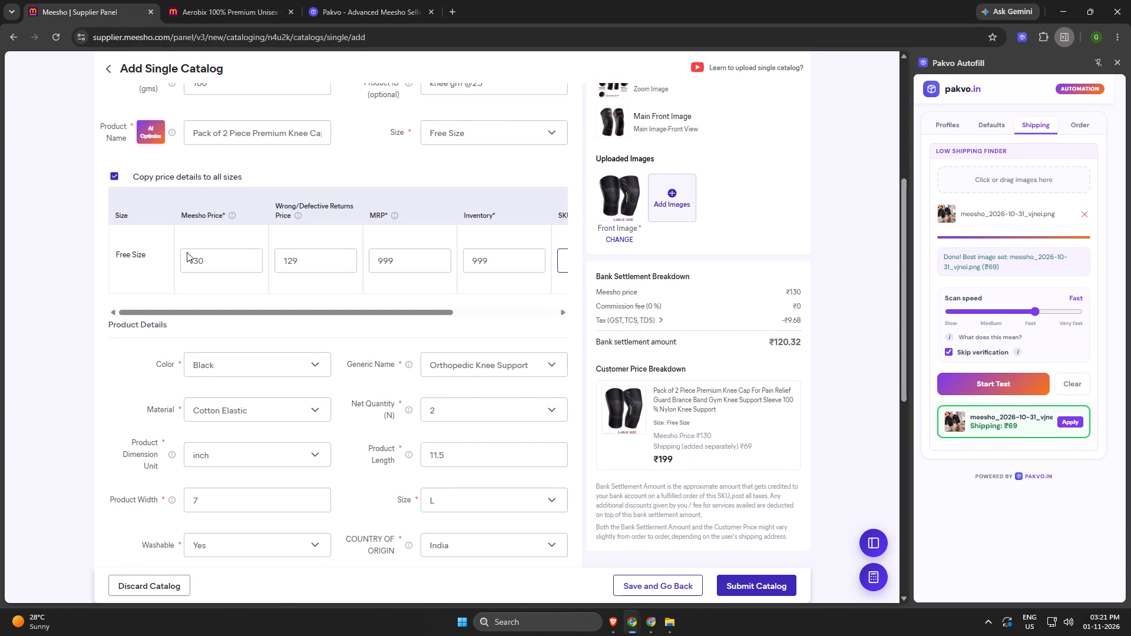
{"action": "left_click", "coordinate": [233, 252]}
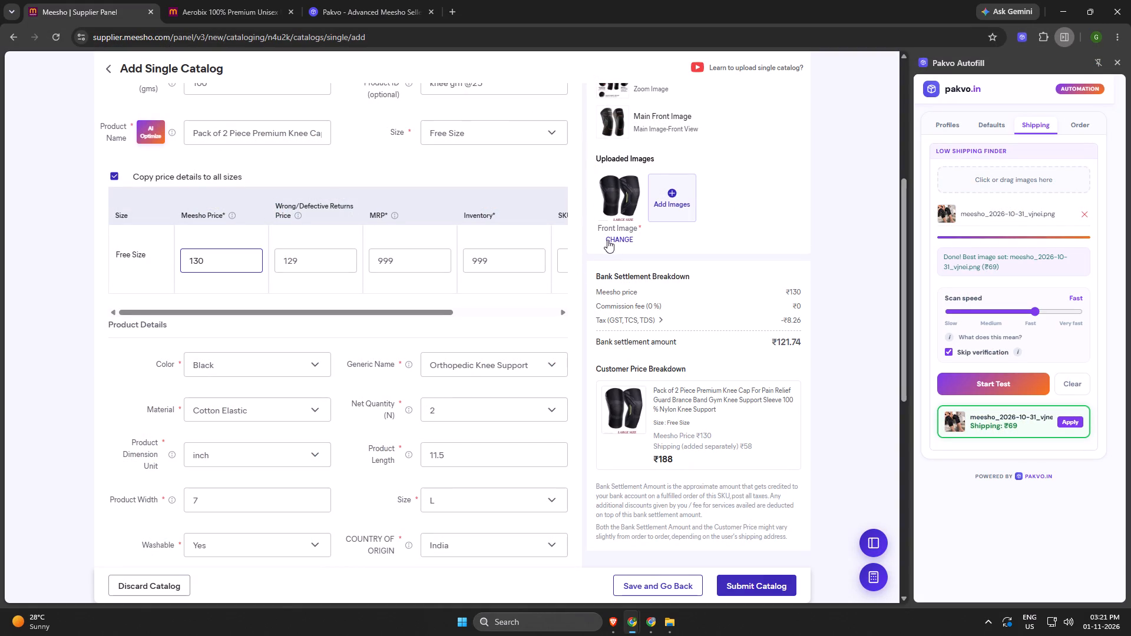
Set the front image back to meesho_2026-10-31_vjnei and refresh the Meesho price to recheck shipping.
{"action": "left_click", "coordinate": [607, 240]}
{"action": "left_click", "coordinate": [119, 121]}
{"action": "left_click", "coordinate": [119, 121]}
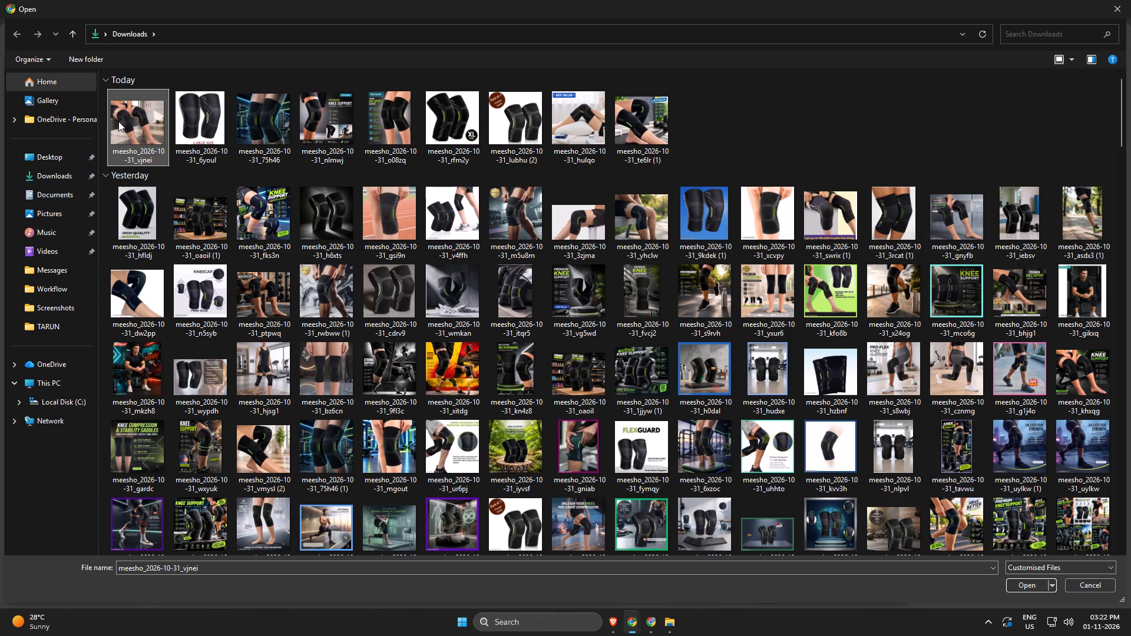
{"action": "left_click", "coordinate": [131, 127]}
{"action": "key", "text": "Return"}
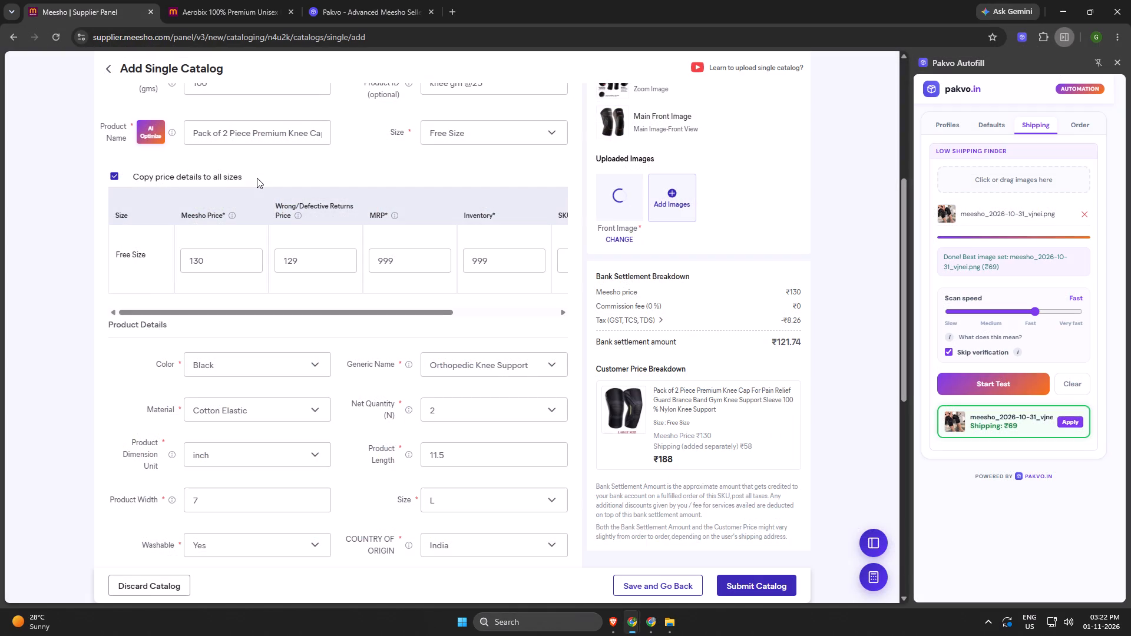
{"action": "left_click", "coordinate": [224, 253]}
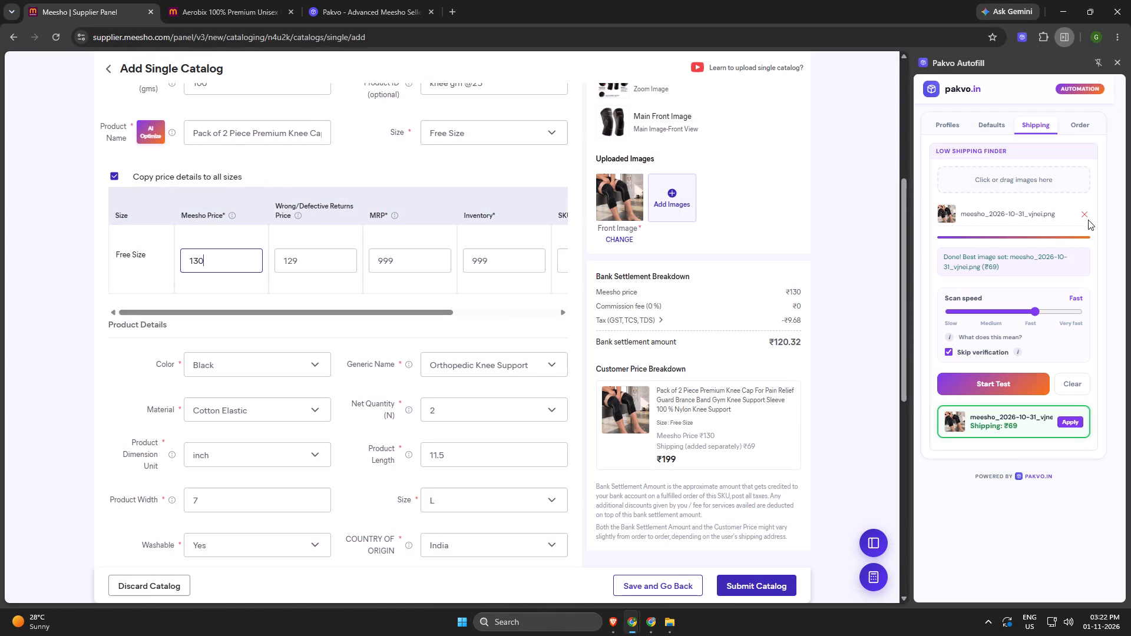
Run the low shipping test again on meesho_2026-10-31_vjnei.png at Fast scan speed.
{"action": "left_click", "coordinate": [1037, 312]}
{"action": "left_click", "coordinate": [1017, 379]}
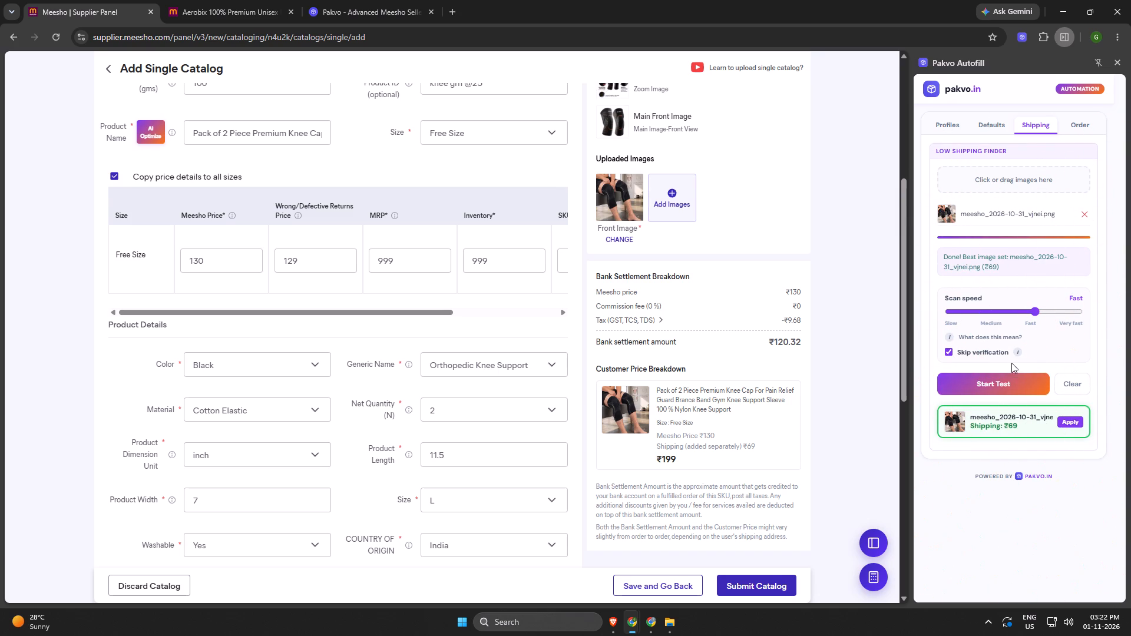
{"action": "scroll", "coordinate": [211, 362], "scroll_direction": "down", "scroll_amount": 1}
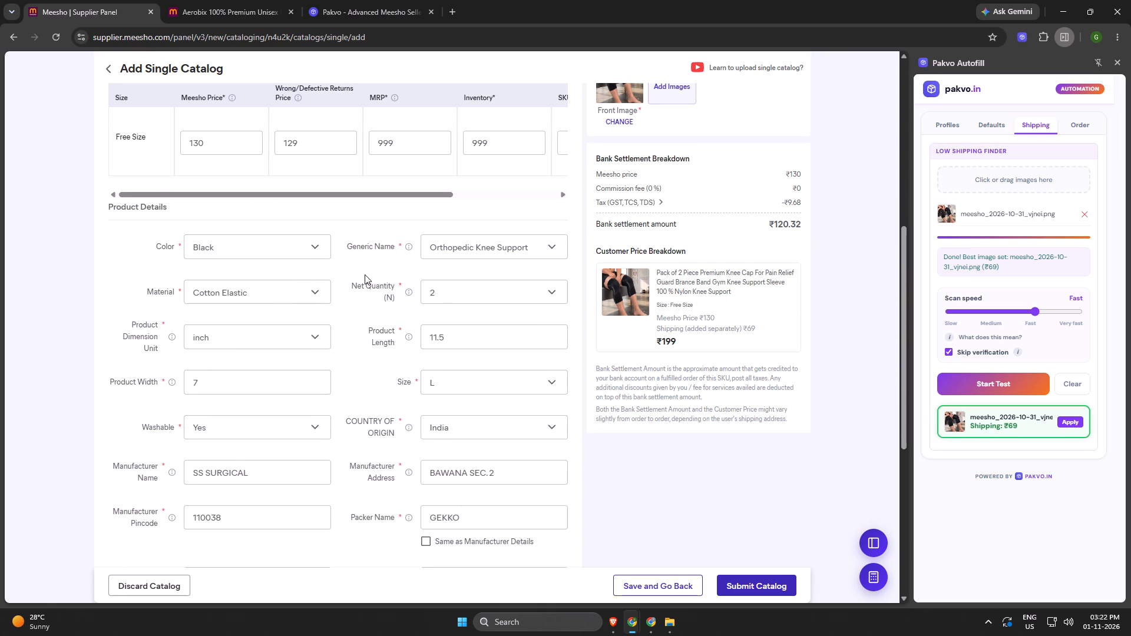
{"action": "scroll", "coordinate": [365, 274], "scroll_direction": "down", "scroll_amount": 2}
{"action": "scroll", "coordinate": [504, 430], "scroll_direction": "down", "scroll_amount": 1}
{"action": "scroll", "coordinate": [504, 430], "scroll_direction": "up", "scroll_amount": 5}
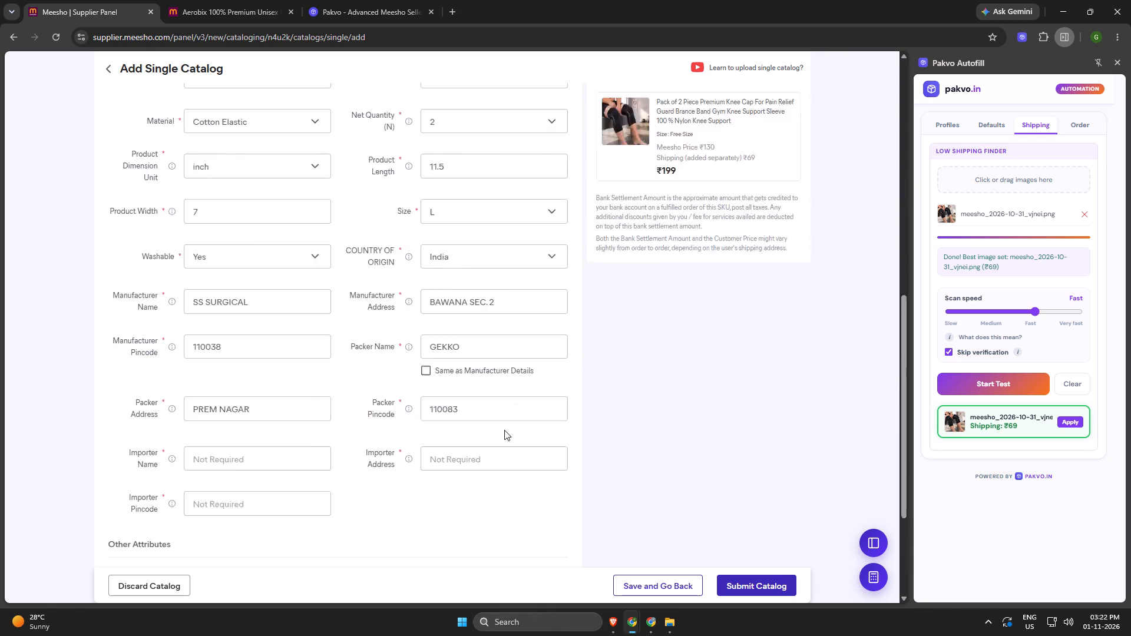
{"action": "scroll", "coordinate": [504, 429], "scroll_direction": "up", "scroll_amount": 1}
{"action": "left_click", "coordinate": [520, 319]}
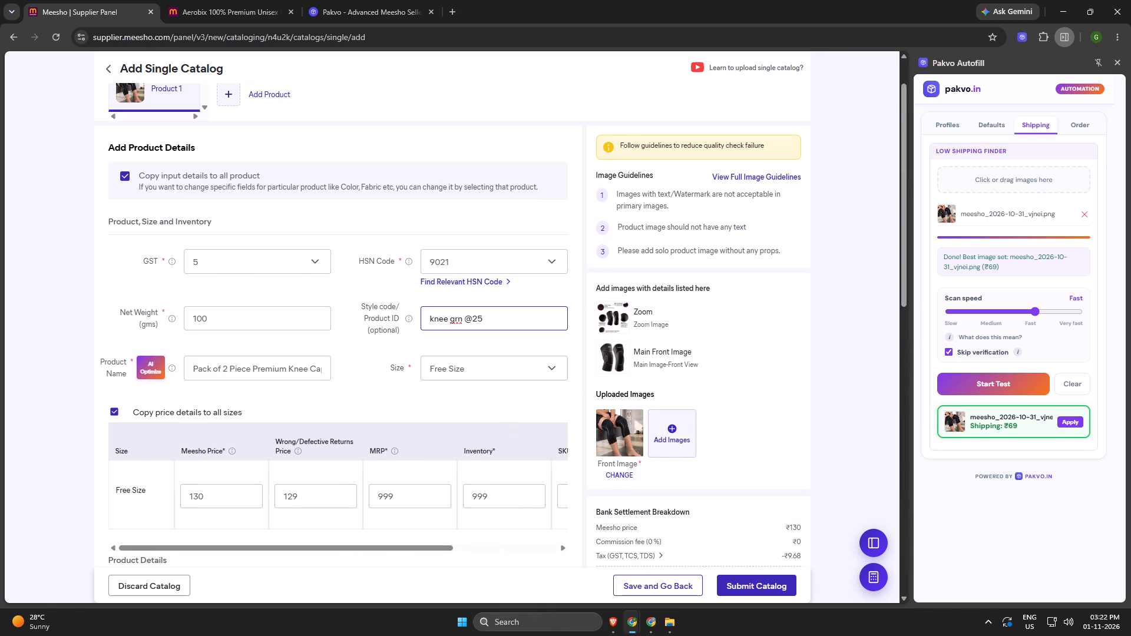
{"action": "key", "text": "BackSpace"}
{"action": "left_click", "coordinate": [559, 347]}
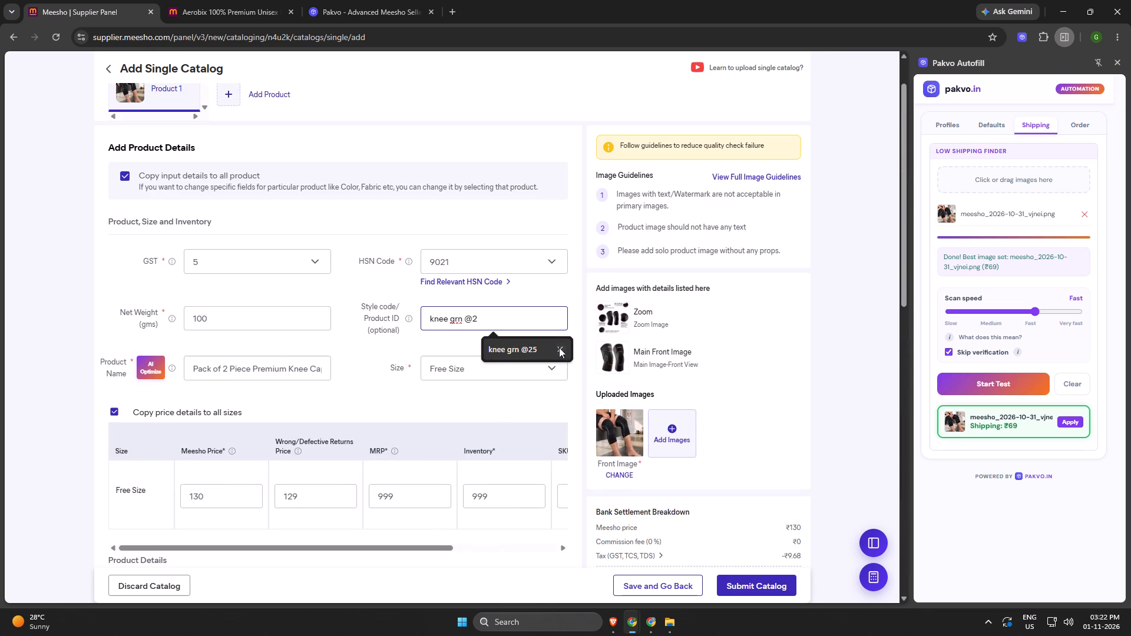
{"action": "left_click", "coordinate": [559, 349]}
{"action": "double_click", "coordinate": [548, 322]}
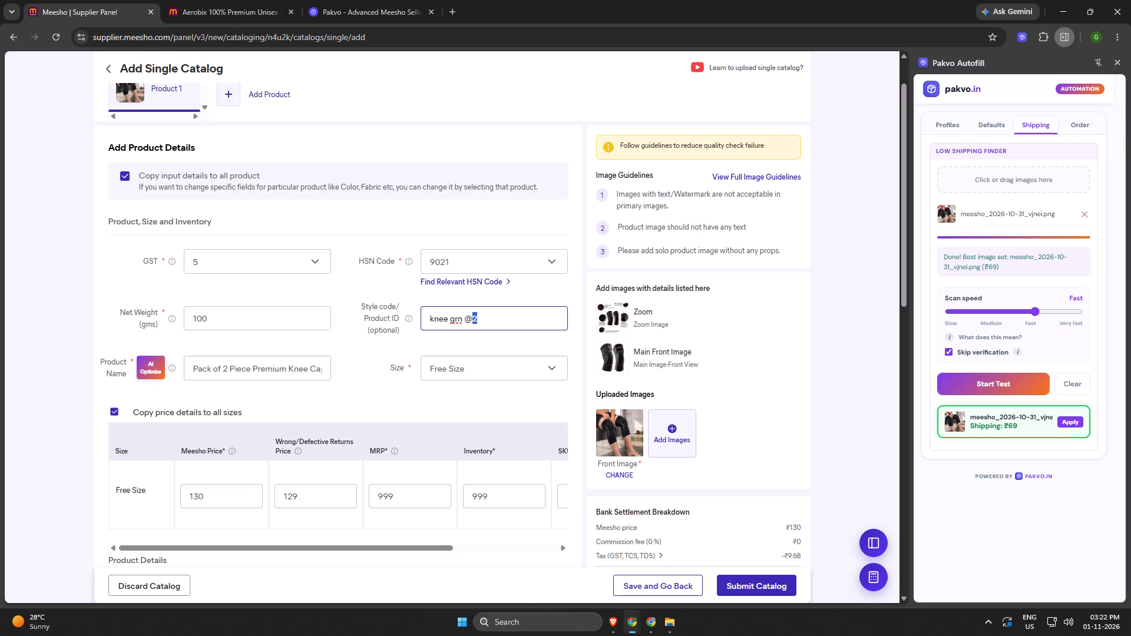
{"action": "type", "text": "31"}
Review the filled catalog form from the product name and prices down to the description.
{"action": "scroll", "coordinate": [330, 370], "scroll_direction": "down", "scroll_amount": 1}
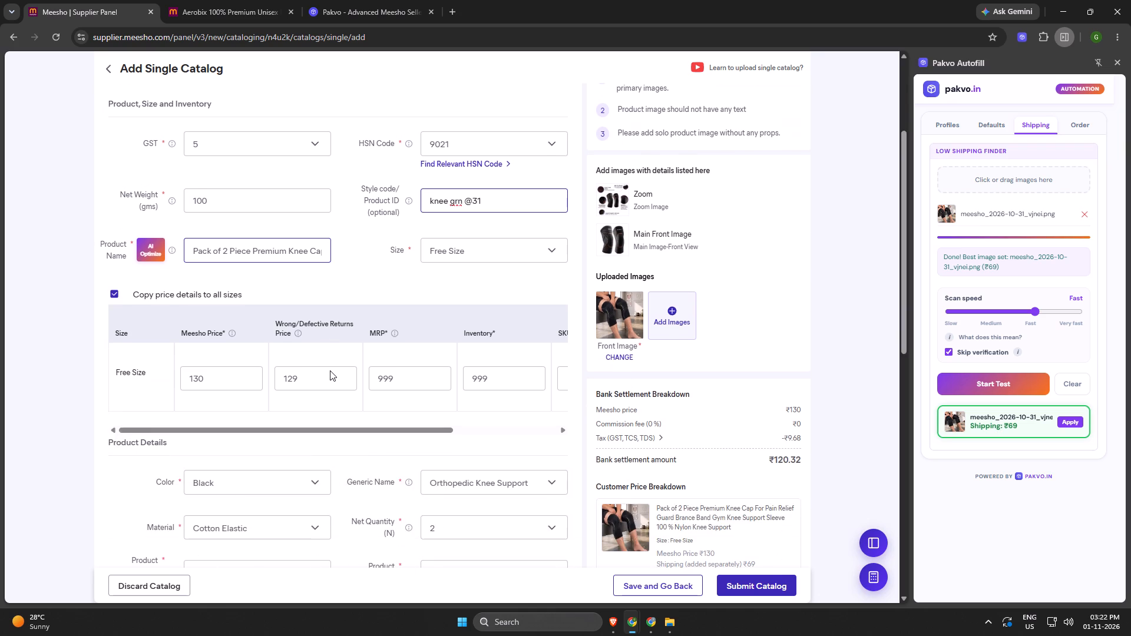
{"action": "scroll", "coordinate": [330, 370], "scroll_direction": "down", "scroll_amount": 6}
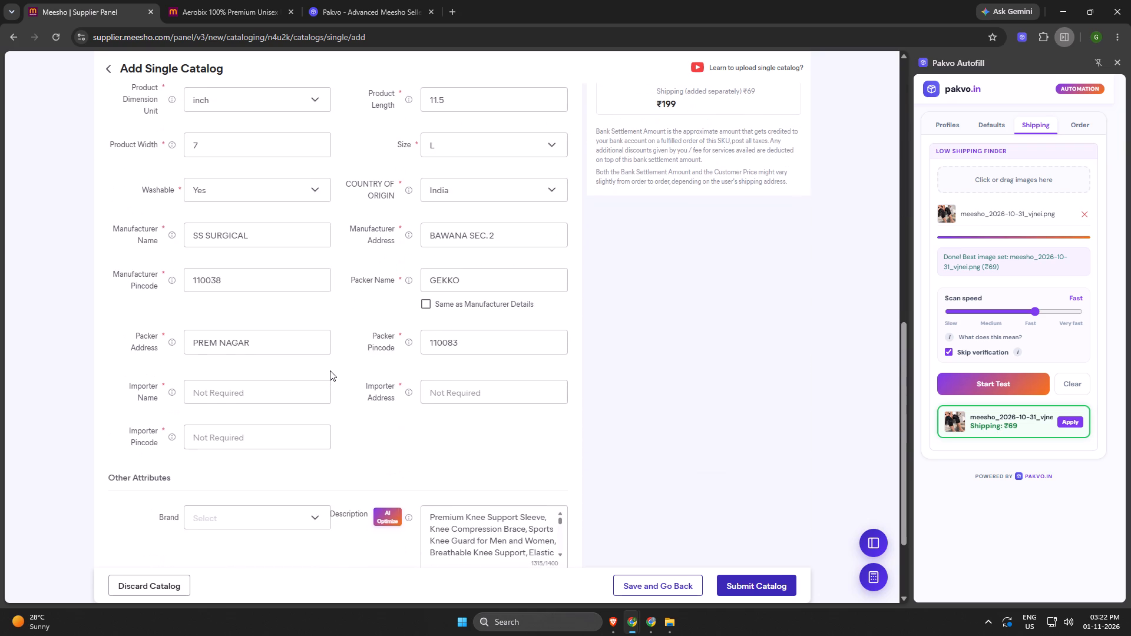
{"action": "scroll", "coordinate": [330, 370], "scroll_direction": "down", "scroll_amount": 3}
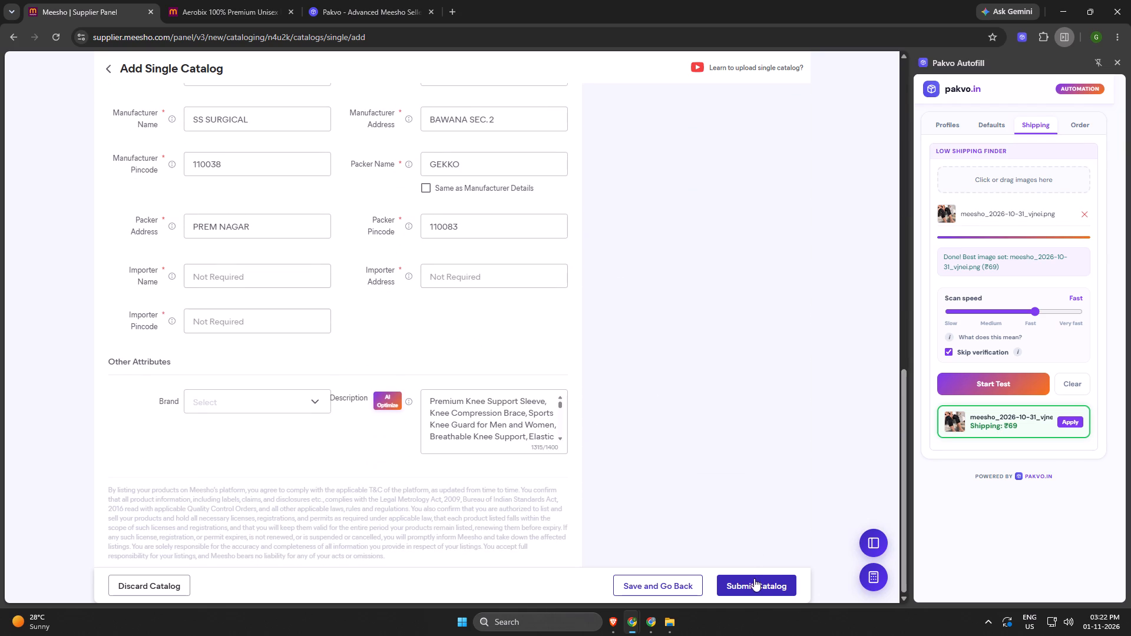
{"action": "scroll", "coordinate": [517, 473], "scroll_direction": "up", "scroll_amount": 6}
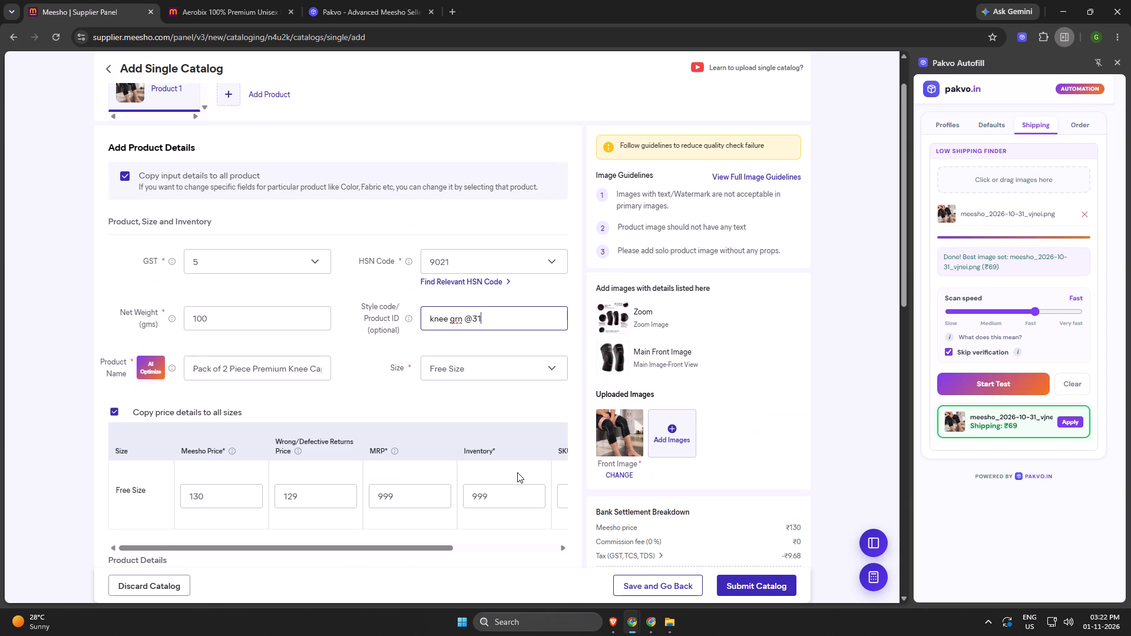
{"action": "scroll", "coordinate": [517, 472], "scroll_direction": "down", "scroll_amount": 5}
{"action": "scroll", "coordinate": [517, 472], "scroll_direction": "up", "scroll_amount": 6}
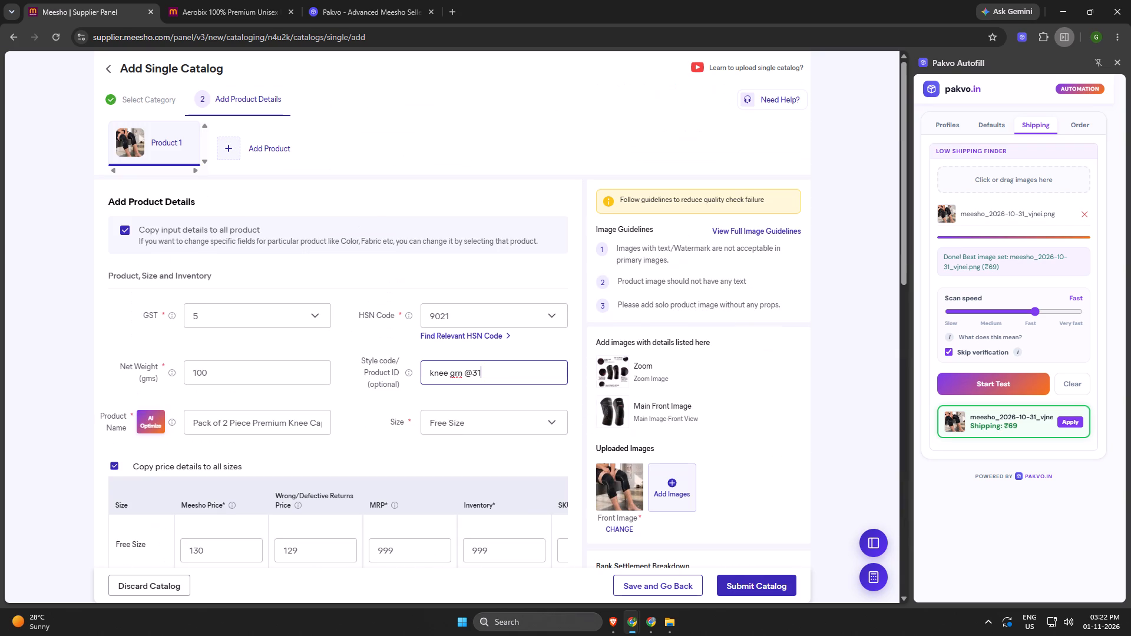
Add meesho_2026-10-31_75h46, meesho_2026-10-31_nlmwj and meesho_2026-10-31_hulqo from Downloads as the catalog's additional images.
{"action": "left_click", "coordinate": [692, 505]}
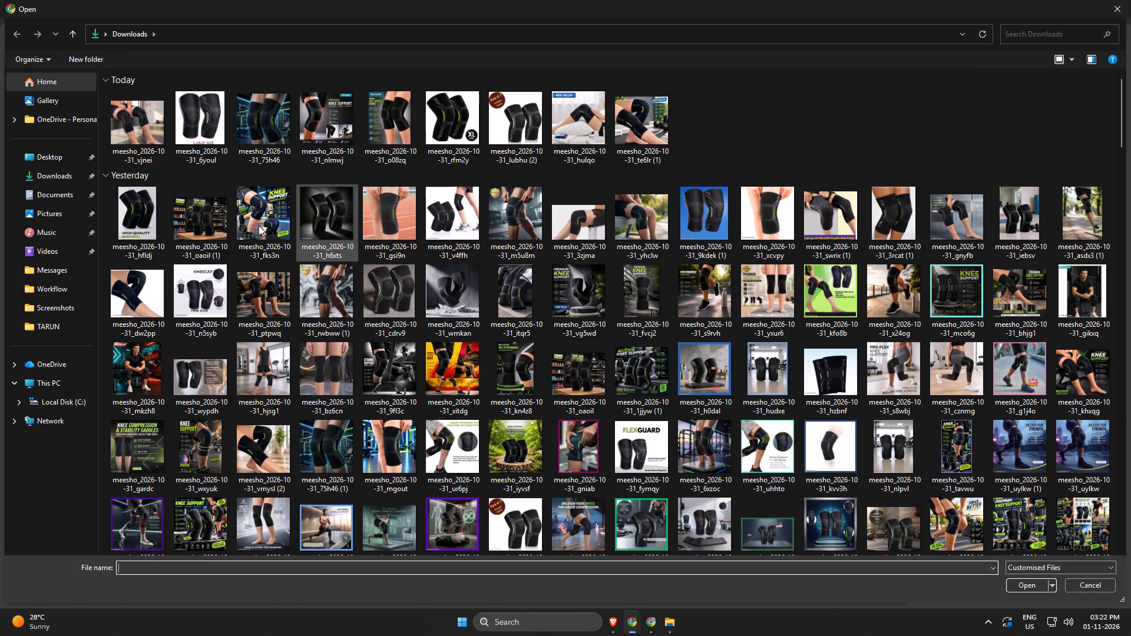
{"action": "left_click", "coordinate": [267, 125], "text": "ctrl"}
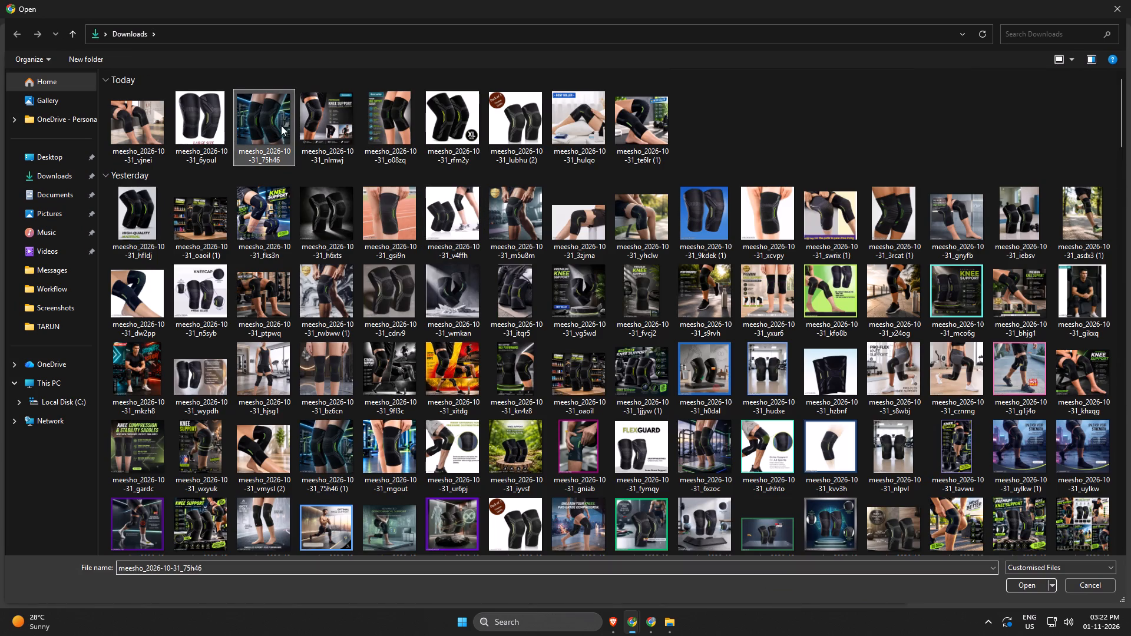
{"action": "left_click", "coordinate": [320, 120], "text": "ctrl"}
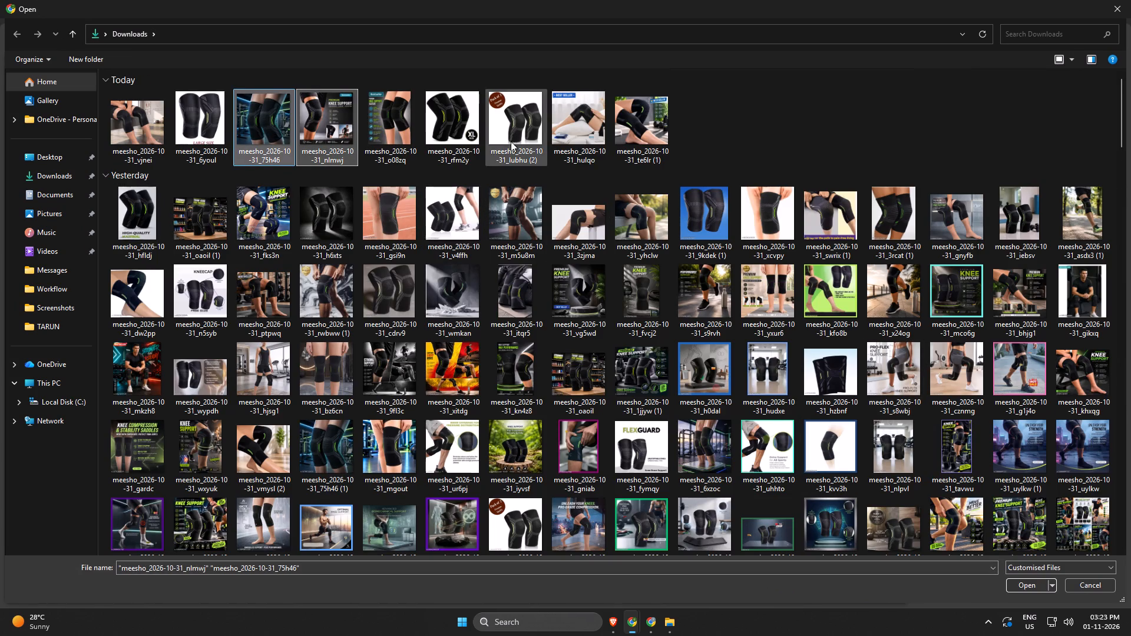
{"action": "left_click", "coordinate": [581, 111], "text": "ctrl"}
{"action": "left_click", "coordinate": [1034, 585]}
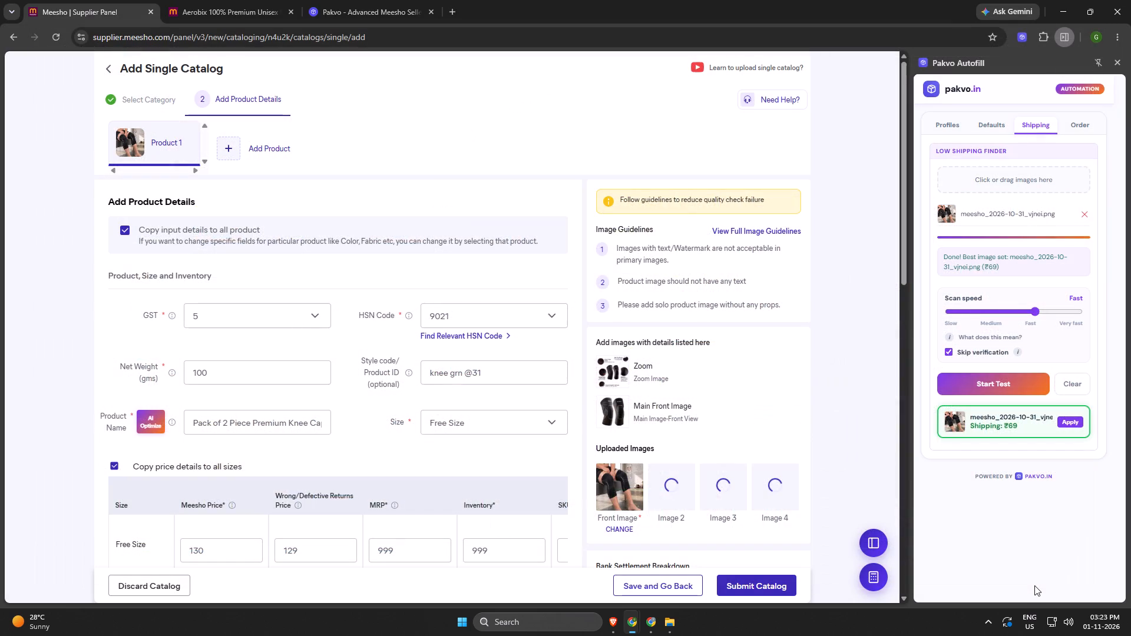
{"action": "key", "text": "Return"}
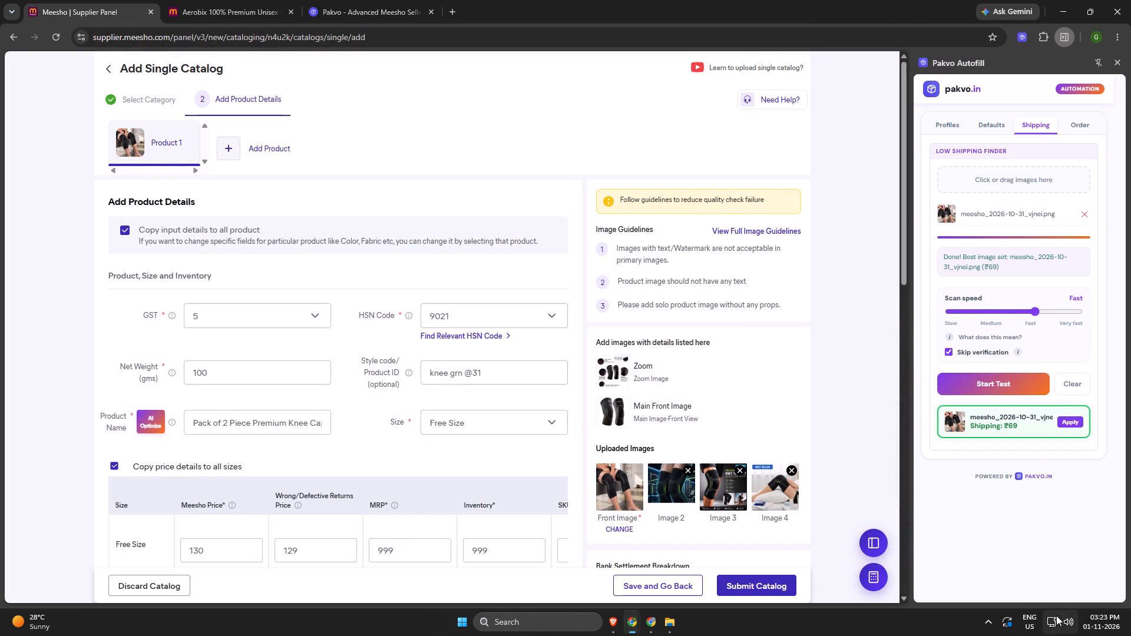
Submit the catalog for quality check, declaring the products not branded or illegal, and skip the recommended price and ad campaign offers.
{"action": "left_click", "coordinate": [744, 587]}
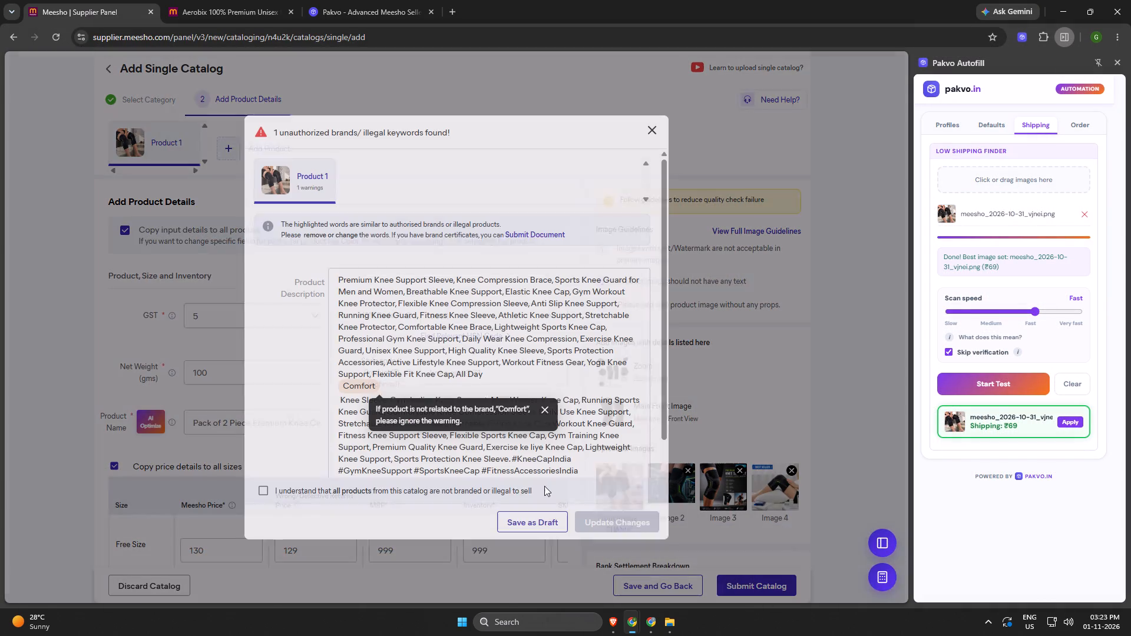
{"action": "left_click", "coordinate": [262, 489]}
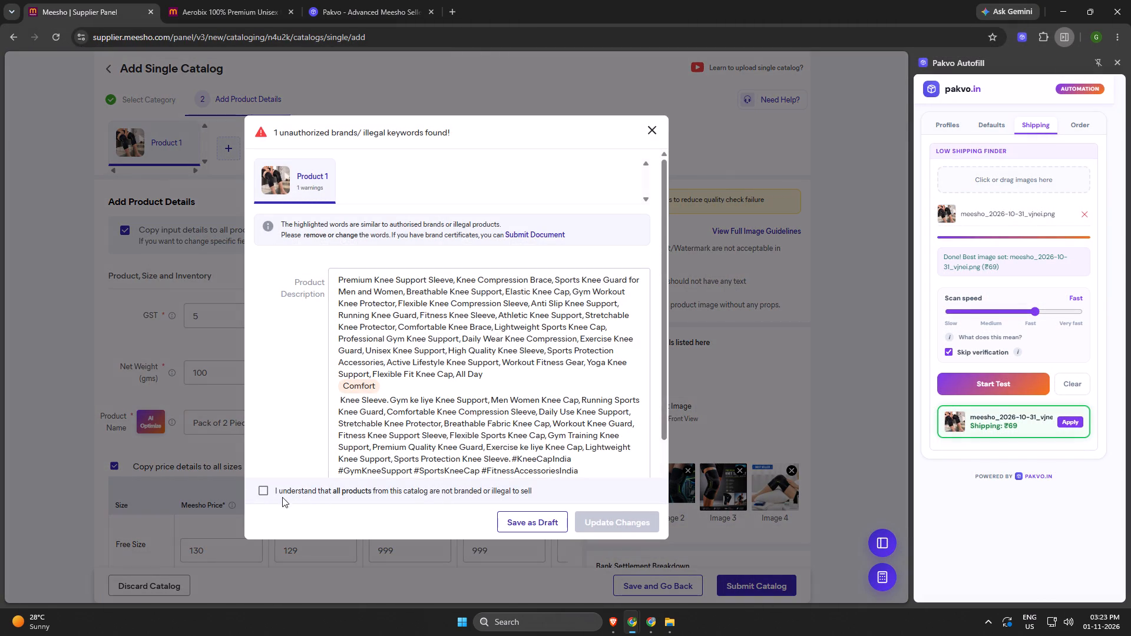
{"action": "left_click", "coordinate": [262, 489]}
{"action": "left_click", "coordinate": [643, 513]}
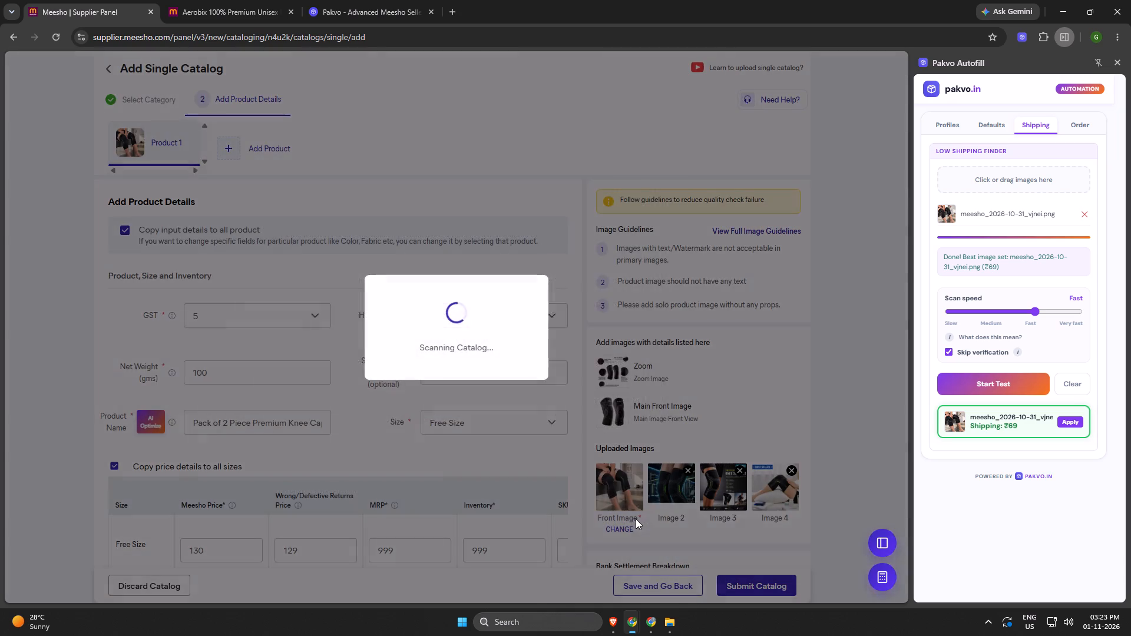
{"action": "left_click", "coordinate": [553, 344]}
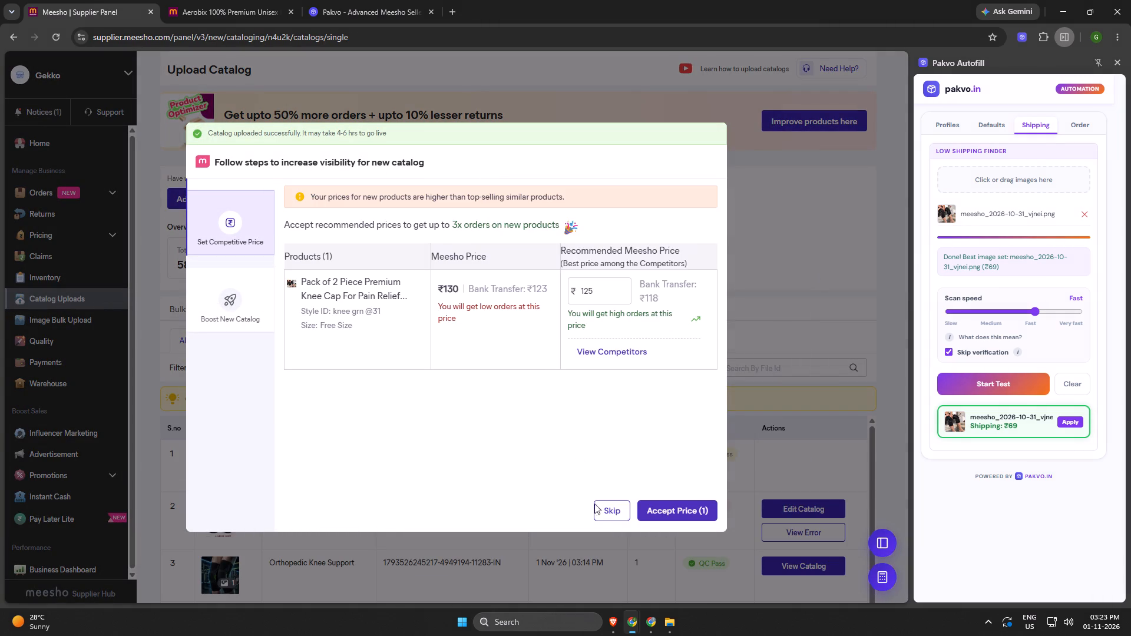
{"action": "left_click", "coordinate": [603, 509]}
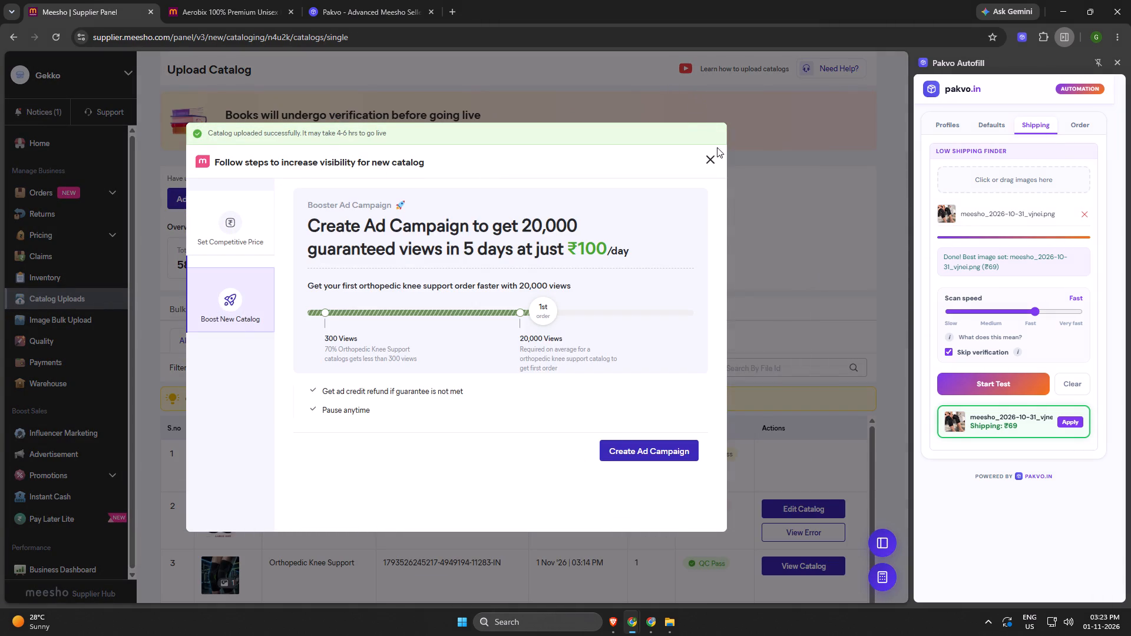
{"action": "left_click", "coordinate": [711, 160]}
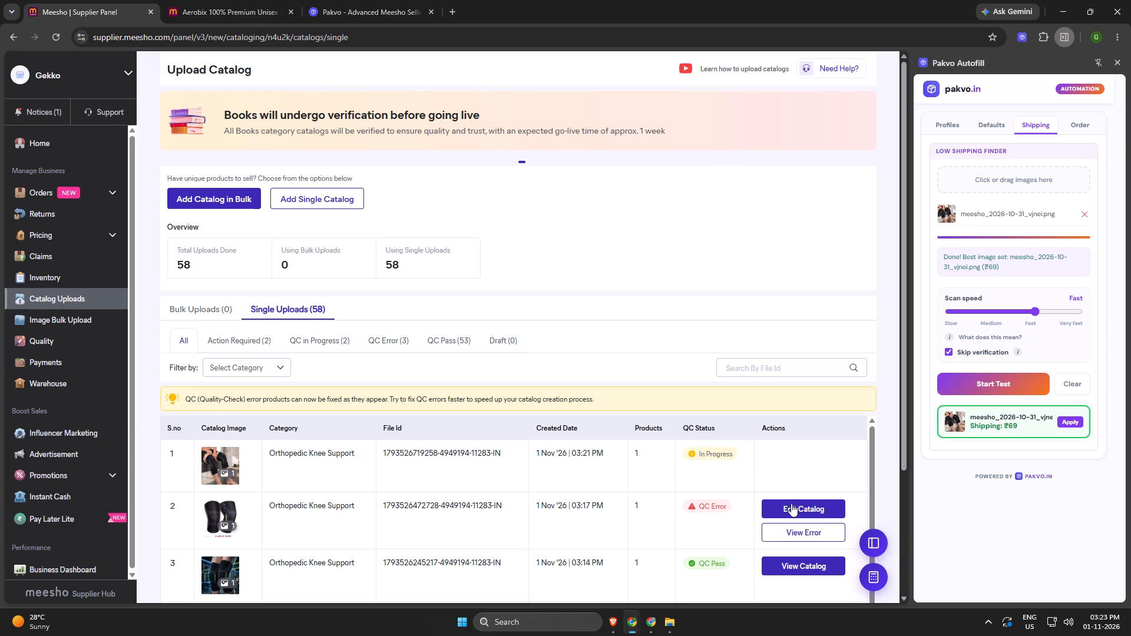
{"action": "left_click", "coordinate": [791, 503]}
{"action": "left_click", "coordinate": [510, 375]}
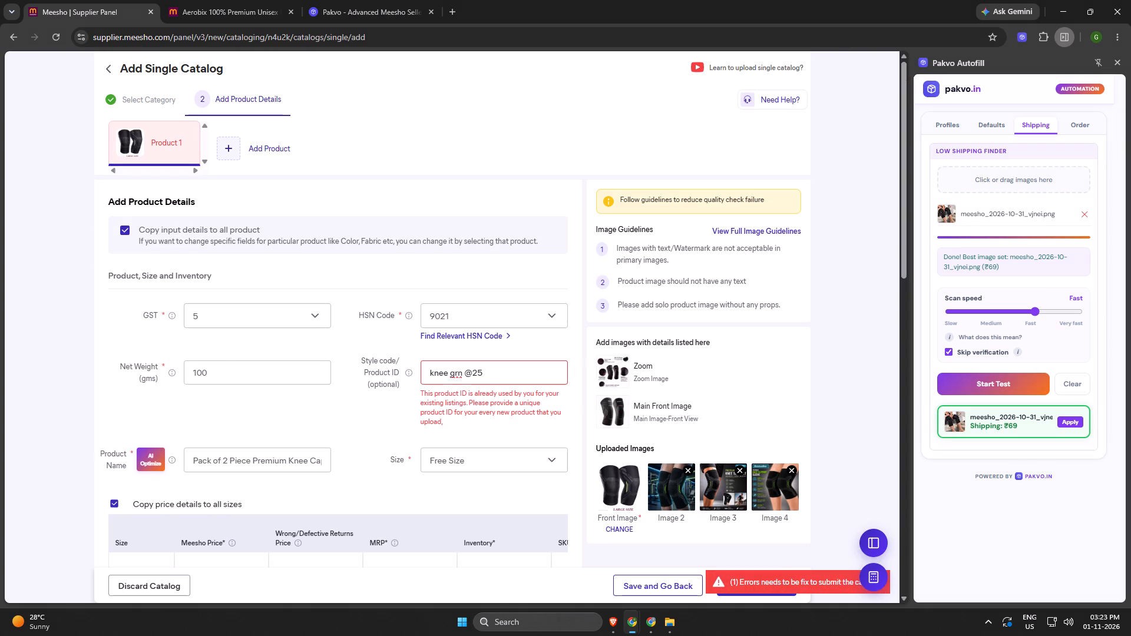
{"action": "key", "text": "BackSpace"}
{"action": "key", "text": "BackSpace"}
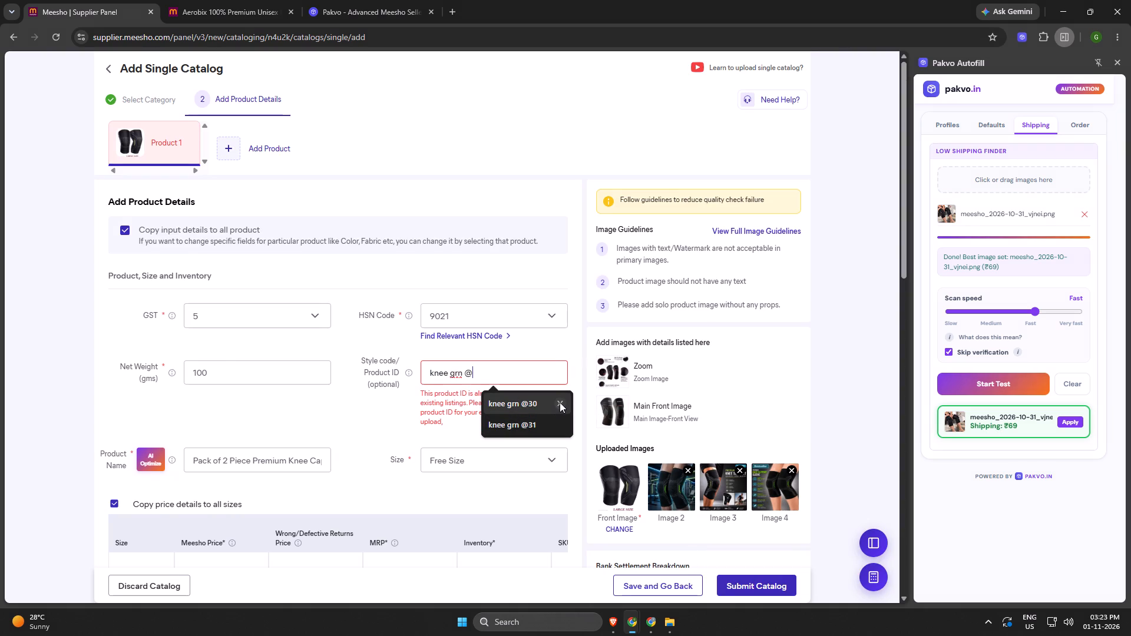
{"action": "left_click", "coordinate": [559, 403]}
{"action": "left_click", "coordinate": [559, 403]}
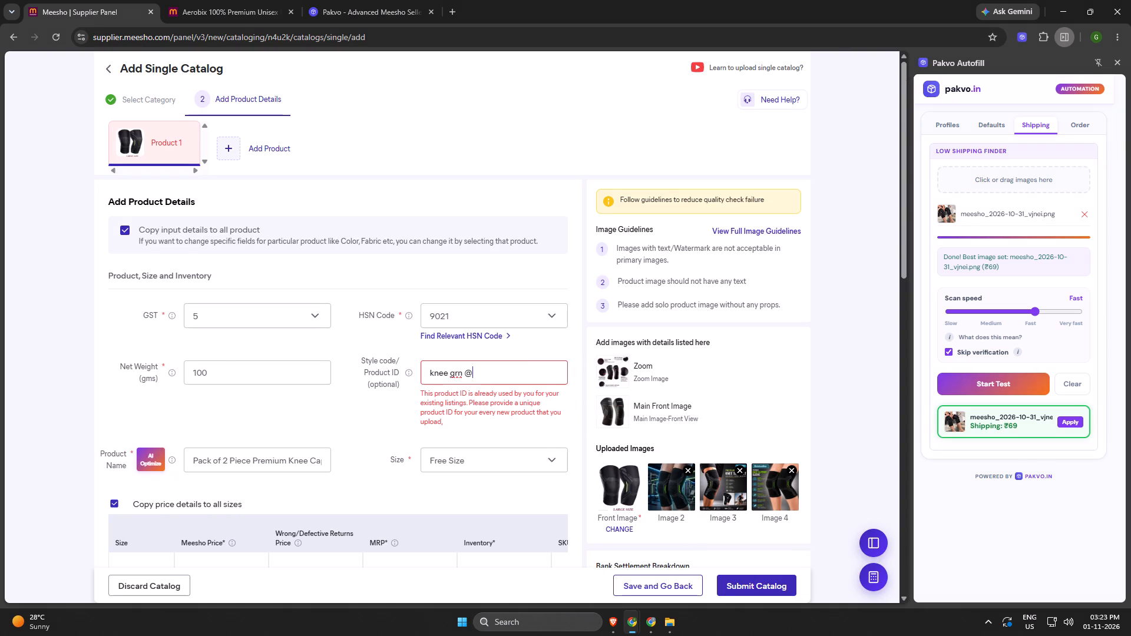
{"action": "left_click", "coordinate": [537, 372]}
{"action": "type", "text": "32"}
Resubmit the corrected catalog for quality check with the not-branded declaration accepted, and dismiss the visibility suggestions.
{"action": "scroll", "coordinate": [565, 474], "scroll_direction": "down", "scroll_amount": 1}
{"action": "left_click", "coordinate": [751, 582]}
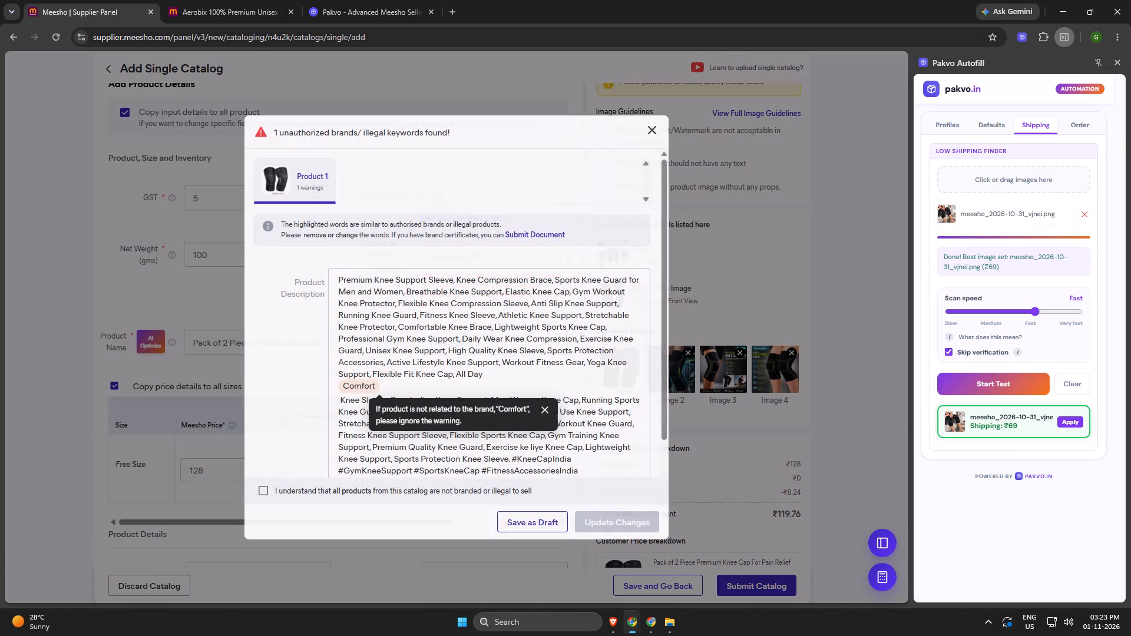
{"action": "left_click", "coordinate": [261, 491]}
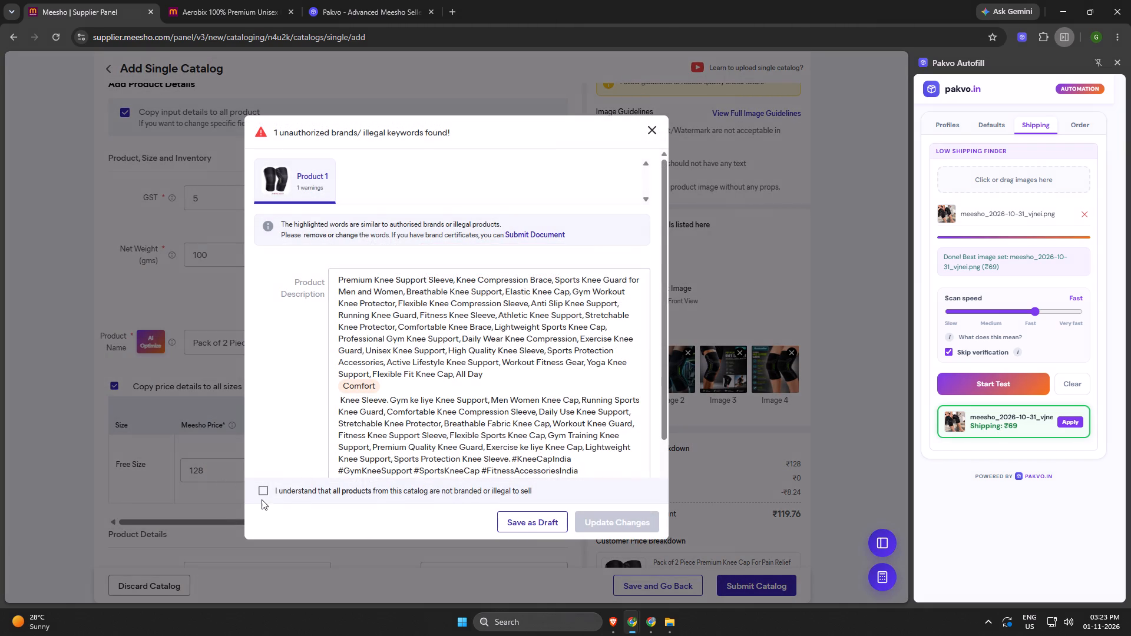
{"action": "left_click", "coordinate": [265, 494]}
{"action": "left_click", "coordinate": [603, 528]}
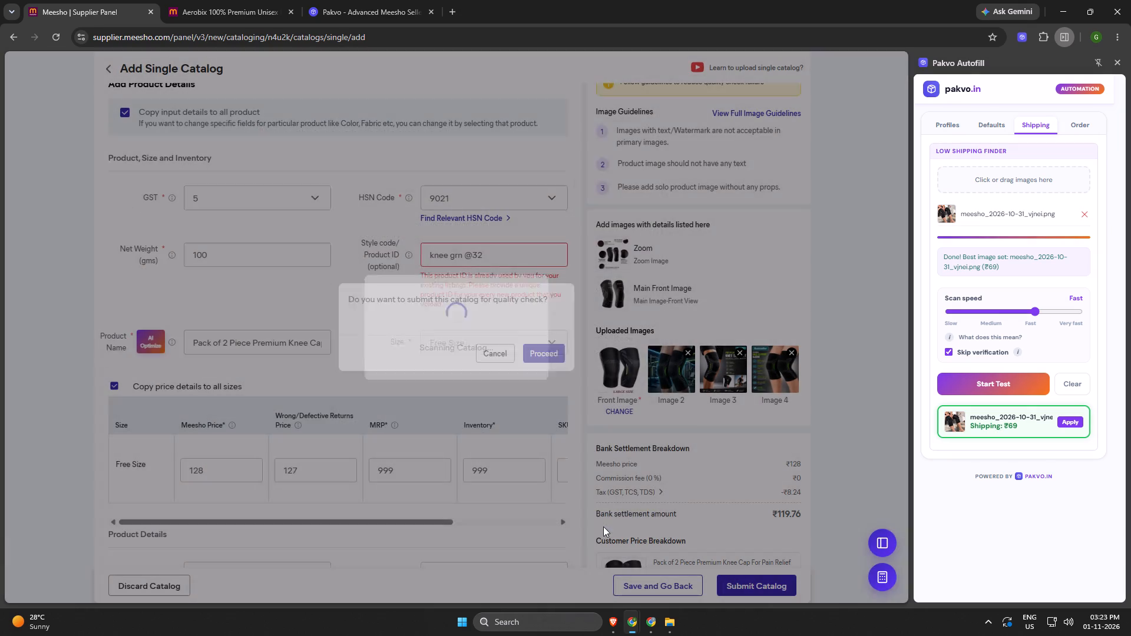
{"action": "left_click", "coordinate": [560, 356]}
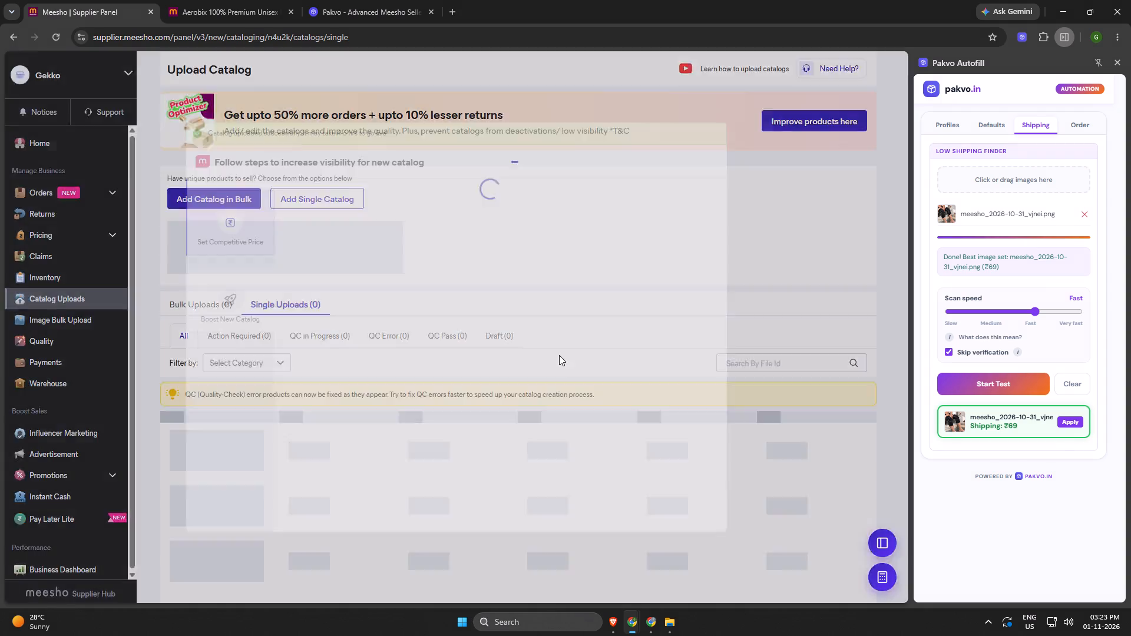
{"action": "left_click", "coordinate": [715, 156]}
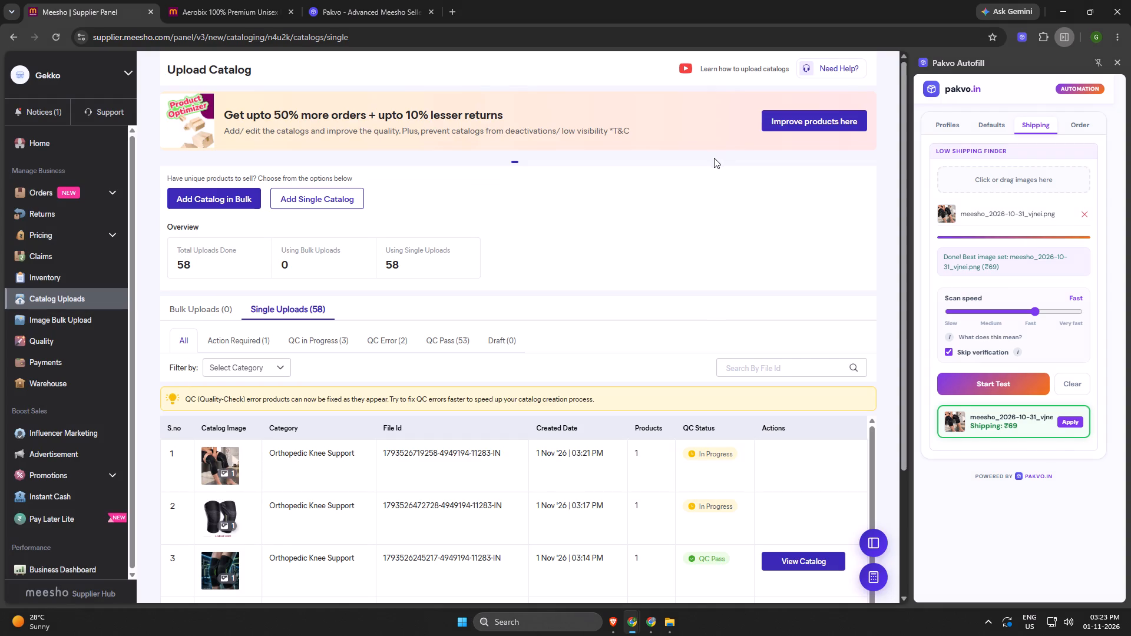
Check the single uploads list, the payments and claims pages, and the active inventory.
{"action": "scroll", "coordinate": [490, 427], "scroll_direction": "down", "scroll_amount": 2}
{"action": "scroll", "coordinate": [406, 320], "scroll_direction": "up", "scroll_amount": 3}
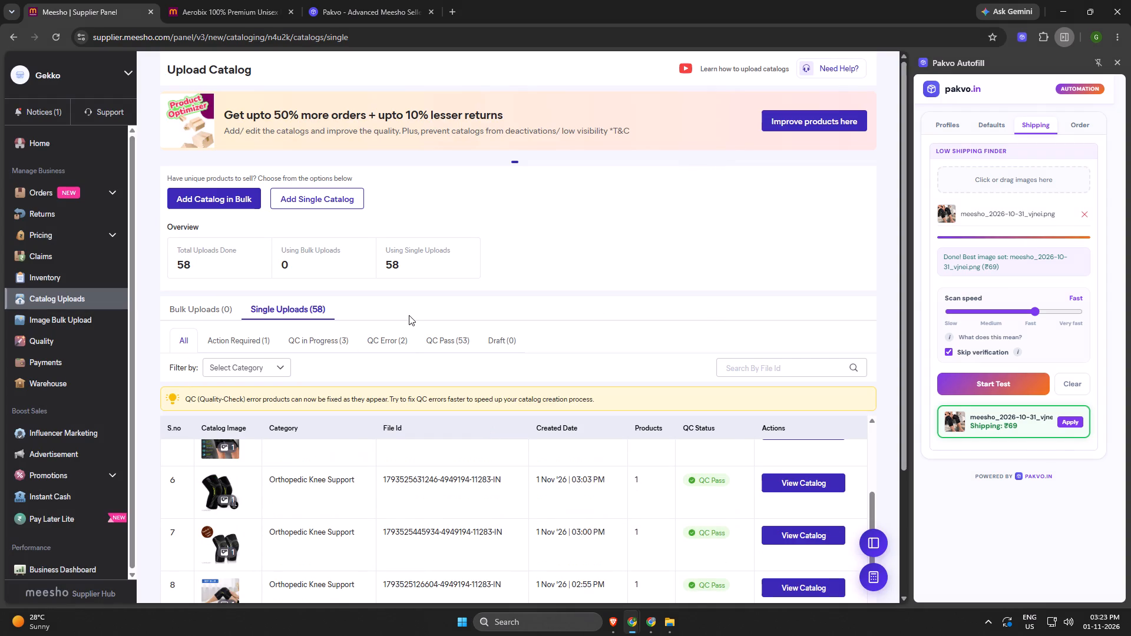
{"action": "scroll", "coordinate": [364, 488], "scroll_direction": "up", "scroll_amount": 5}
{"action": "left_click", "coordinate": [41, 323]}
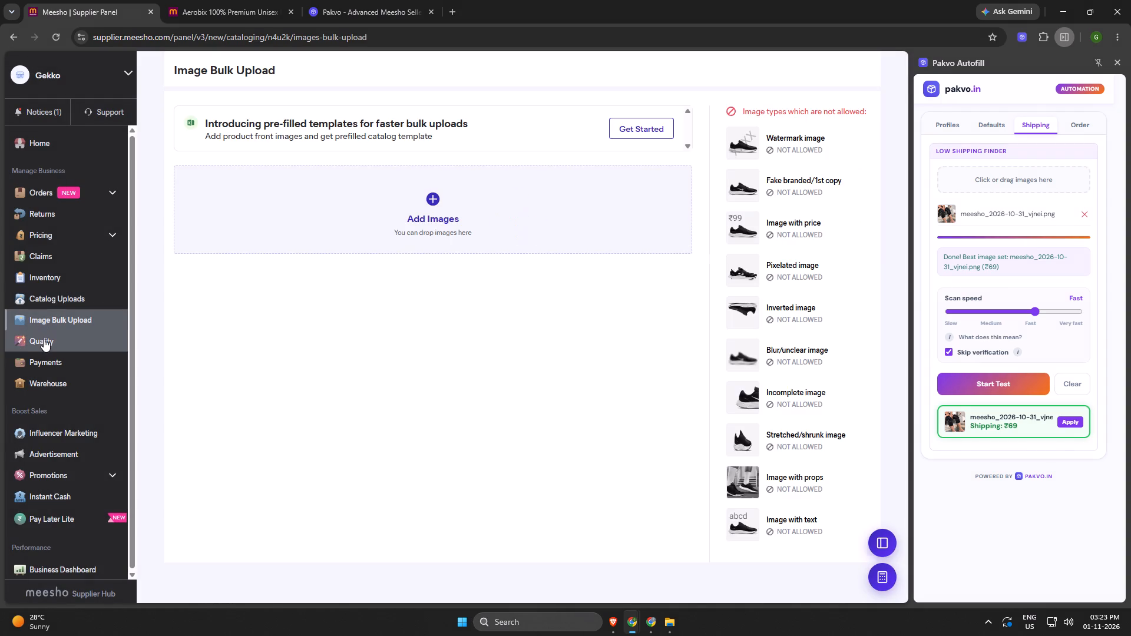
{"action": "left_click", "coordinate": [44, 340]}
{"action": "left_click", "coordinate": [67, 369]}
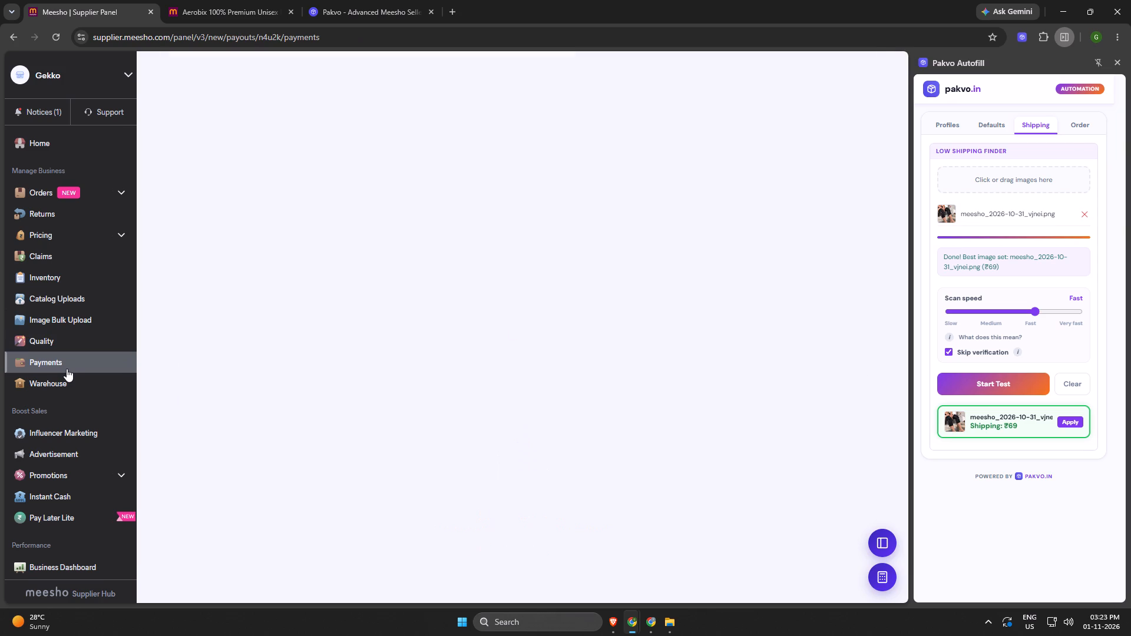
{"action": "left_click", "coordinate": [19, 198]}
{"action": "left_click", "coordinate": [54, 269]}
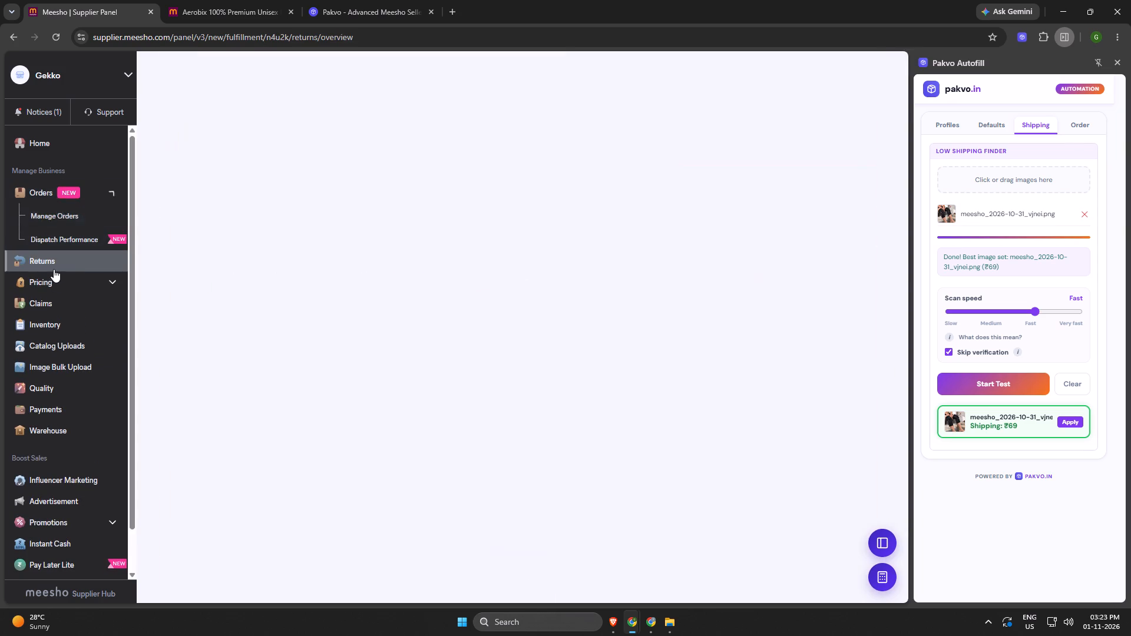
{"action": "left_click", "coordinate": [62, 256]}
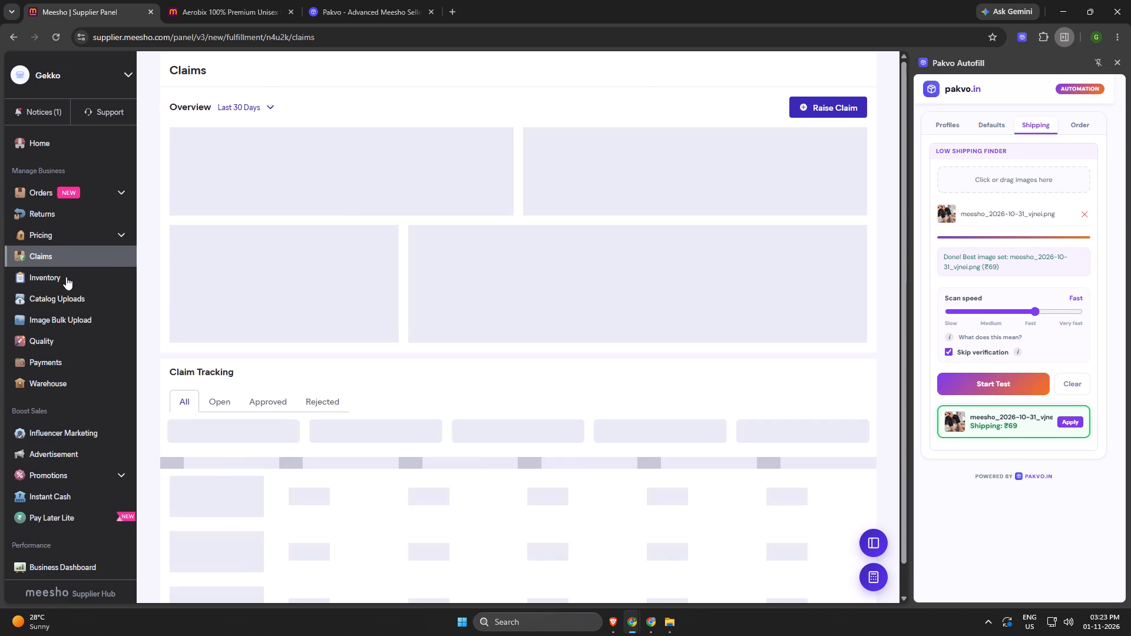
{"action": "left_click", "coordinate": [66, 277]}
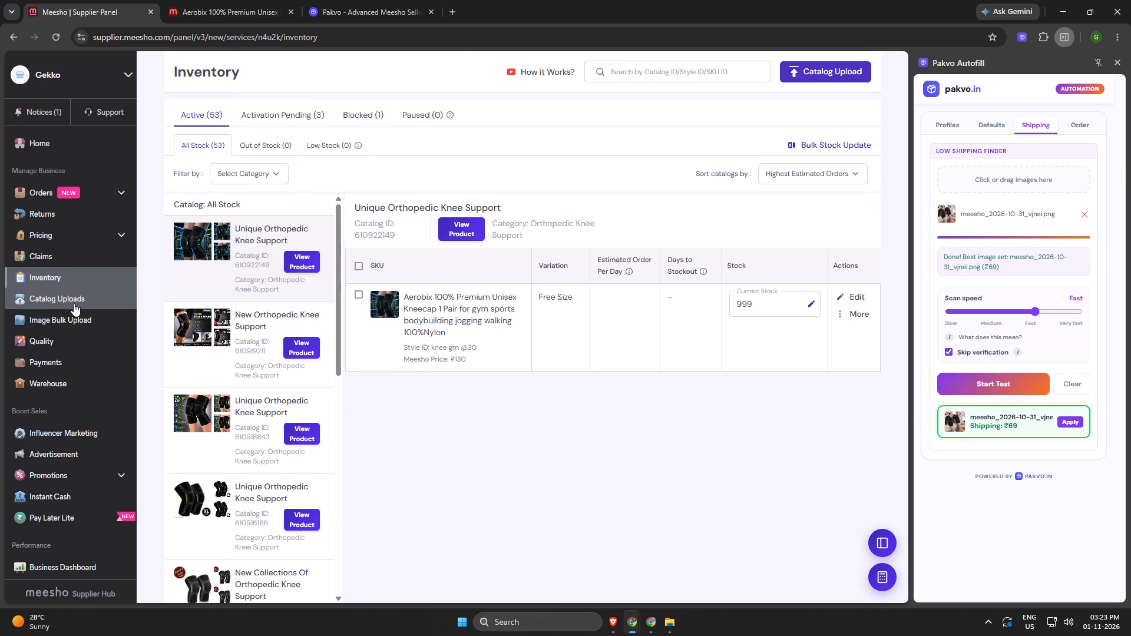
Start a new single catalog upload.
{"action": "left_click", "coordinate": [74, 303]}
{"action": "left_click", "coordinate": [338, 208]}
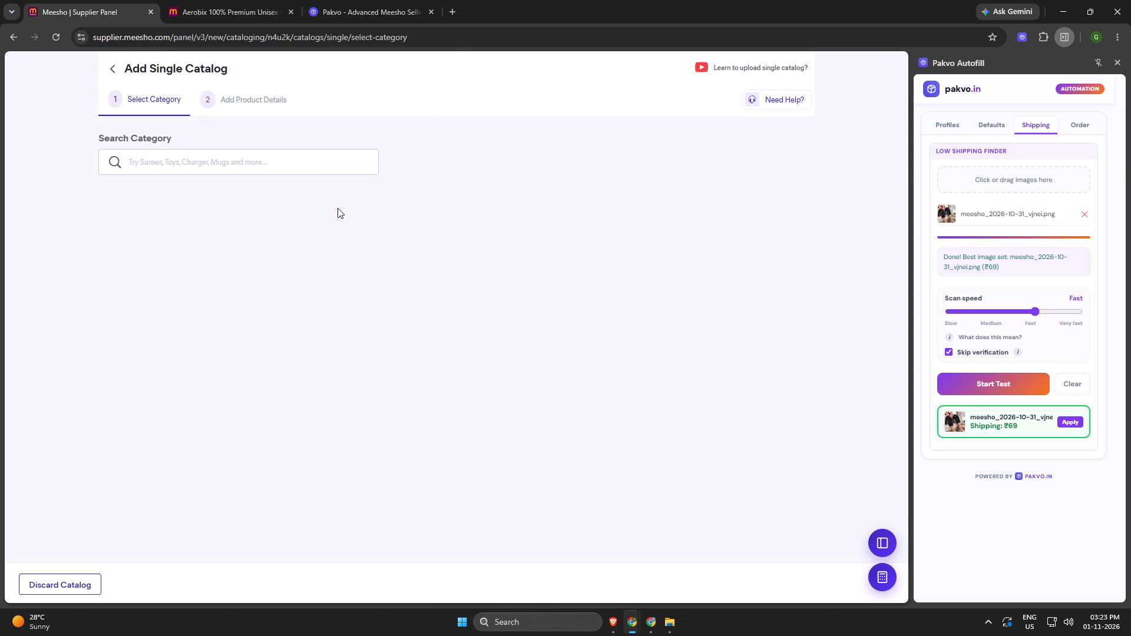
Look through the knee support images in the Downloads folder for the new catalog.
{"action": "left_click", "coordinate": [677, 615]}
{"action": "scroll", "coordinate": [403, 379], "scroll_direction": "up", "scroll_amount": 3}
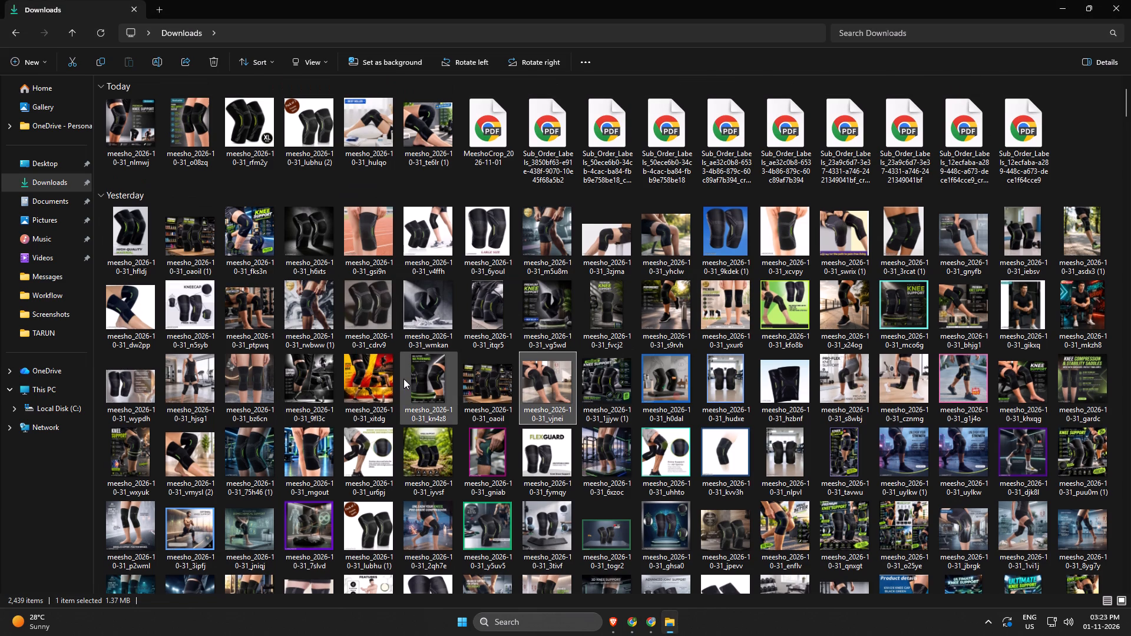
{"action": "scroll", "coordinate": [404, 379], "scroll_direction": "up", "scroll_amount": 4}
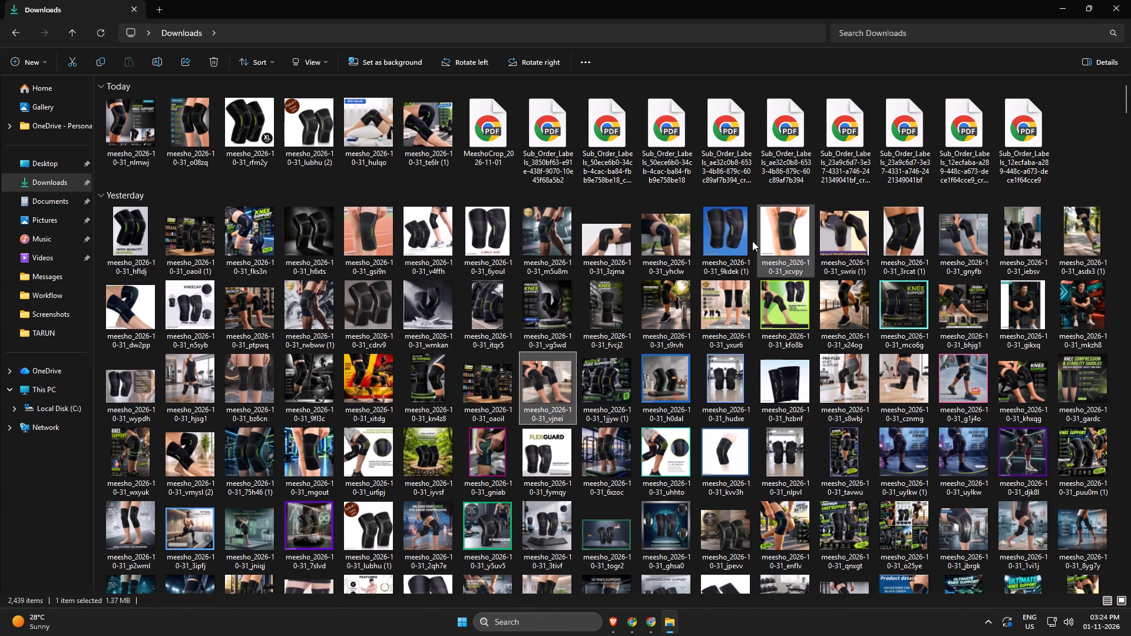
{"action": "scroll", "coordinate": [856, 383], "scroll_direction": "down", "scroll_amount": 1}
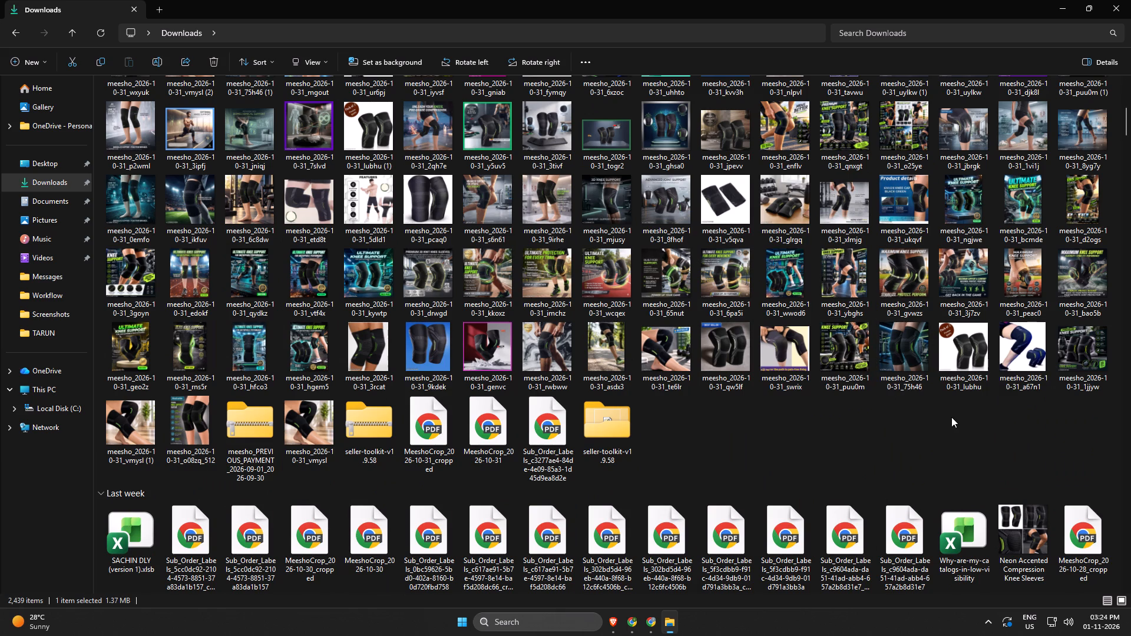
{"action": "scroll", "coordinate": [889, 433], "scroll_direction": "up", "scroll_amount": 7}
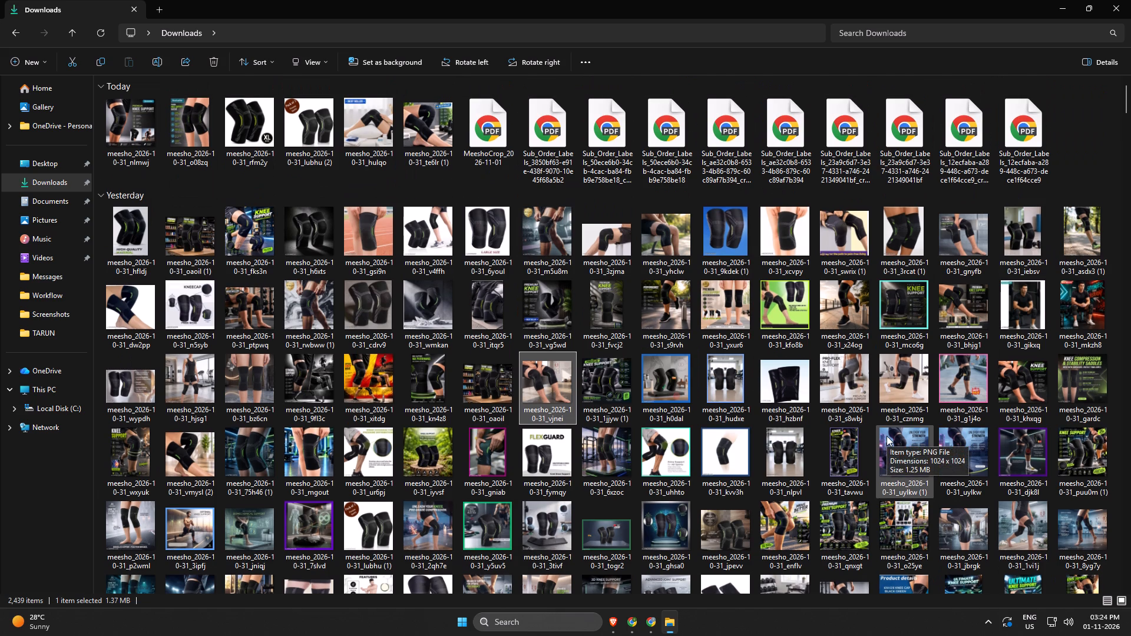
{"action": "scroll", "coordinate": [879, 435], "scroll_direction": "down", "scroll_amount": 1}
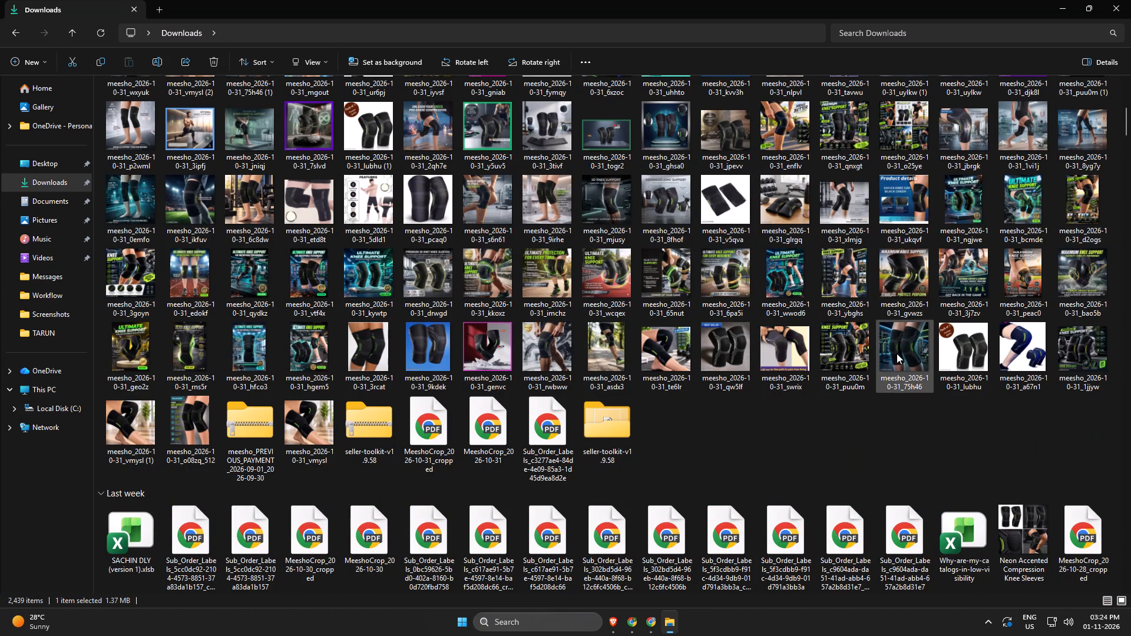
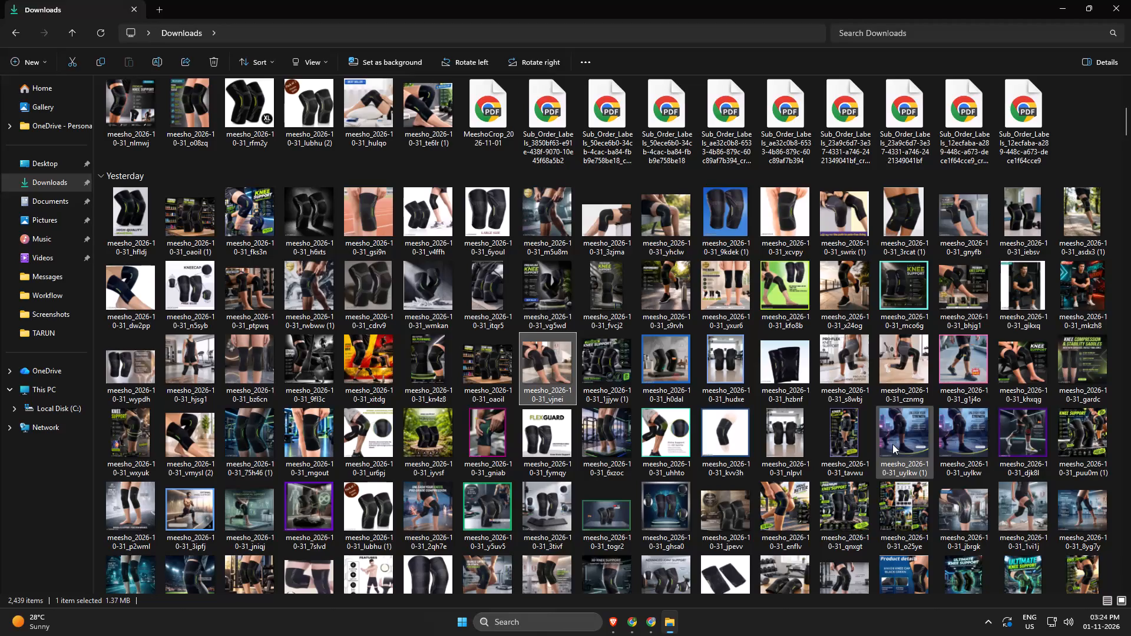
Open the image meesho_2026-10-31_75h46 from Downloads to inspect the knee sleeves, and close it.
{"action": "scroll", "coordinate": [892, 444], "scroll_direction": "down", "scroll_amount": 1}
{"action": "double_click", "coordinate": [914, 356]}
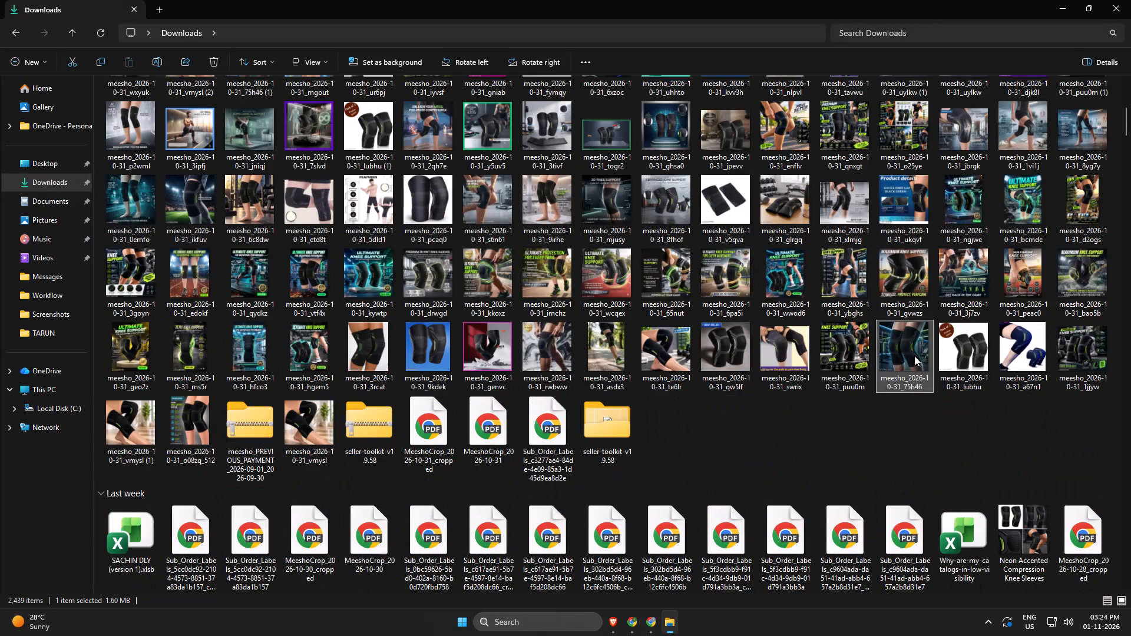
{"action": "scroll", "coordinate": [440, 522], "scroll_direction": "down", "scroll_amount": 5}
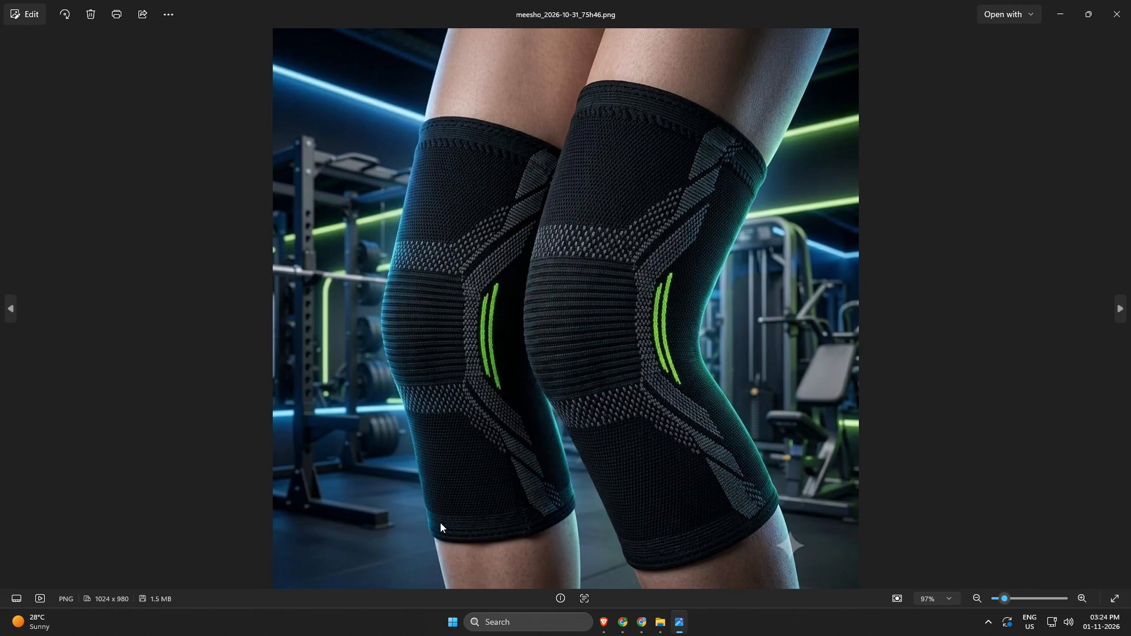
{"action": "scroll", "coordinate": [440, 522], "scroll_direction": "up", "scroll_amount": 5}
{"action": "scroll", "coordinate": [778, 323], "scroll_direction": "down", "scroll_amount": 8}
{"action": "left_click", "coordinate": [1122, 8]}
Crop the bottom code strip off meesho_2026-10-31_9irhe to 1024 x 974 and save over the original.
{"action": "left_click", "coordinate": [96, 31]}
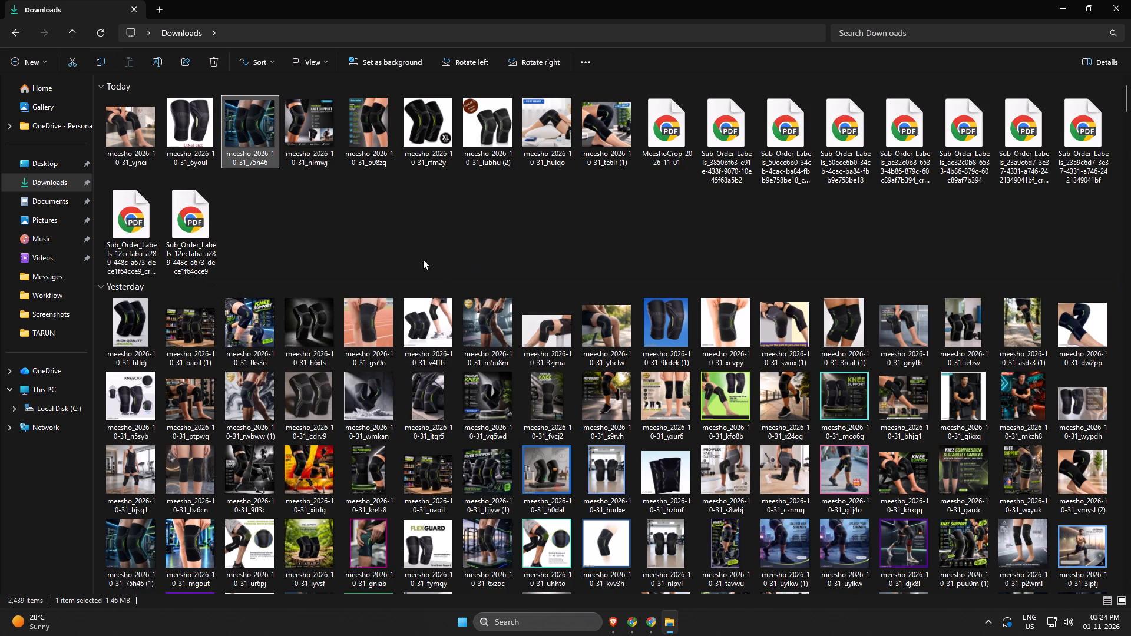
{"action": "scroll", "coordinate": [643, 383], "scroll_direction": "down", "scroll_amount": 2}
{"action": "scroll", "coordinate": [643, 383], "scroll_direction": "up", "scroll_amount": 1}
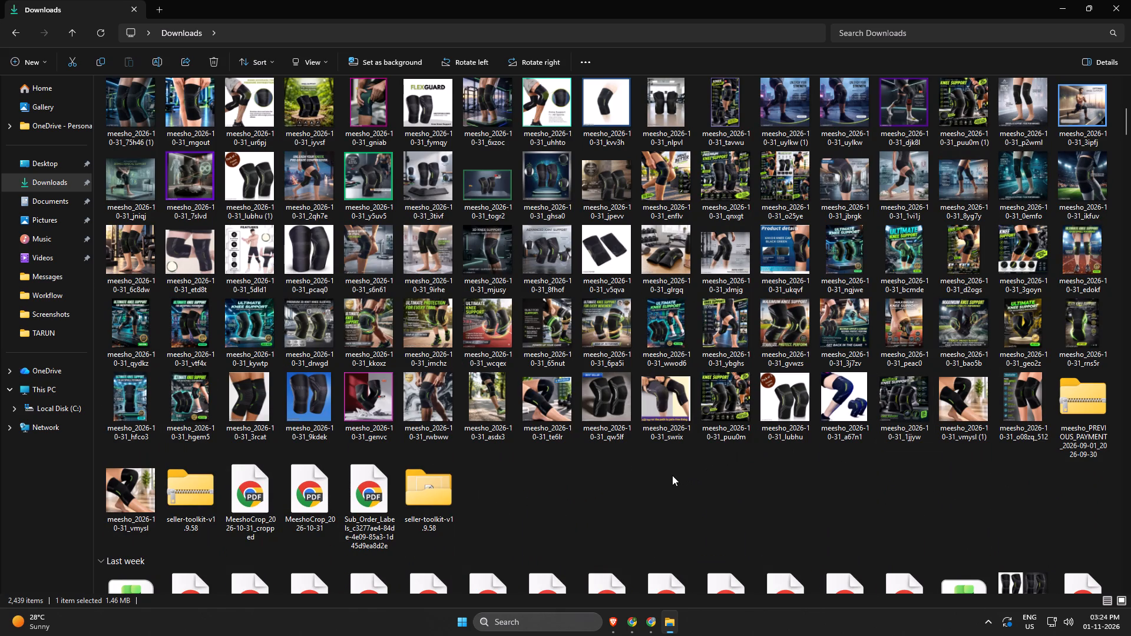
{"action": "double_click", "coordinate": [418, 237]}
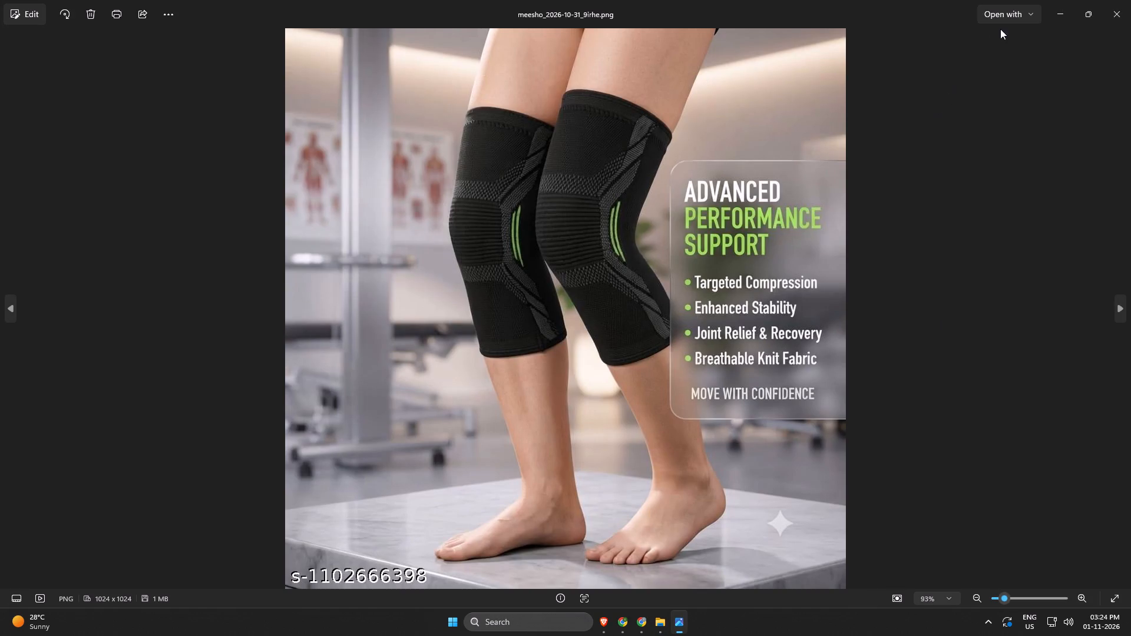
{"action": "left_click", "coordinate": [22, 17]}
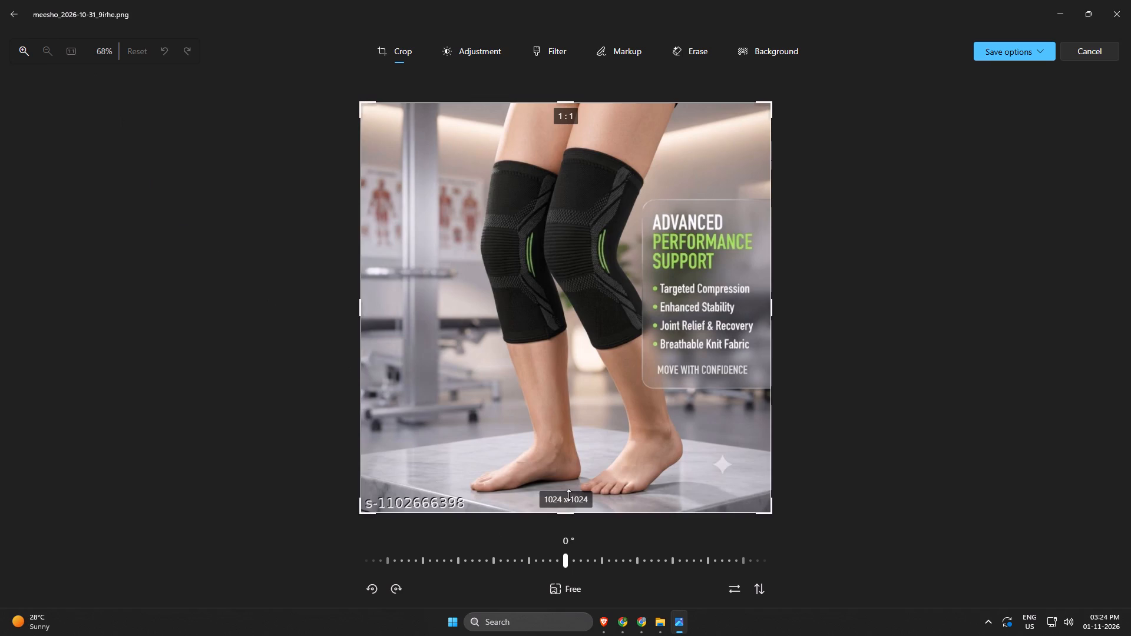
{"action": "left_click_drag", "start_coordinate": [568, 512], "coordinate": [564, 492]}
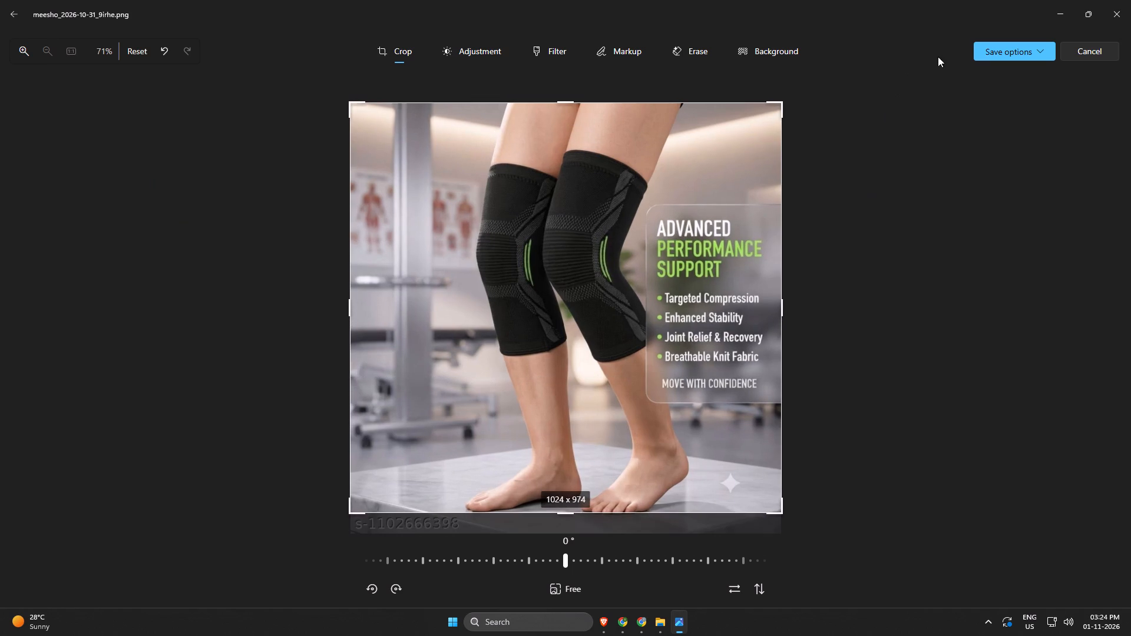
{"action": "left_click", "coordinate": [1021, 43]}
{"action": "left_click", "coordinate": [1007, 95]}
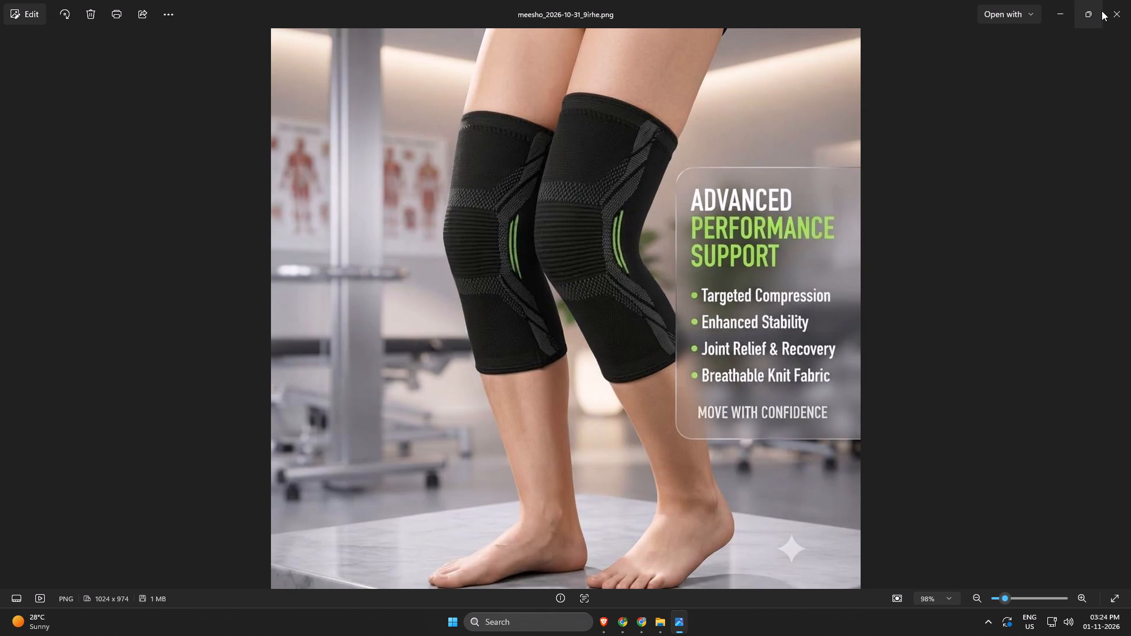
{"action": "left_click", "coordinate": [1119, 8]}
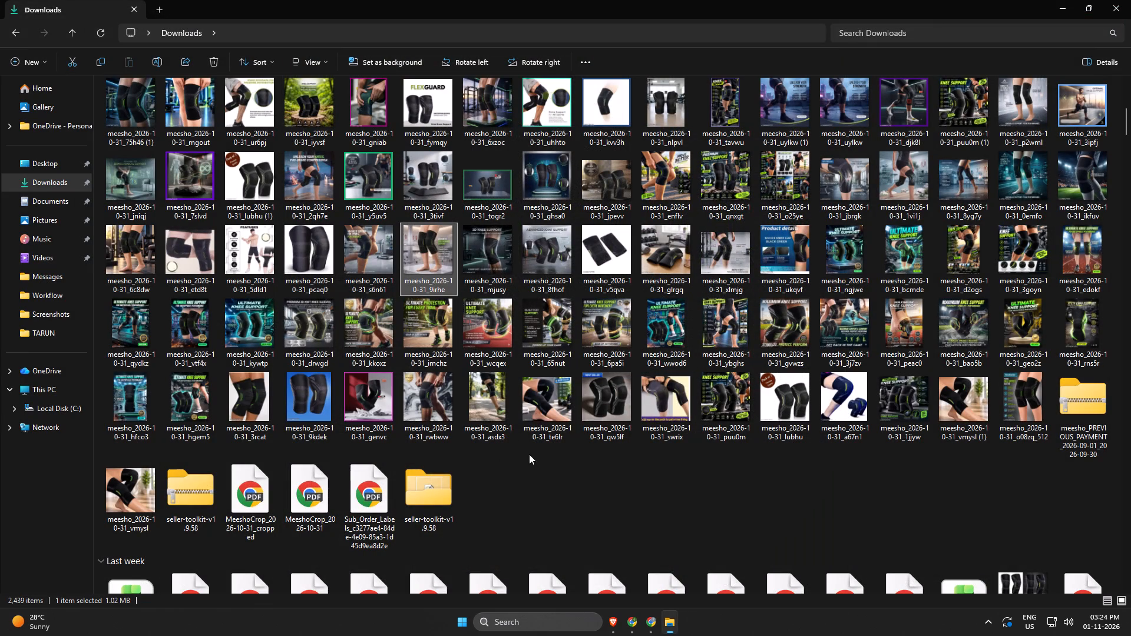
Refresh the Downloads folder, look through its product images and close the folder window.
{"action": "left_click", "coordinate": [102, 31]}
{"action": "scroll", "coordinate": [375, 269], "scroll_direction": "down", "scroll_amount": 1}
{"action": "scroll", "coordinate": [376, 269], "scroll_direction": "up", "scroll_amount": 3}
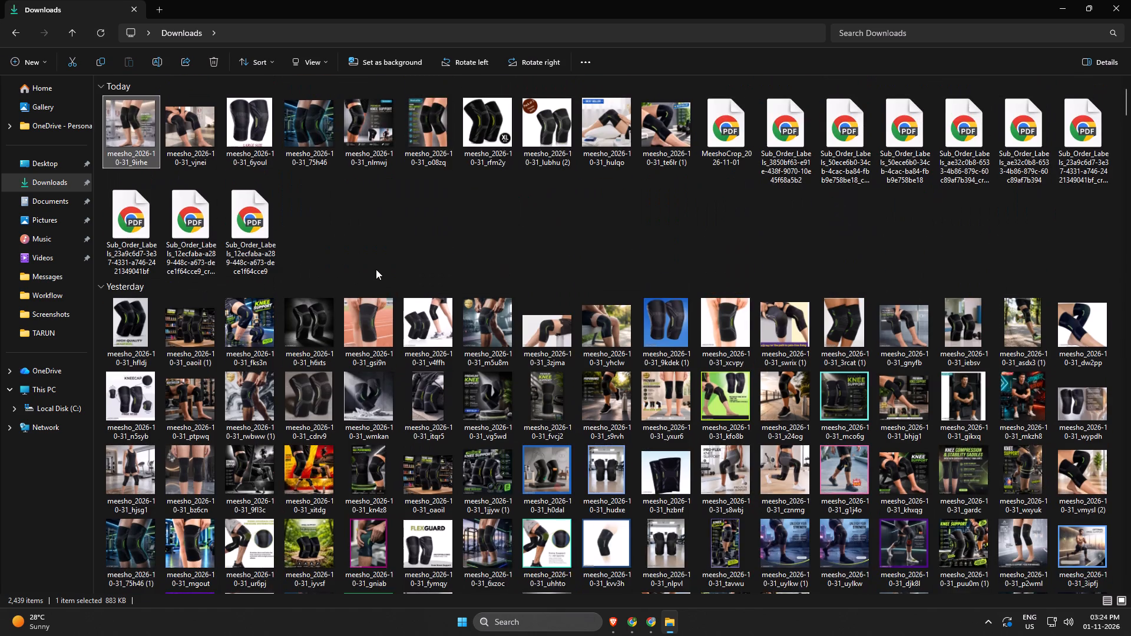
{"action": "scroll", "coordinate": [376, 269], "scroll_direction": "down", "scroll_amount": 1}
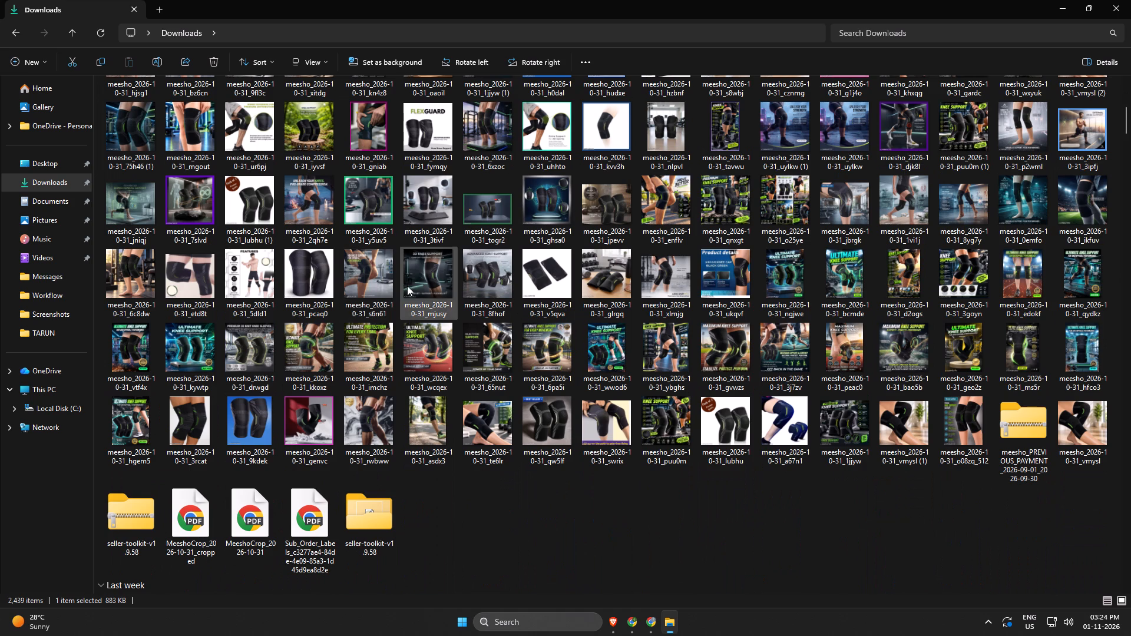
{"action": "scroll", "coordinate": [364, 280], "scroll_direction": "up", "scroll_amount": 1}
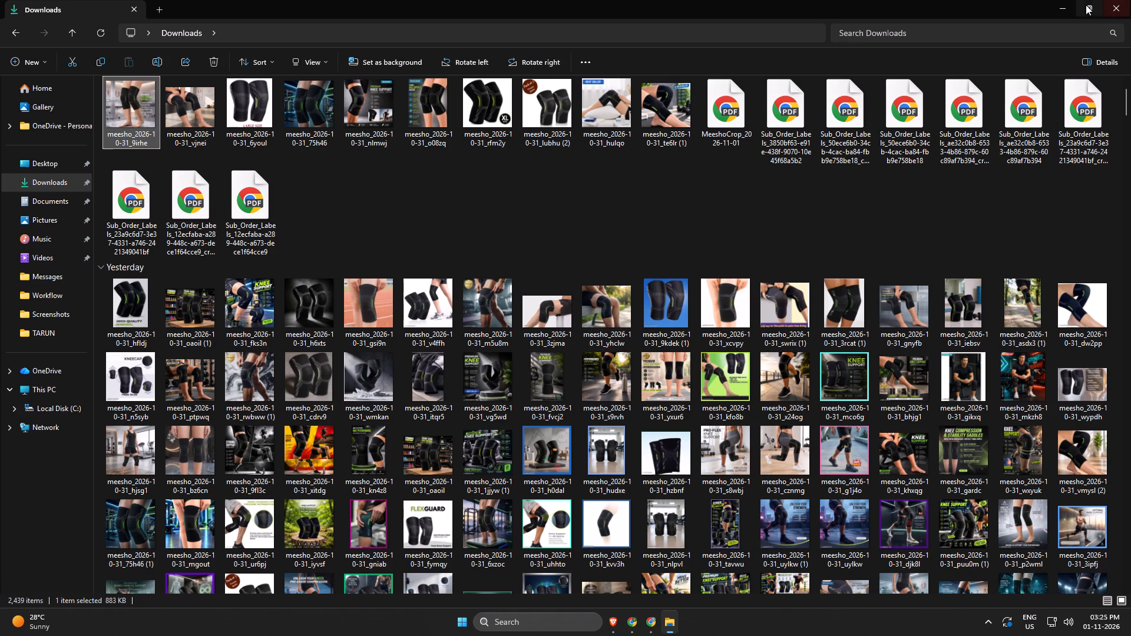
{"action": "left_click", "coordinate": [1119, 4]}
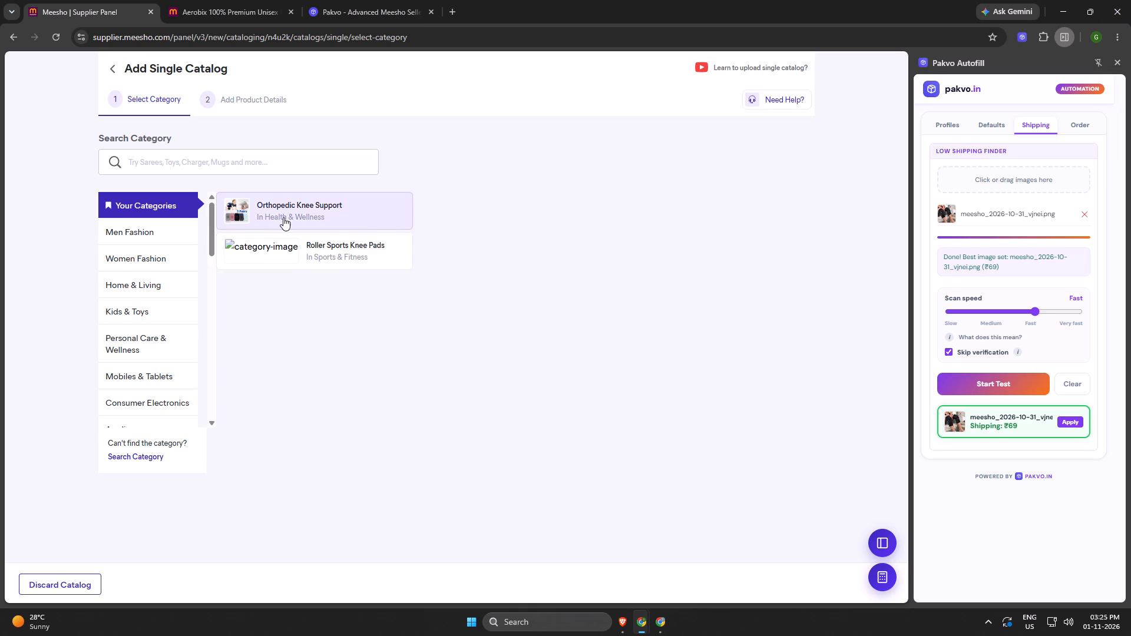
Start a single catalog in the Orthopedic Knee Support category with meesho_2026-10-31_9irhe as the front image.
{"action": "left_click", "coordinate": [283, 217]}
{"action": "left_click", "coordinate": [703, 411]}
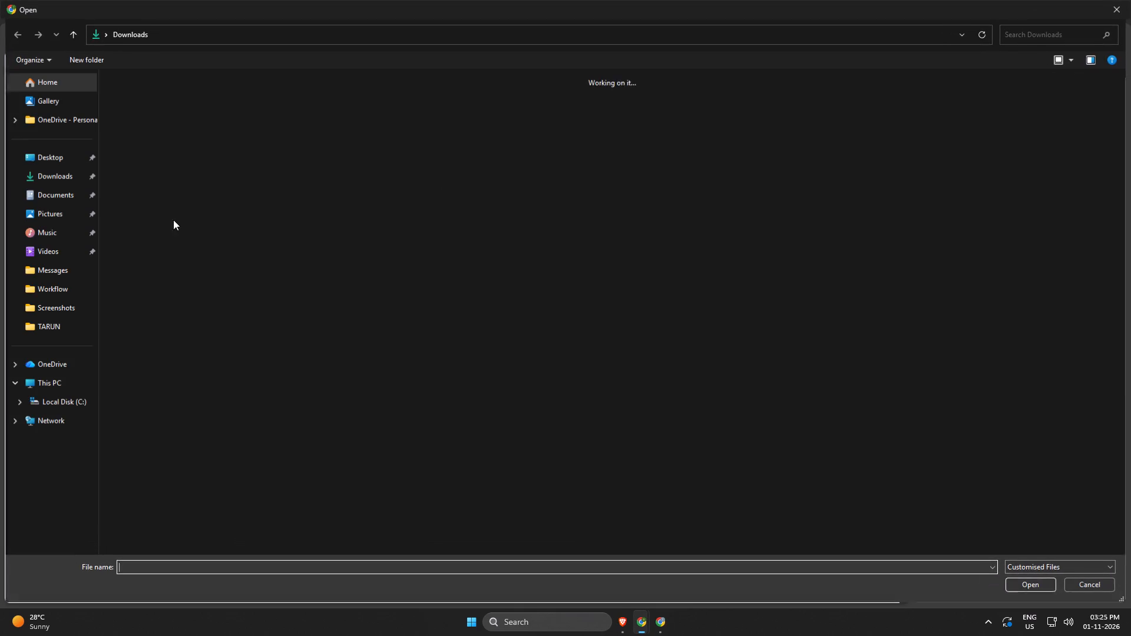
{"action": "left_click", "coordinate": [144, 115]}
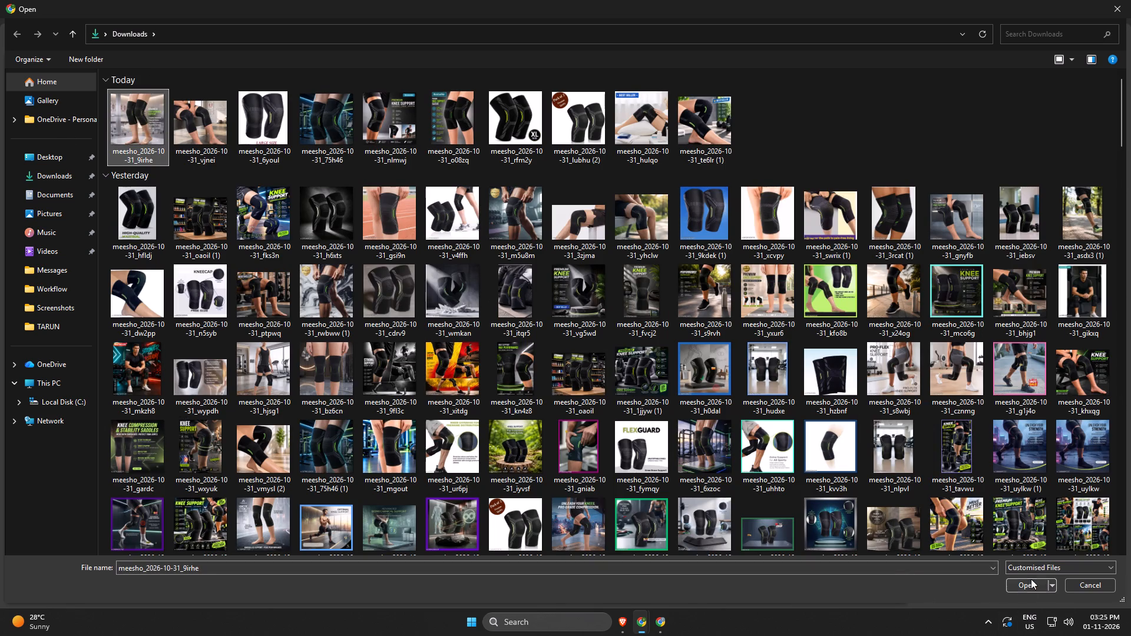
{"action": "left_click", "coordinate": [1030, 576]}
{"action": "left_click", "coordinate": [1030, 580]}
{"action": "left_click", "coordinate": [648, 478]}
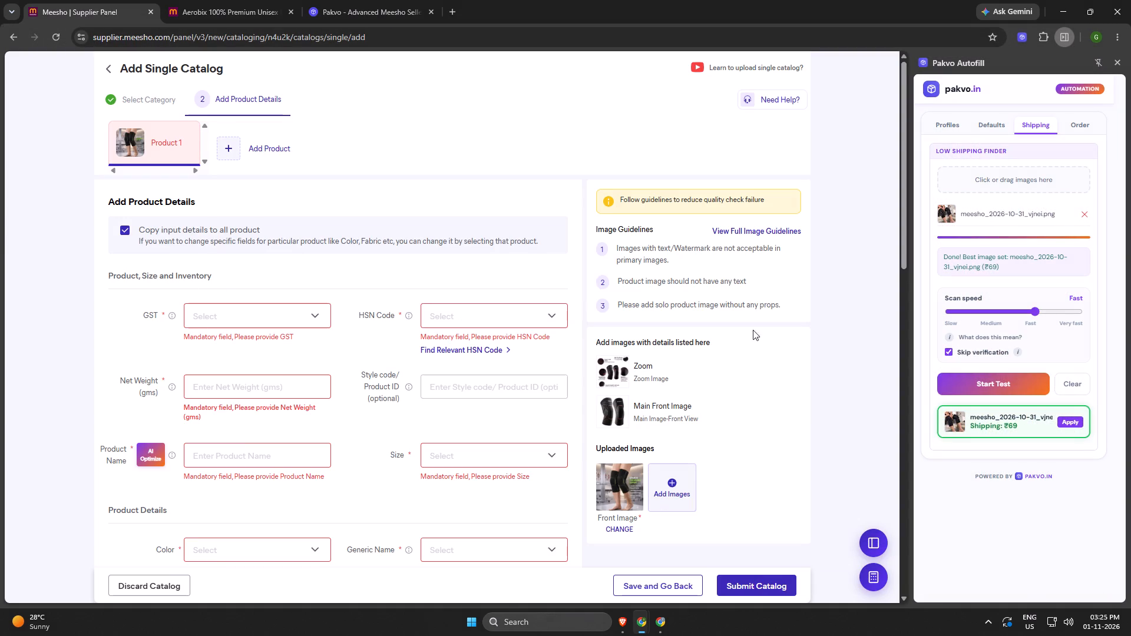
Autofill the product details with the saved "green" profile and check the filled prices and attributes.
{"action": "left_click", "coordinate": [962, 121]}
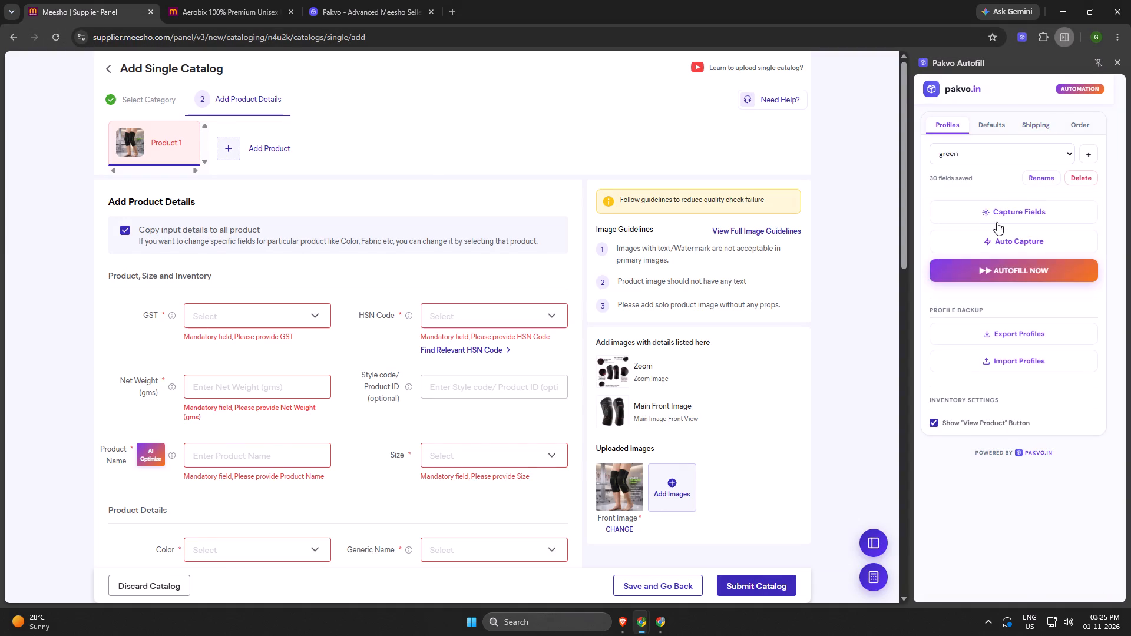
{"action": "left_click", "coordinate": [997, 265]}
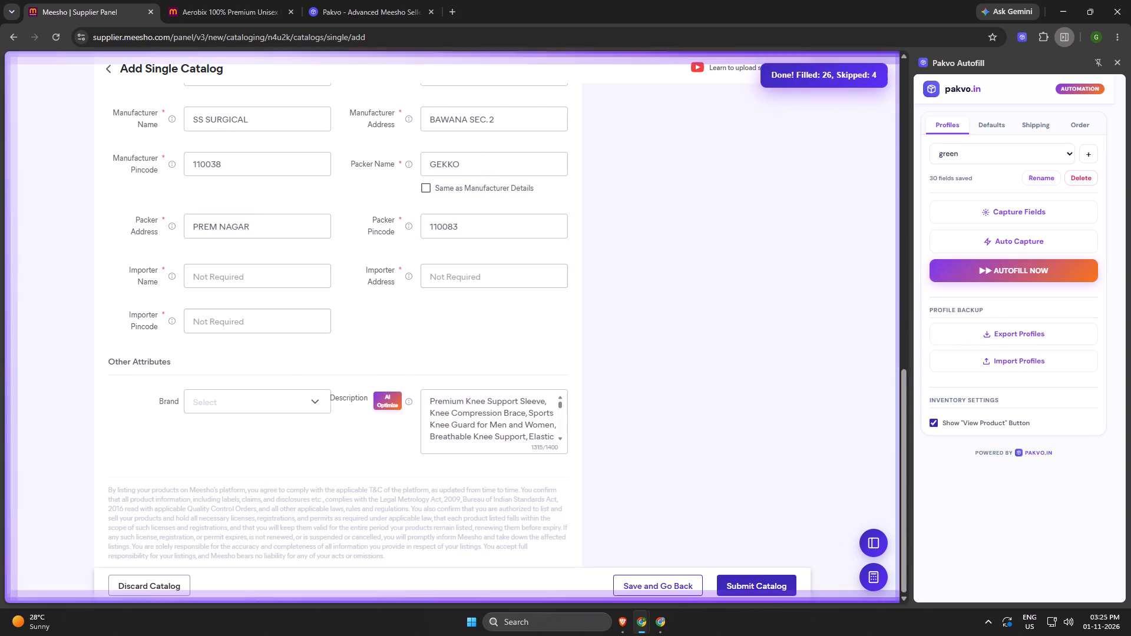
{"action": "scroll", "coordinate": [367, 456], "scroll_direction": "up", "scroll_amount": 7}
{"action": "scroll", "coordinate": [372, 455], "scroll_direction": "down", "scroll_amount": 3}
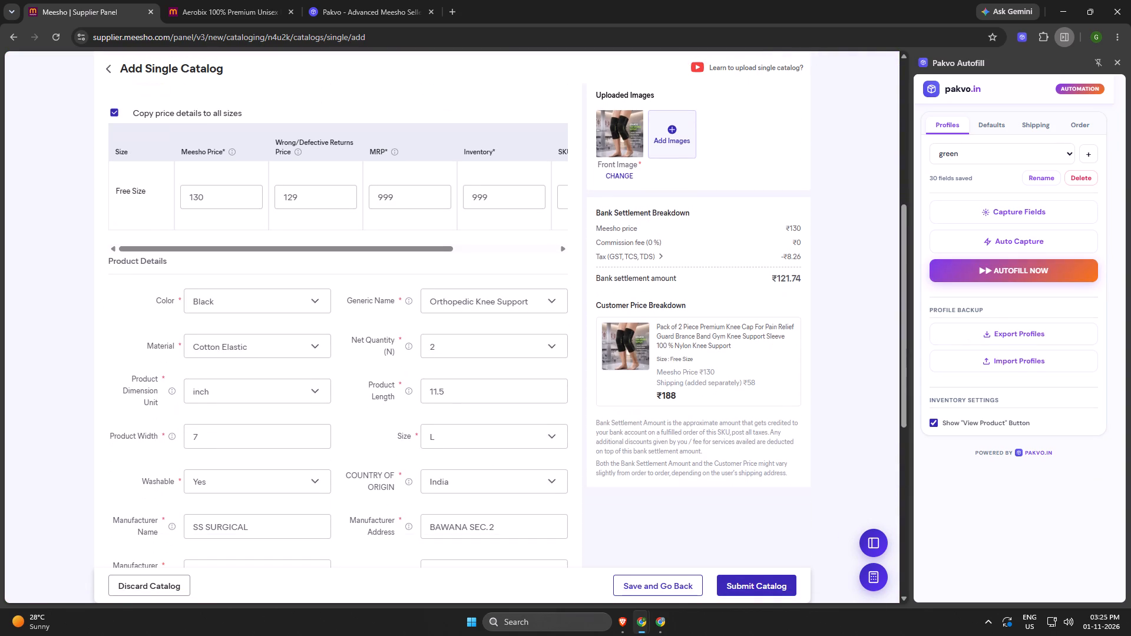
{"action": "scroll", "coordinate": [649, 313], "scroll_direction": "up", "scroll_amount": 1}
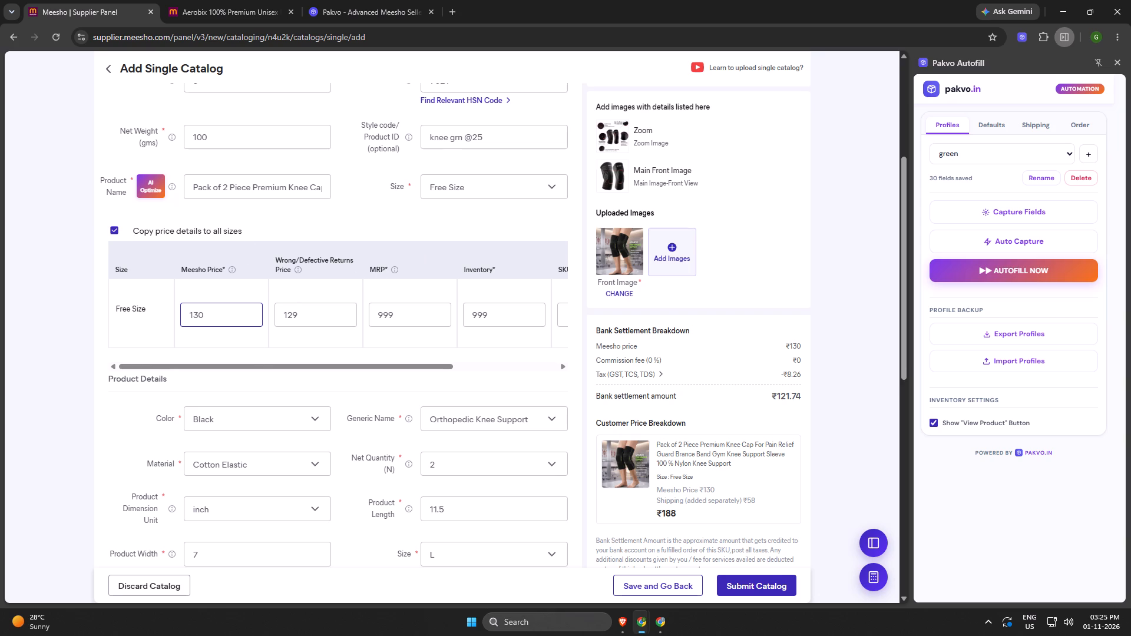
Clear all the autofilled text from the Description under Other Attributes.
{"action": "scroll", "coordinate": [225, 323], "scroll_direction": "down", "scroll_amount": 3}
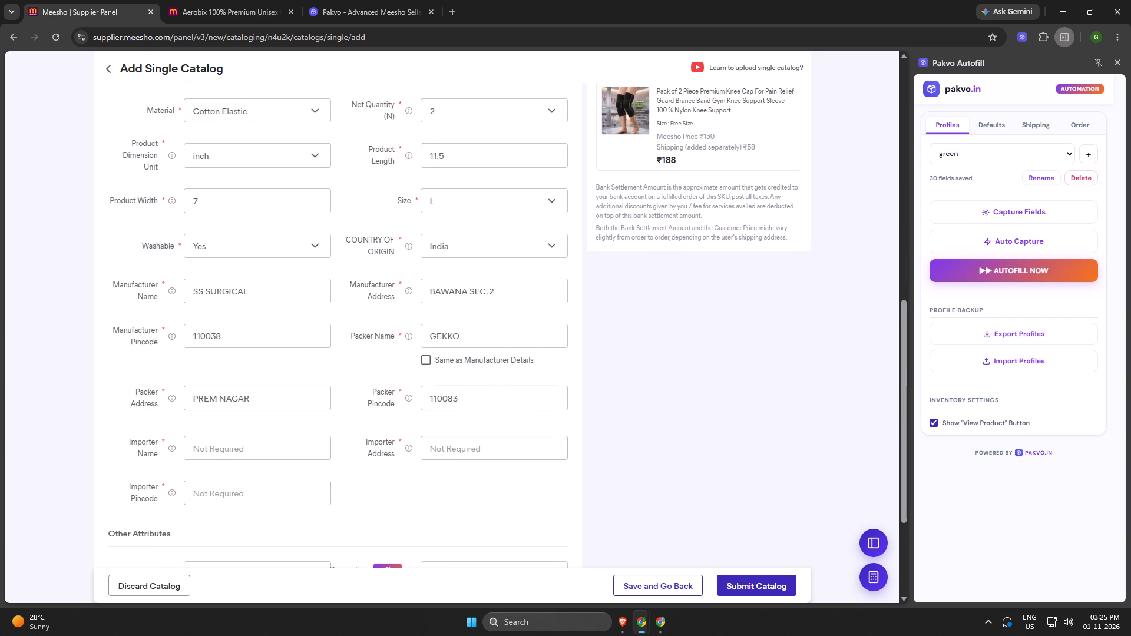
{"action": "scroll", "coordinate": [225, 323], "scroll_direction": "down", "scroll_amount": 2}
{"action": "triple_click", "coordinate": [475, 431]}
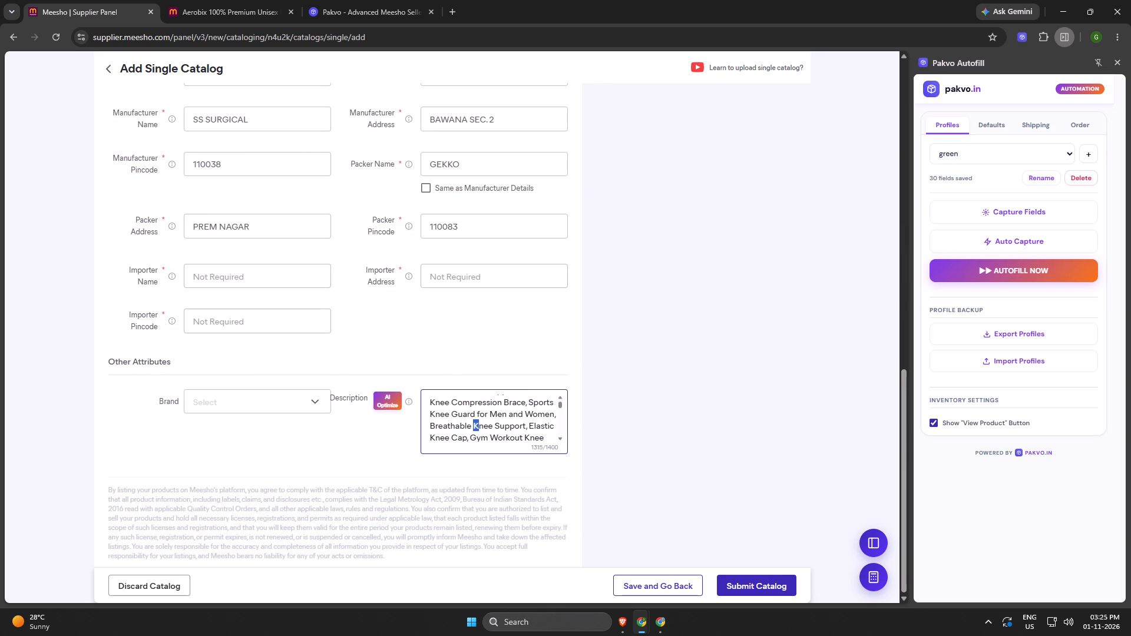
{"action": "key", "text": "BackSpace"}
{"action": "triple_click", "coordinate": [512, 433]}
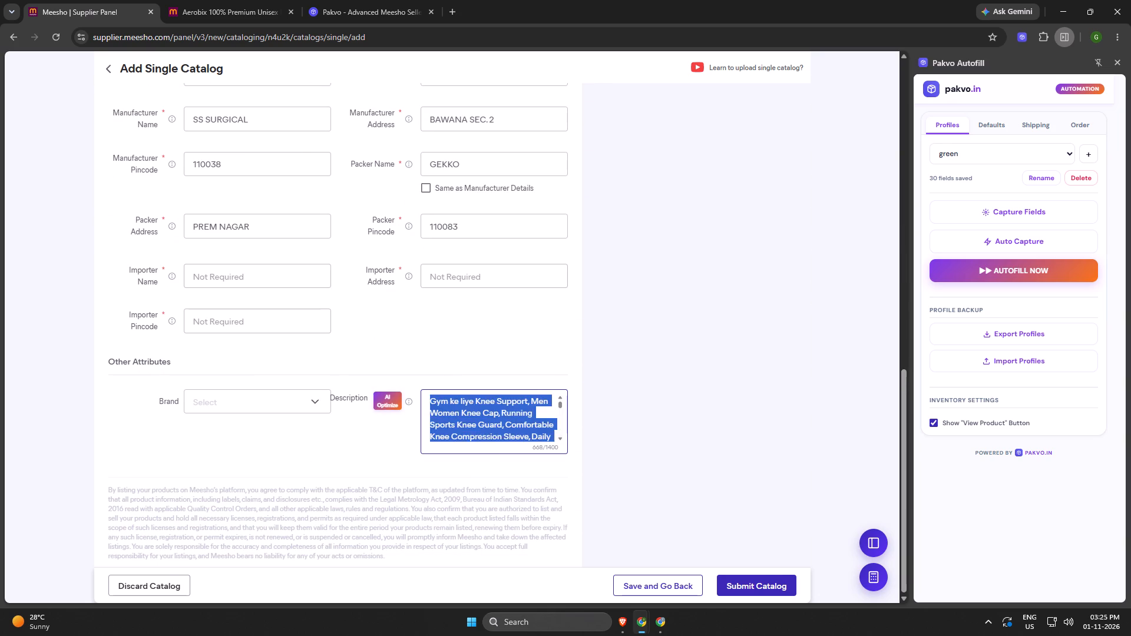
{"action": "key", "text": "BackSpace"}
{"action": "key", "text": "BackSpace"}
{"action": "key", "text": "BackSpace"}
{"action": "triple_click", "coordinate": [502, 427]}
{"action": "key", "text": "BackSpace"}
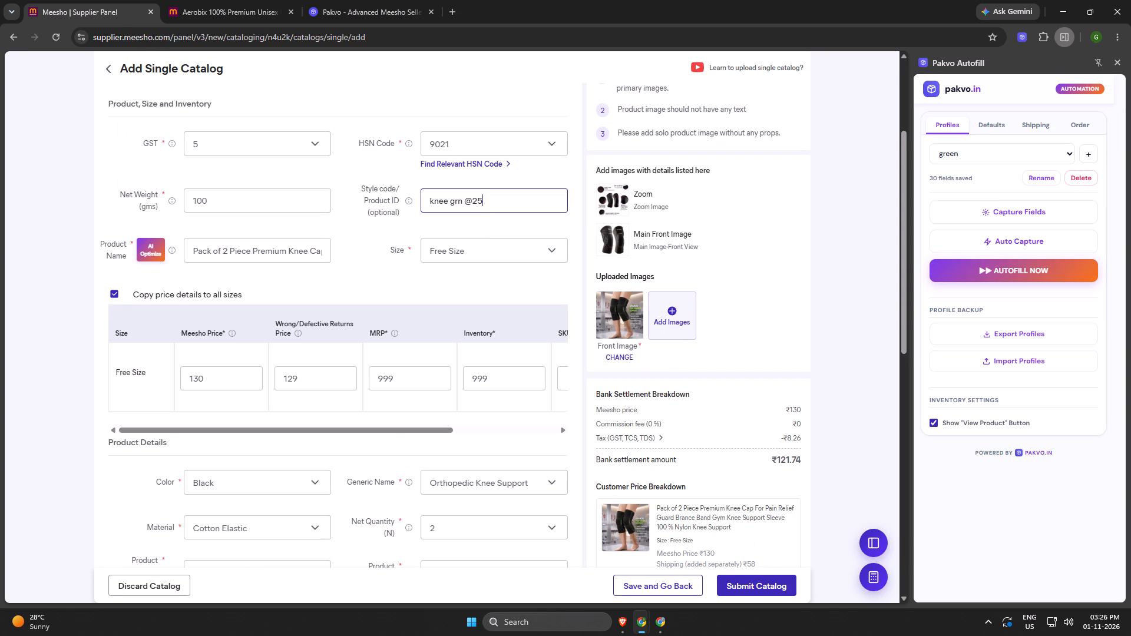
{"action": "key", "text": "BackSpace"}
{"action": "key", "text": "BackSpace"}
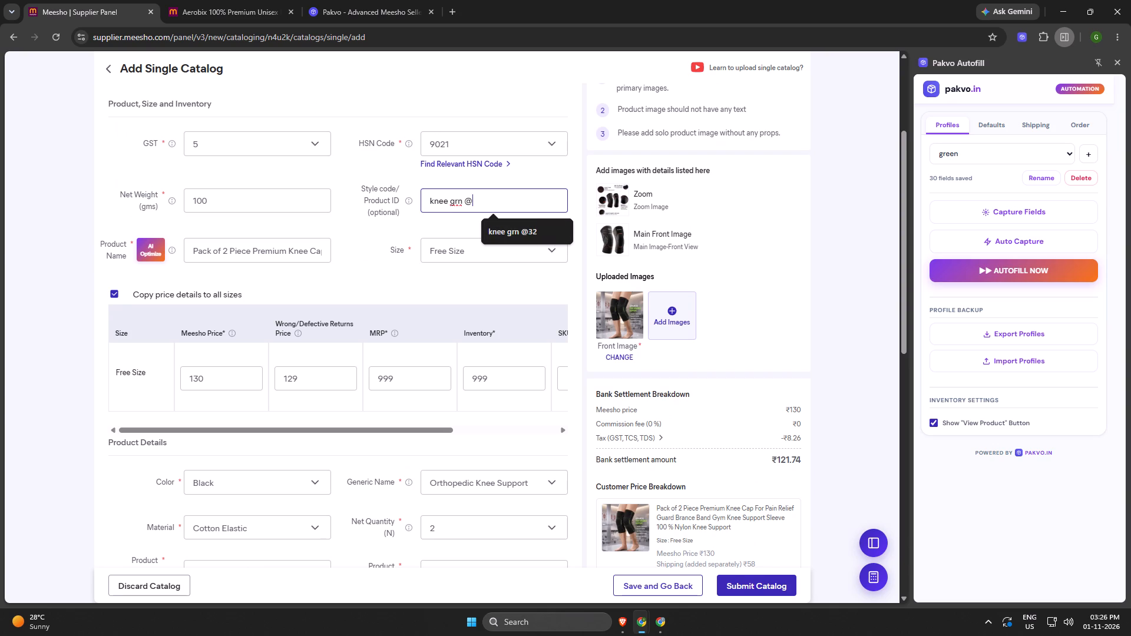
{"action": "key", "text": "3"}
{"action": "key", "text": "3"}
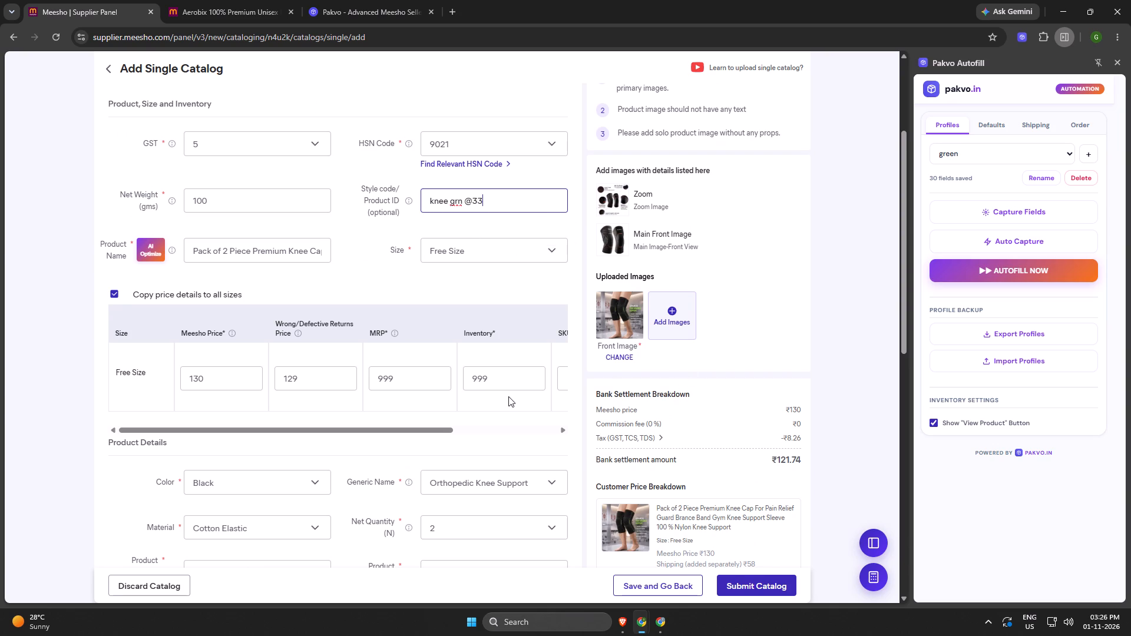
Add the images meesho_2026-10-31_vjnei and meesho_2026-10-31_75h46 from Downloads to the catalog's uploaded images.
{"action": "scroll", "coordinate": [508, 396], "scroll_direction": "down", "scroll_amount": 7}
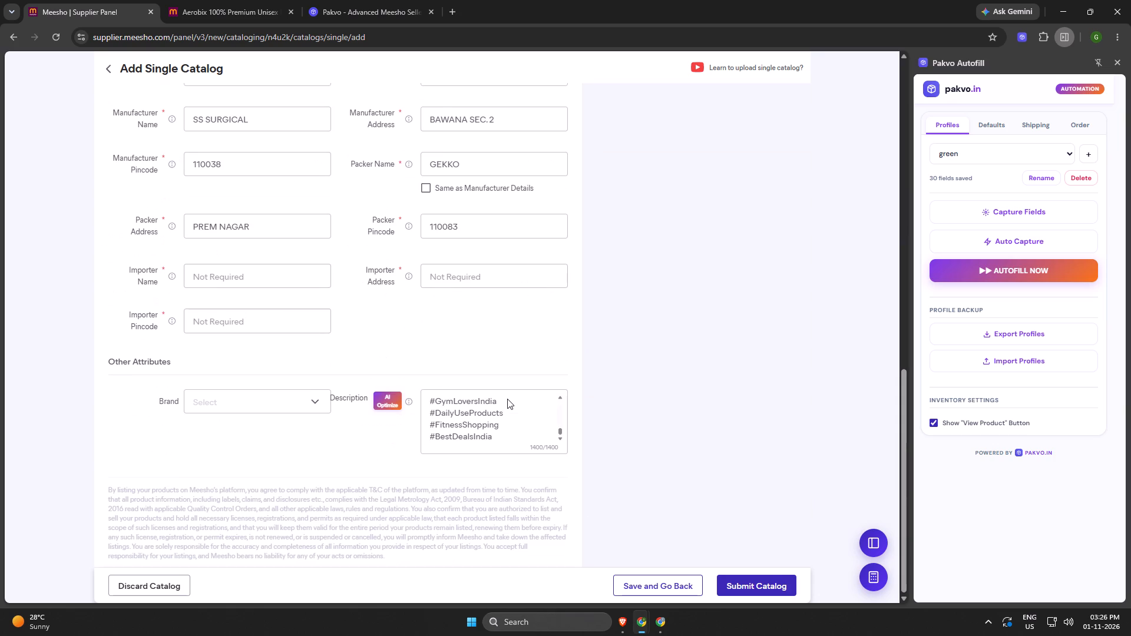
{"action": "scroll", "coordinate": [630, 448], "scroll_direction": "up", "scroll_amount": 6}
{"action": "left_click", "coordinate": [659, 450]}
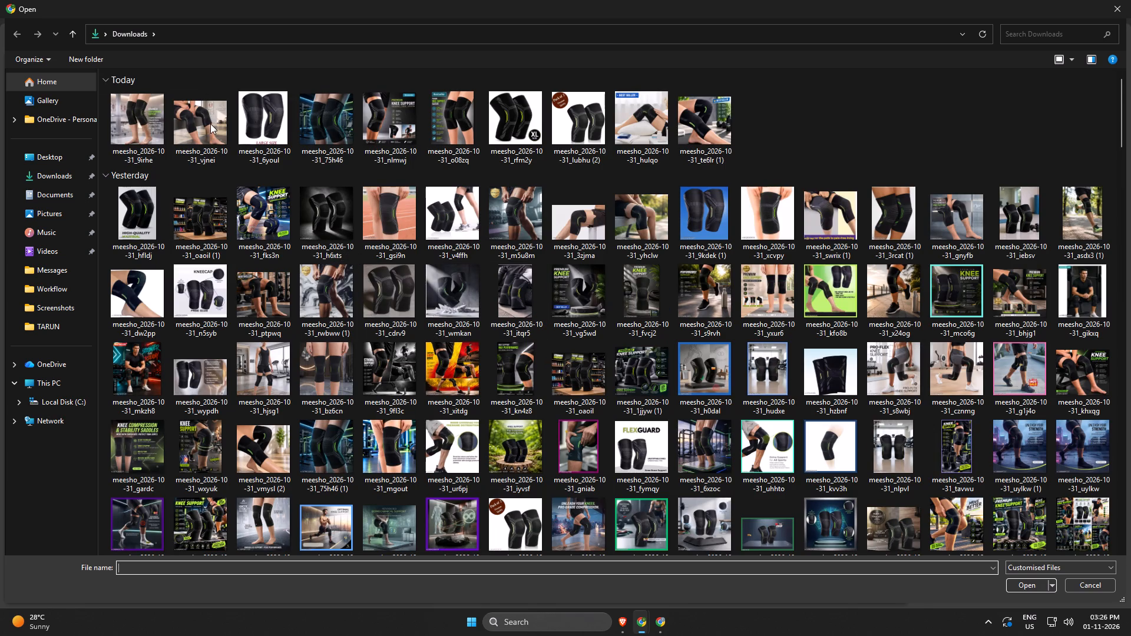
{"action": "left_click", "coordinate": [215, 125], "text": "ctrl"}
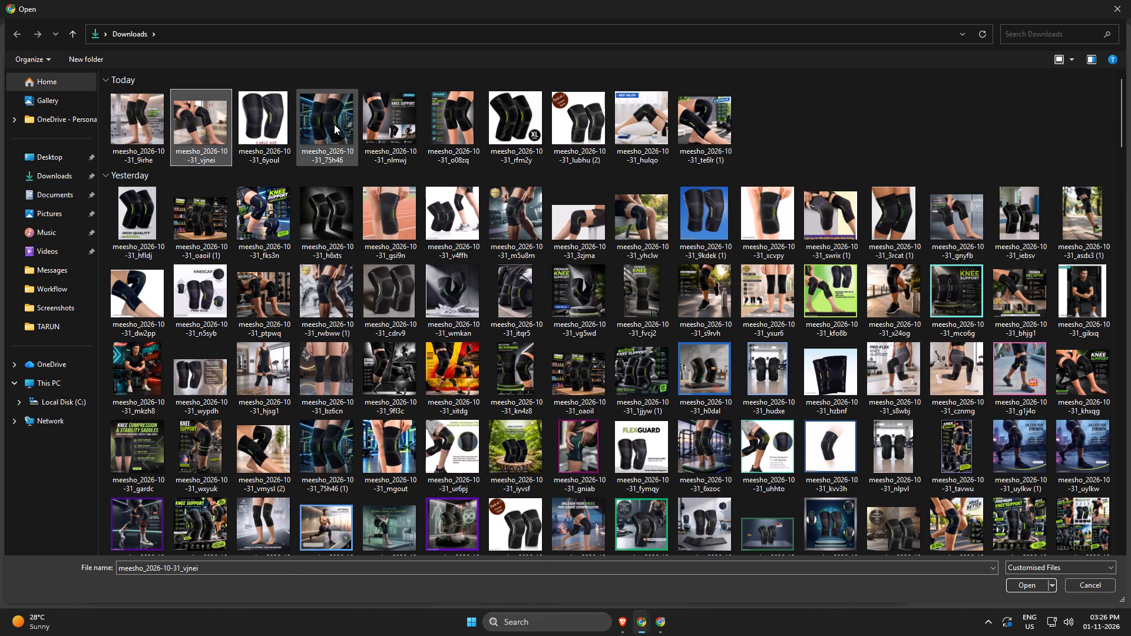
{"action": "left_click", "coordinate": [333, 123], "text": "ctrl"}
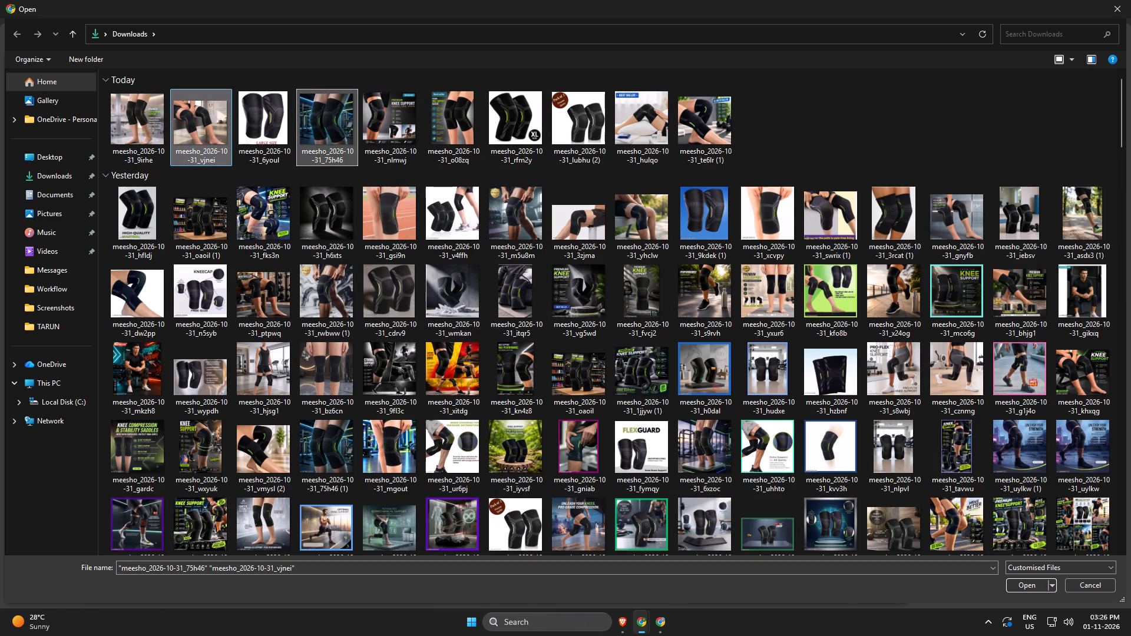
{"action": "left_click", "coordinate": [1026, 583]}
Submit the catalog for quality check and dismiss the pricing and ad campaign suggestions.
{"action": "scroll", "coordinate": [741, 461], "scroll_direction": "down", "scroll_amount": 3}
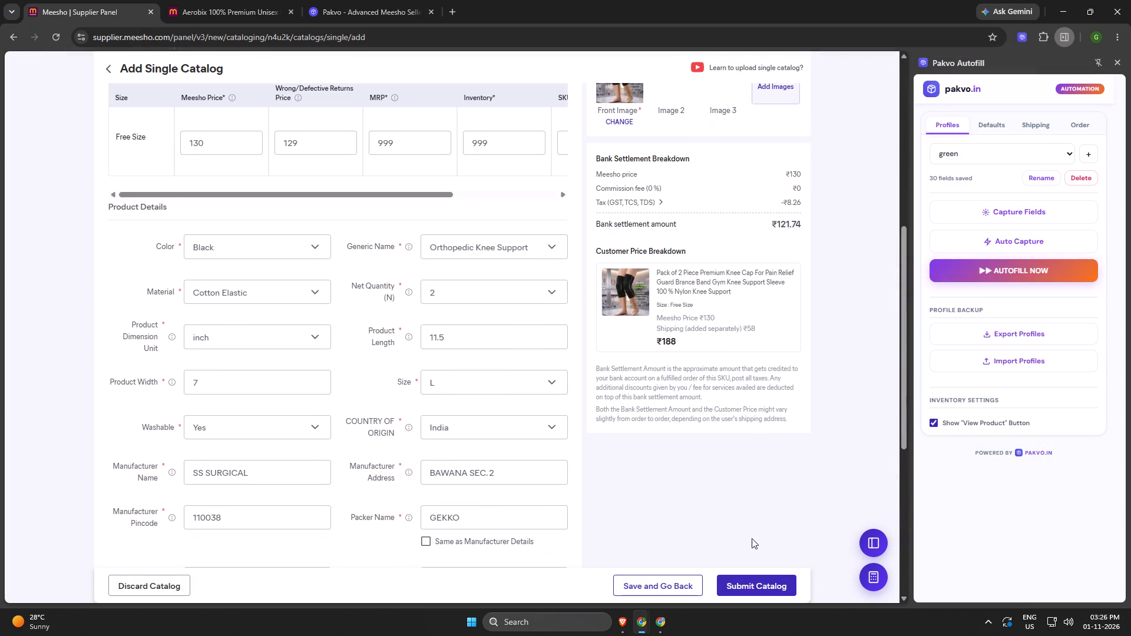
{"action": "left_click", "coordinate": [763, 589]}
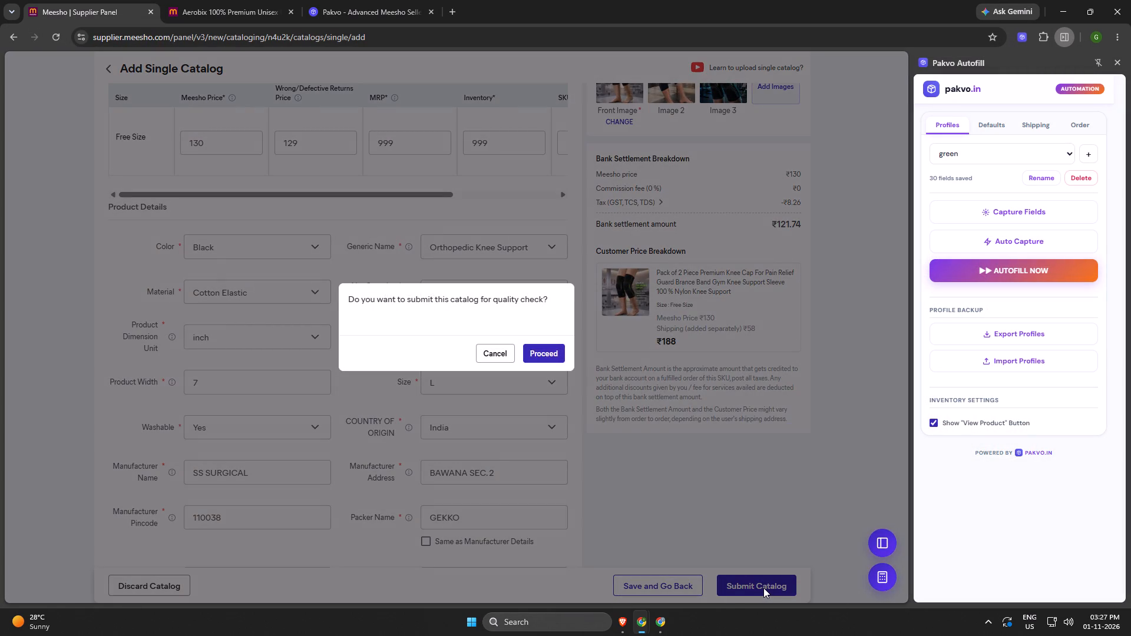
{"action": "left_click", "coordinate": [537, 357]}
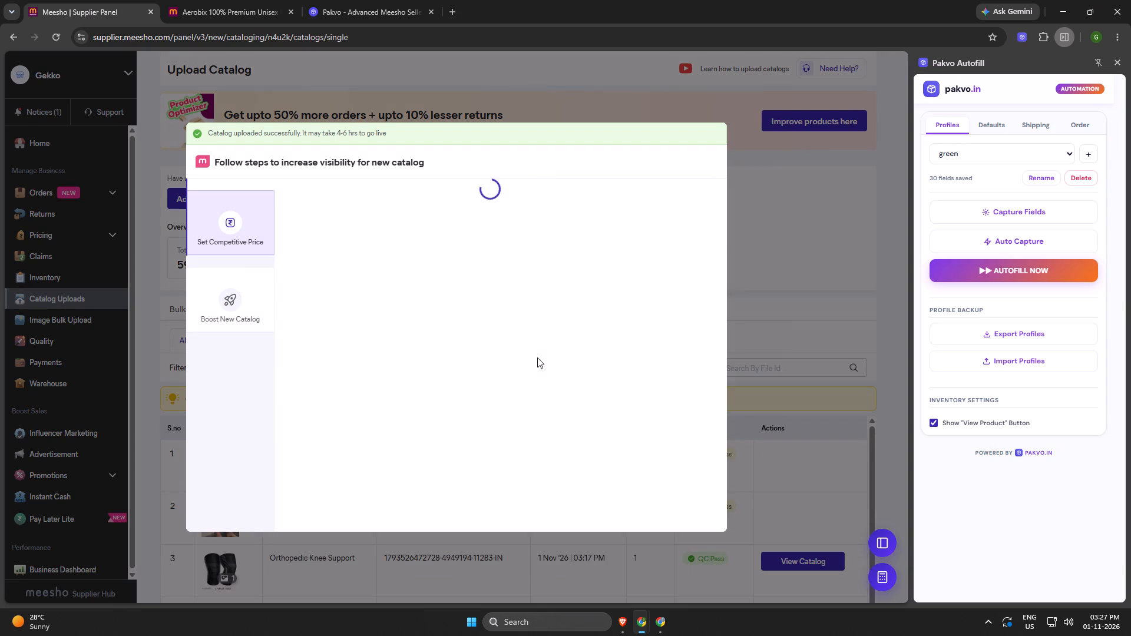
{"action": "left_click", "coordinate": [603, 502]}
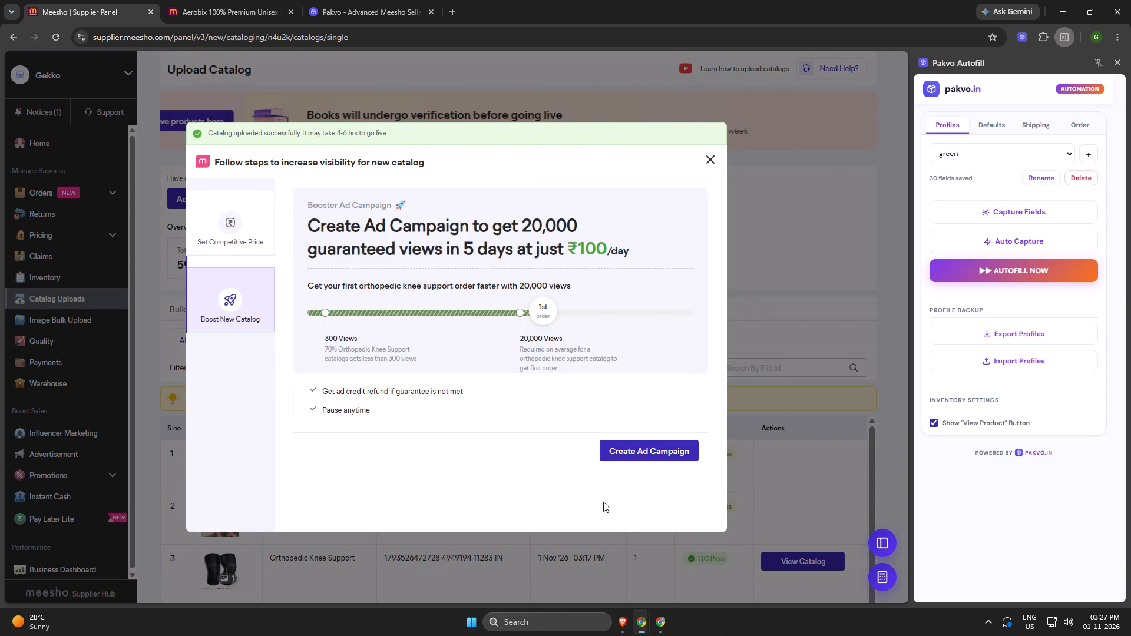
{"action": "left_click", "coordinate": [714, 164]}
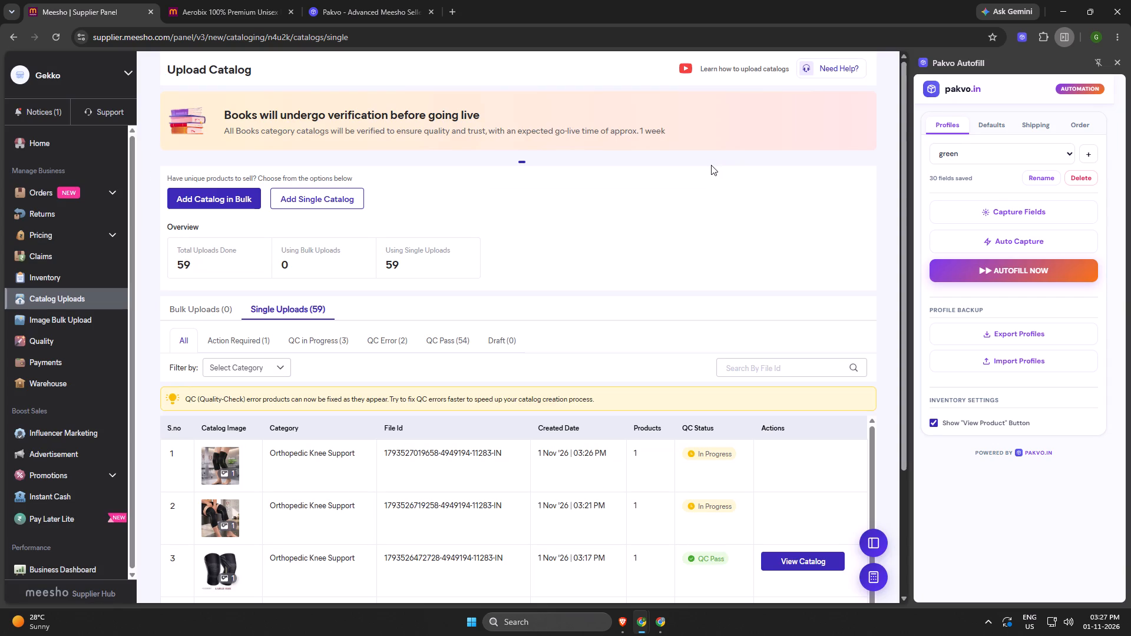
Reload the catalog uploads page and check the QC status of the single uploads.
{"action": "left_click", "coordinate": [51, 36]}
{"action": "scroll", "coordinate": [458, 251], "scroll_direction": "down", "scroll_amount": 1}
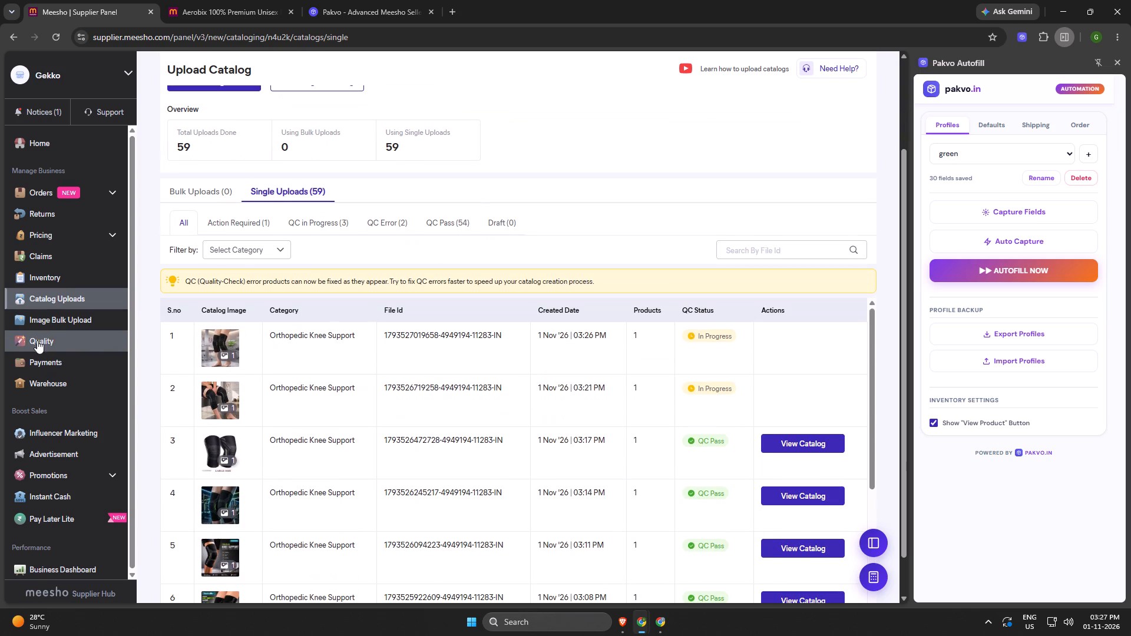
Review the Payments page and the advertisement campaigns, comparing the campaign lists under different status filters.
{"action": "left_click", "coordinate": [56, 360]}
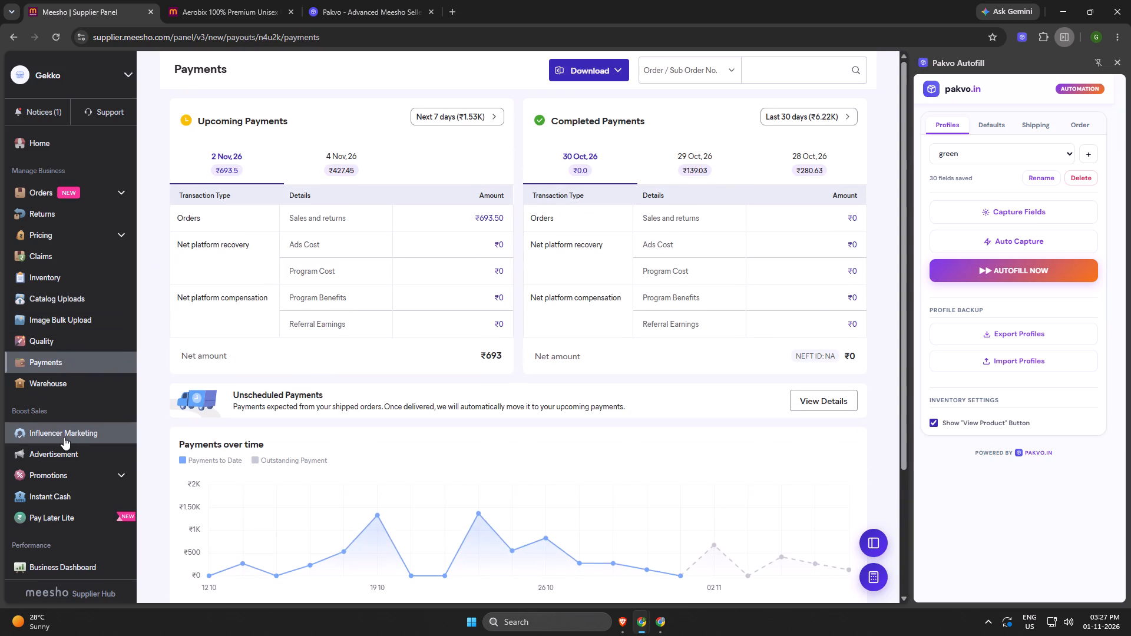
{"action": "left_click", "coordinate": [64, 450]}
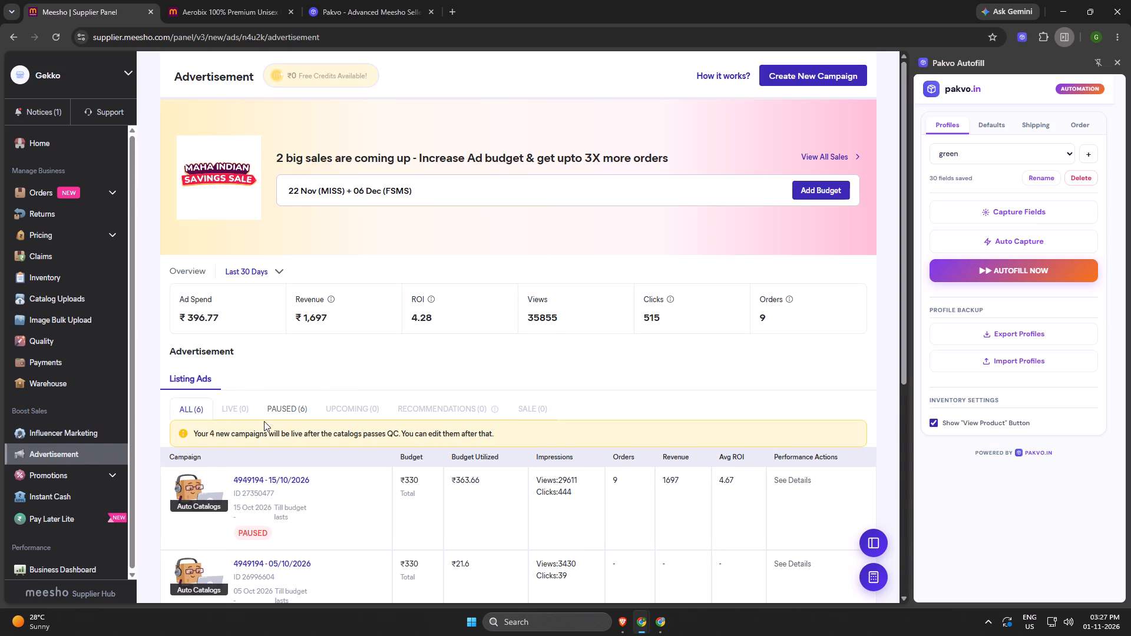
{"action": "left_click", "coordinate": [270, 410]}
{"action": "left_click", "coordinate": [252, 410]}
{"action": "left_click", "coordinate": [178, 407]}
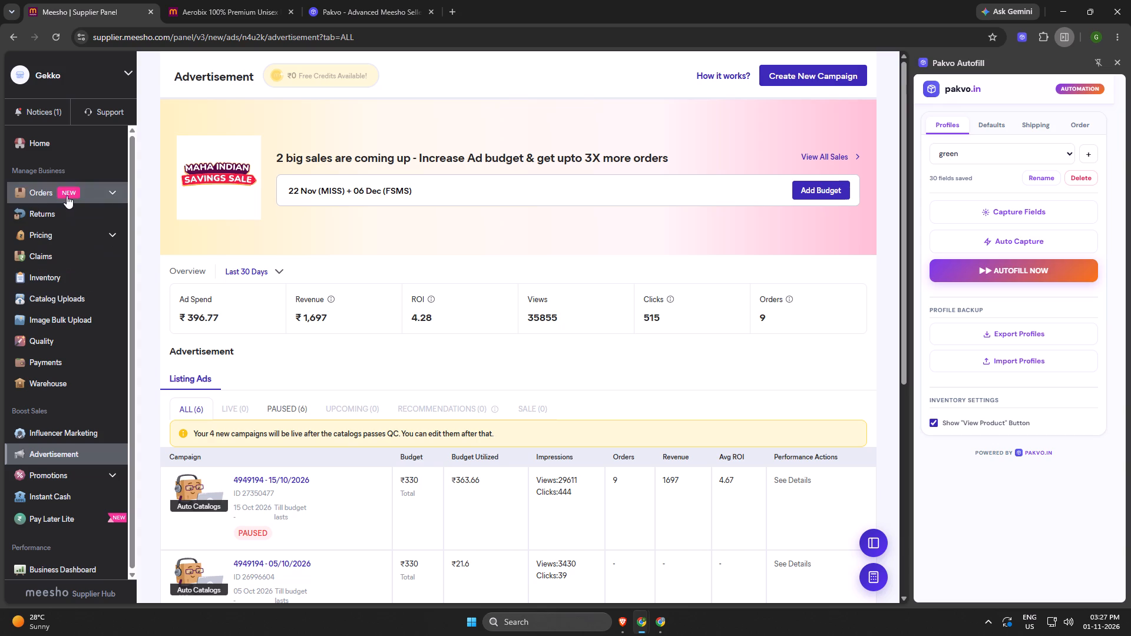
Open Pending Orders from the Home to-do list and look through the Shipped, Ready to Ship, Pending and On Hold orders.
{"action": "scroll", "coordinate": [62, 199], "scroll_direction": "up", "scroll_amount": 1}
{"action": "left_click", "coordinate": [44, 144]}
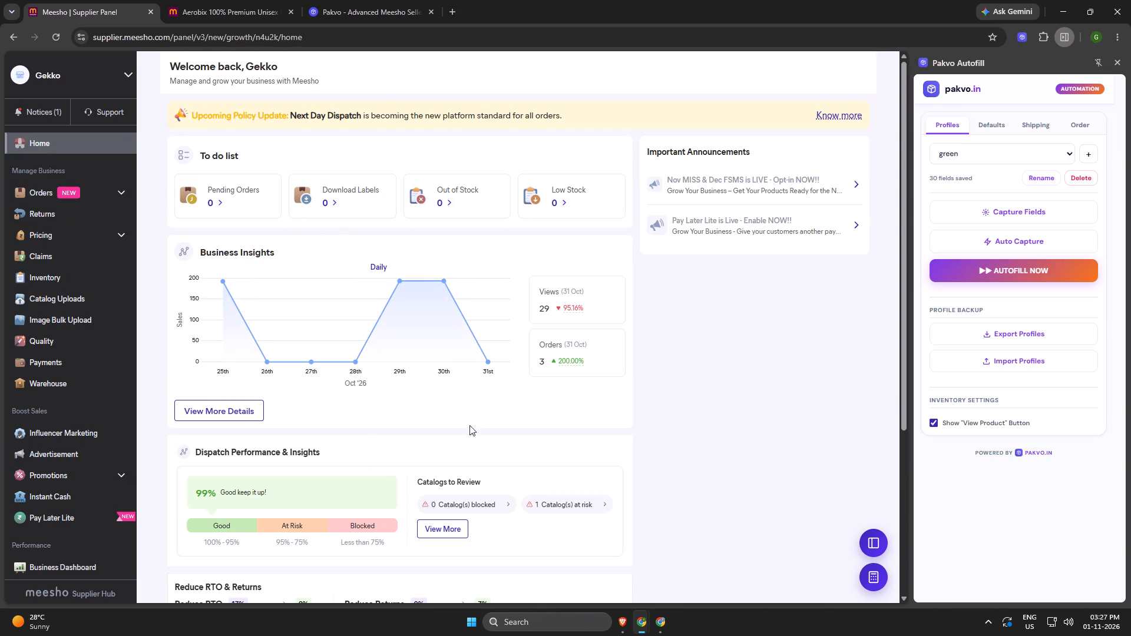
{"action": "left_click", "coordinate": [260, 213]}
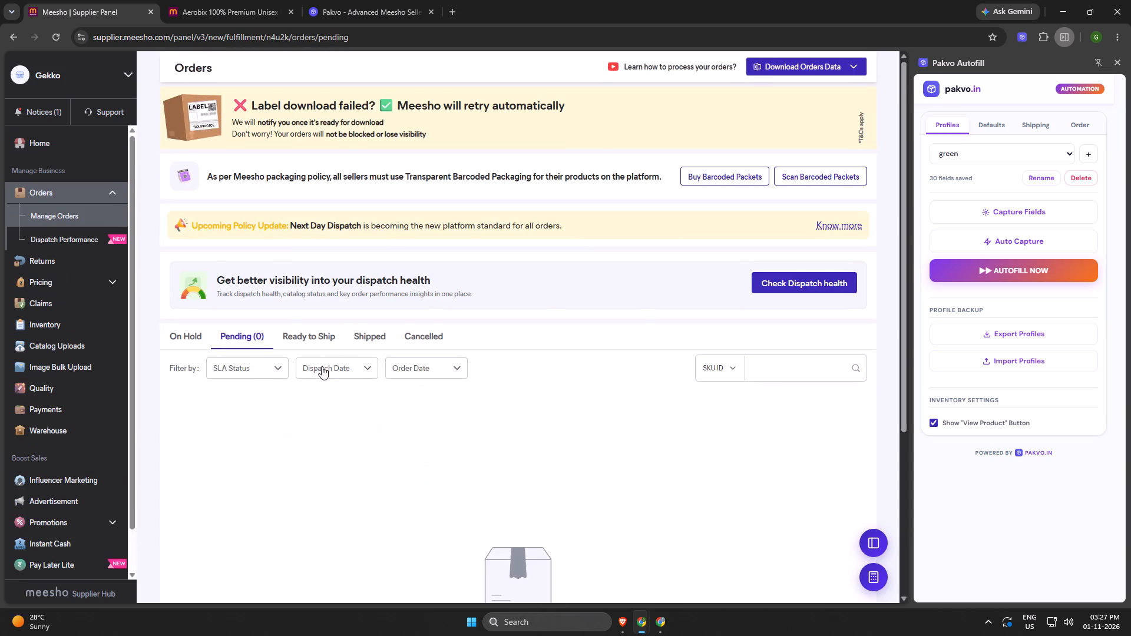
{"action": "left_click", "coordinate": [177, 333]}
{"action": "left_click", "coordinate": [232, 332]}
{"action": "left_click", "coordinate": [296, 334]}
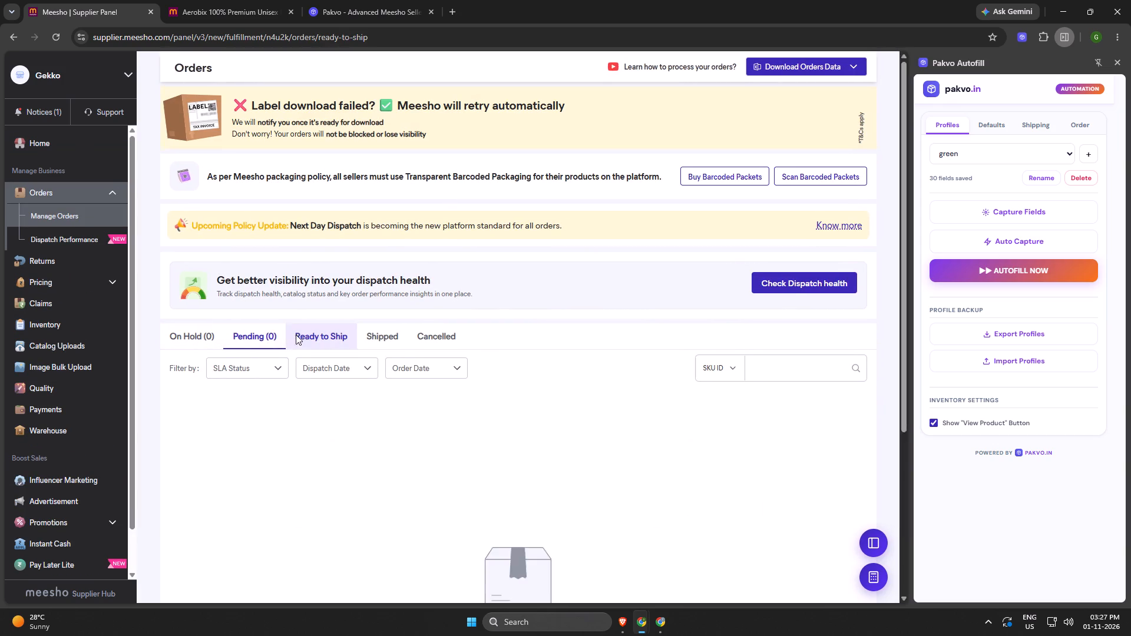
{"action": "left_click", "coordinate": [390, 338]}
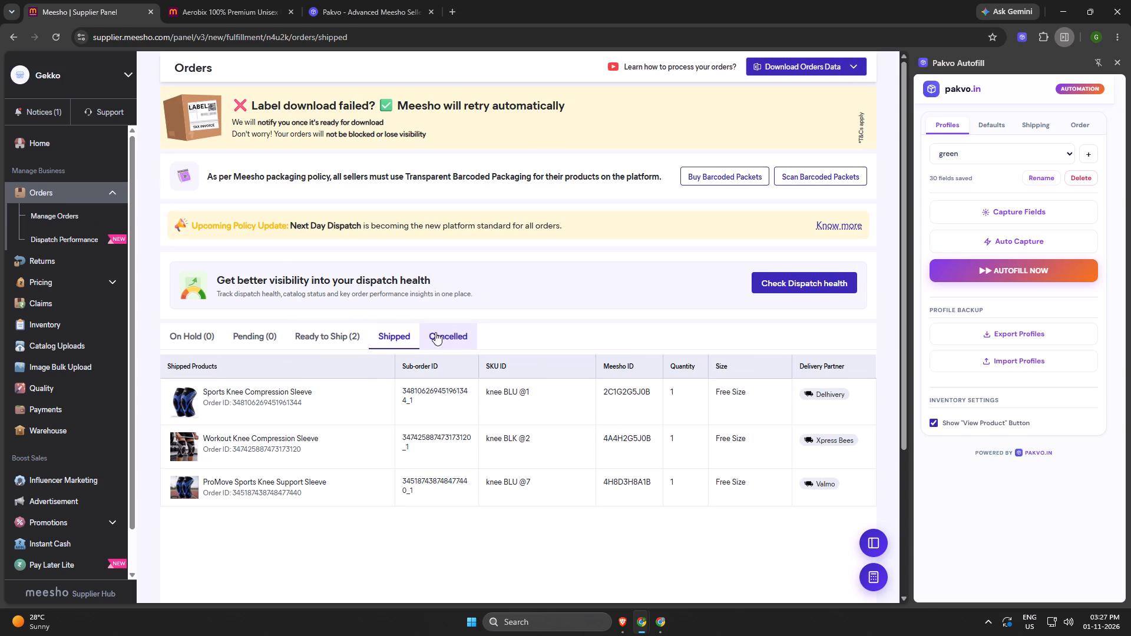
{"action": "left_click", "coordinate": [320, 330]}
{"action": "left_click", "coordinate": [250, 334]}
{"action": "left_click", "coordinate": [187, 336]}
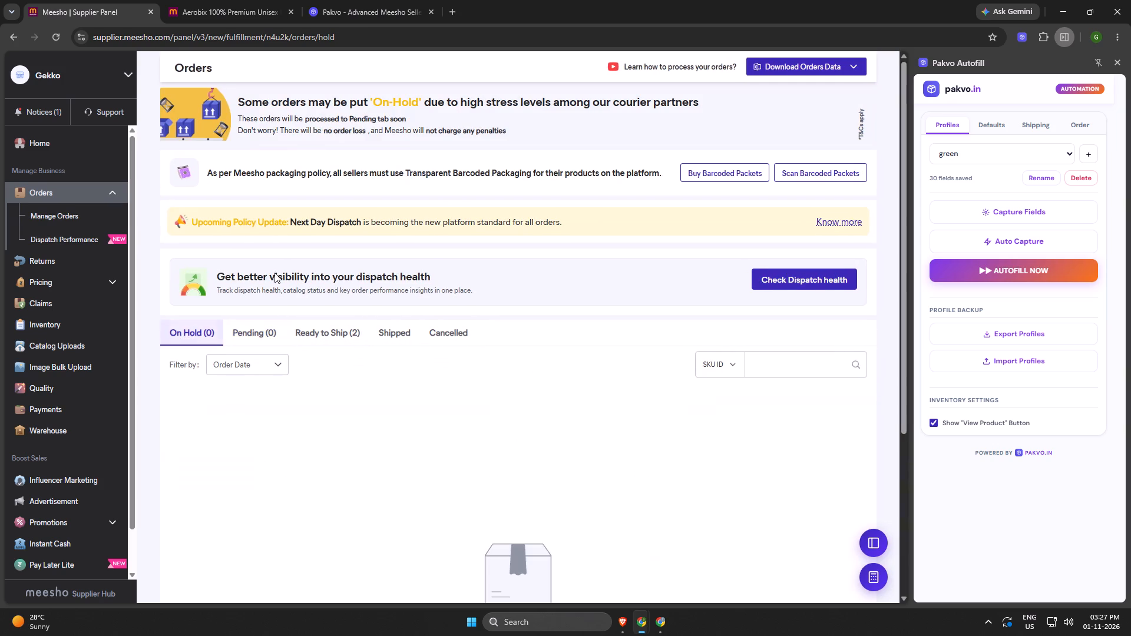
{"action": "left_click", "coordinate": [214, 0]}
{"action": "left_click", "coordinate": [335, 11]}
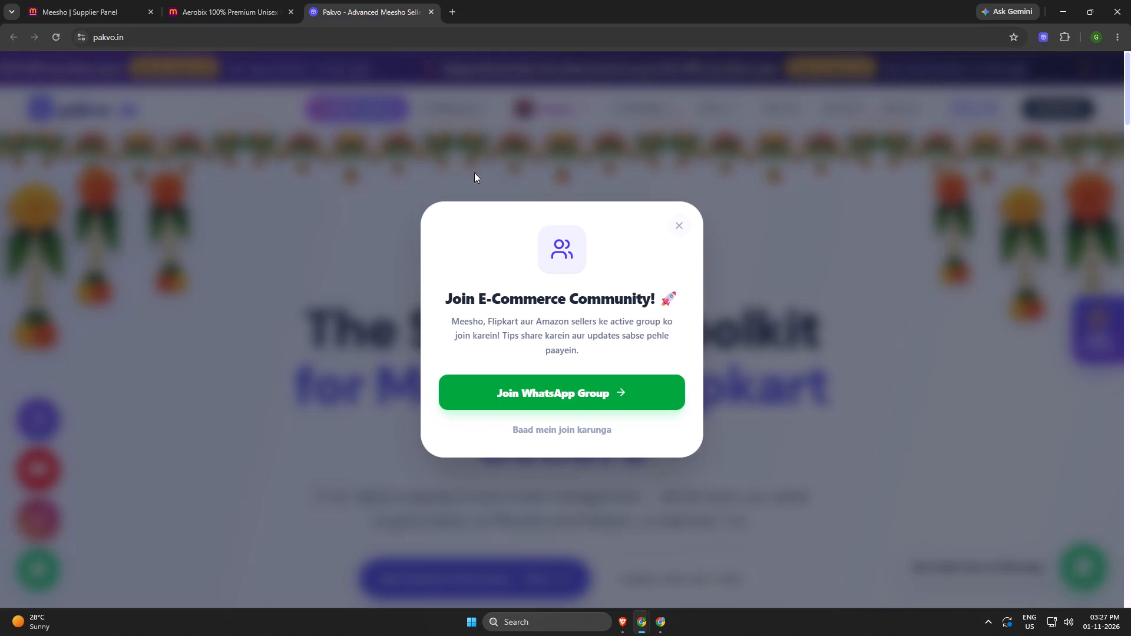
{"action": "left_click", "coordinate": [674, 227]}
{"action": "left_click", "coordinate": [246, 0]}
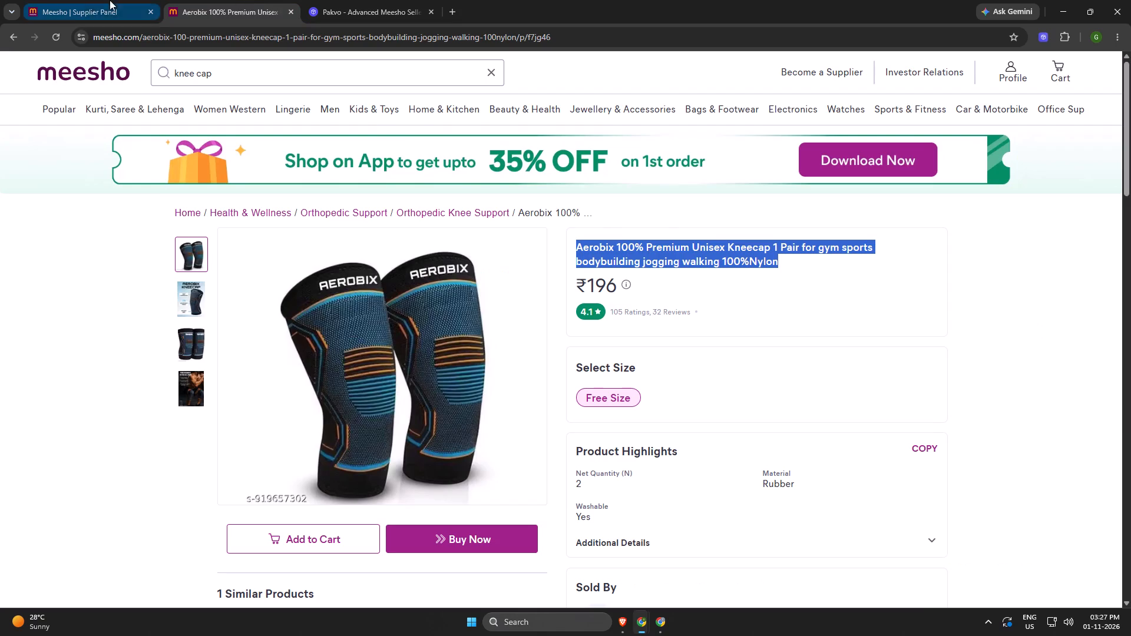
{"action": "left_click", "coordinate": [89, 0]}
Switch to YouTube in Brave and play the suggested song "Downers at Dusk".
{"action": "left_click", "coordinate": [624, 624]}
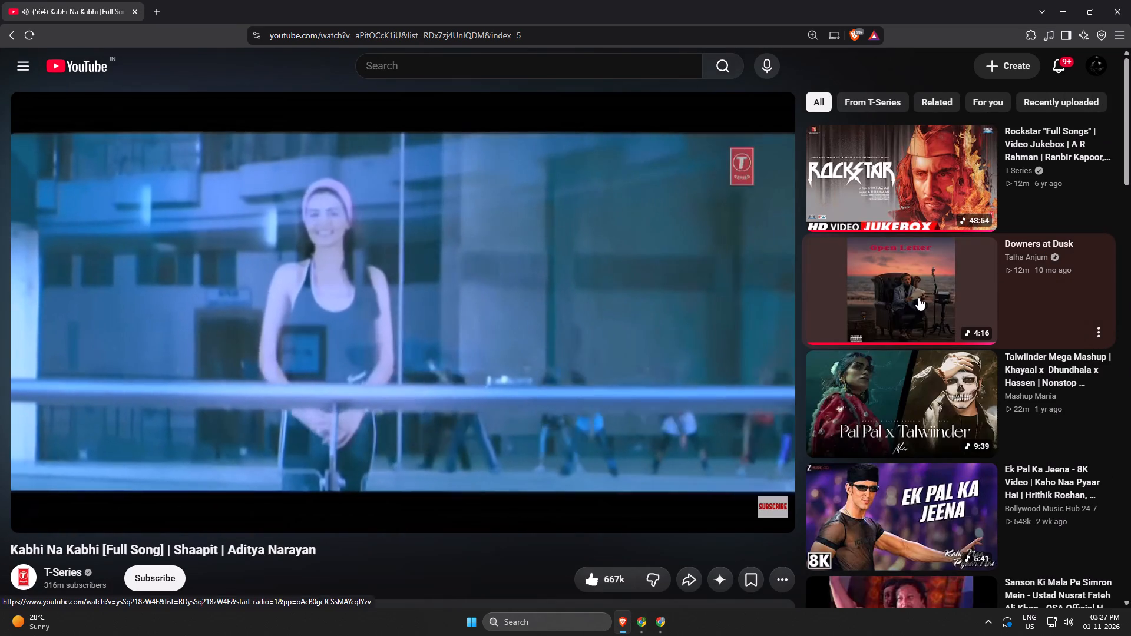
{"action": "left_click", "coordinate": [916, 299]}
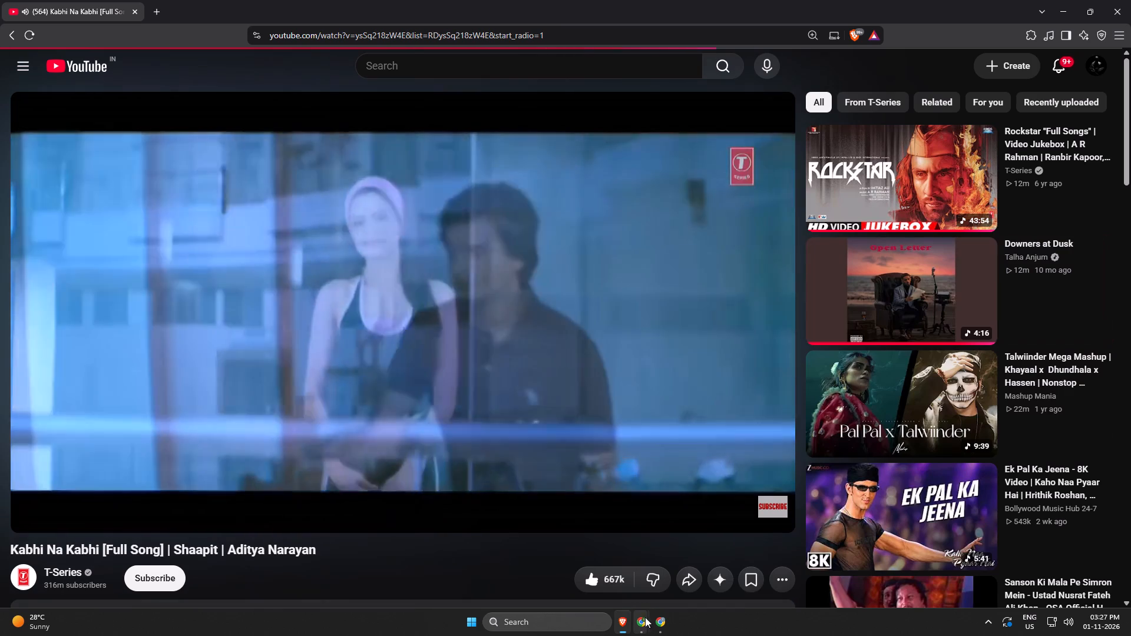
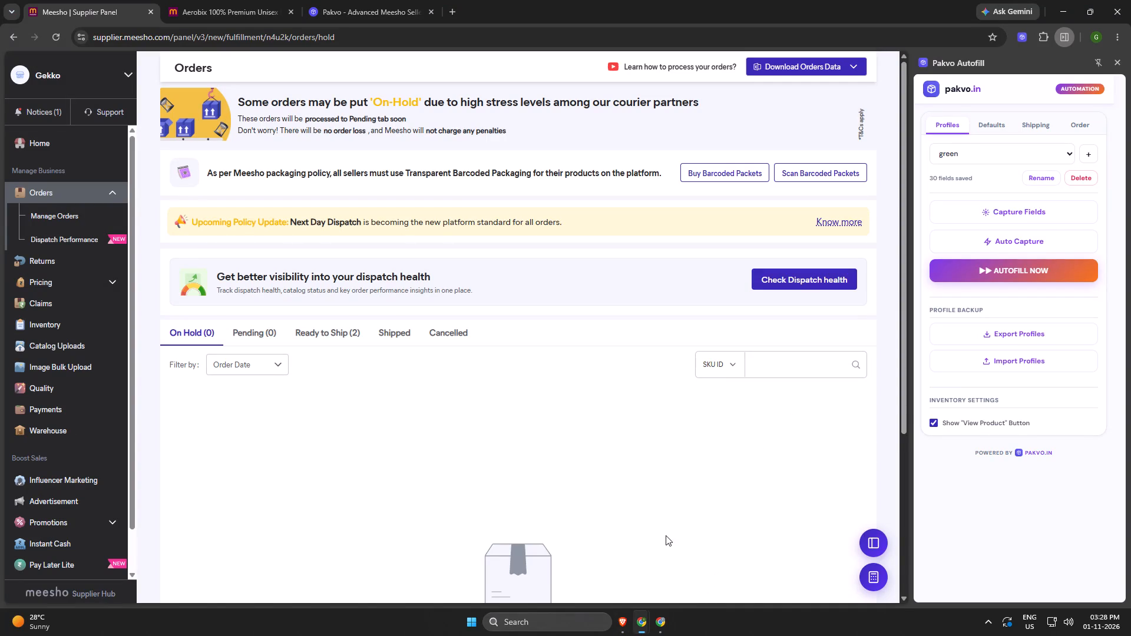
Switch to File Explorer and delete the knee sleeve image meesho_2026-10-31_vmysl from the Downloads folder.
{"action": "key", "text": "super+e"}
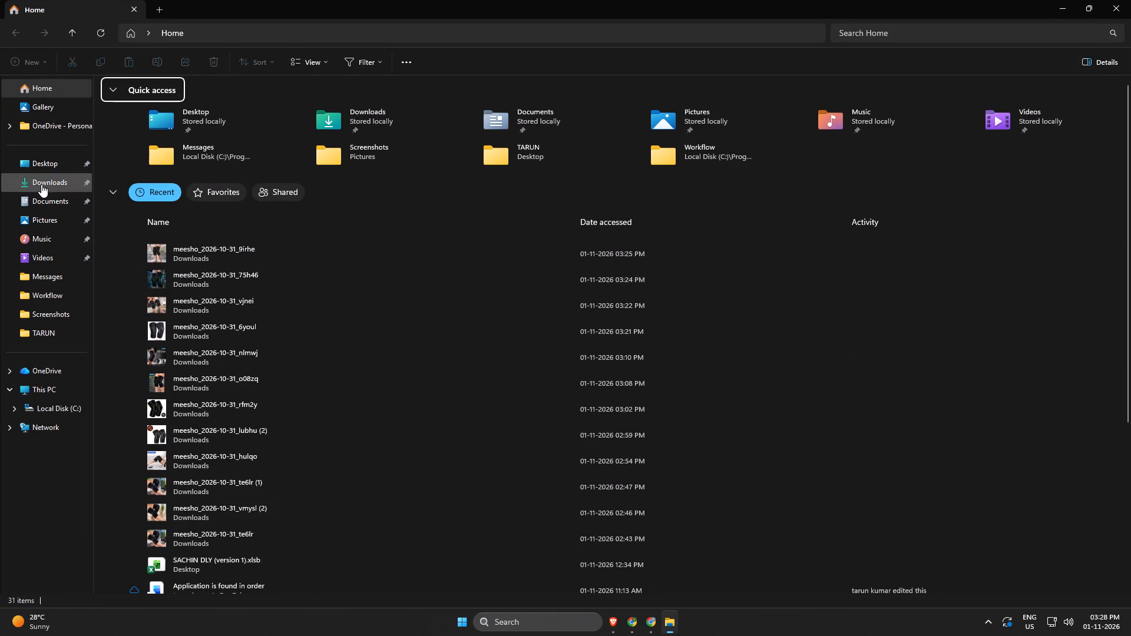
{"action": "left_click", "coordinate": [41, 183]}
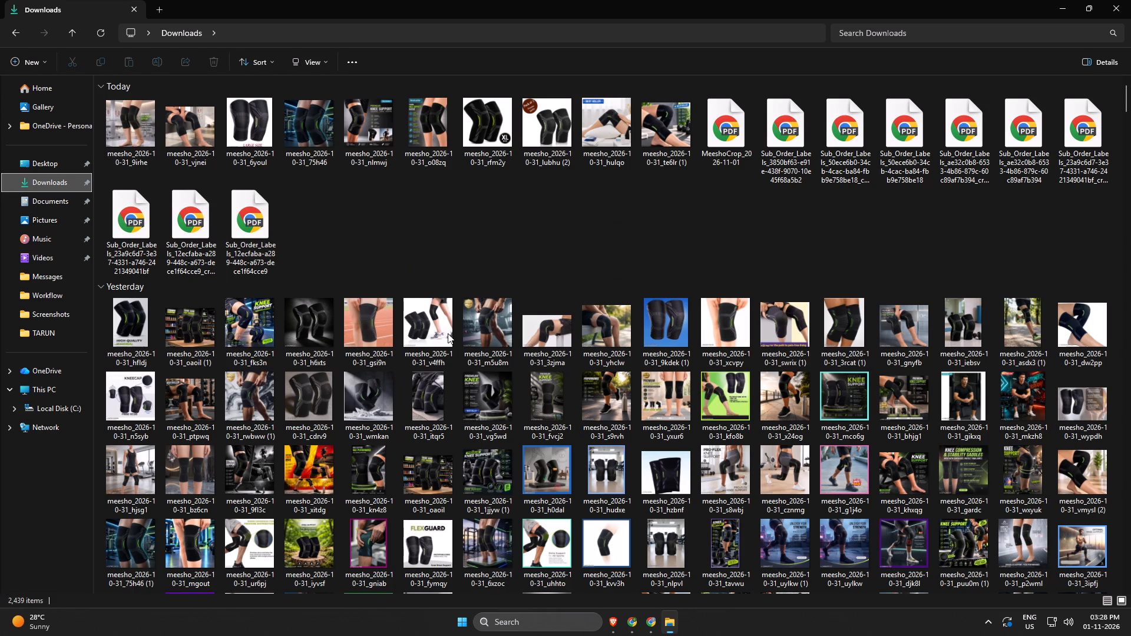
{"action": "scroll", "coordinate": [447, 336], "scroll_direction": "down", "scroll_amount": 2}
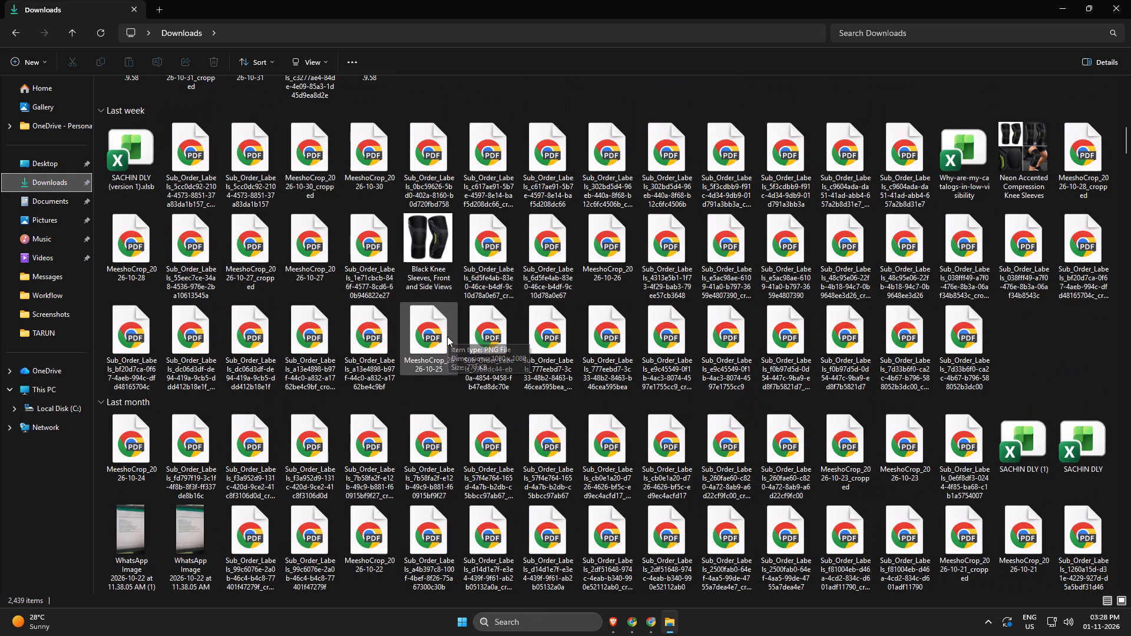
{"action": "scroll", "coordinate": [393, 356], "scroll_direction": "up", "scroll_amount": 1}
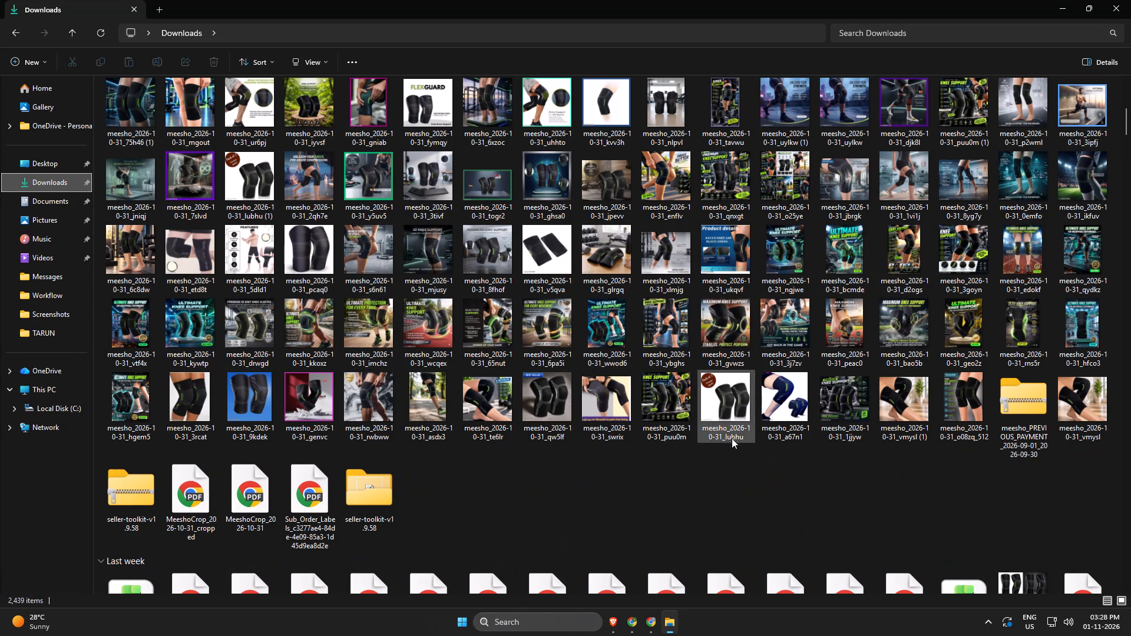
{"action": "scroll", "coordinate": [1010, 449], "scroll_direction": "up", "scroll_amount": 3}
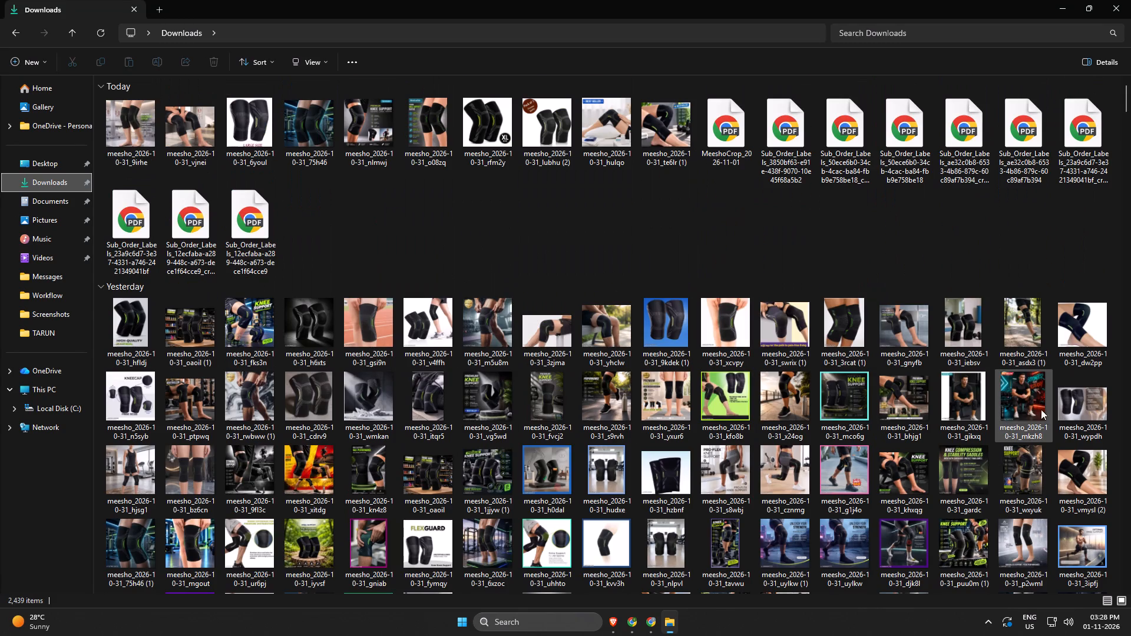
{"action": "scroll", "coordinate": [1046, 429], "scroll_direction": "down", "scroll_amount": 1}
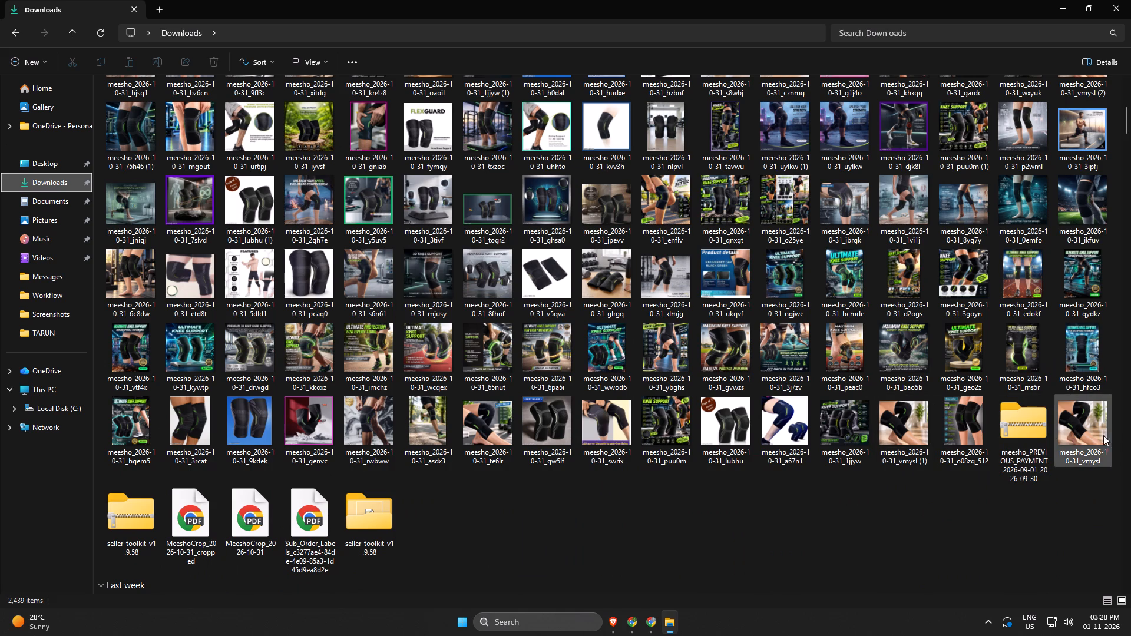
{"action": "left_click", "coordinate": [1093, 435]}
{"action": "key", "text": "Delete"}
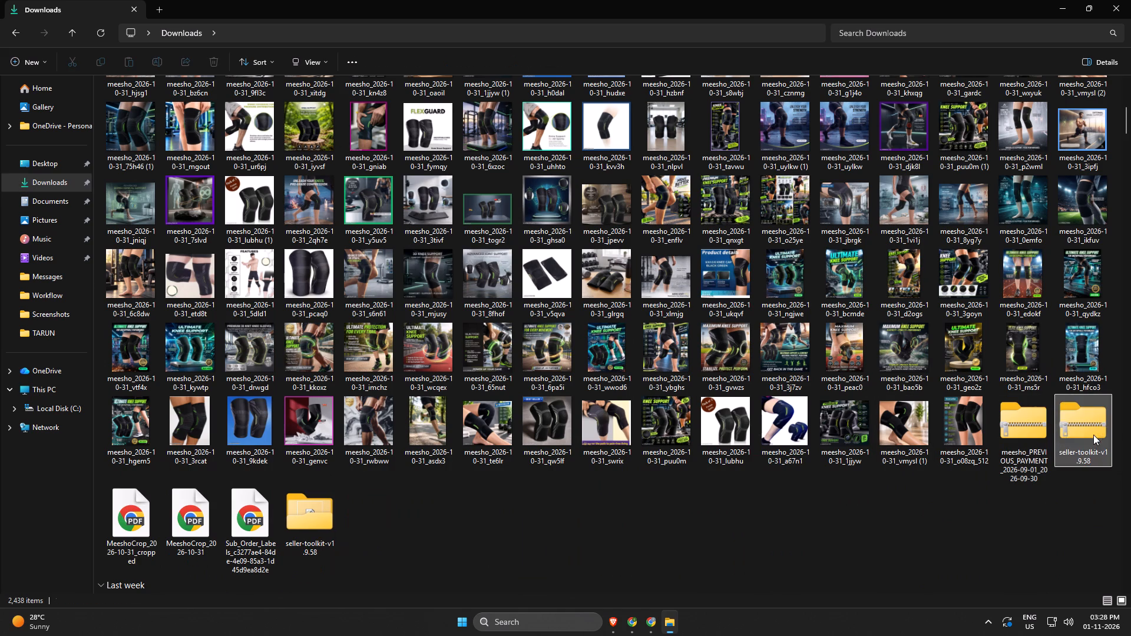
Crop the watermark strip off the bottom of meesho_2026-10-31_vmysl (1) in Photos to 1330 x 1129, save it, and refresh Downloads.
{"action": "left_click", "coordinate": [914, 428]}
{"action": "double_click", "coordinate": [914, 428]}
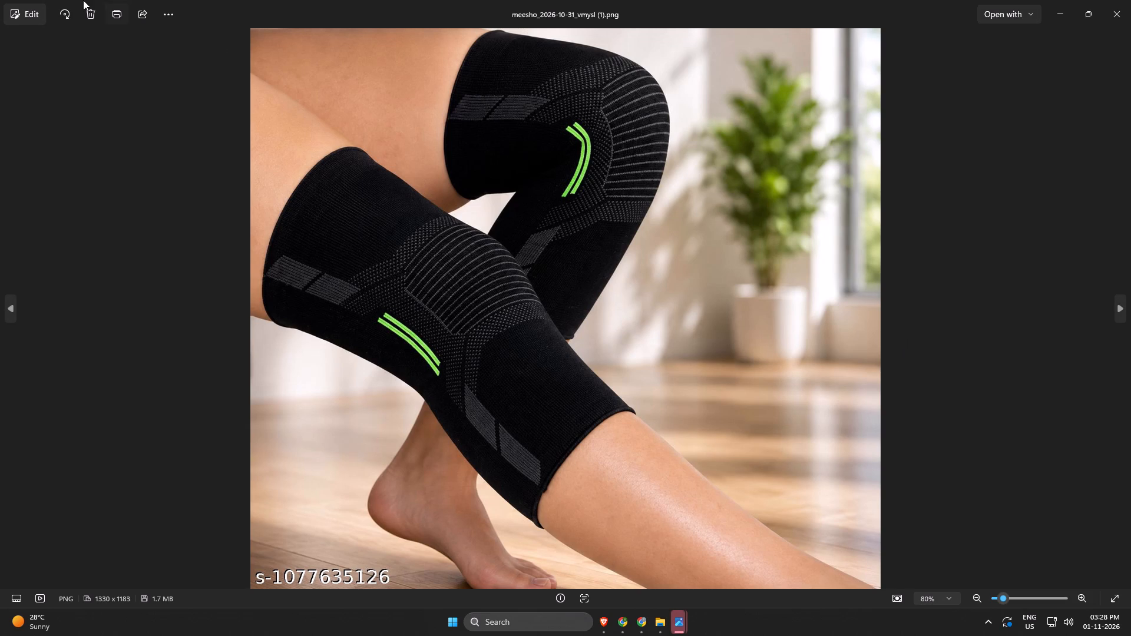
{"action": "left_click", "coordinate": [21, 17]}
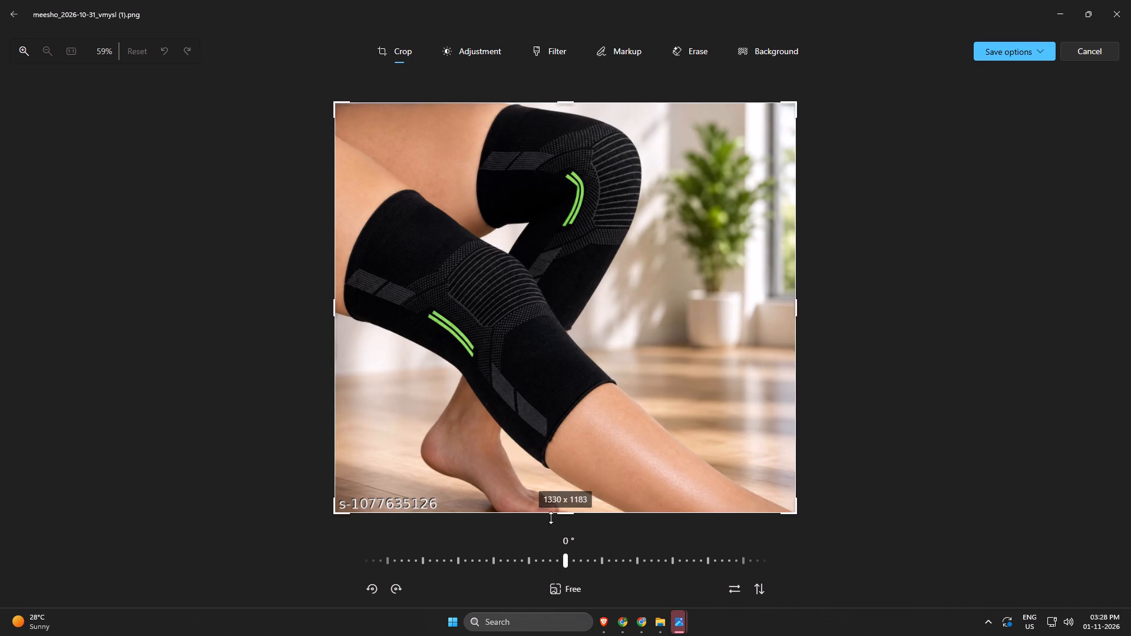
{"action": "left_click_drag", "start_coordinate": [561, 514], "coordinate": [558, 495]}
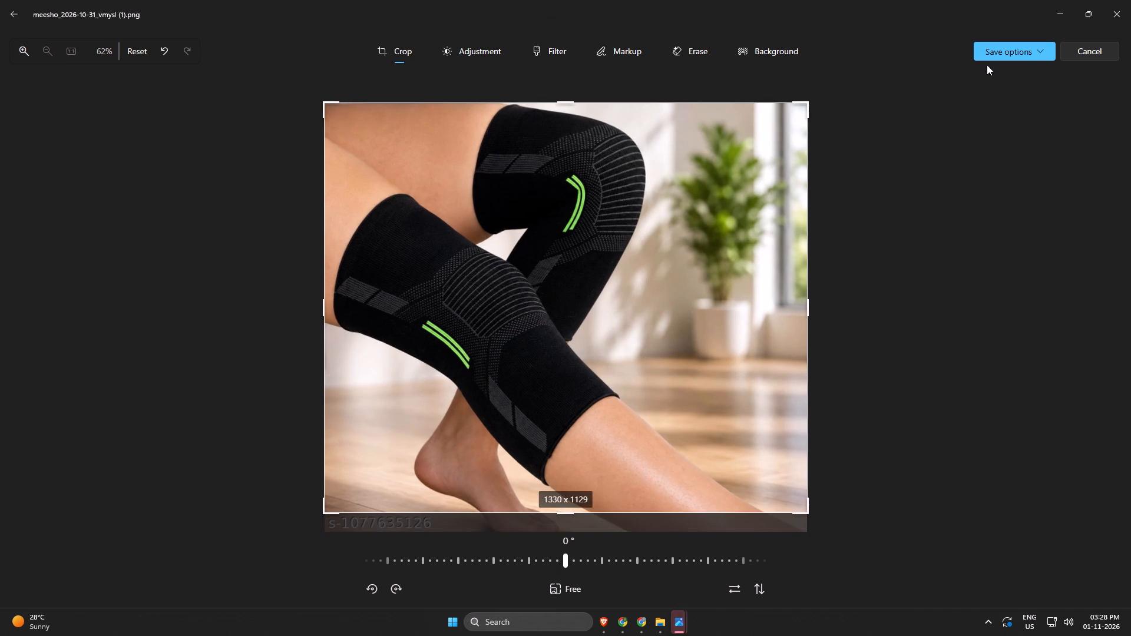
{"action": "left_click", "coordinate": [990, 59]}
{"action": "left_click", "coordinate": [993, 96]}
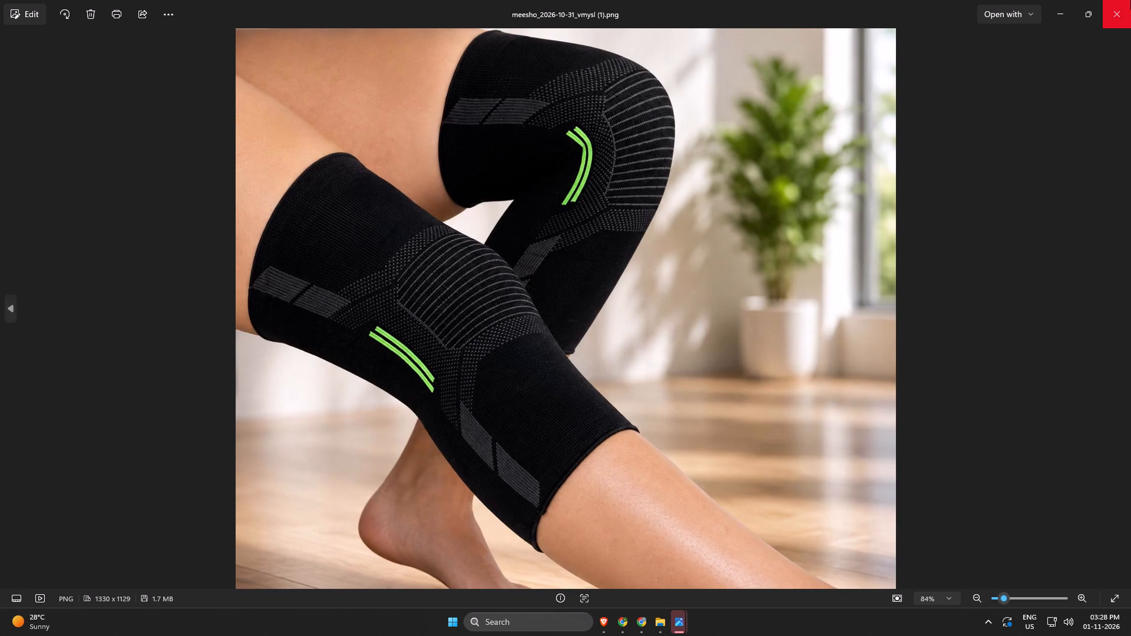
{"action": "left_click", "coordinate": [1130, 0]}
{"action": "scroll", "coordinate": [342, 361], "scroll_direction": "up", "scroll_amount": 8}
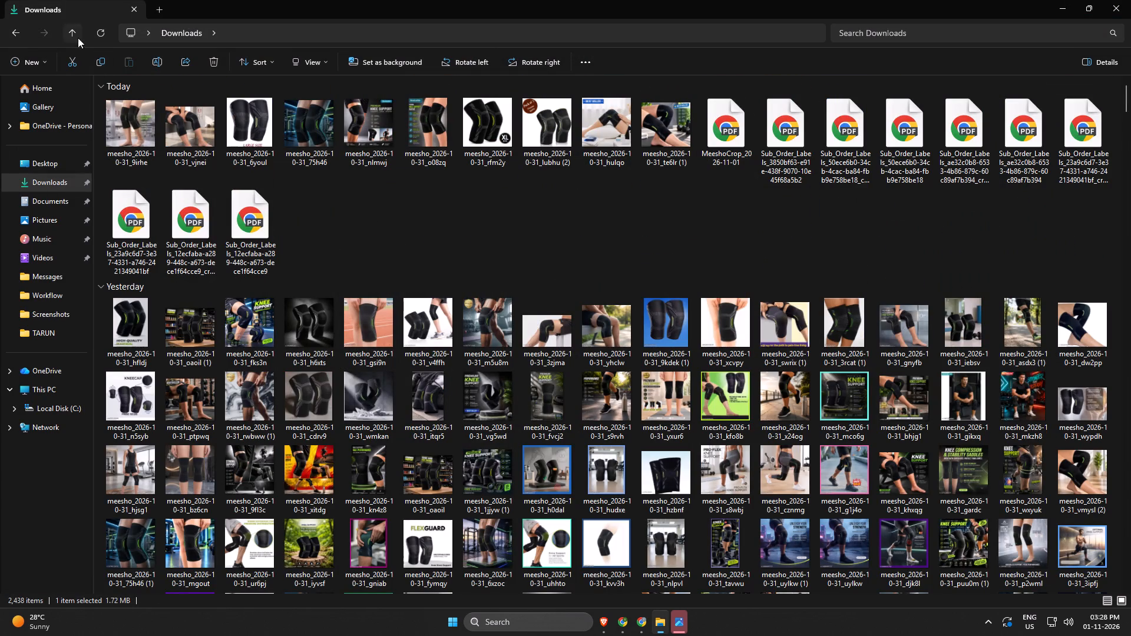
{"action": "left_click", "coordinate": [102, 32]}
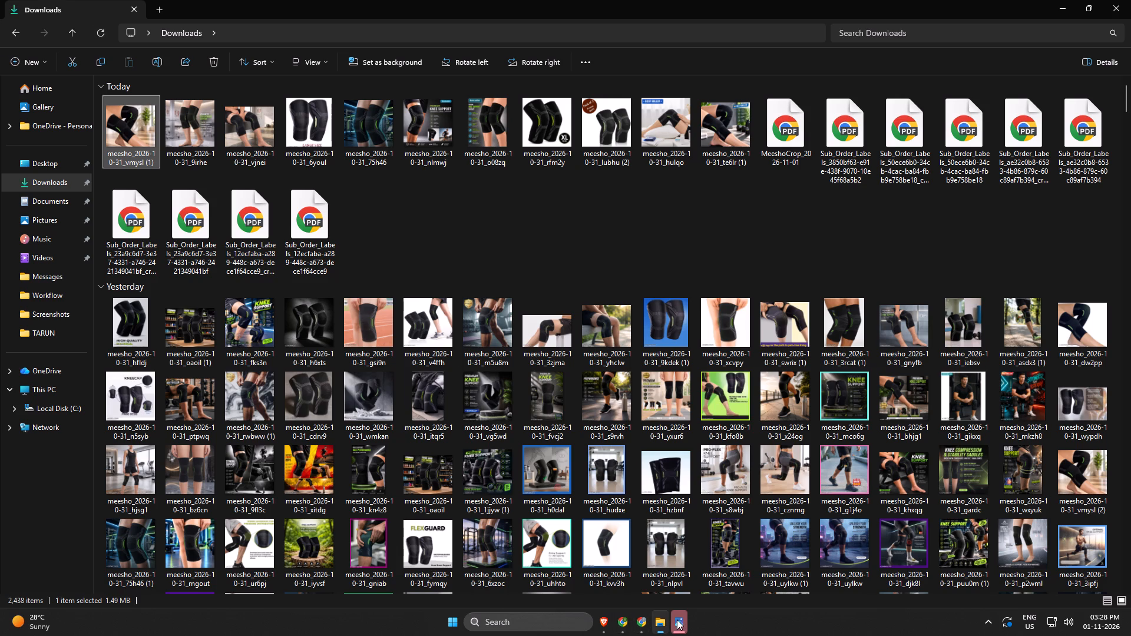
{"action": "left_click", "coordinate": [729, 520]}
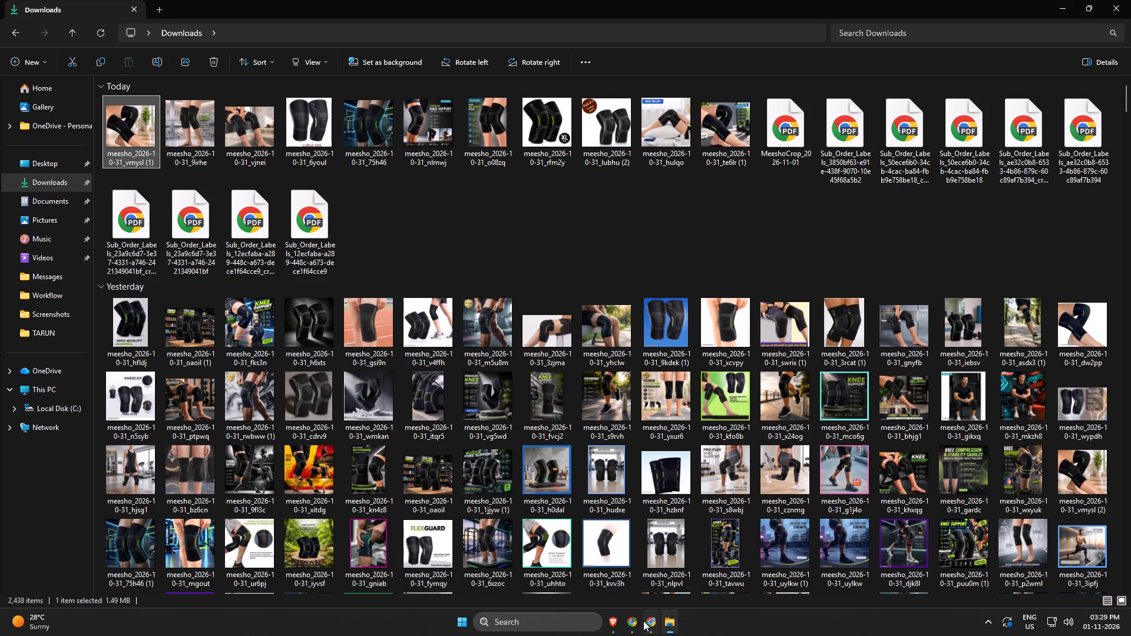
Back in Chrome, start a single catalog under Orthopedic Knee Support with meesho_2026-10-31_vmysl (1) as the product's front image.
{"action": "left_click", "coordinate": [564, 578]}
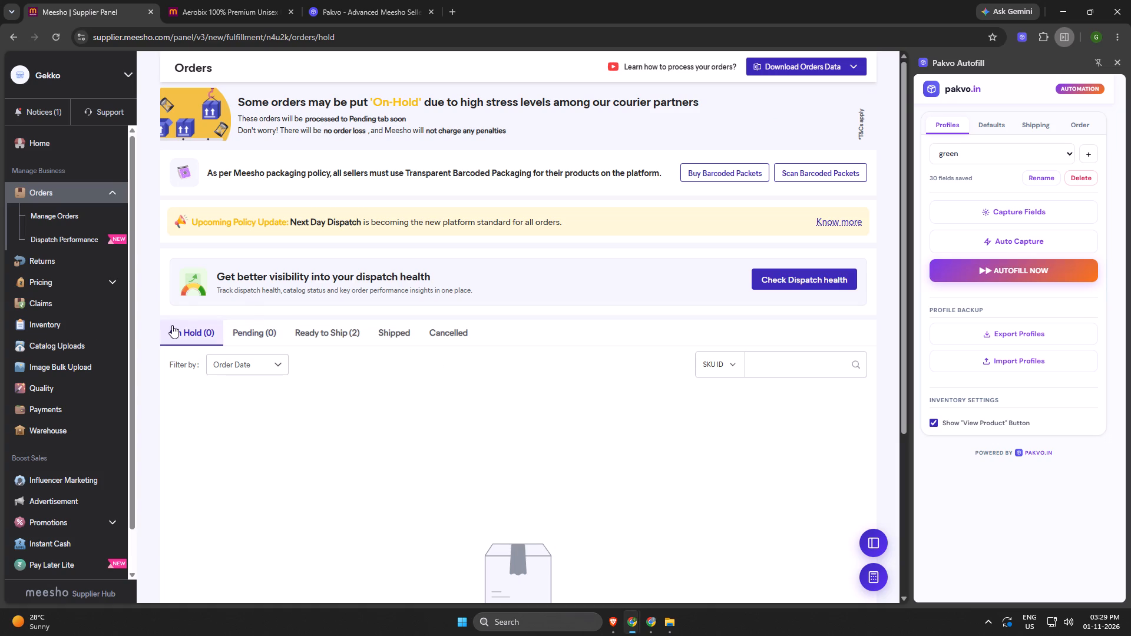
{"action": "left_click", "coordinate": [37, 347]}
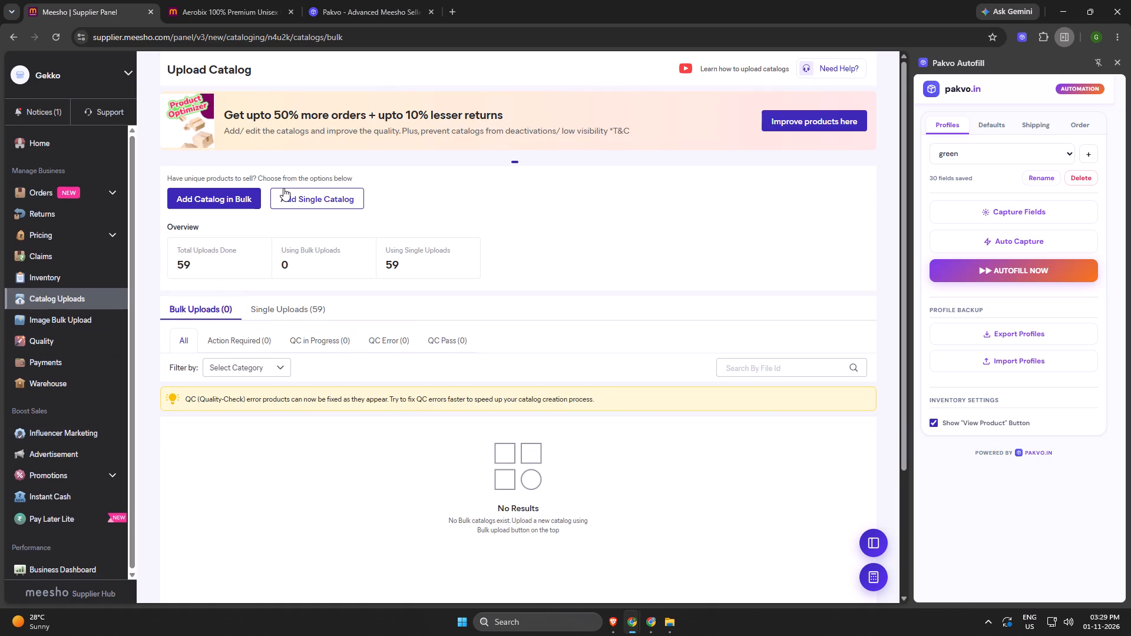
{"action": "left_click", "coordinate": [283, 188]}
{"action": "left_click", "coordinate": [307, 222]}
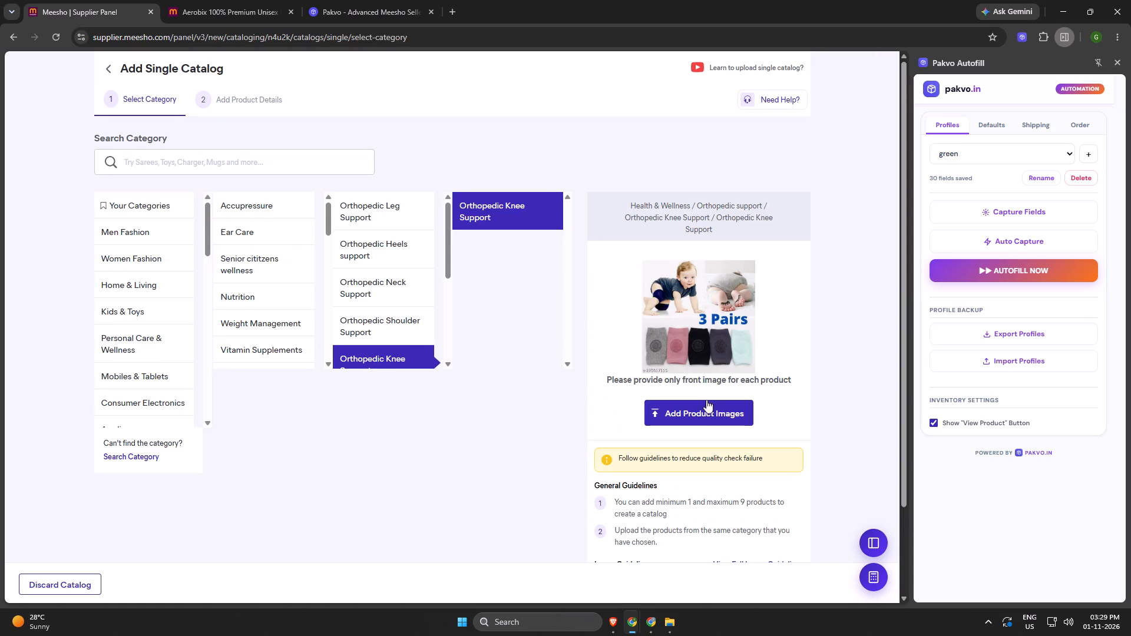
{"action": "left_click", "coordinate": [699, 418]}
{"action": "left_click", "coordinate": [147, 130]}
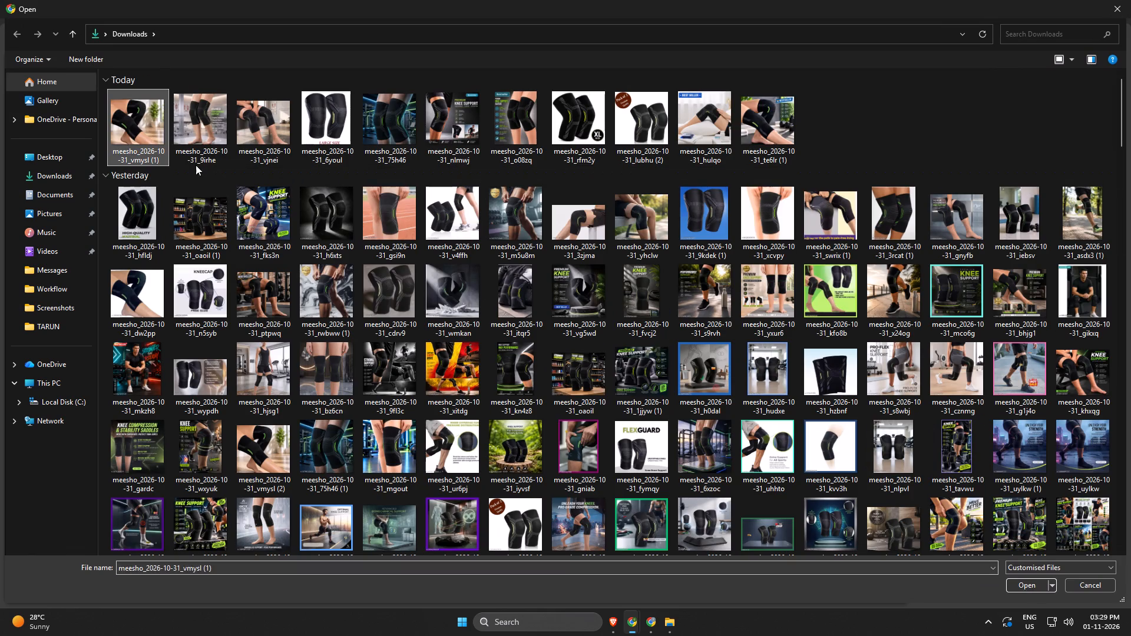
{"action": "left_click", "coordinate": [1041, 593]}
{"action": "left_click", "coordinate": [1040, 588]}
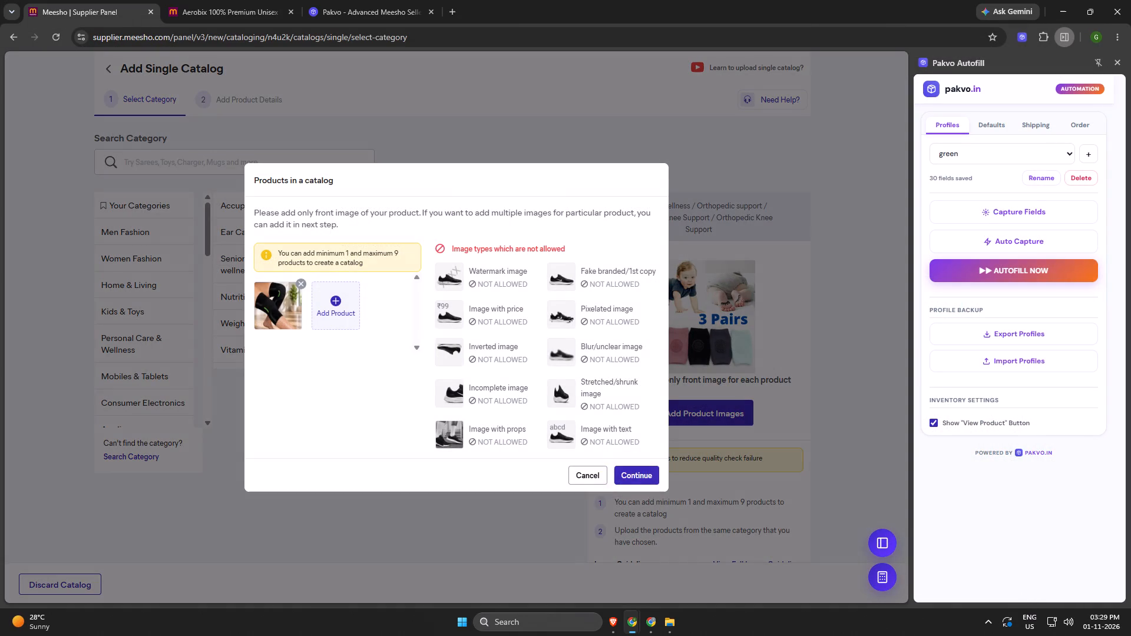
{"action": "left_click", "coordinate": [634, 476]}
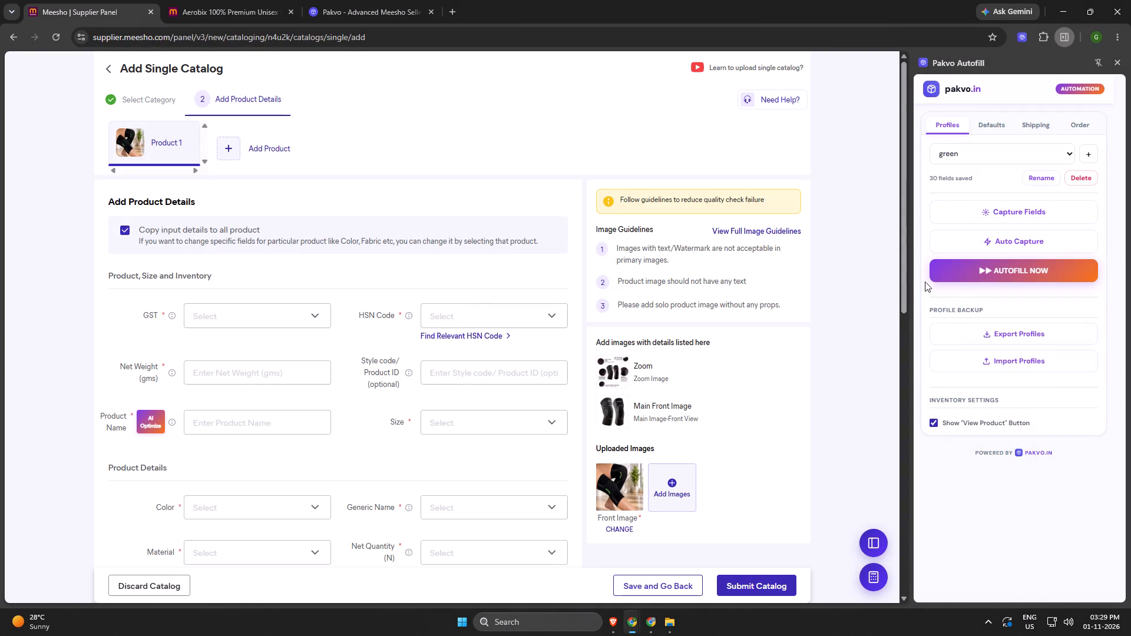
Autofill the product details with Pakvo's green profile.
{"action": "left_click", "coordinate": [973, 273]}
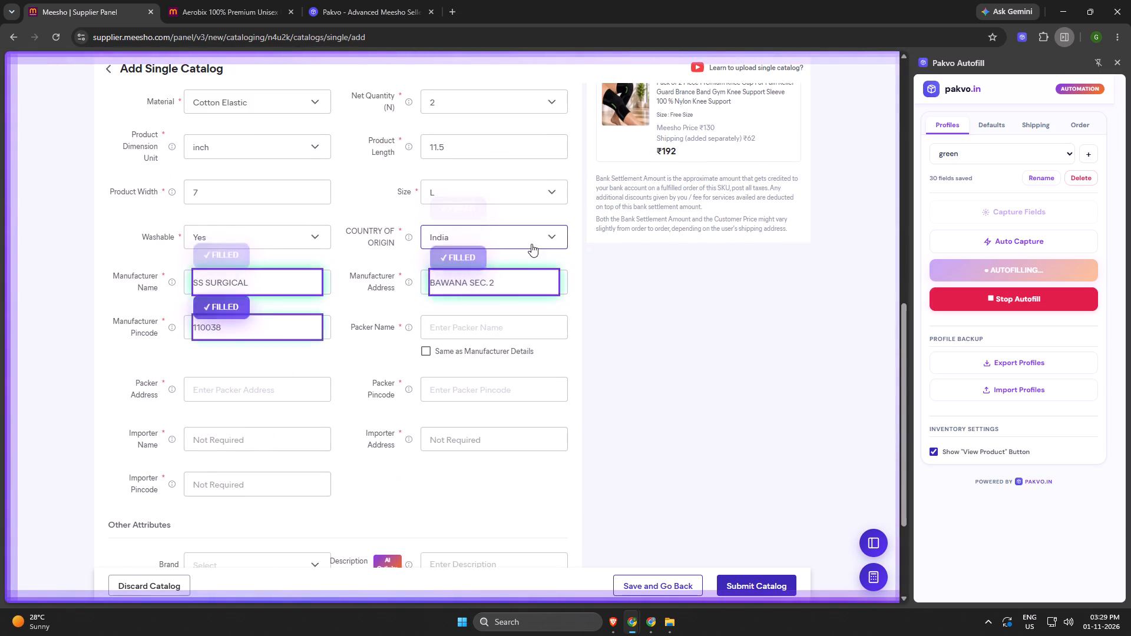
{"action": "scroll", "coordinate": [557, 238], "scroll_direction": "down", "scroll_amount": 4}
{"action": "scroll", "coordinate": [557, 238], "scroll_direction": "up", "scroll_amount": 6}
{"action": "scroll", "coordinate": [557, 261], "scroll_direction": "down", "scroll_amount": 4}
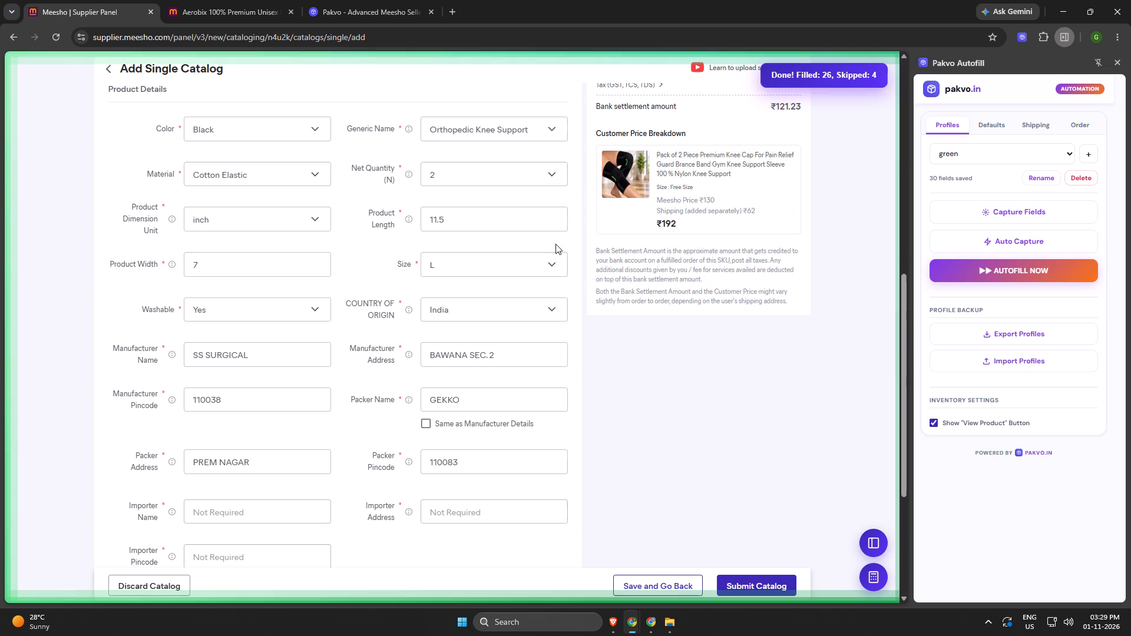
Set the Size attribute in Product Details to M.
{"action": "left_click", "coordinate": [555, 265]}
{"action": "left_click", "coordinate": [481, 352]}
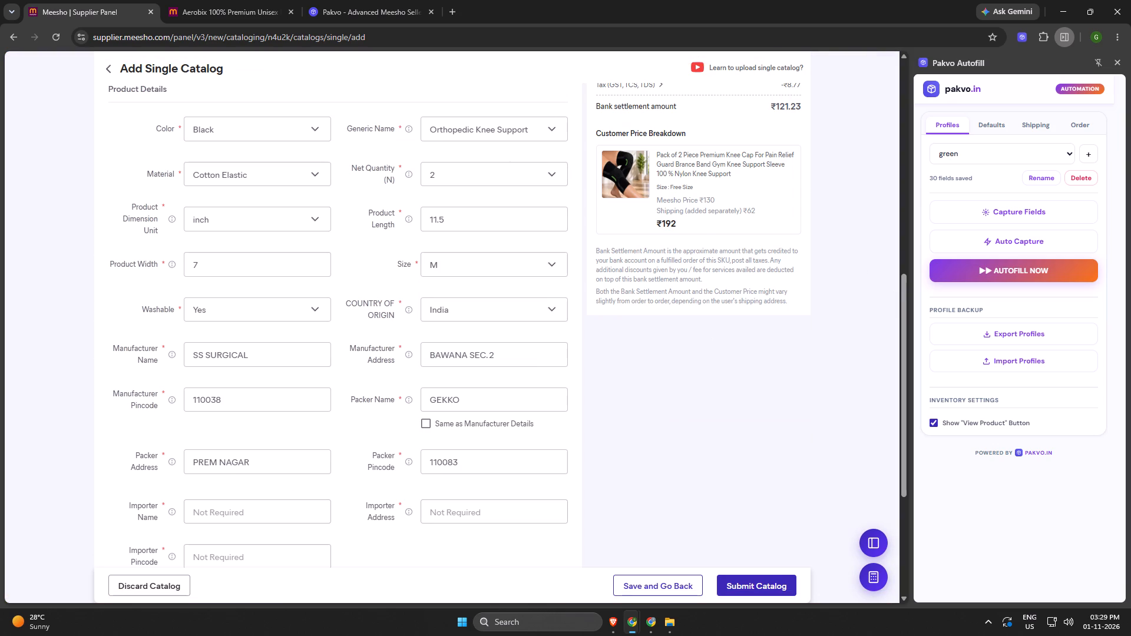
Replace the old image in Pakvo's Low Shipping Finder with meesho_2026-10-31_vmysl (1) and run the shipping test at Fast speed.
{"action": "scroll", "coordinate": [958, 348], "scroll_direction": "up", "scroll_amount": 3}
{"action": "left_click", "coordinate": [1038, 122]}
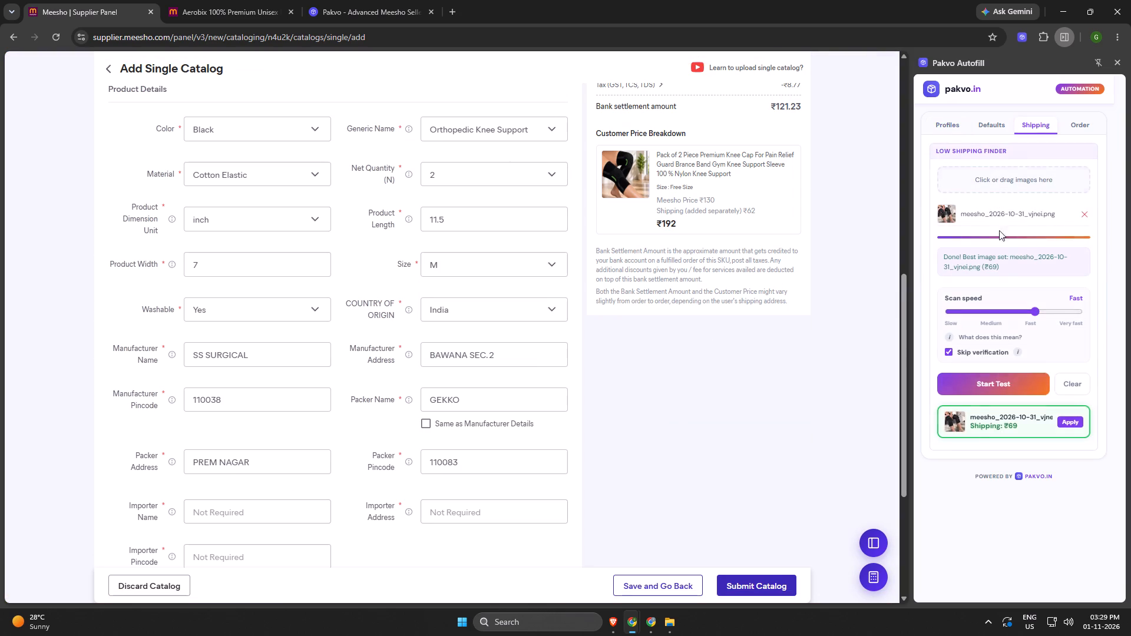
{"action": "left_click", "coordinate": [1082, 214]}
{"action": "left_click", "coordinate": [1012, 183]}
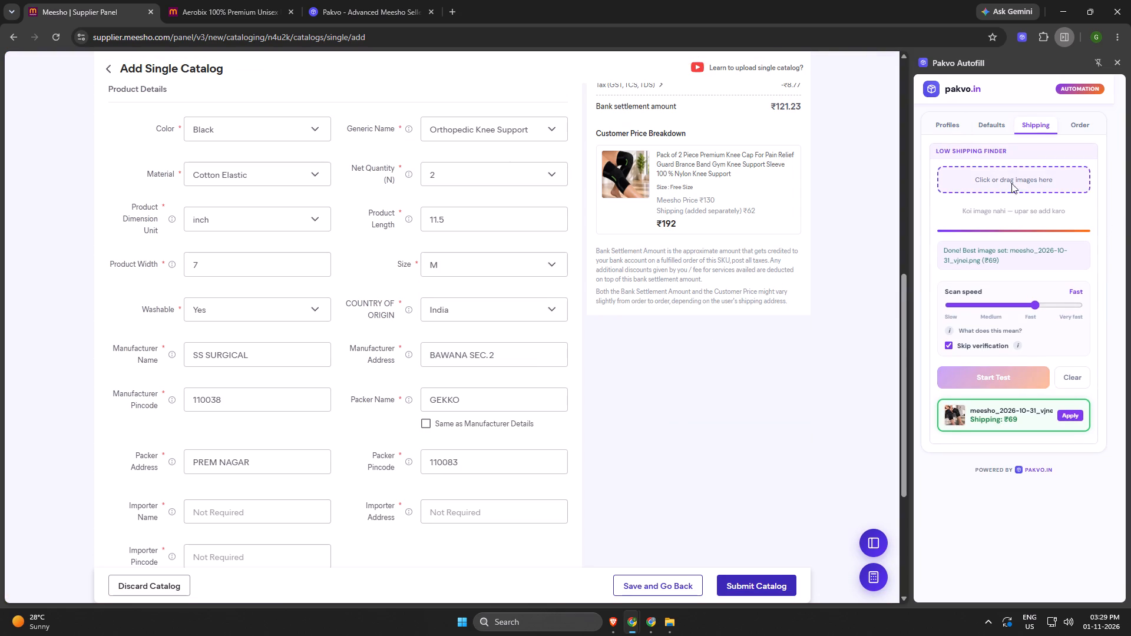
{"action": "left_click", "coordinate": [138, 113]}
{"action": "key", "text": "Return"}
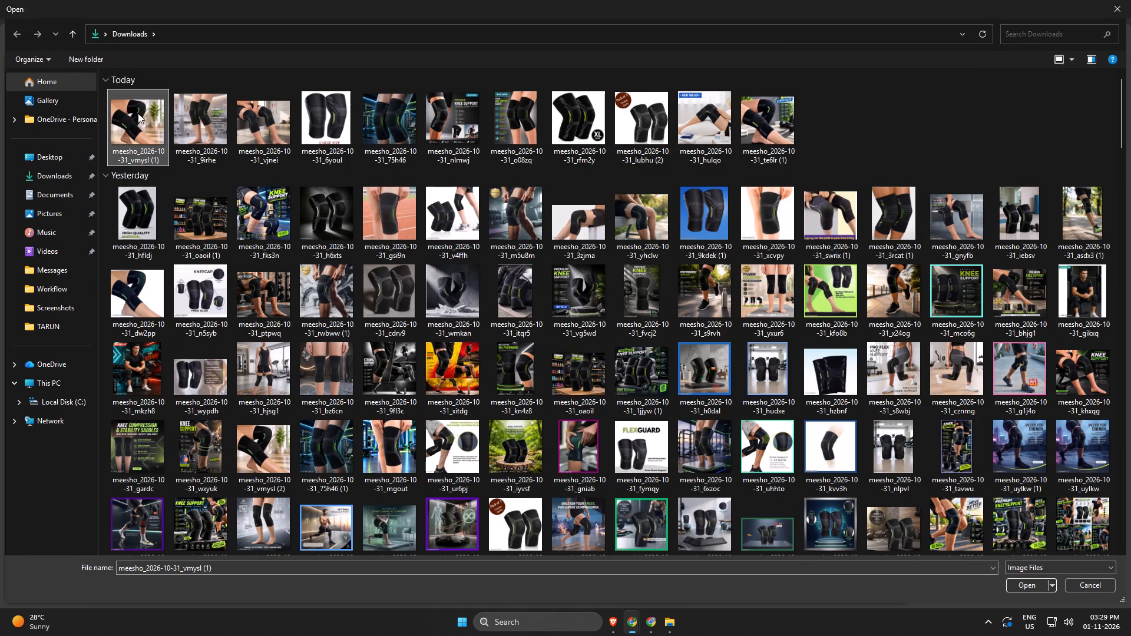
{"action": "left_click", "coordinate": [1016, 380]}
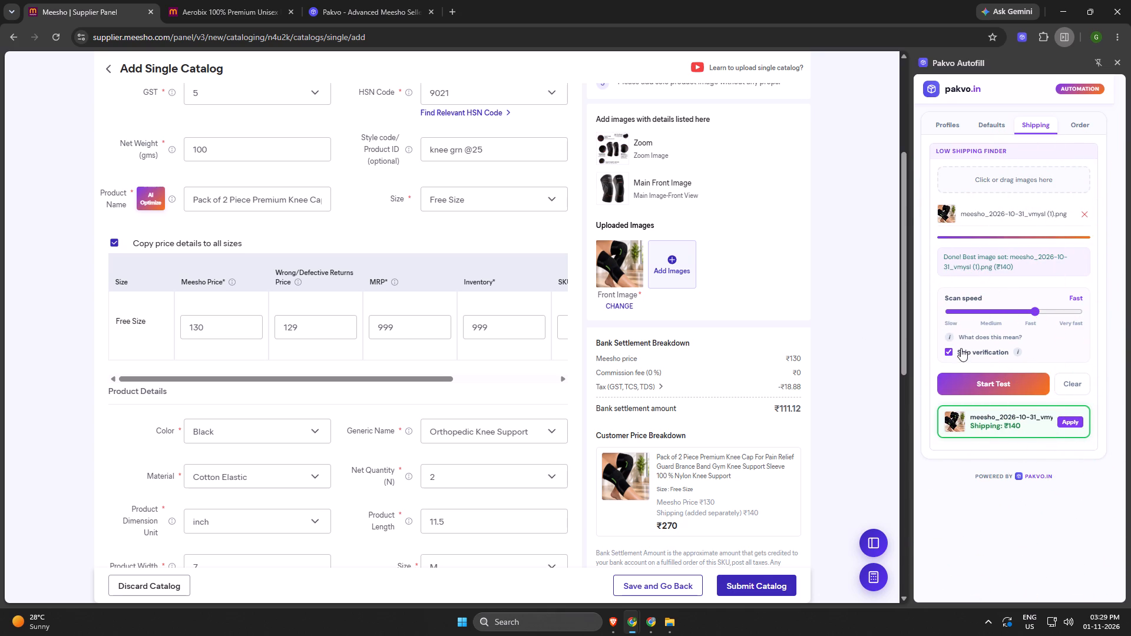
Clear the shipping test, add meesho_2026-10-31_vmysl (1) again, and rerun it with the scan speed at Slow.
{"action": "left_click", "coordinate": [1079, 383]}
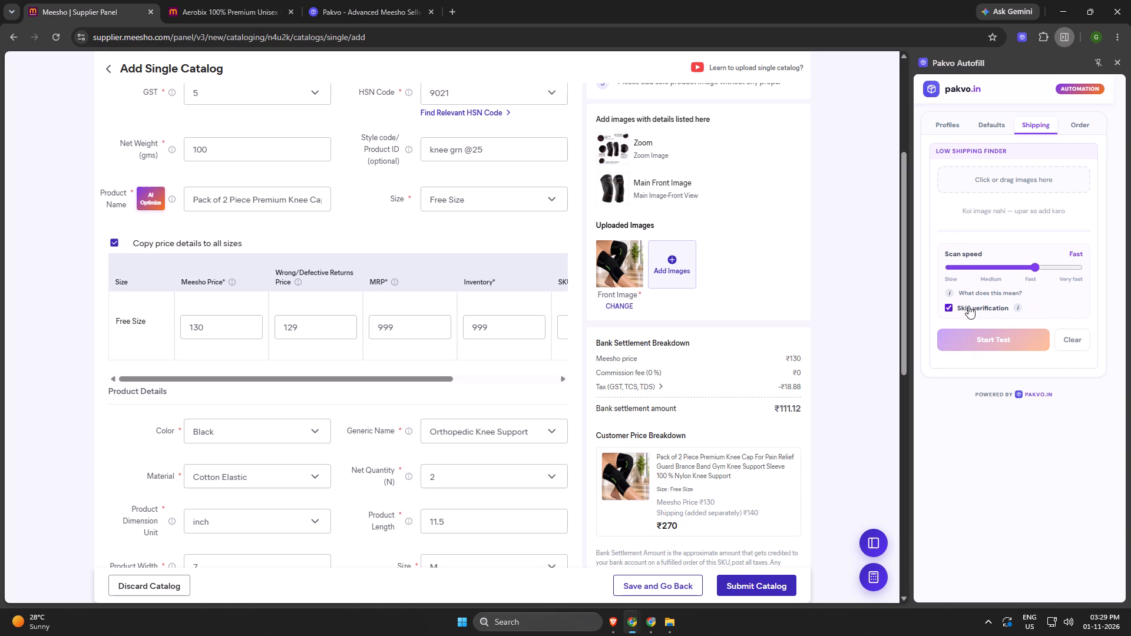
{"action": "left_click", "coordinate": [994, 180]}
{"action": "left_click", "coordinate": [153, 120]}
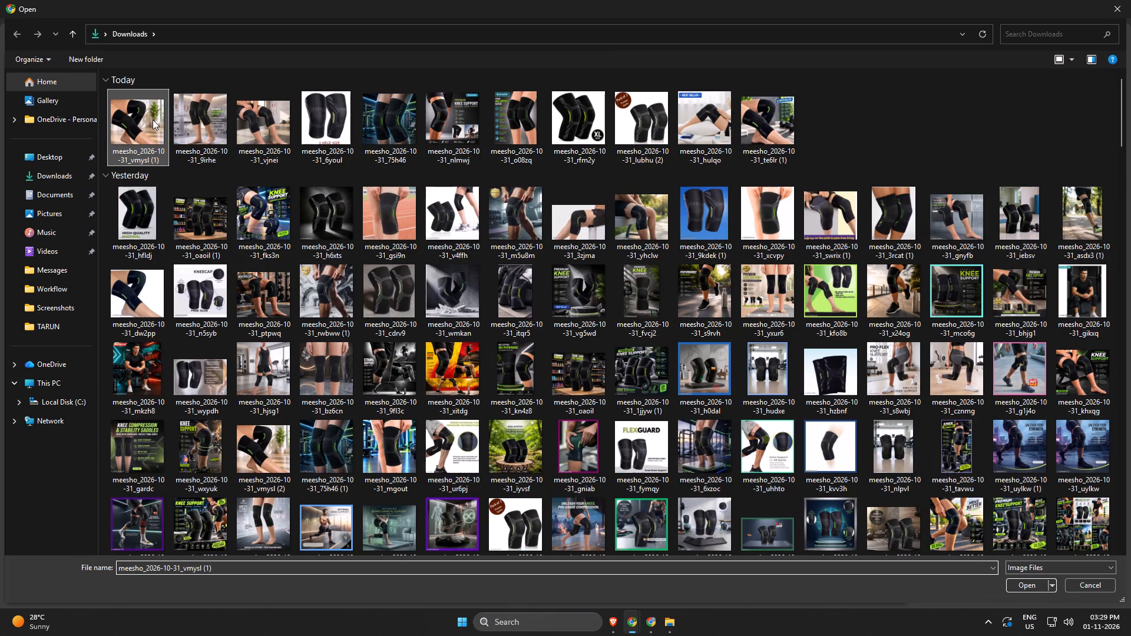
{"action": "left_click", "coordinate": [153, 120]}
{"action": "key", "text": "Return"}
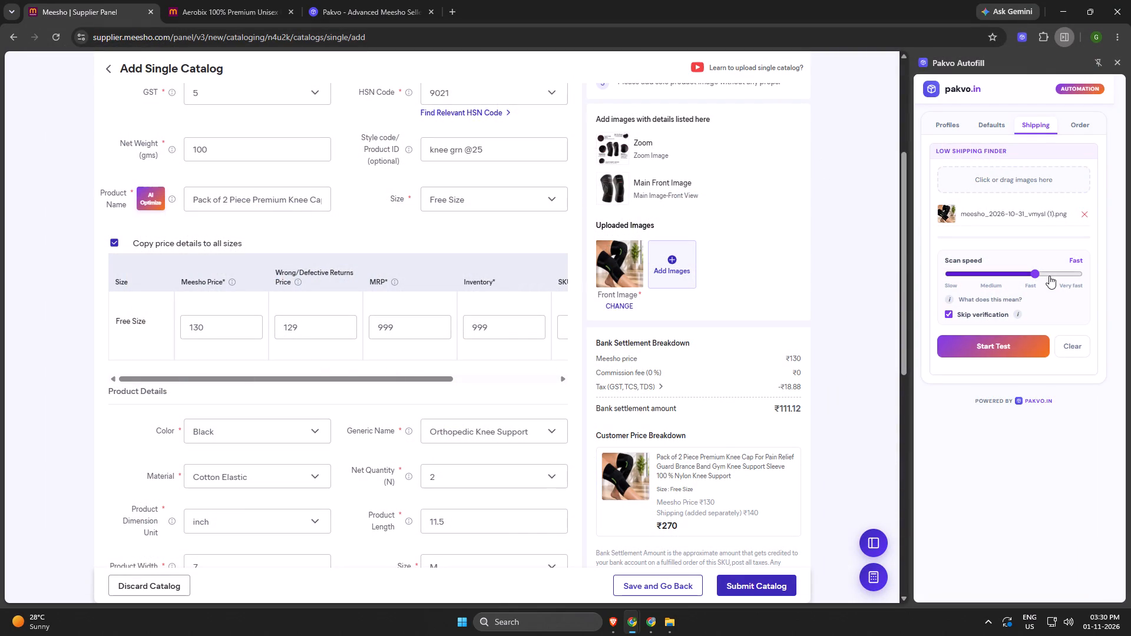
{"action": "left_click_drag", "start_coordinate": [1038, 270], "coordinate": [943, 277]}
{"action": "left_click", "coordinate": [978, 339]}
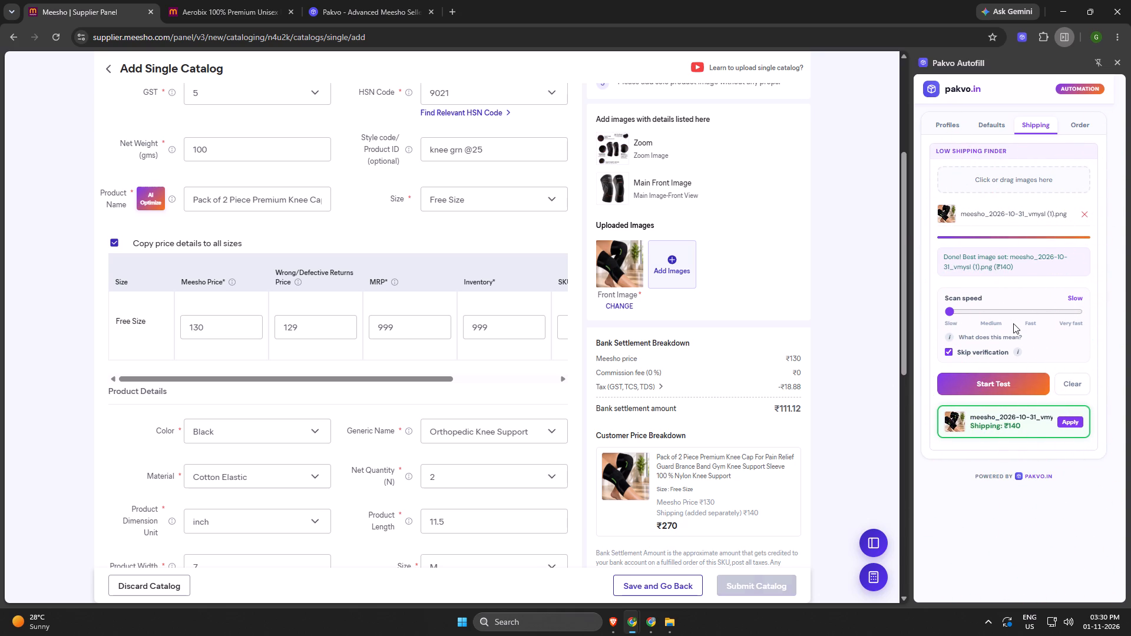
Set Pakvo's scan speed to Fast, clear the shipping test, add meesho_2026-10-31_vmysl (1) again, and rerun the test.
{"action": "left_click_drag", "start_coordinate": [946, 311], "coordinate": [1083, 322]}
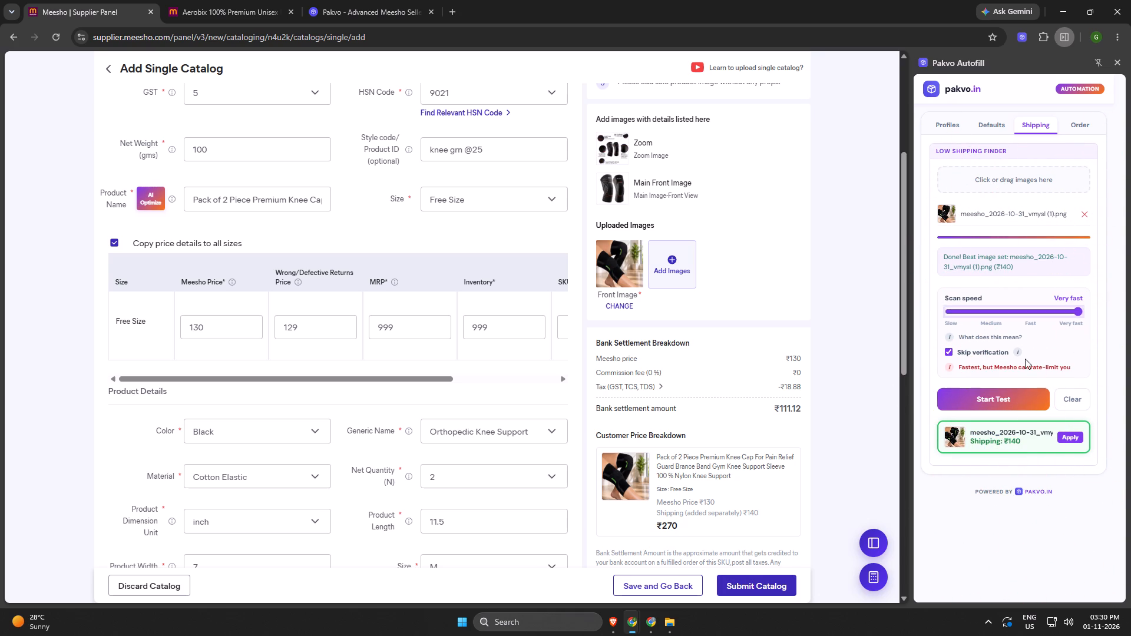
{"action": "left_click_drag", "start_coordinate": [1074, 313], "coordinate": [1051, 315]}
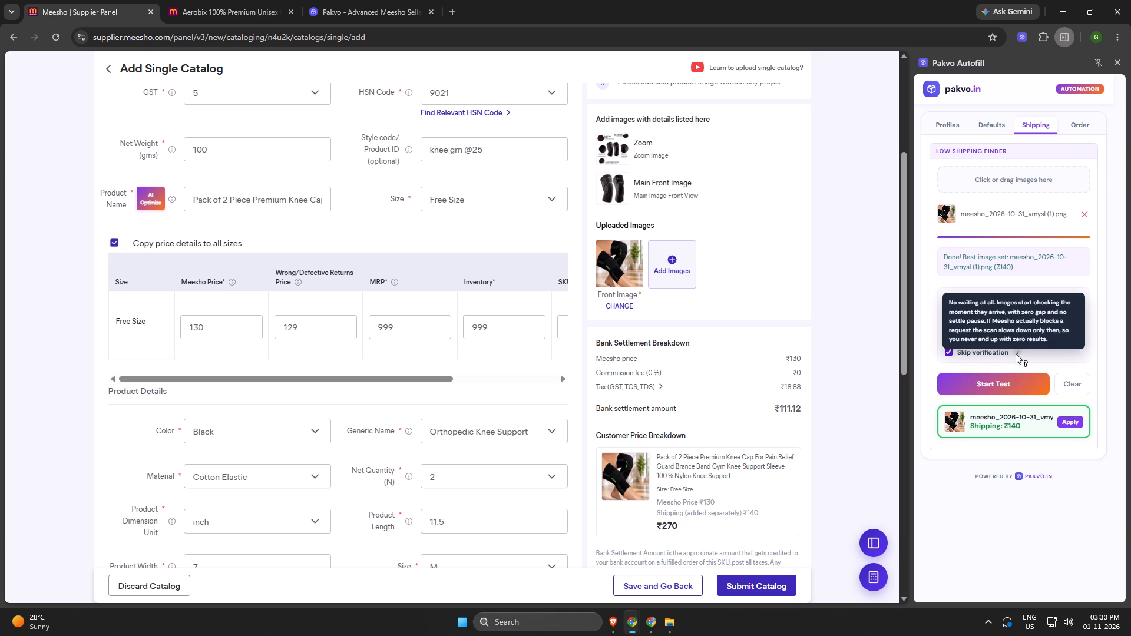
{"action": "left_click", "coordinate": [1080, 391]}
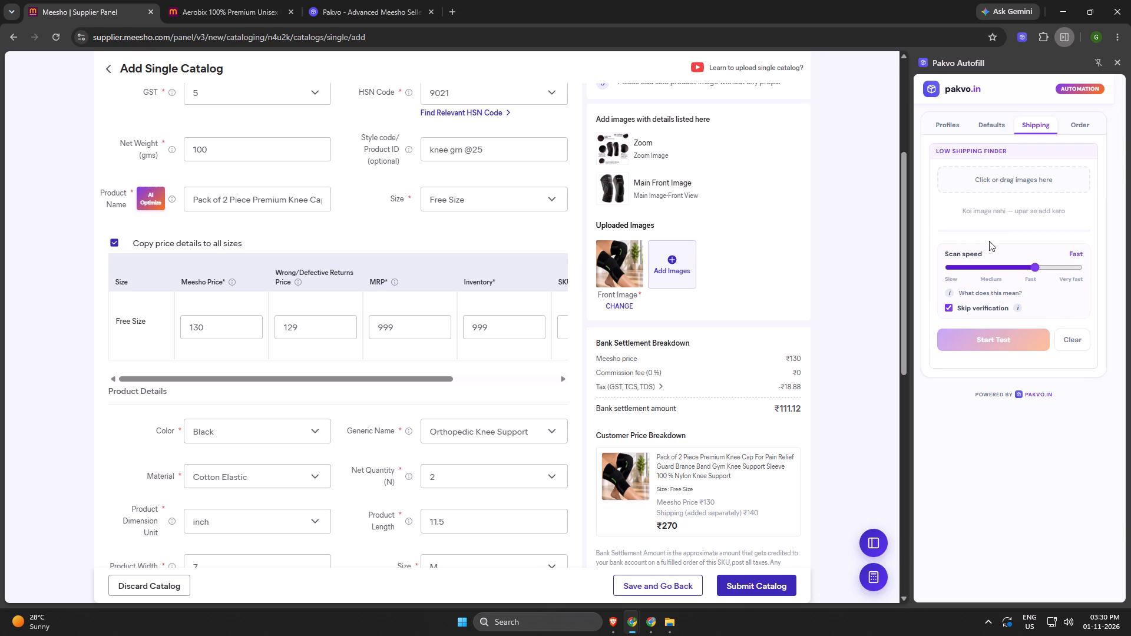
{"action": "left_click", "coordinate": [996, 177]}
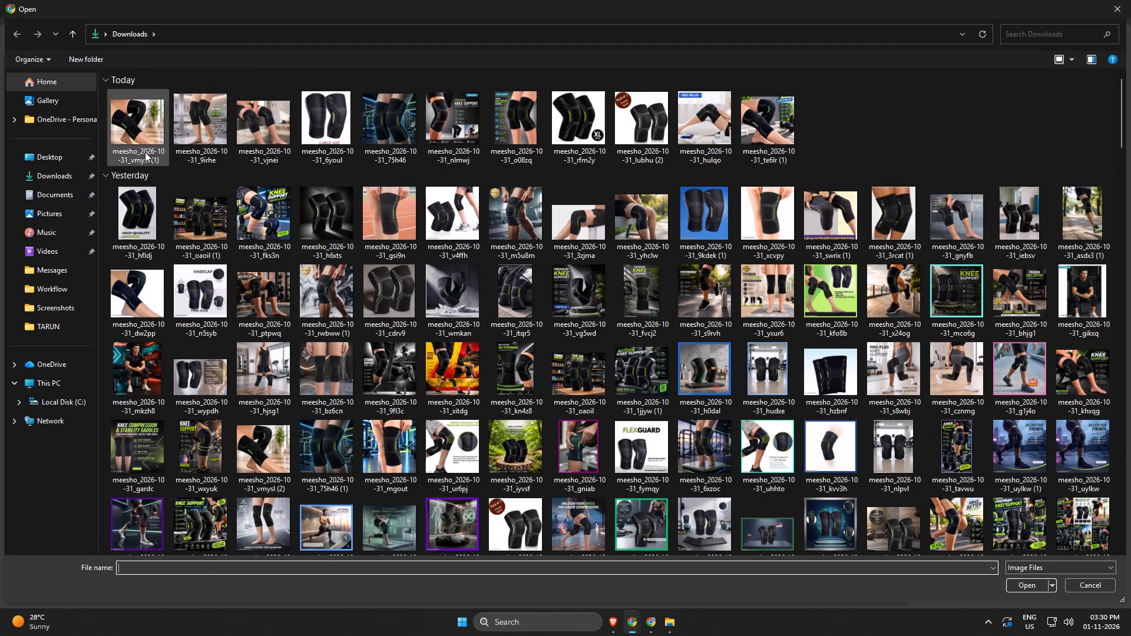
{"action": "left_click", "coordinate": [144, 150]}
{"action": "left_click", "coordinate": [1032, 592]}
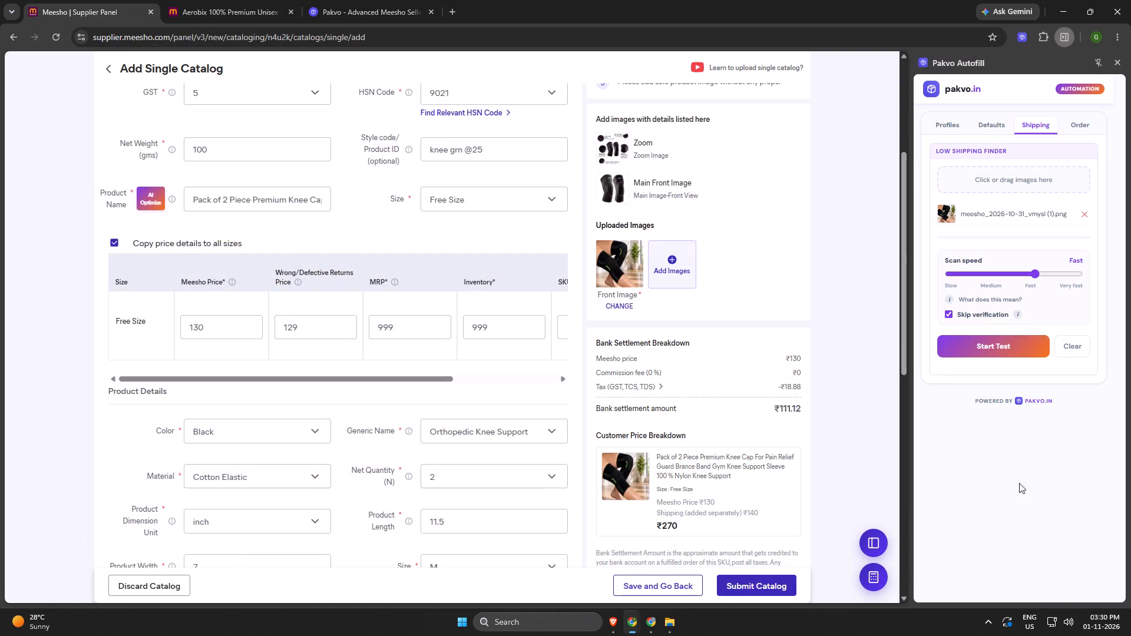
{"action": "left_click", "coordinate": [1003, 356]}
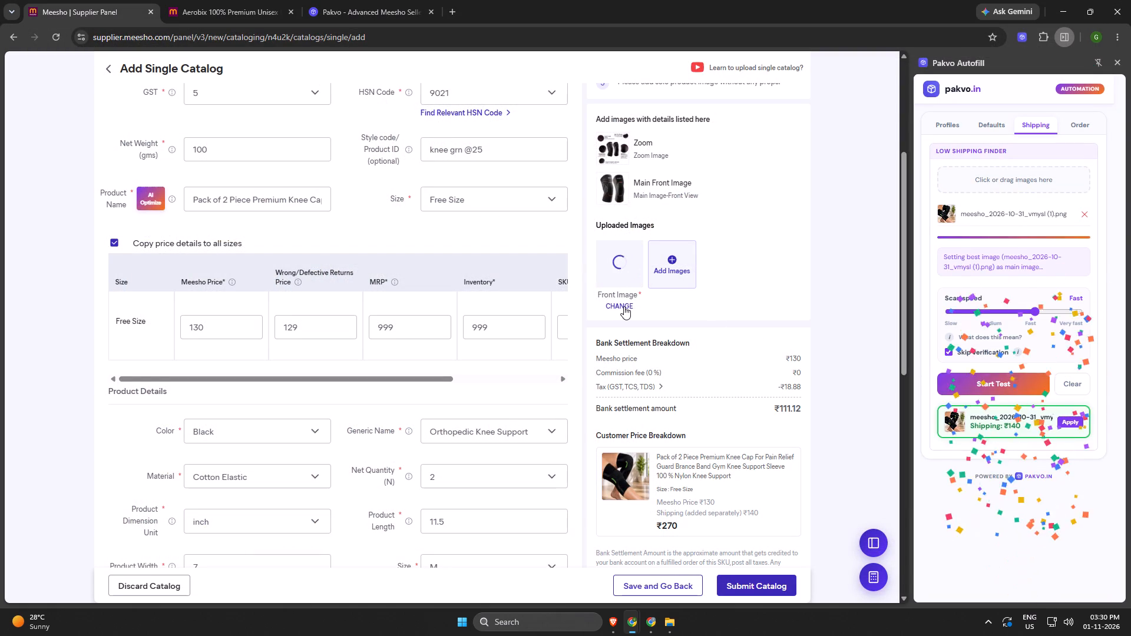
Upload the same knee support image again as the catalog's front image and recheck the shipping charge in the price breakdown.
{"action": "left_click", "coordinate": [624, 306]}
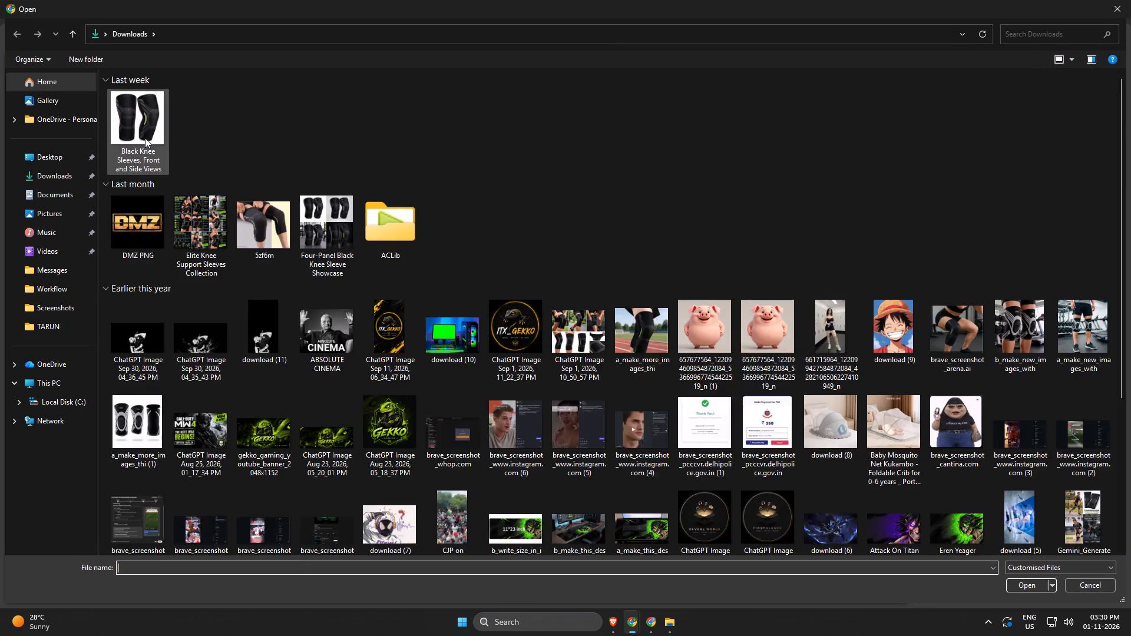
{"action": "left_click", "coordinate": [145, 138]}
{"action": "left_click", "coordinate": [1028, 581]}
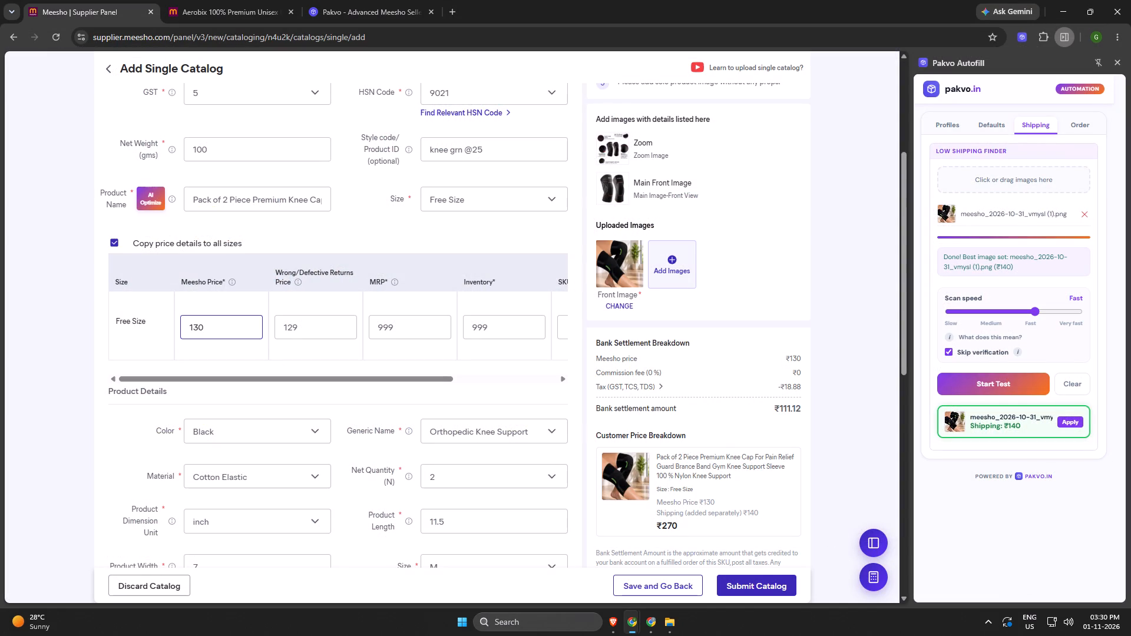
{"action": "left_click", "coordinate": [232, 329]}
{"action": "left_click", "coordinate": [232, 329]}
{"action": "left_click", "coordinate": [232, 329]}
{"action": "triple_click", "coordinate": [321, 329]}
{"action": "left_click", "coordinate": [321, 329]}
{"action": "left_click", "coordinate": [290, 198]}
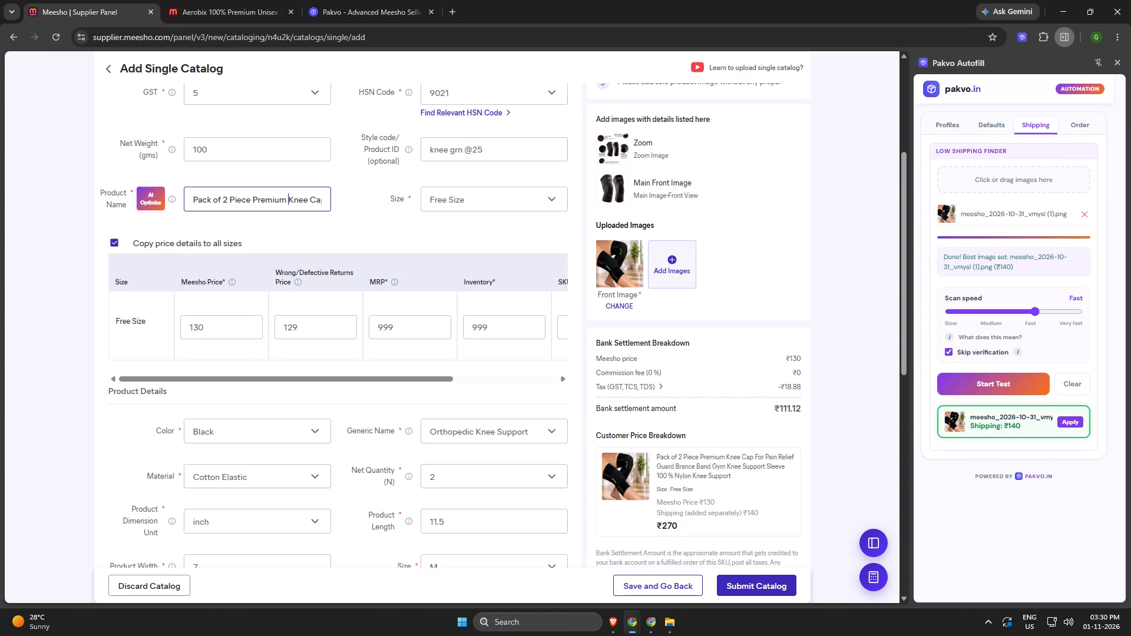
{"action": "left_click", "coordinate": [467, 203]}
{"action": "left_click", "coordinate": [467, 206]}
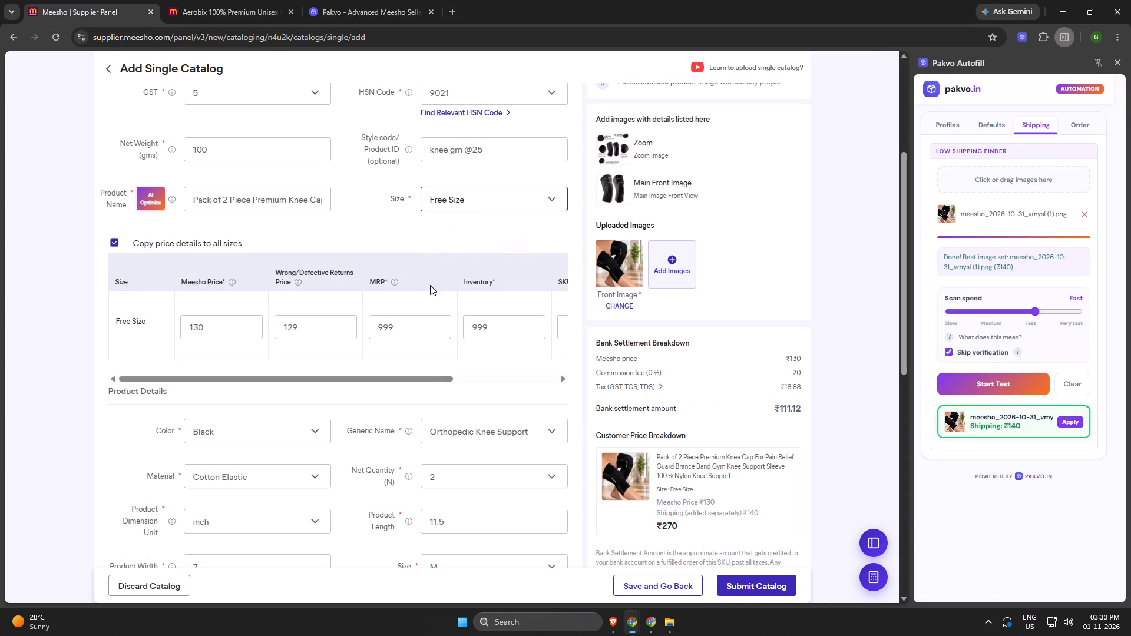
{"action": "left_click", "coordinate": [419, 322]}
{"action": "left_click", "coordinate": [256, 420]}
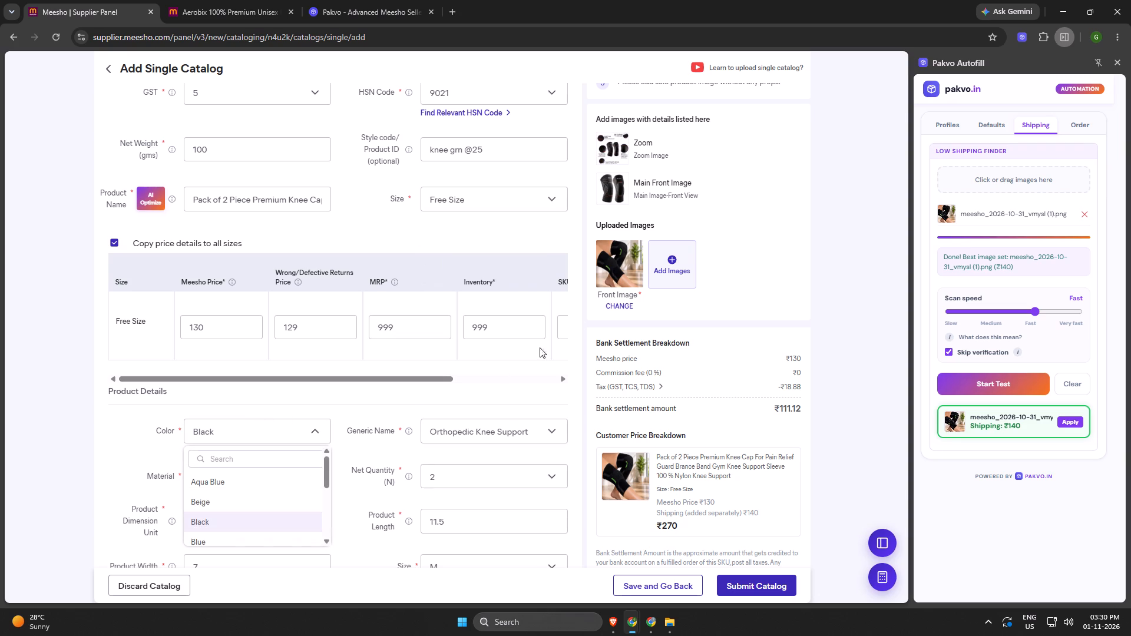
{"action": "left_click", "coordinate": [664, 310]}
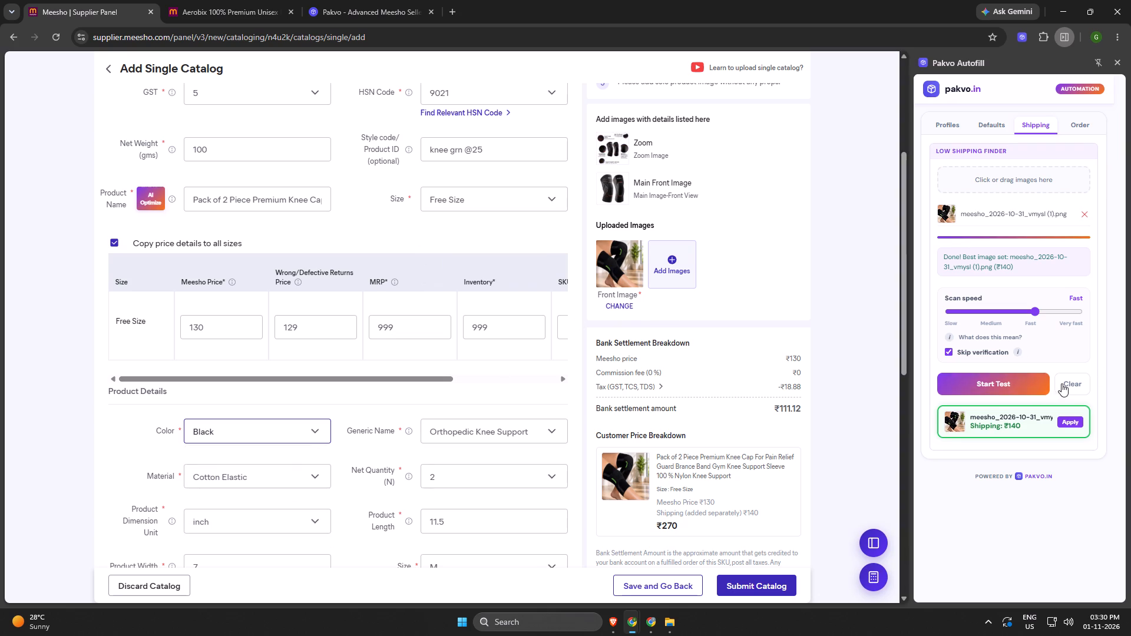
Clear the image and result from Pakvo's Low Shipping Finder.
{"action": "left_click", "coordinate": [1061, 383]}
{"action": "double_click", "coordinate": [246, 322]}
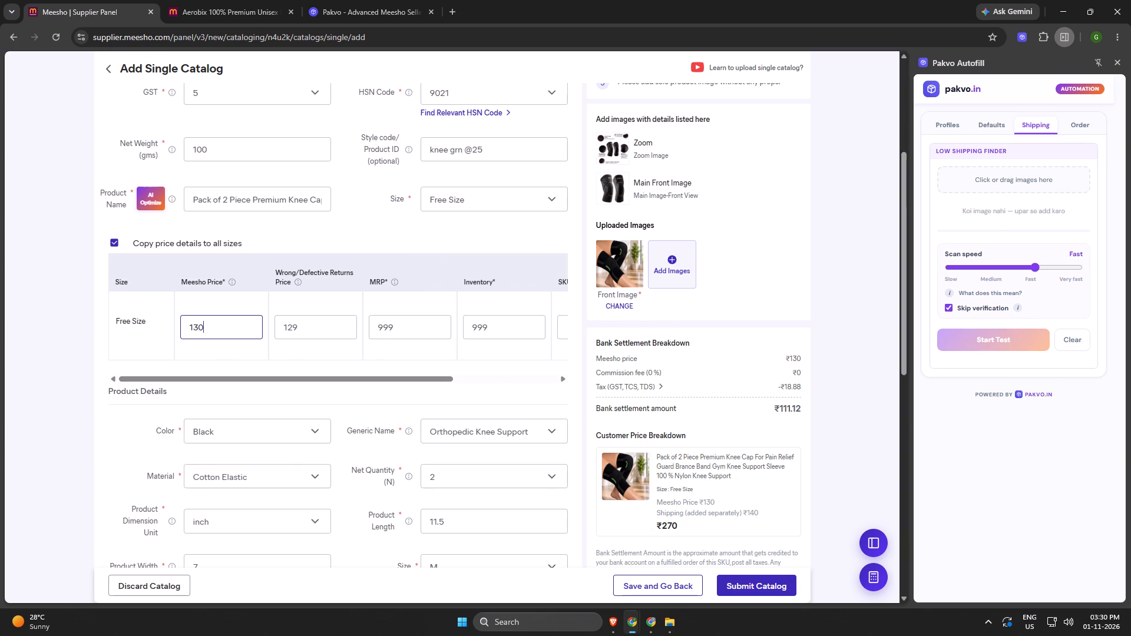
{"action": "left_click", "coordinate": [243, 323]}
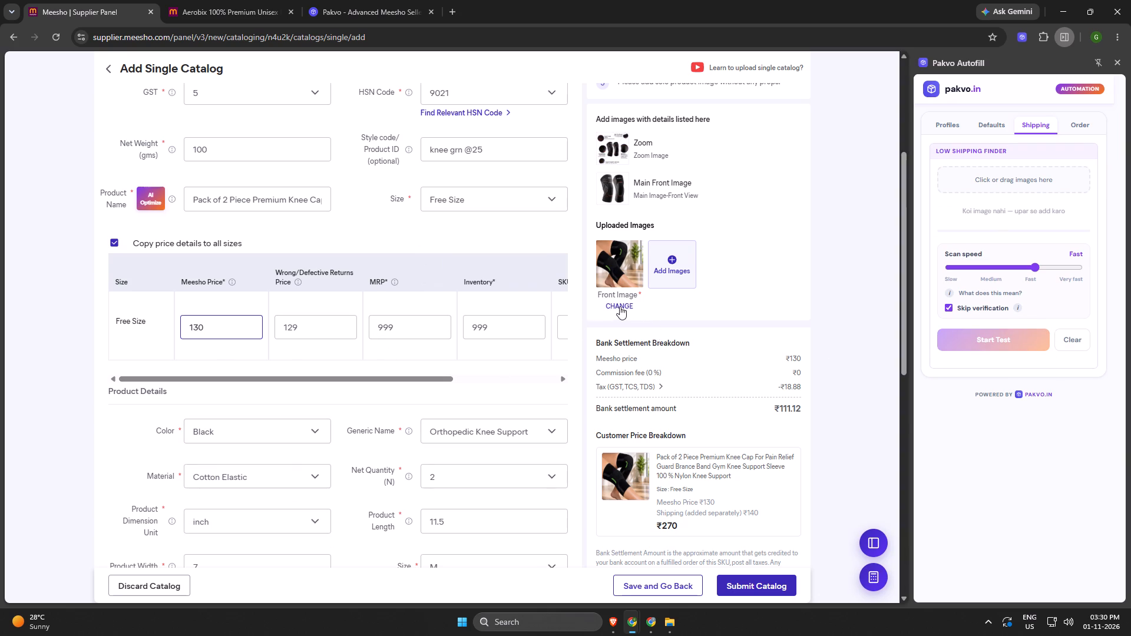
{"action": "left_click", "coordinate": [620, 306]}
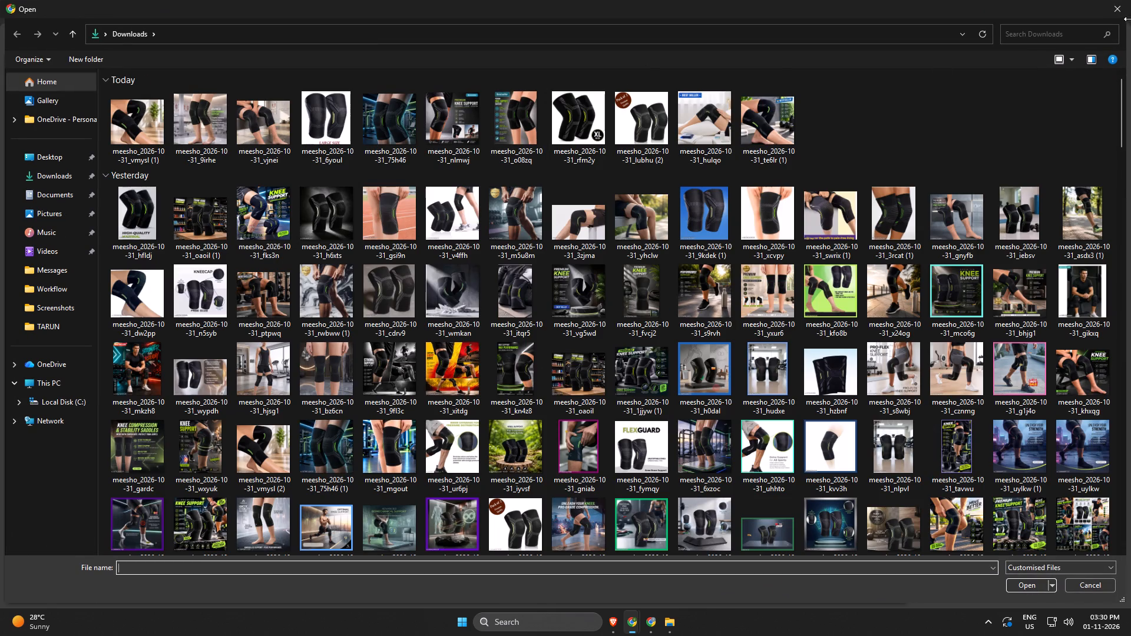
{"action": "left_click", "coordinate": [1127, 11]}
Crop the bottom strip with the ID code off meesho_2026-10-31_yhclw in Photos, to 1120 x 923, and save it over the original.
{"action": "left_click", "coordinate": [666, 634]}
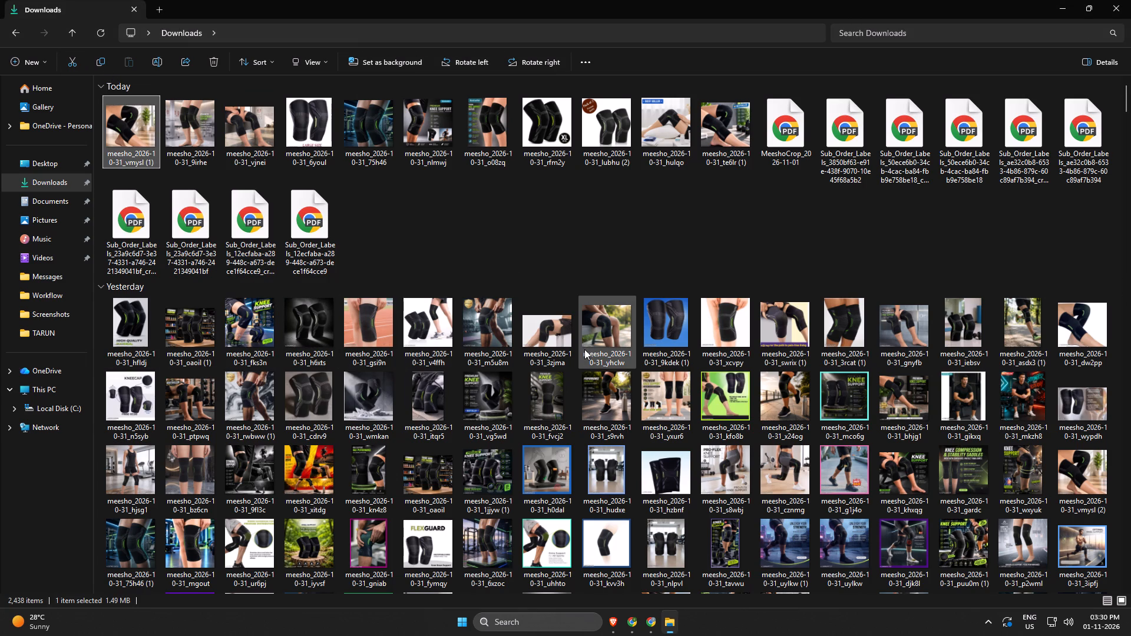
{"action": "double_click", "coordinate": [625, 322]}
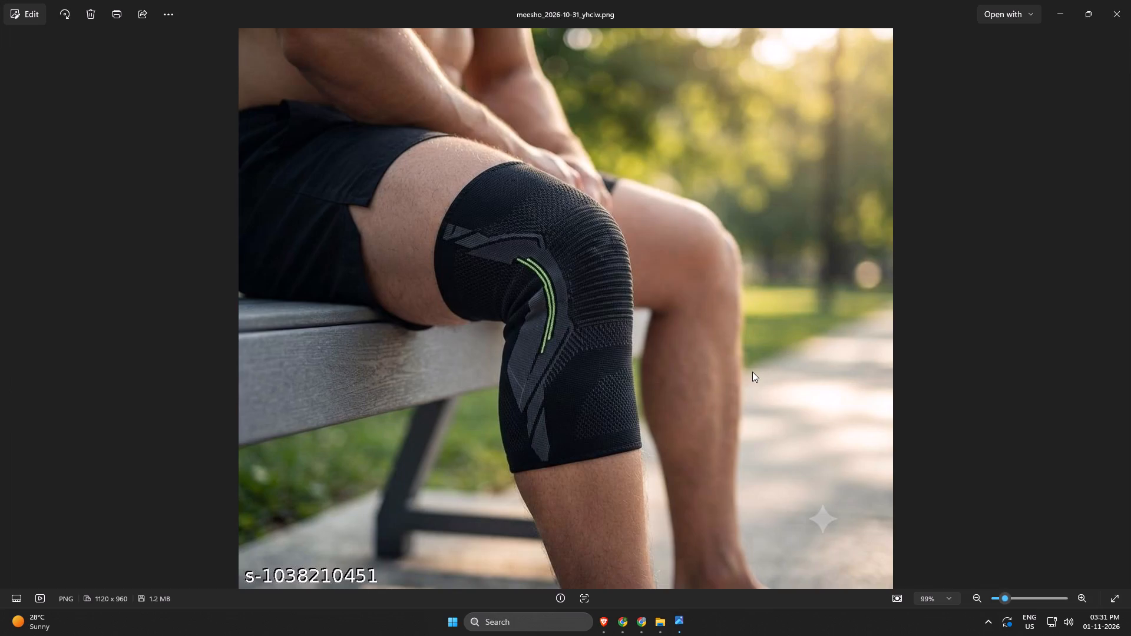
{"action": "left_click", "coordinate": [1029, 14]}
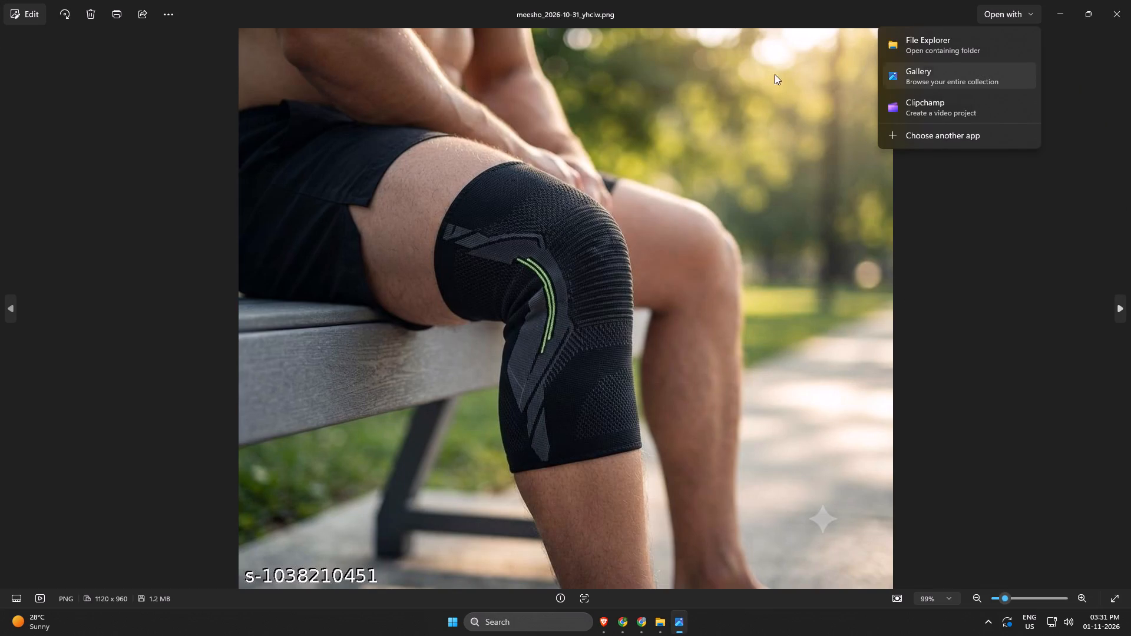
{"action": "left_click", "coordinate": [0, 11]}
{"action": "left_click", "coordinate": [12, 11]}
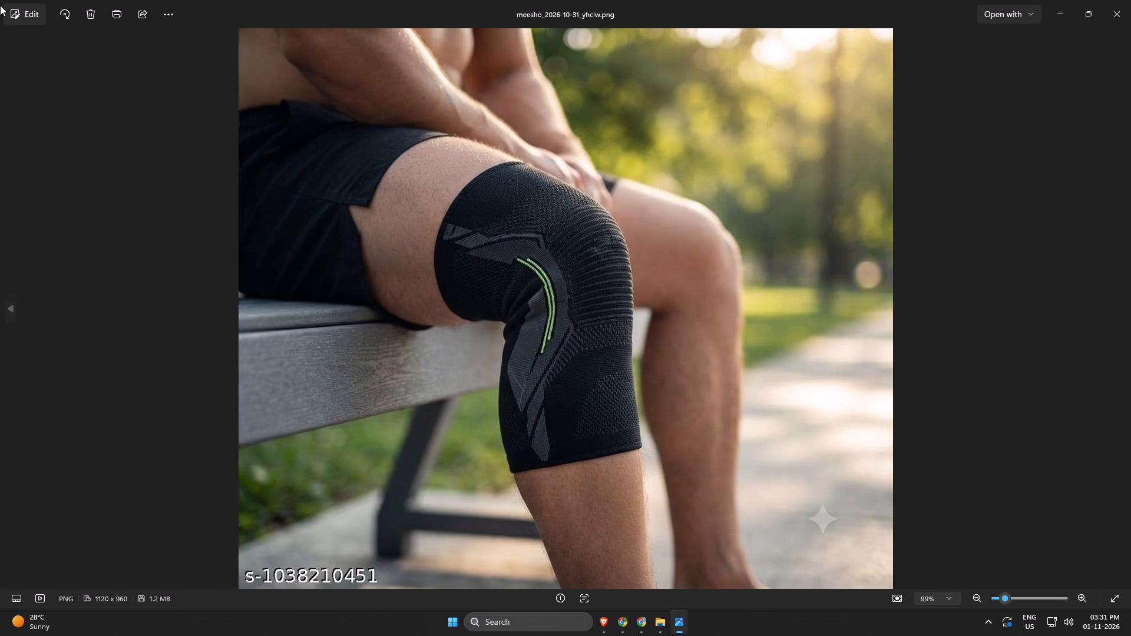
{"action": "left_click", "coordinate": [10, 11]}
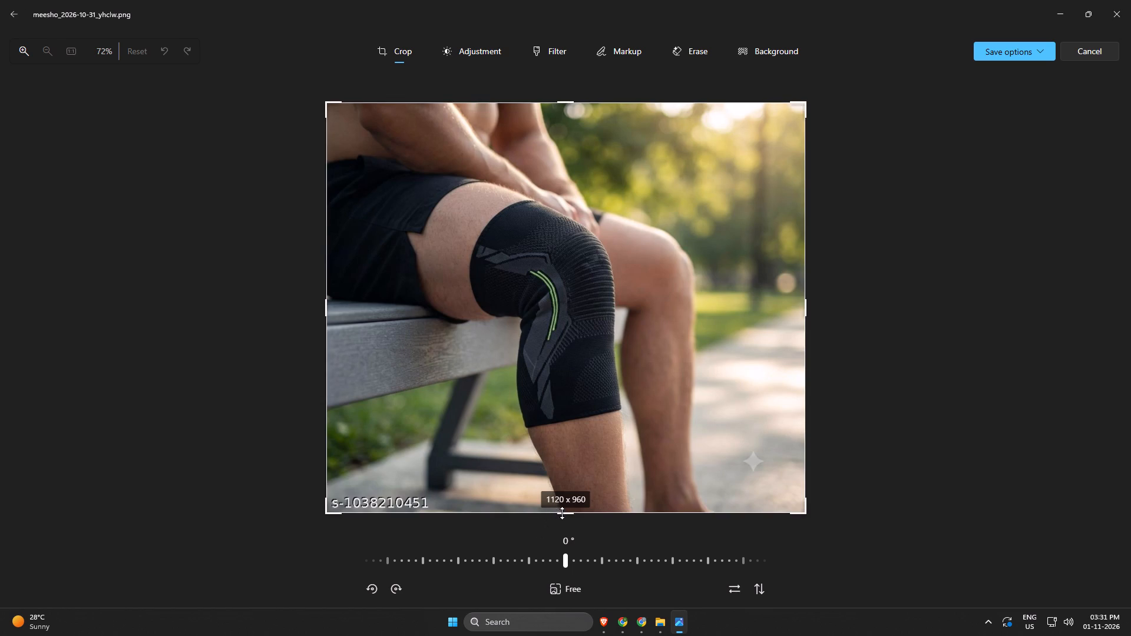
{"action": "left_click_drag", "start_coordinate": [563, 512], "coordinate": [560, 496]}
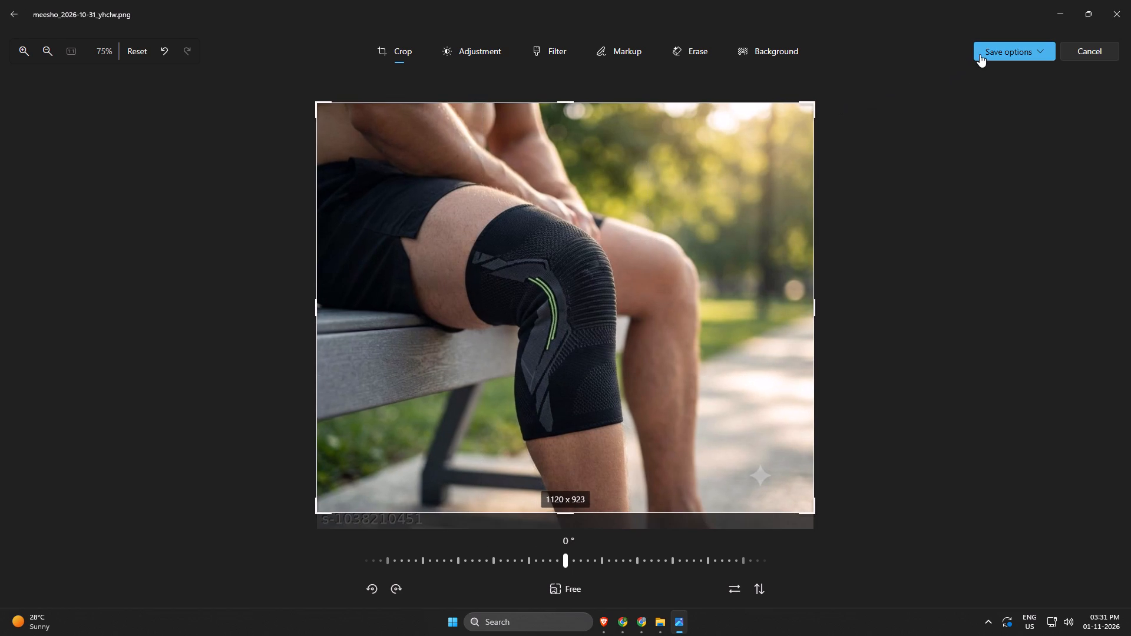
{"action": "left_click", "coordinate": [981, 54]}
{"action": "left_click", "coordinate": [1013, 93]}
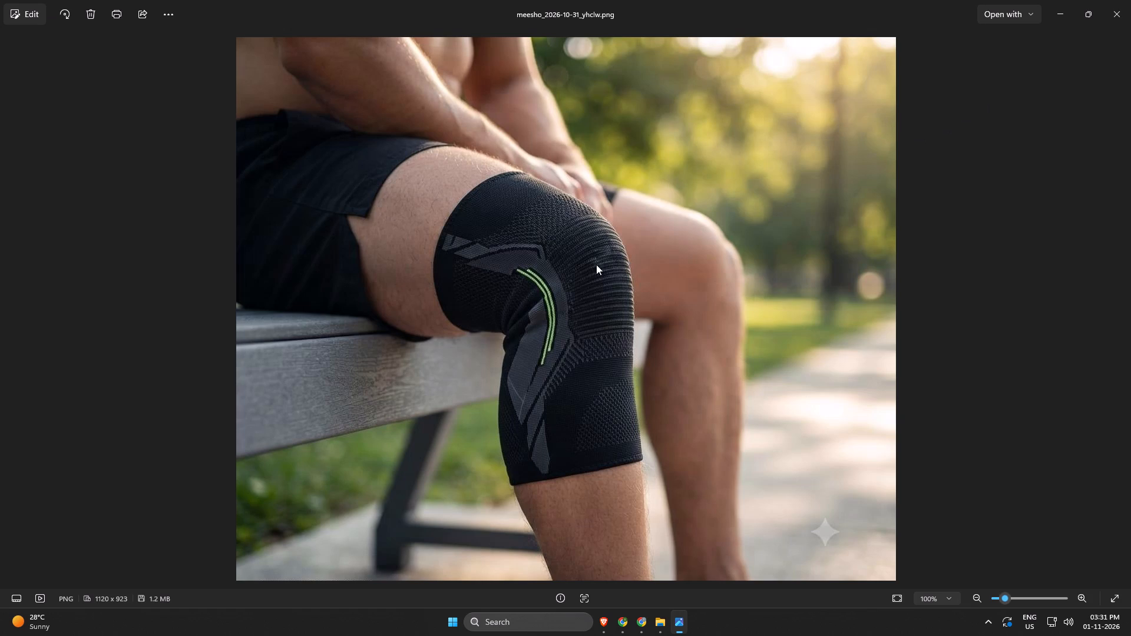
{"action": "left_click", "coordinate": [1130, 12]}
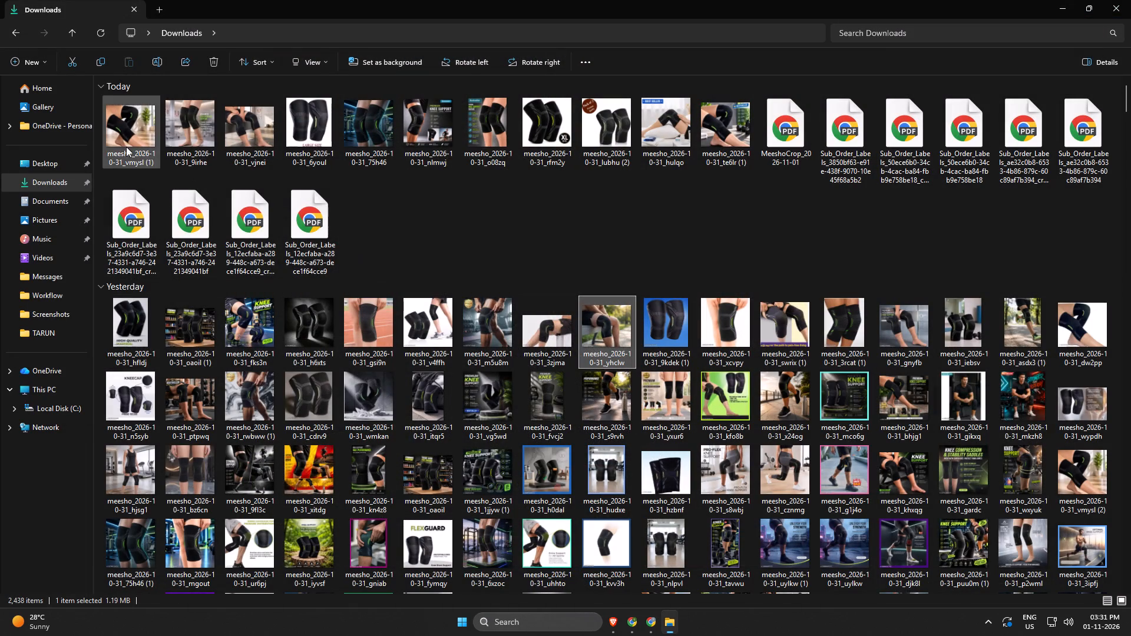
{"action": "left_click", "coordinate": [107, 31]}
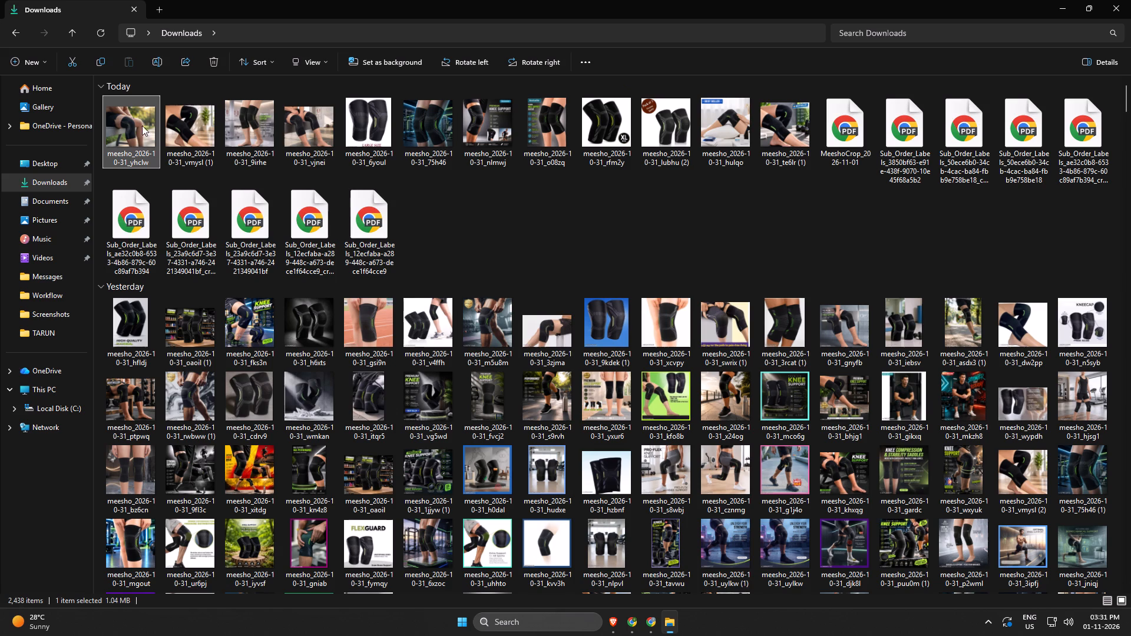
{"action": "left_click", "coordinate": [138, 133]}
{"action": "left_click", "coordinate": [1130, 0]}
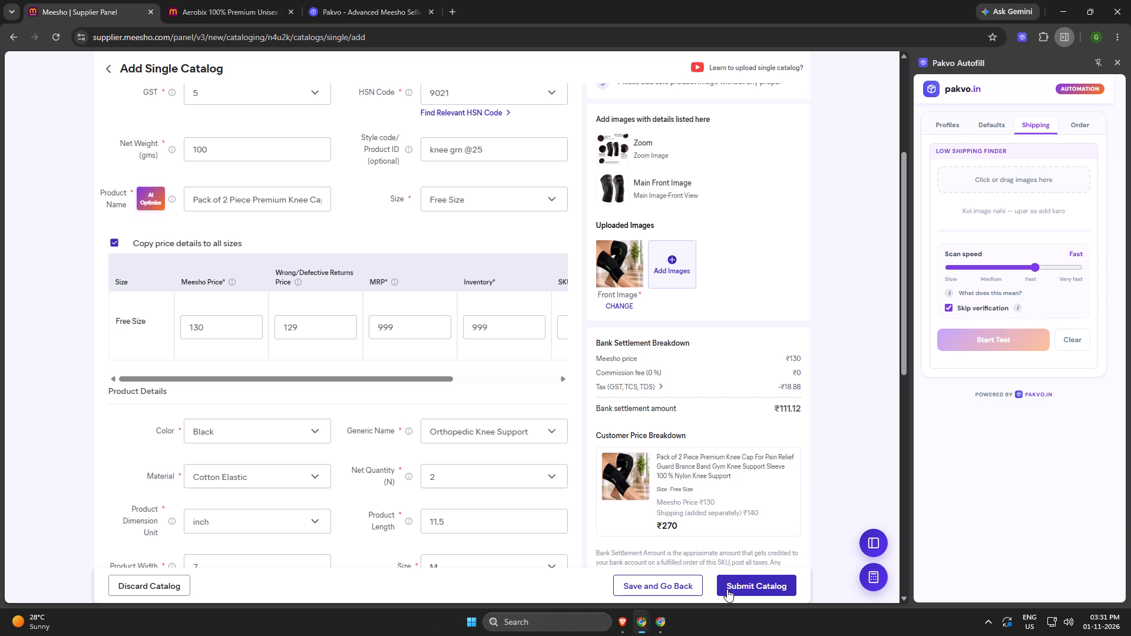
Change the catalog's front image to the cropped meesho_2026-10-31_yhclw and refresh the price breakdown.
{"action": "left_click", "coordinate": [629, 306]}
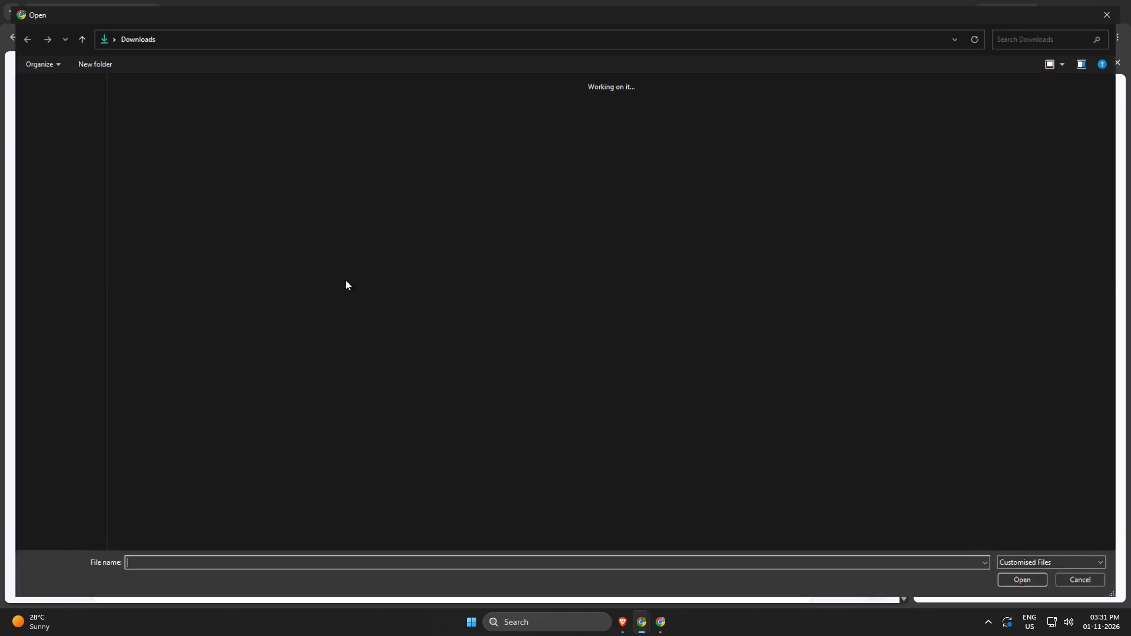
{"action": "left_click", "coordinate": [145, 117]}
{"action": "key", "text": "Return"}
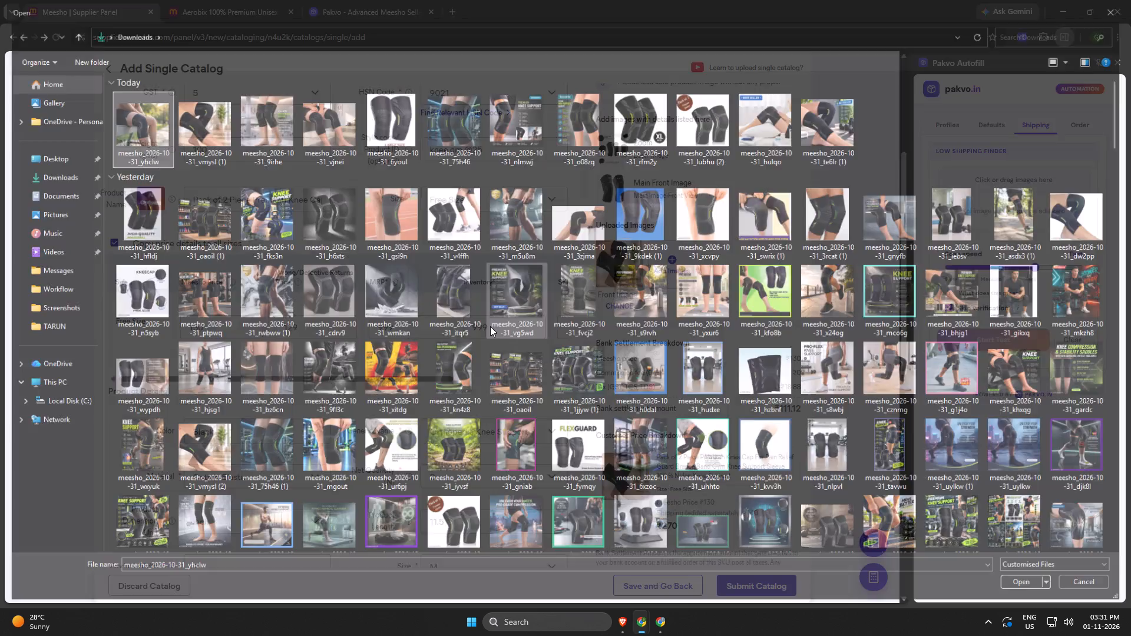
{"action": "left_click", "coordinate": [251, 332]}
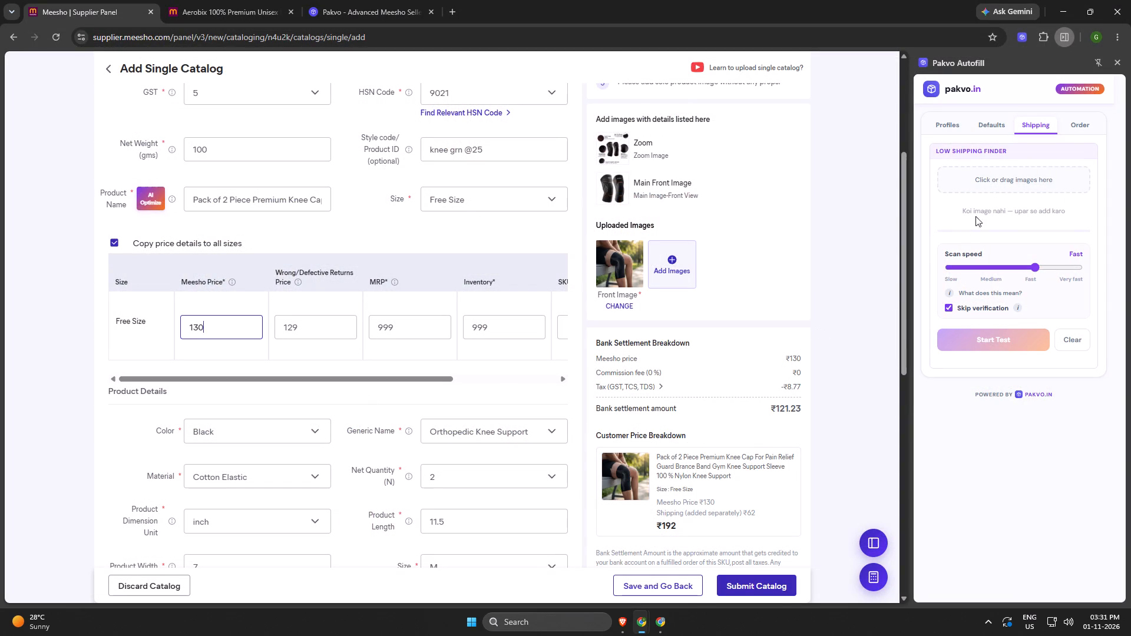
Add meesho_2026-10-31_yhclw to Pakvo's Low Shipping Finder and run the shipping test at Fast speed.
{"action": "left_click", "coordinate": [1000, 177]}
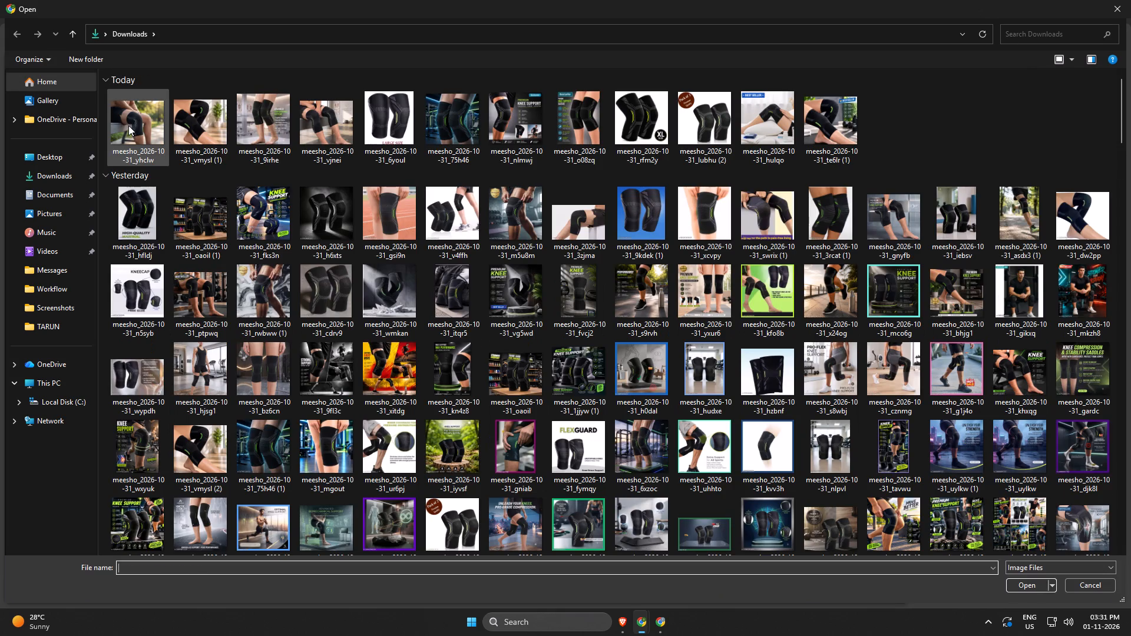
{"action": "left_click", "coordinate": [128, 125]}
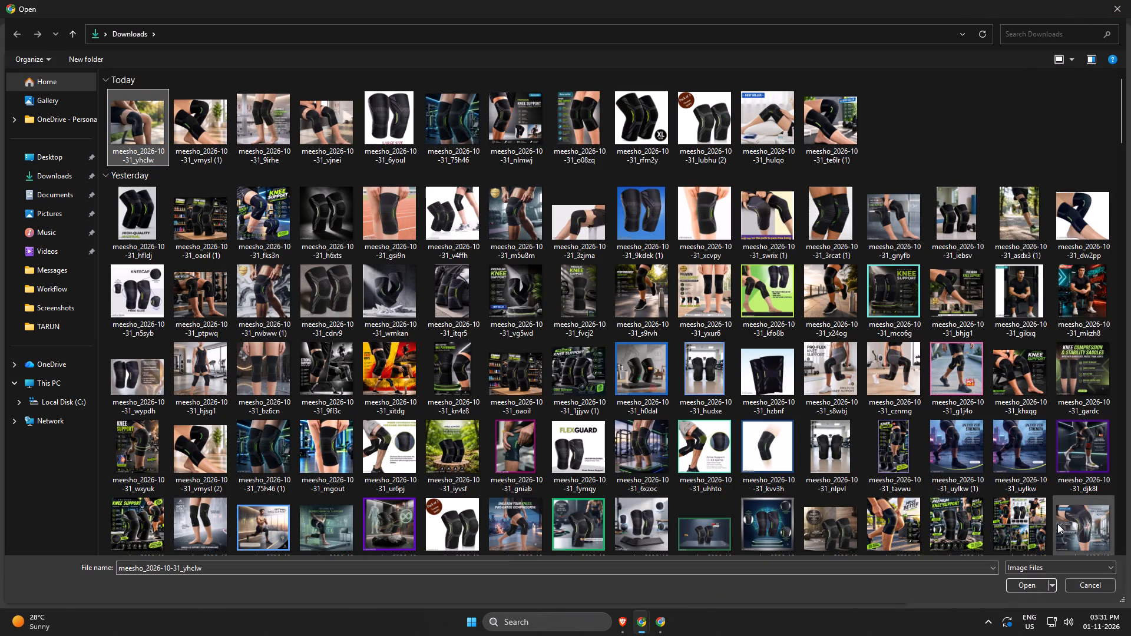
{"action": "key", "text": "Return"}
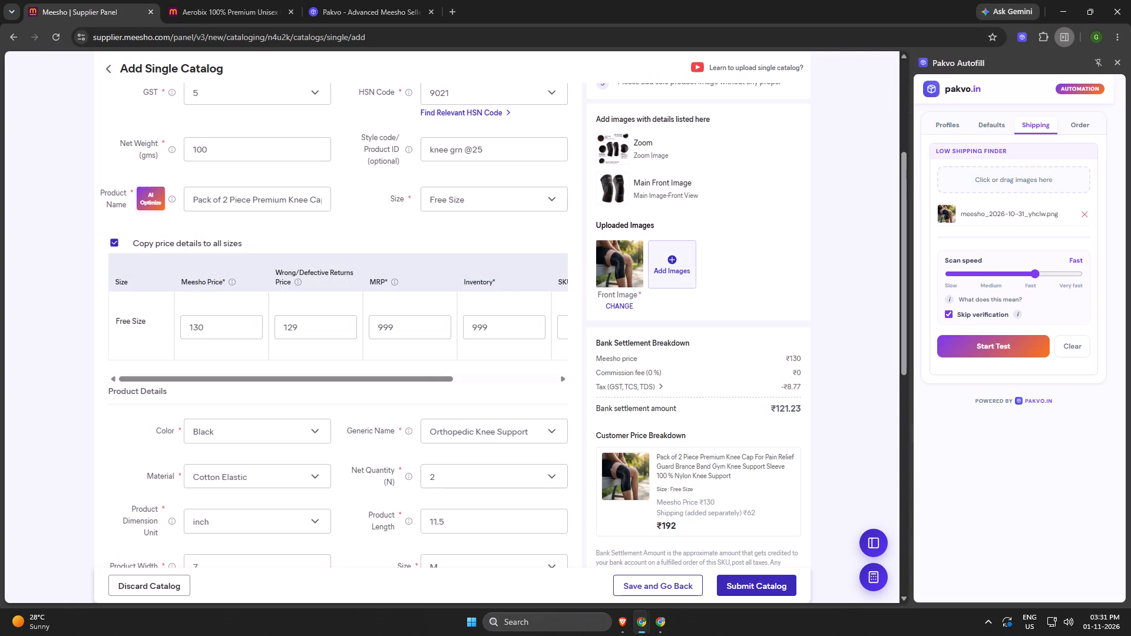
{"action": "left_click", "coordinate": [989, 347]}
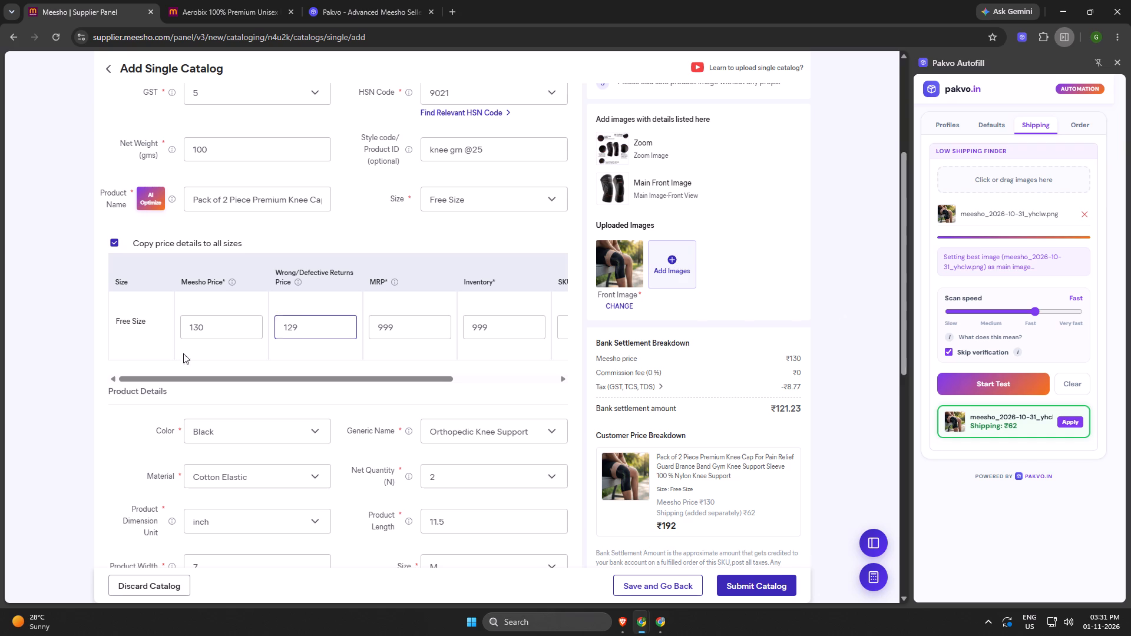
Browse Meesho's knee cap search results for another comparable knee support listing to use as a reference.
{"action": "left_click", "coordinate": [234, 0]}
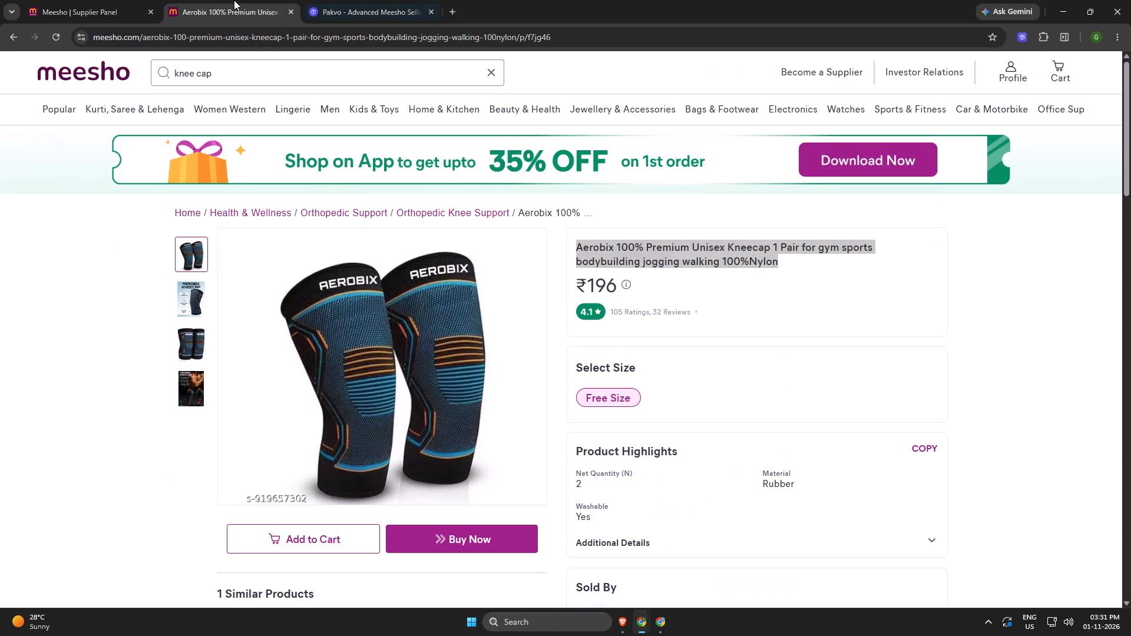
{"action": "left_click", "coordinate": [604, 366]}
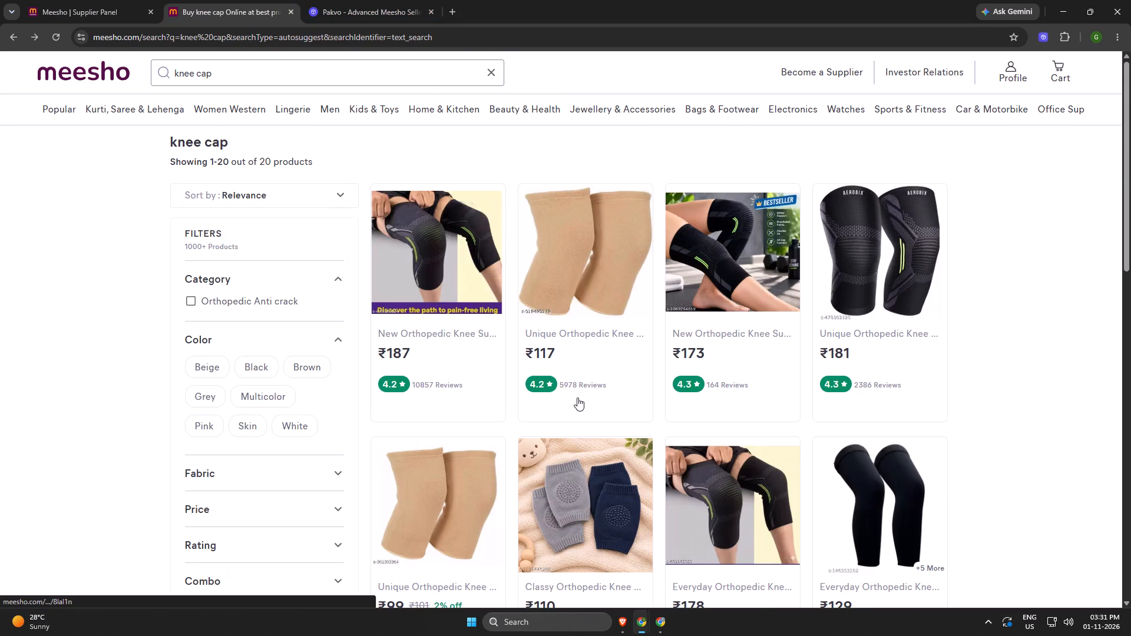
{"action": "scroll", "coordinate": [577, 397], "scroll_direction": "down", "scroll_amount": 2}
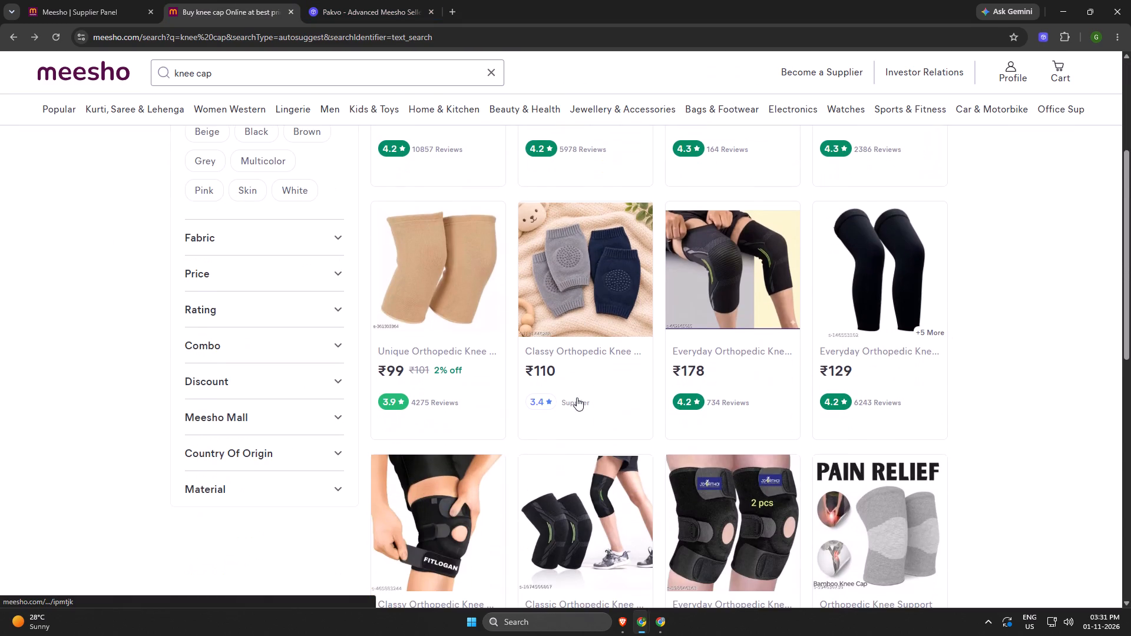
{"action": "scroll", "coordinate": [577, 397], "scroll_direction": "down", "scroll_amount": 2}
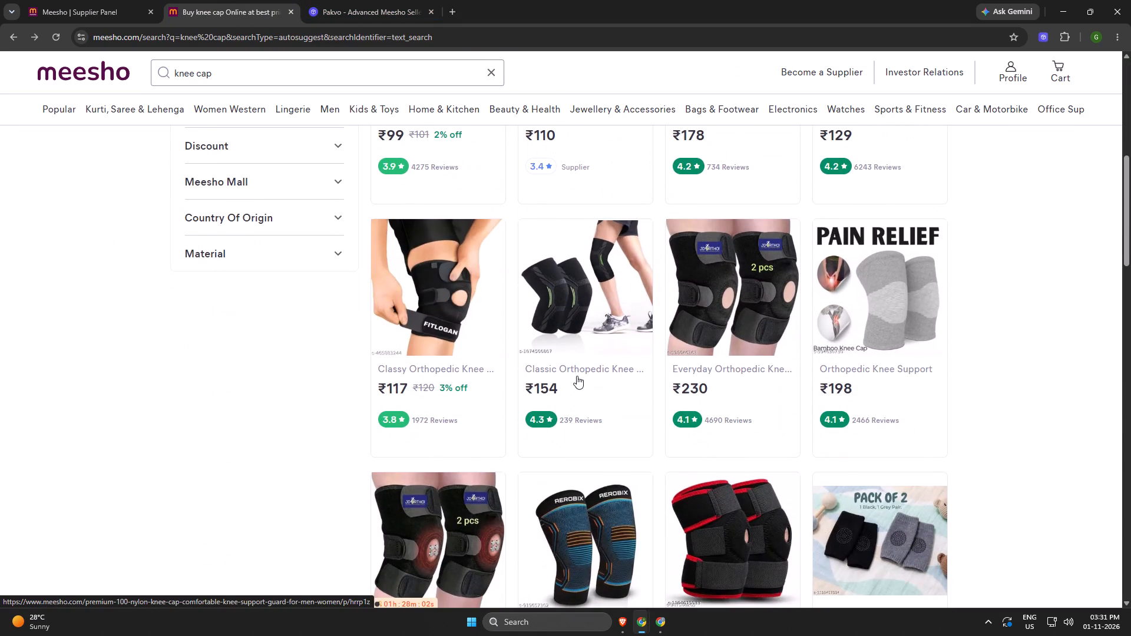
{"action": "scroll", "coordinate": [574, 363], "scroll_direction": "down", "scroll_amount": 2}
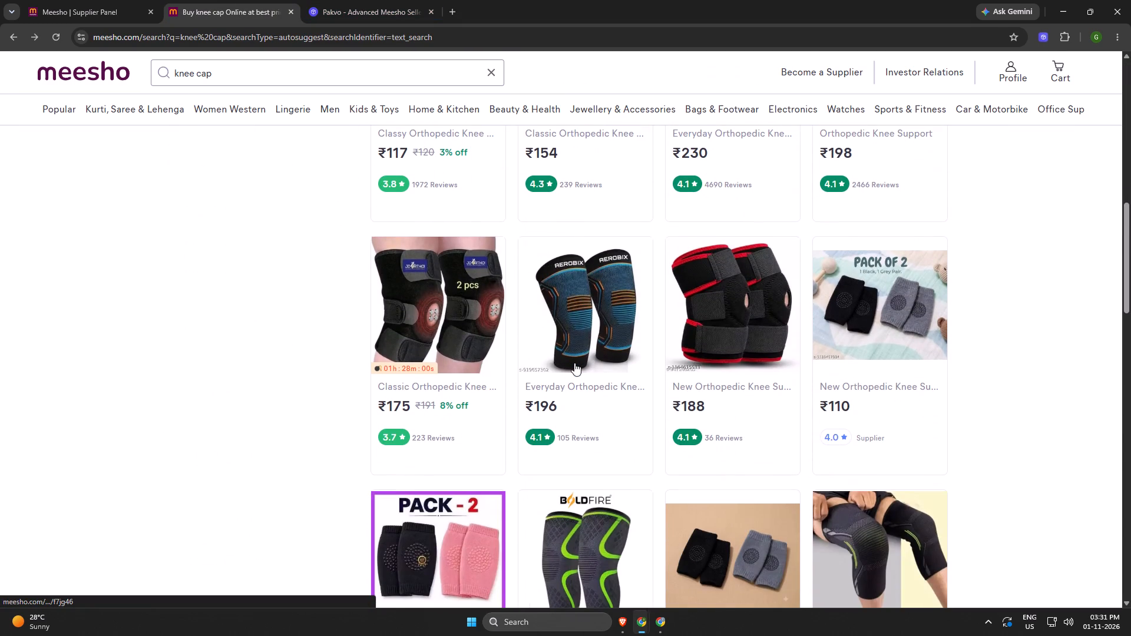
{"action": "left_click", "coordinate": [592, 393]}
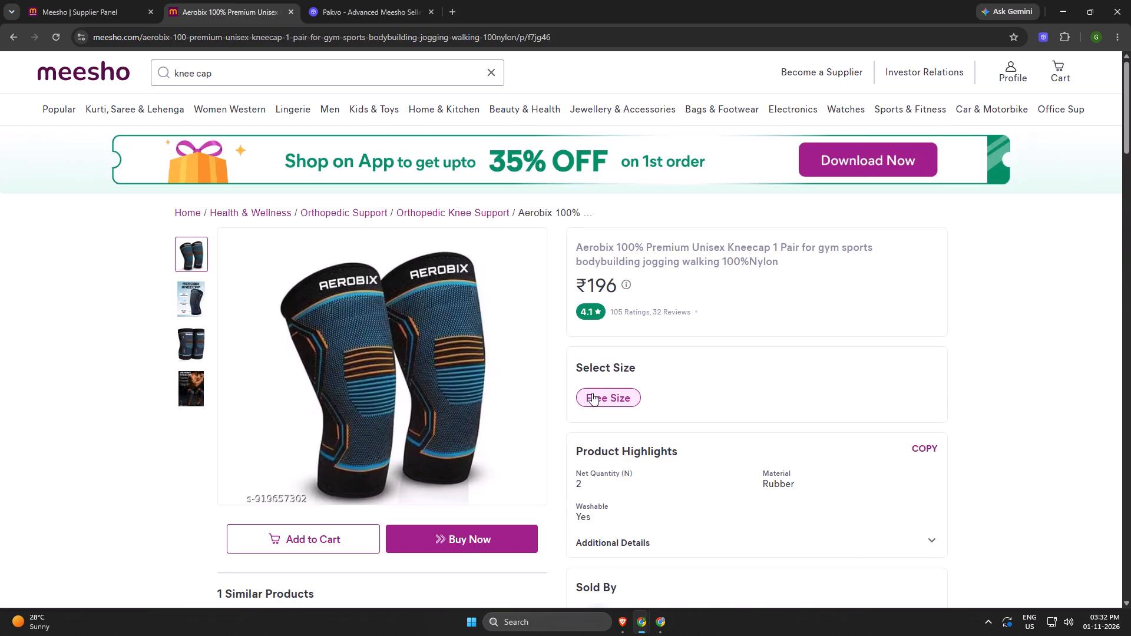
{"action": "left_click", "coordinate": [592, 393]}
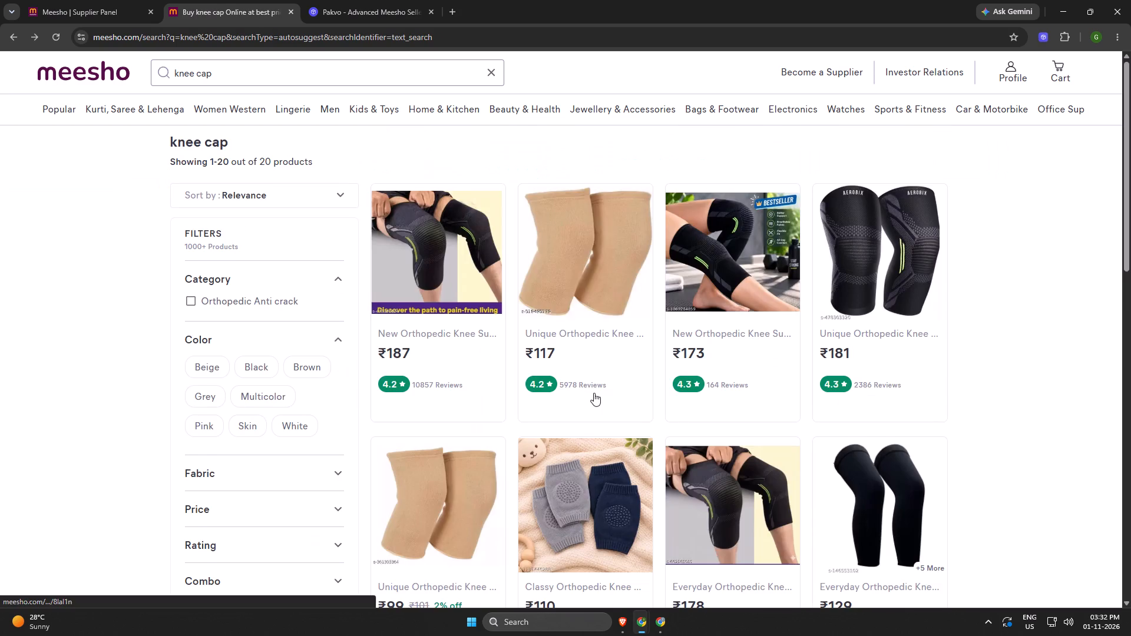
{"action": "scroll", "coordinate": [594, 393], "scroll_direction": "down", "scroll_amount": 10}
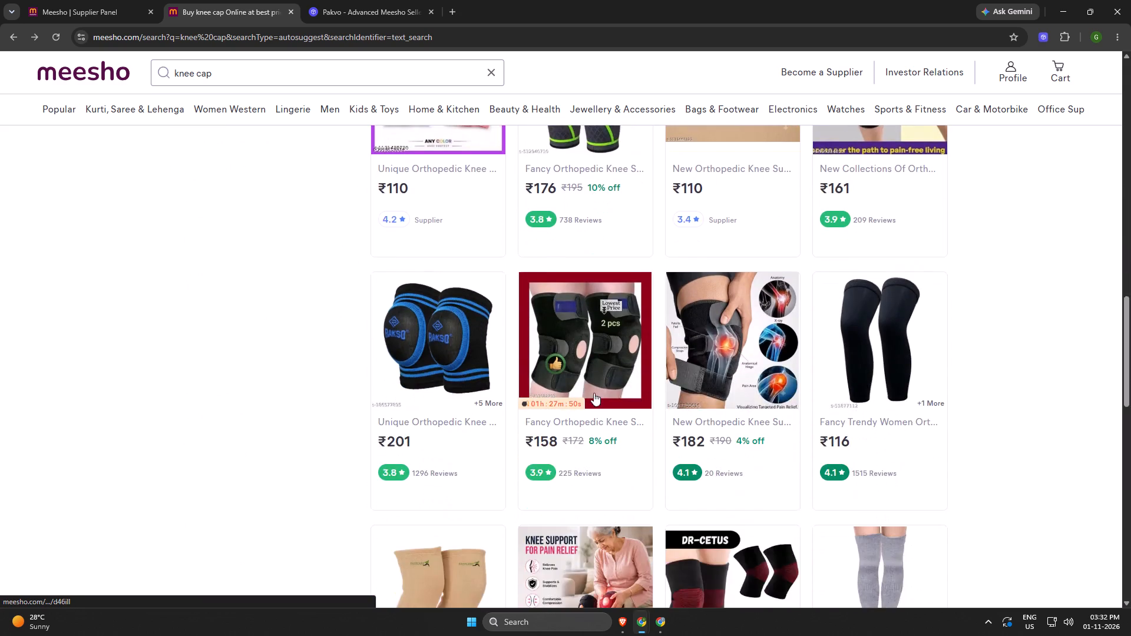
{"action": "scroll", "coordinate": [594, 393], "scroll_direction": "up", "scroll_amount": 4}
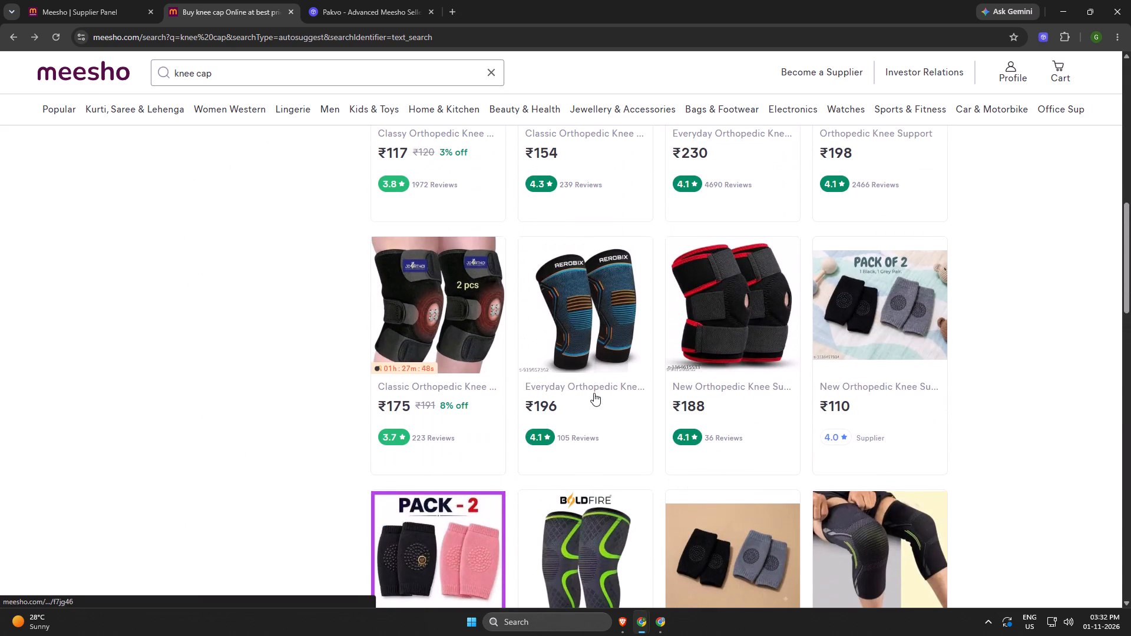
{"action": "scroll", "coordinate": [594, 393], "scroll_direction": "down", "scroll_amount": 1}
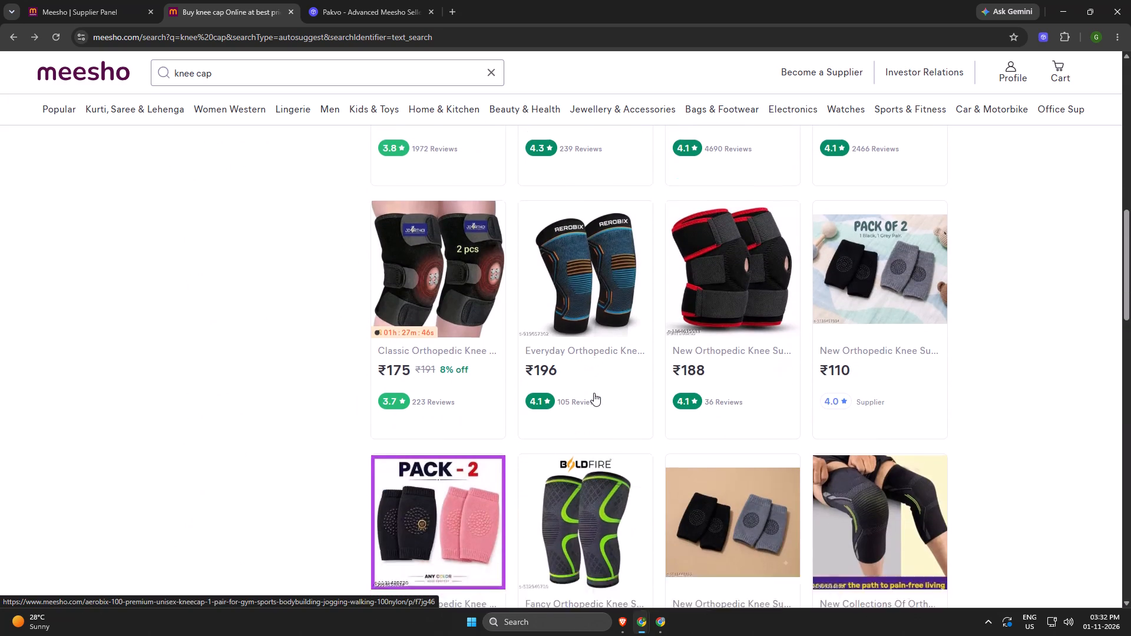
{"action": "scroll", "coordinate": [594, 393], "scroll_direction": "down", "scroll_amount": 6}
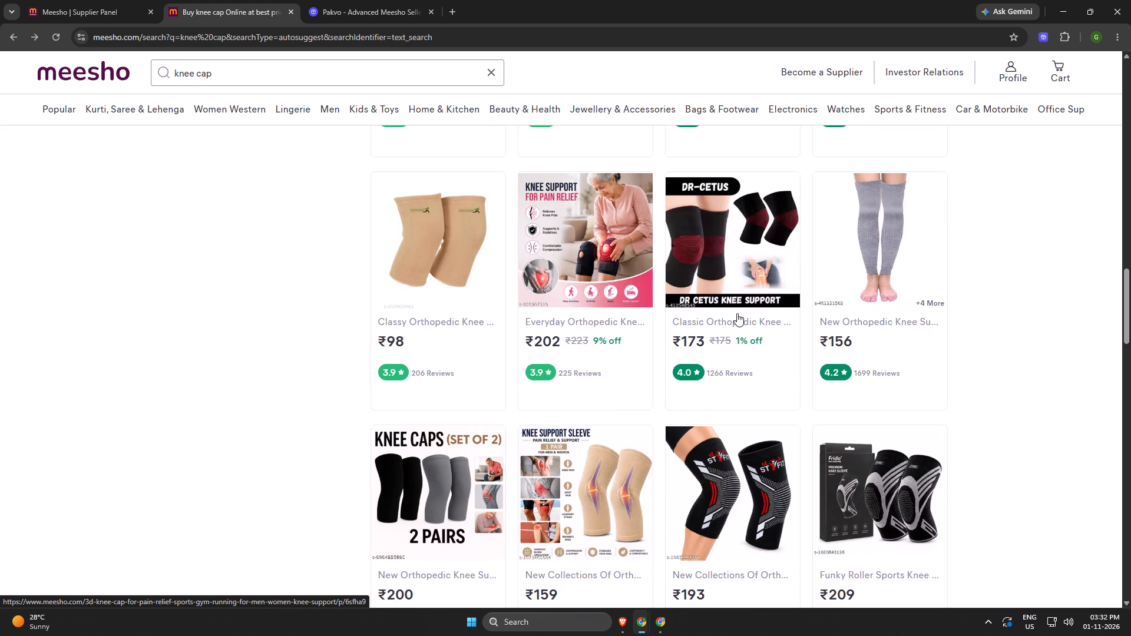
Open the DR-CETUS 3D Knee Cap listing and examine its product images and title.
{"action": "left_click", "coordinate": [736, 319]}
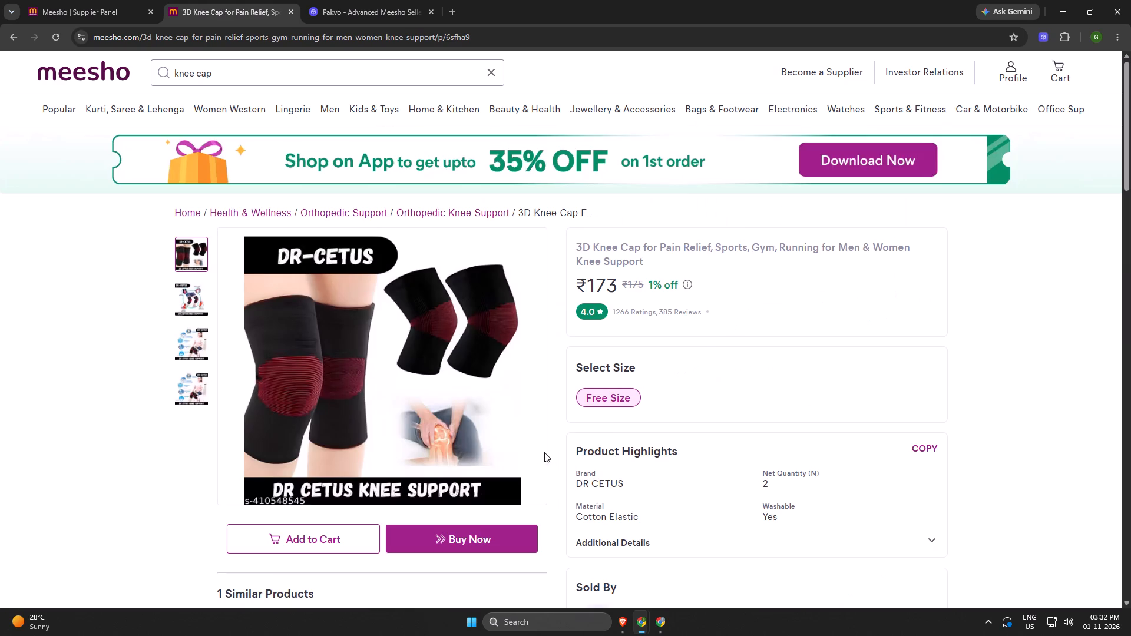
{"action": "left_click", "coordinate": [192, 305]}
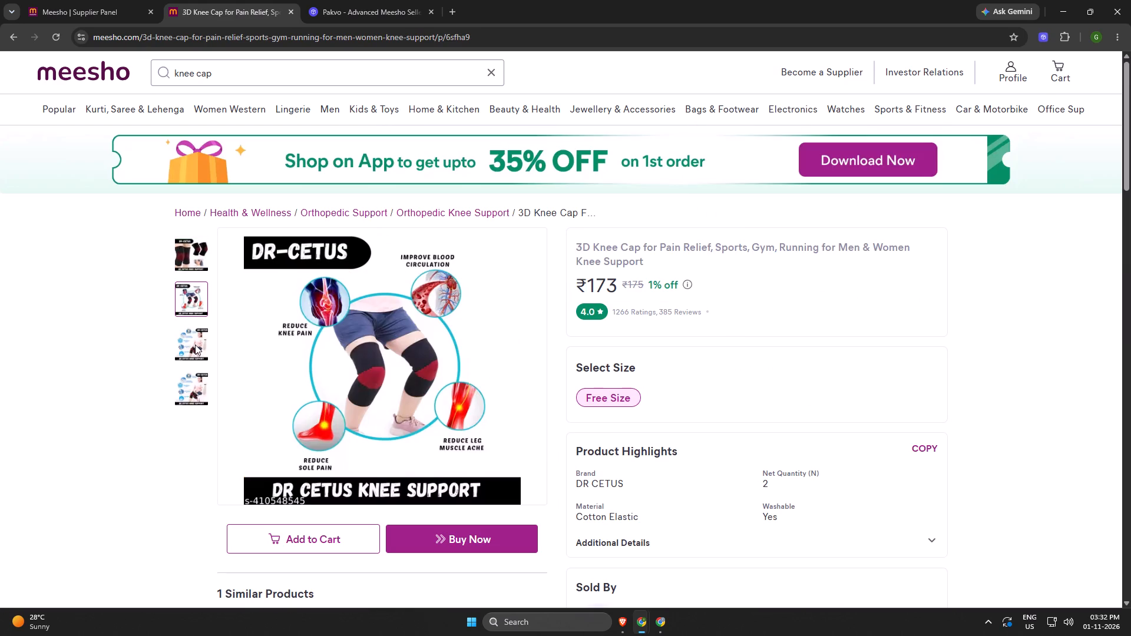
{"action": "left_click", "coordinate": [195, 344]}
{"action": "left_click", "coordinate": [192, 390]}
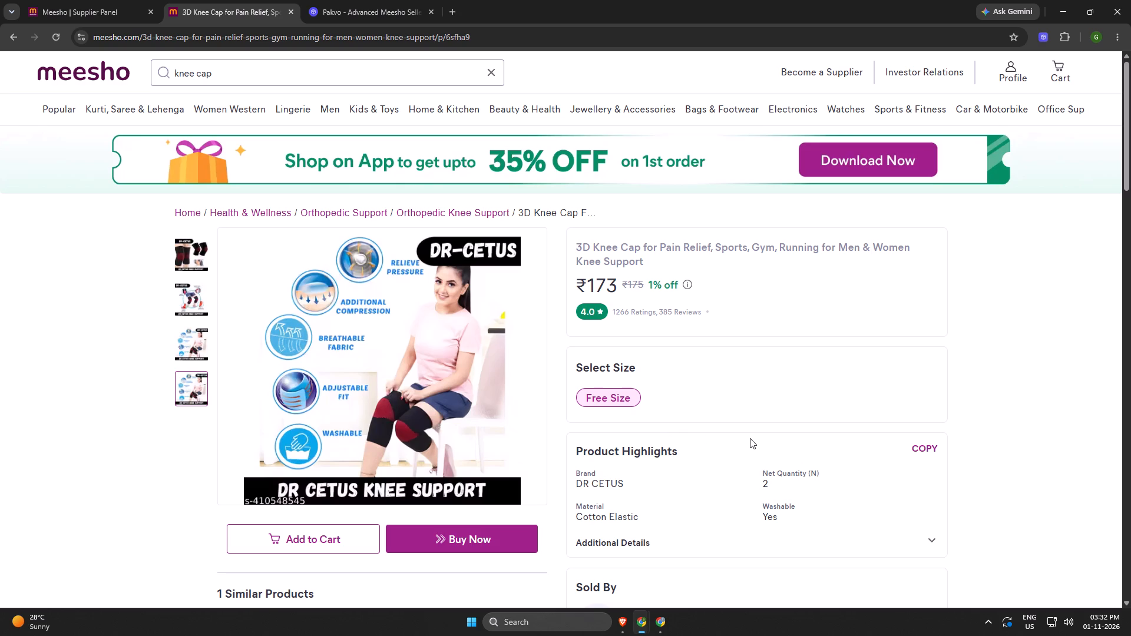
{"action": "scroll", "coordinate": [750, 438], "scroll_direction": "down", "scroll_amount": 2}
{"action": "scroll", "coordinate": [750, 438], "scroll_direction": "up", "scroll_amount": 2}
{"action": "triple_click", "coordinate": [632, 258]}
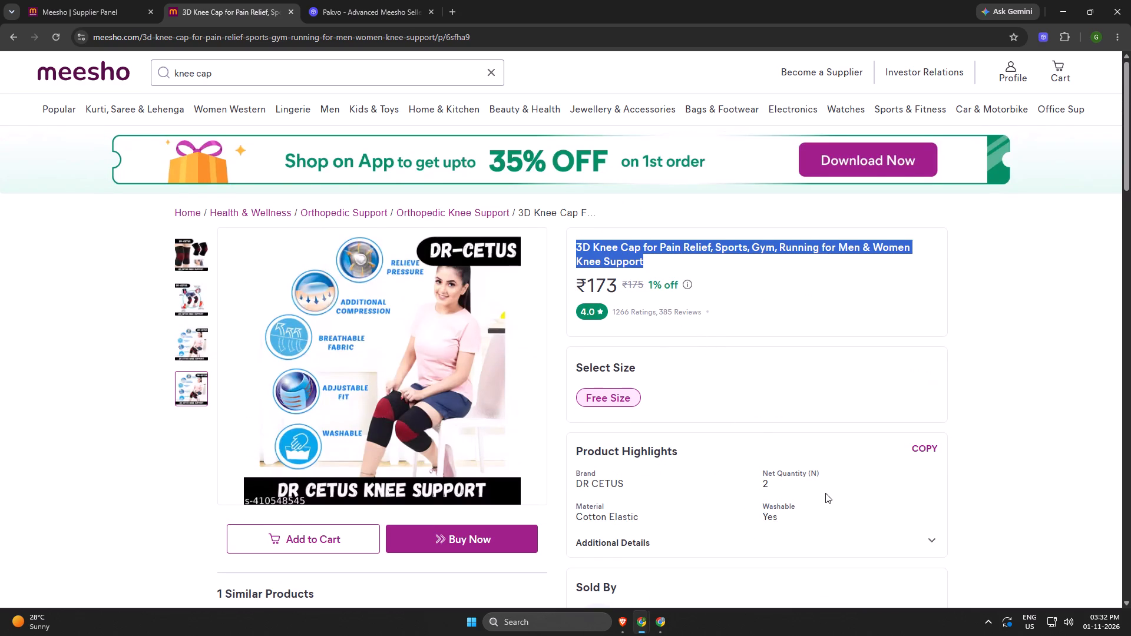
Examine the DR-CETUS listing's additional details and its extended manufacturer, packer, weight and supplier information.
{"action": "scroll", "coordinate": [822, 489], "scroll_direction": "down", "scroll_amount": 4}
{"action": "scroll", "coordinate": [738, 459], "scroll_direction": "up", "scroll_amount": 4}
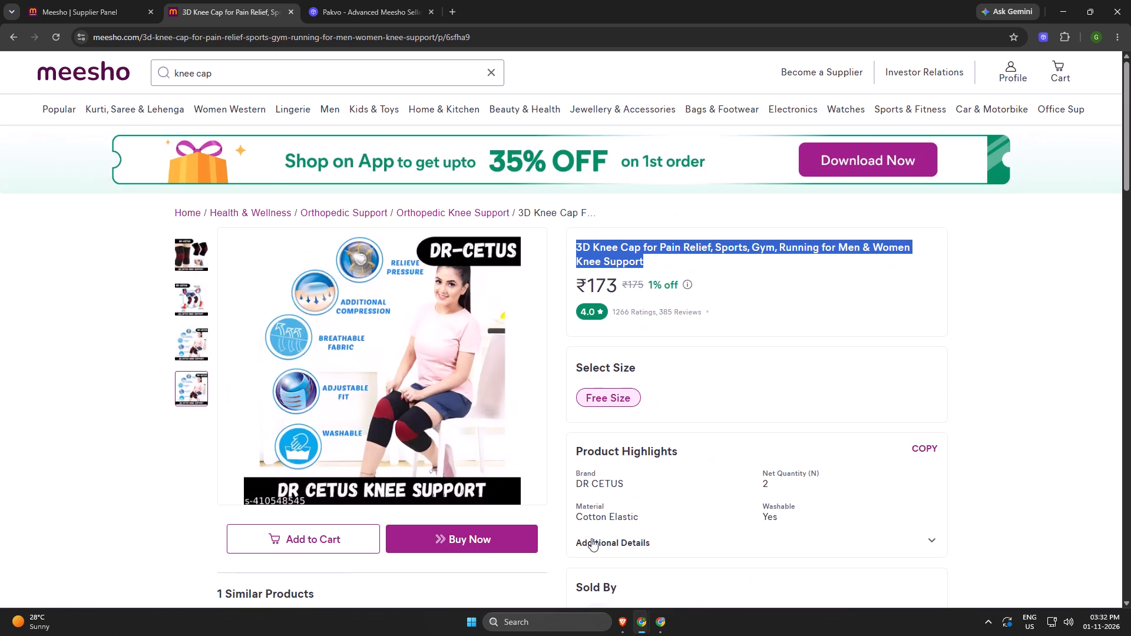
{"action": "left_click", "coordinate": [608, 548]}
{"action": "scroll", "coordinate": [643, 526], "scroll_direction": "down", "scroll_amount": 2}
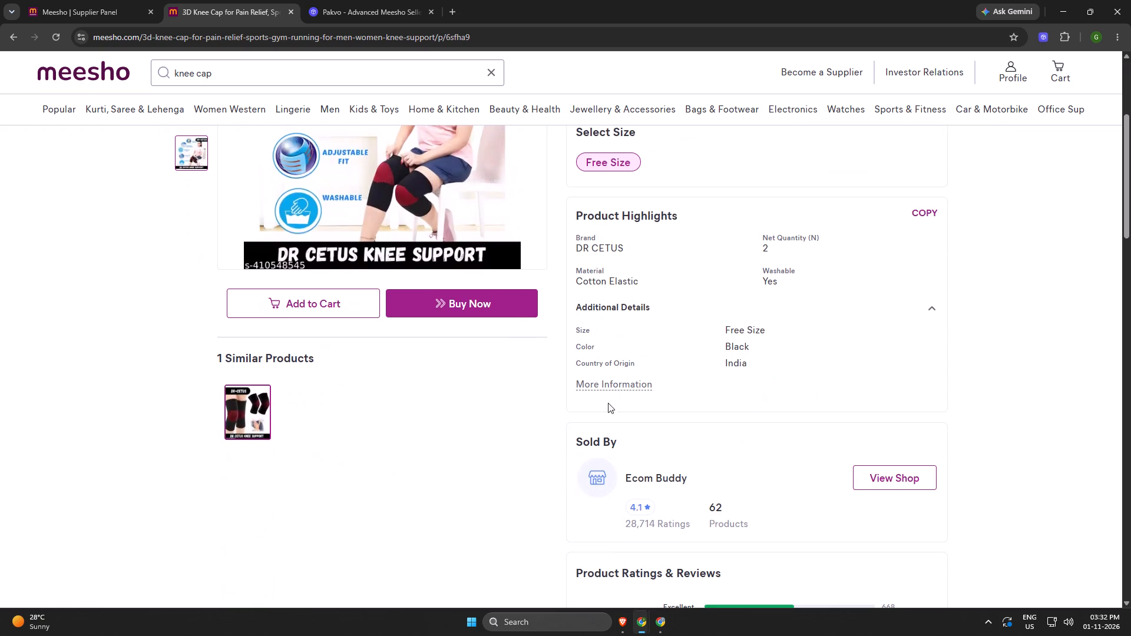
{"action": "left_click", "coordinate": [610, 389]}
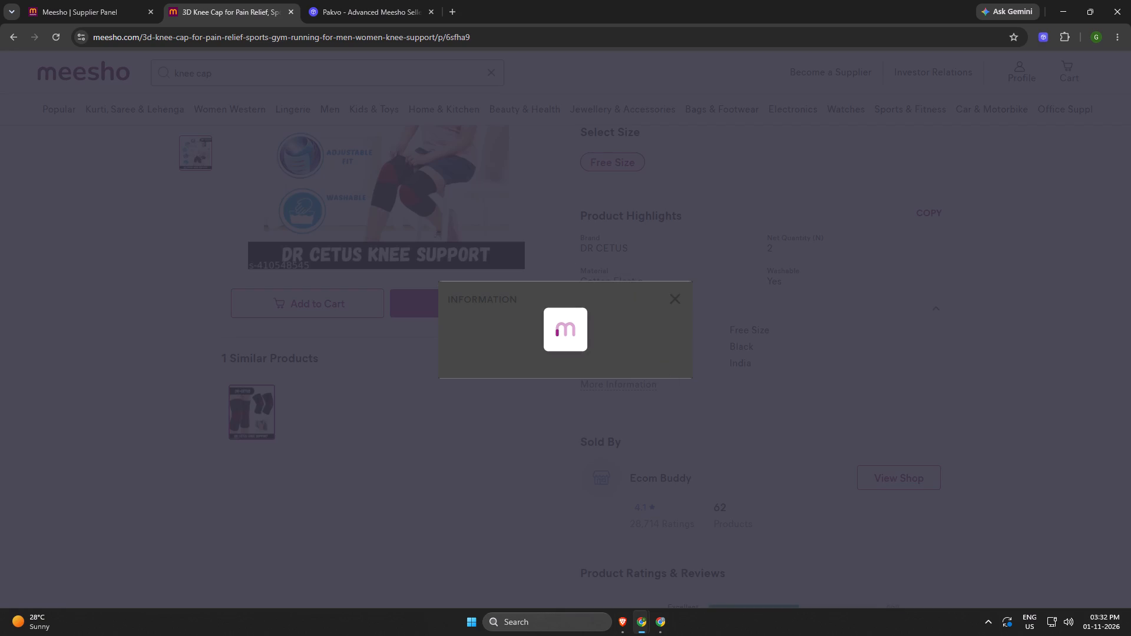
{"action": "scroll", "coordinate": [507, 449], "scroll_direction": "down", "scroll_amount": 3}
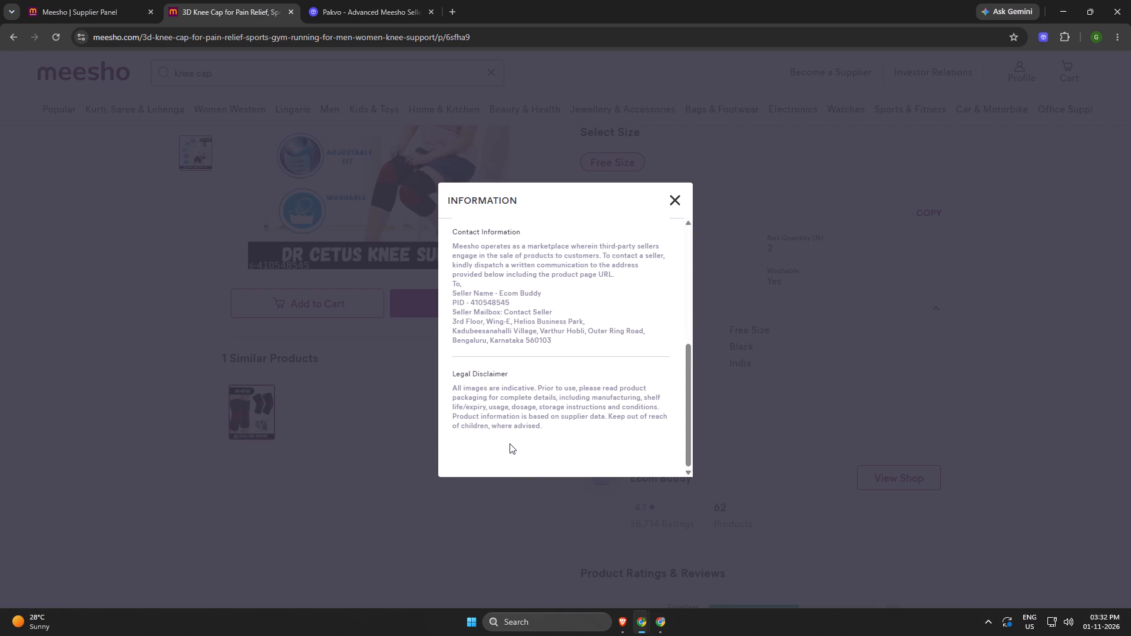
{"action": "scroll", "coordinate": [510, 443], "scroll_direction": "up", "scroll_amount": 1}
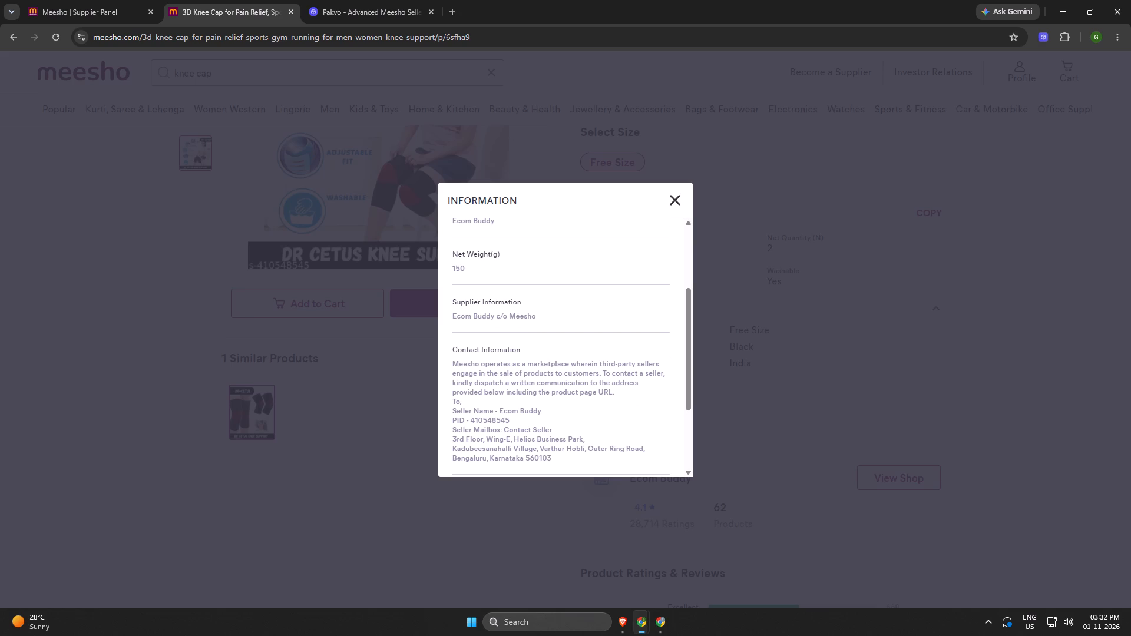
{"action": "scroll", "coordinate": [502, 423], "scroll_direction": "down", "scroll_amount": 2}
{"action": "scroll", "coordinate": [502, 423], "scroll_direction": "up", "scroll_amount": 3}
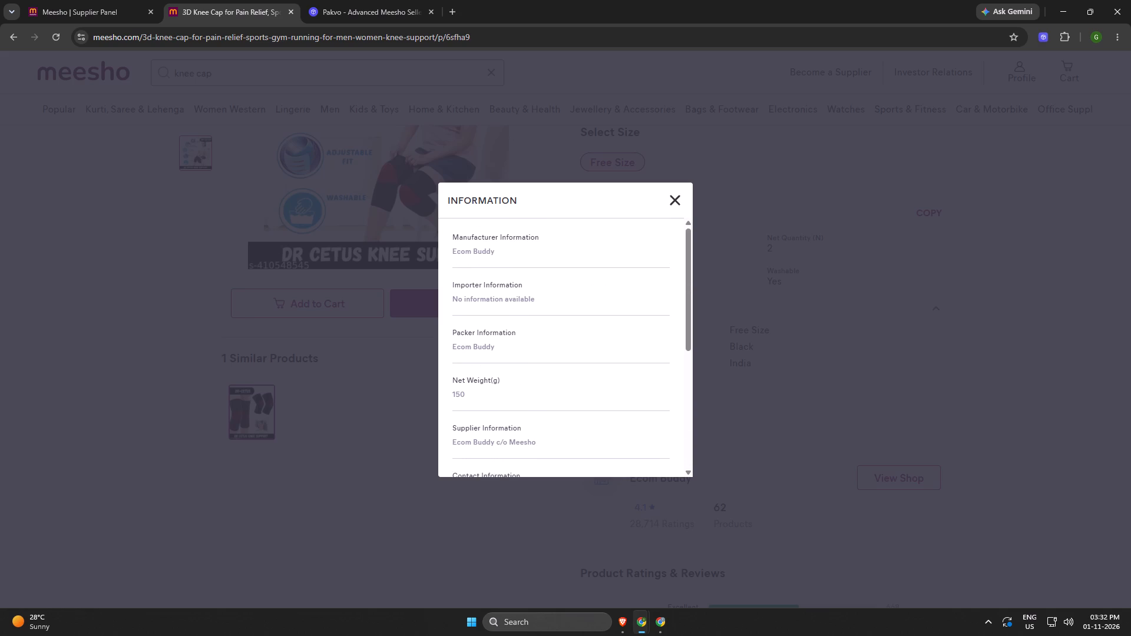
{"action": "left_click", "coordinate": [515, 302]}
{"action": "left_click", "coordinate": [674, 198]}
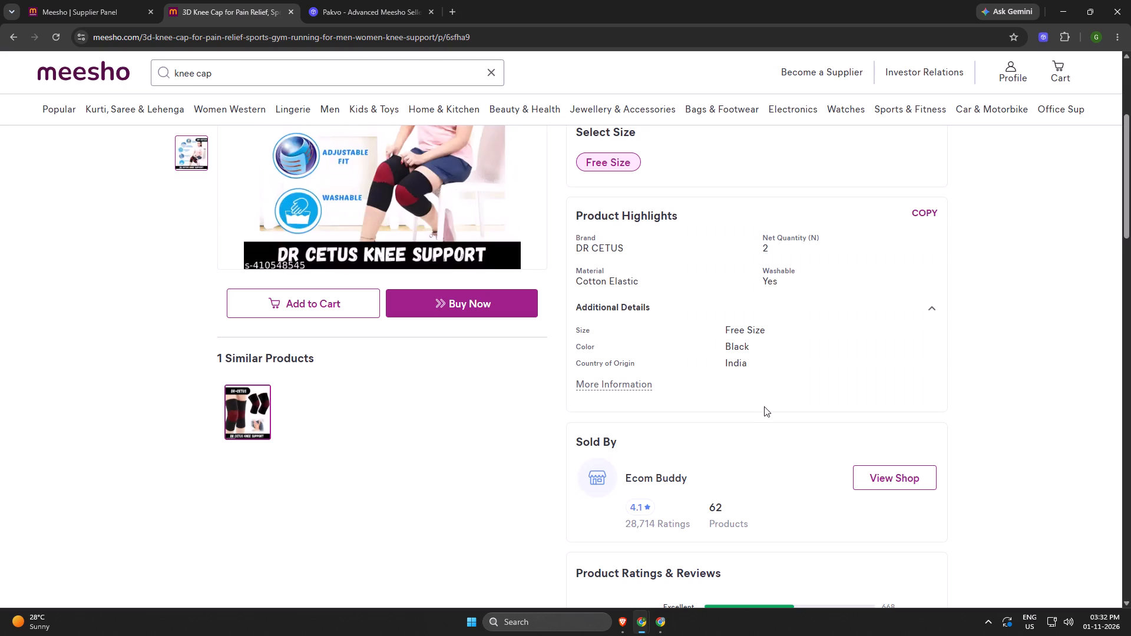
{"action": "left_click", "coordinate": [624, 389]}
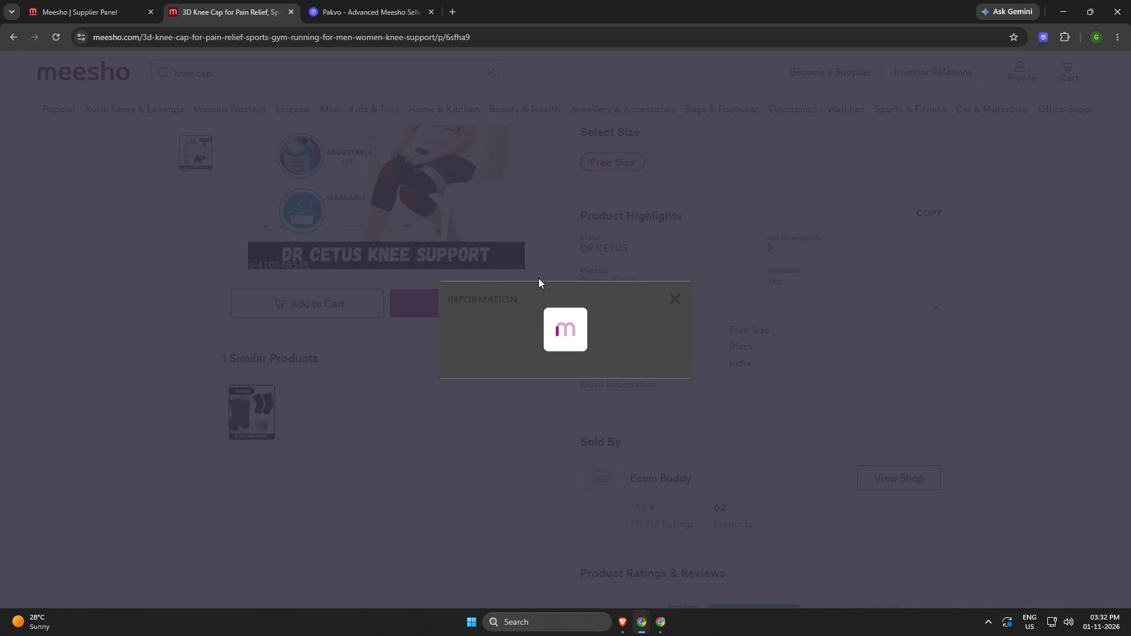
{"action": "scroll", "coordinate": [534, 305], "scroll_direction": "down", "scroll_amount": 1}
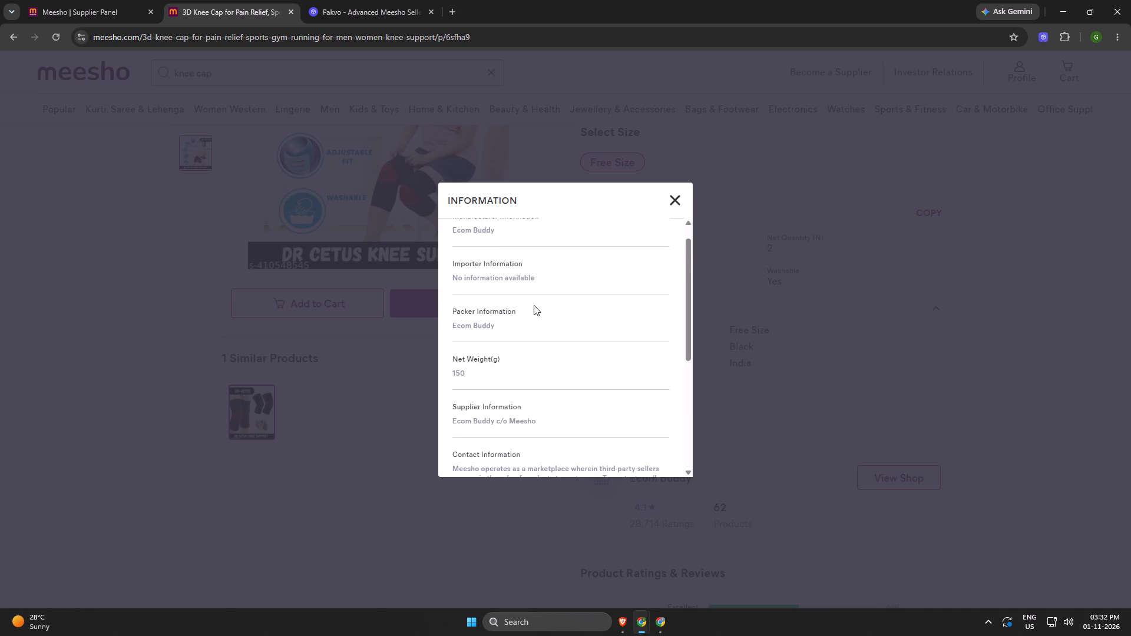
{"action": "left_click", "coordinate": [677, 204]}
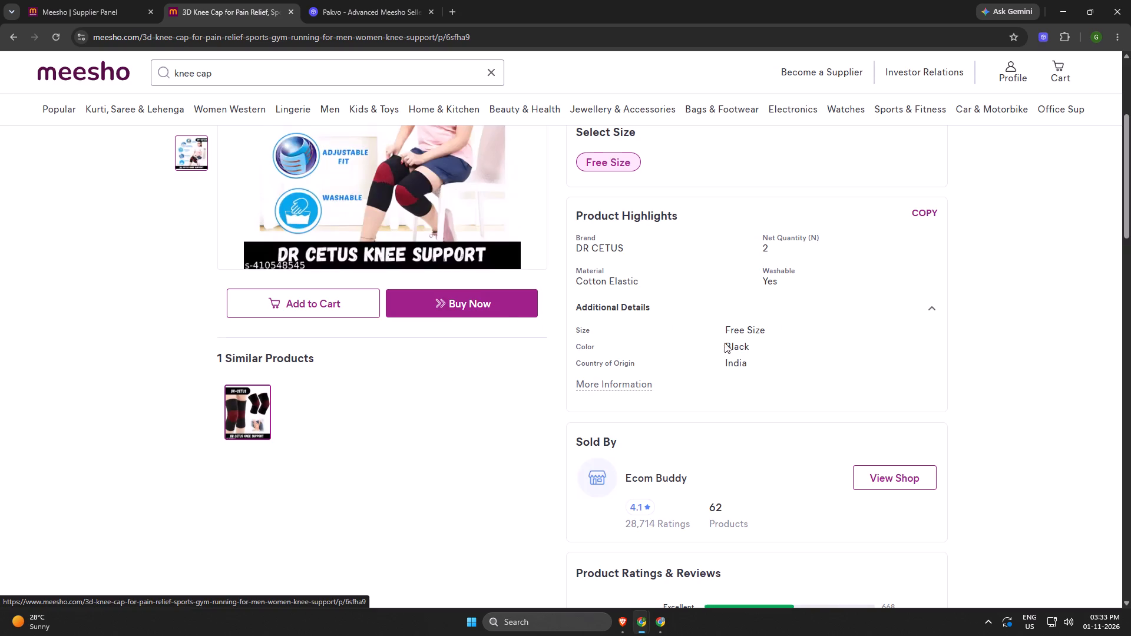
Replace the catalog's product name with the listing's title, "3D Knee Cap for Pain Relief, Sports, Gym, Running for Men & Women Knee Support".
{"action": "scroll", "coordinate": [801, 347], "scroll_direction": "up", "scroll_amount": 3}
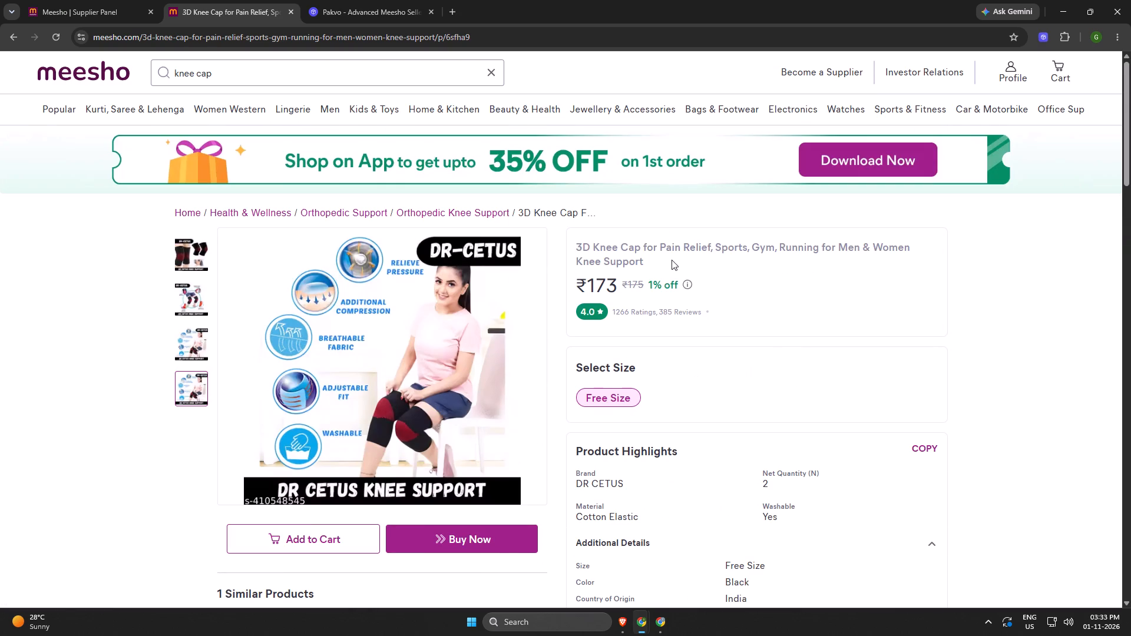
{"action": "triple_click", "coordinate": [673, 248]}
{"action": "key", "text": "ctrl+c"}
{"action": "key", "text": "alt+Tab"}
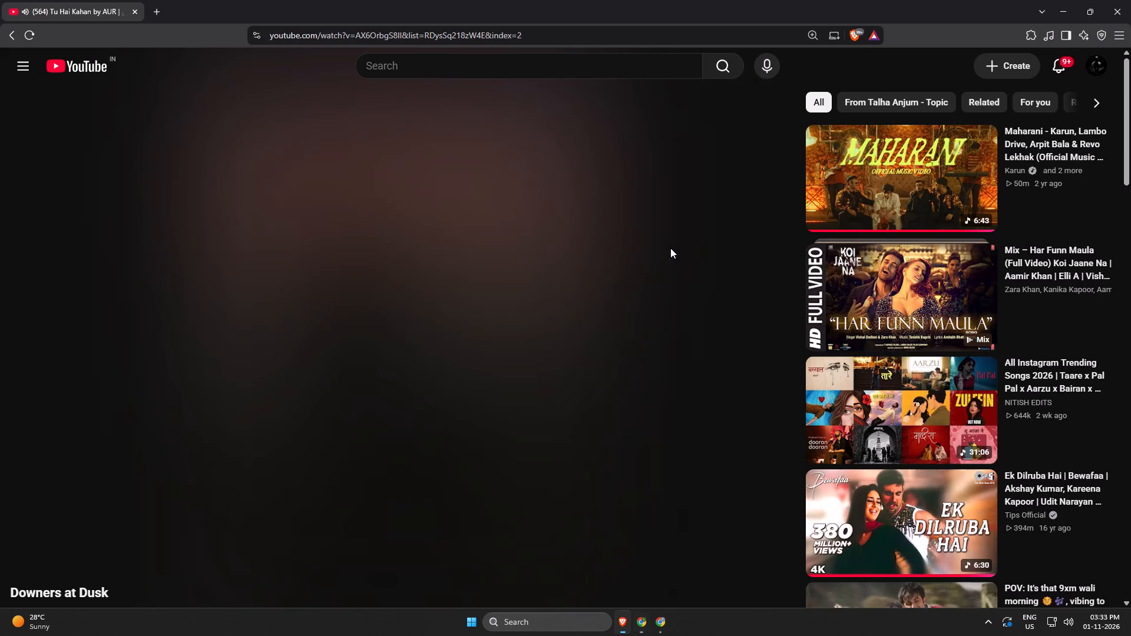
{"action": "key", "text": "alt+Tab"}
{"action": "left_click", "coordinate": [63, 0]}
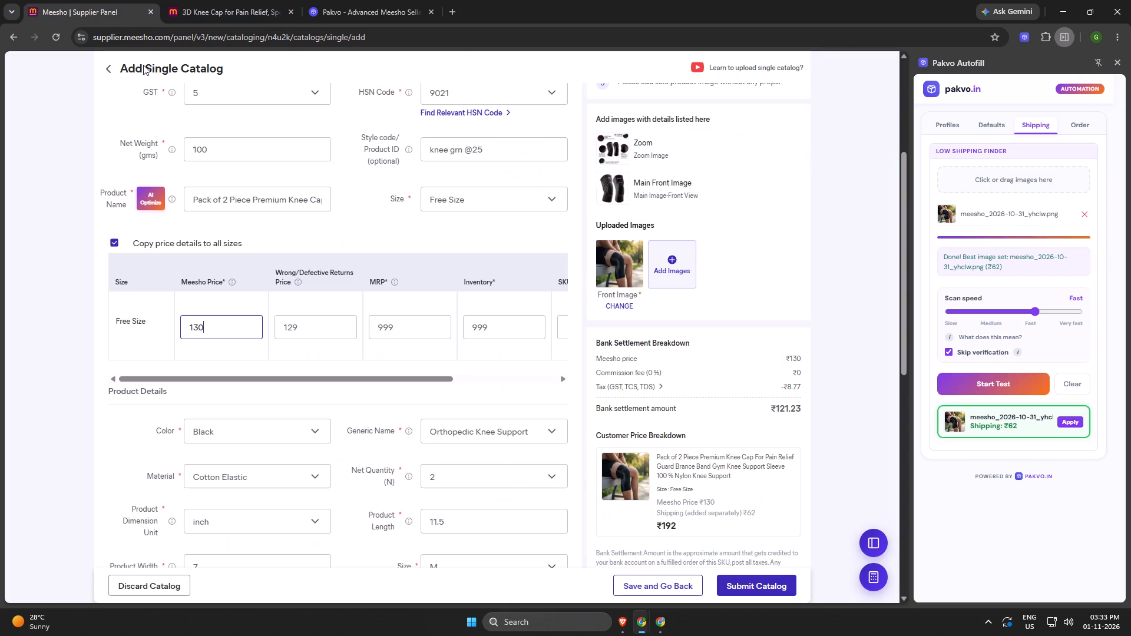
{"action": "triple_click", "coordinate": [264, 200]}
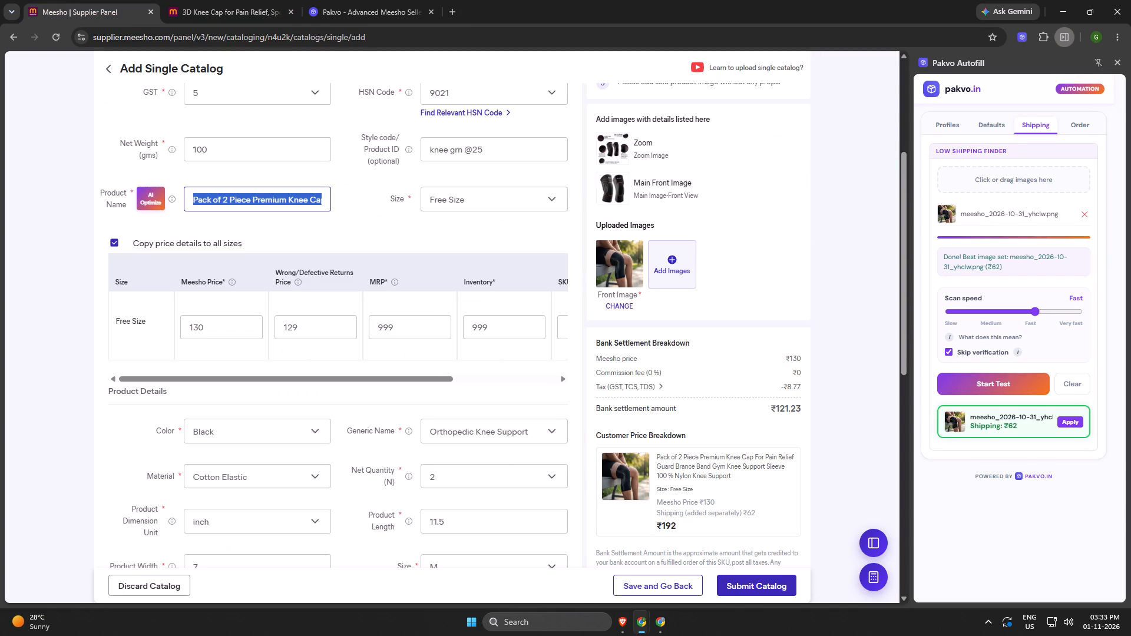
{"action": "key", "text": "ctrl+v"}
{"action": "scroll", "coordinate": [529, 307], "scroll_direction": "down", "scroll_amount": 1}
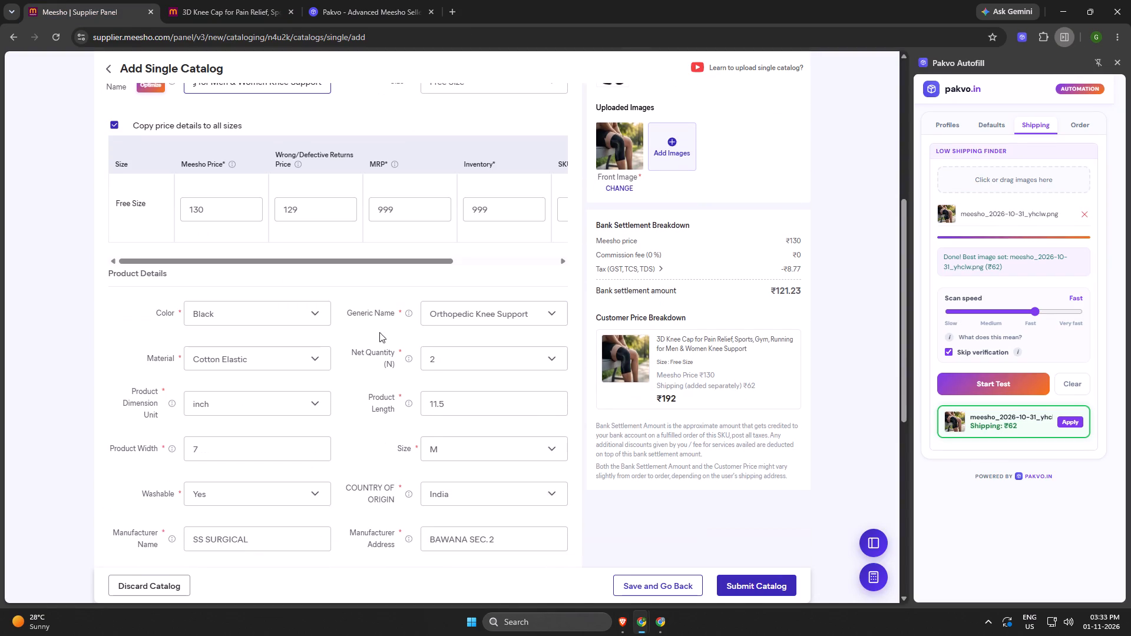
{"action": "scroll", "coordinate": [404, 367], "scroll_direction": "down", "scroll_amount": 4}
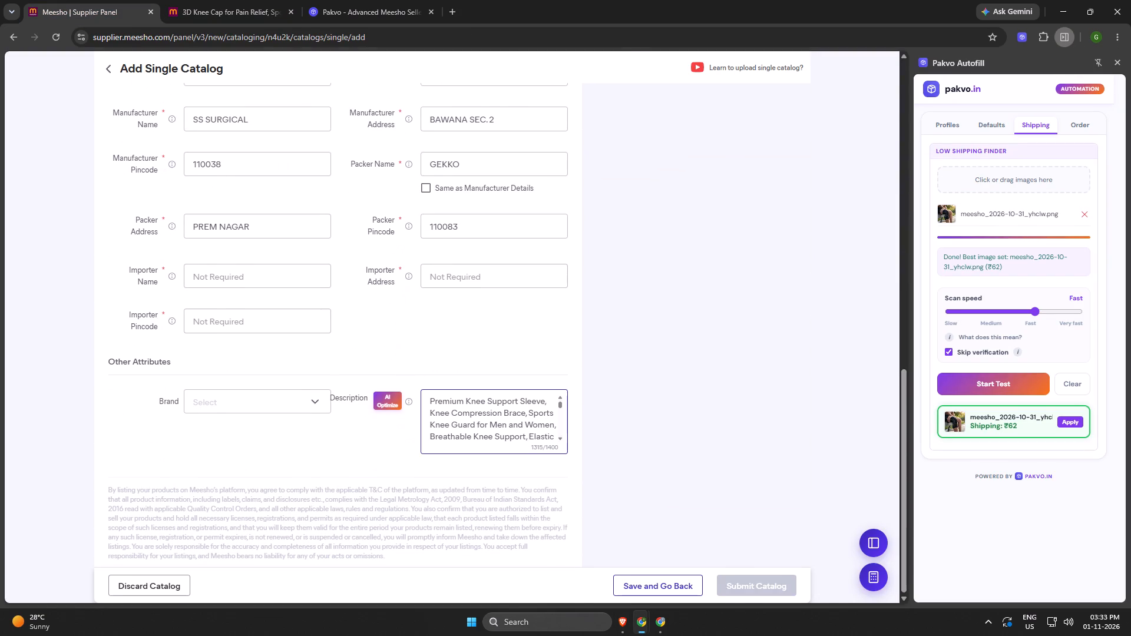
{"action": "triple_click", "coordinate": [520, 416]}
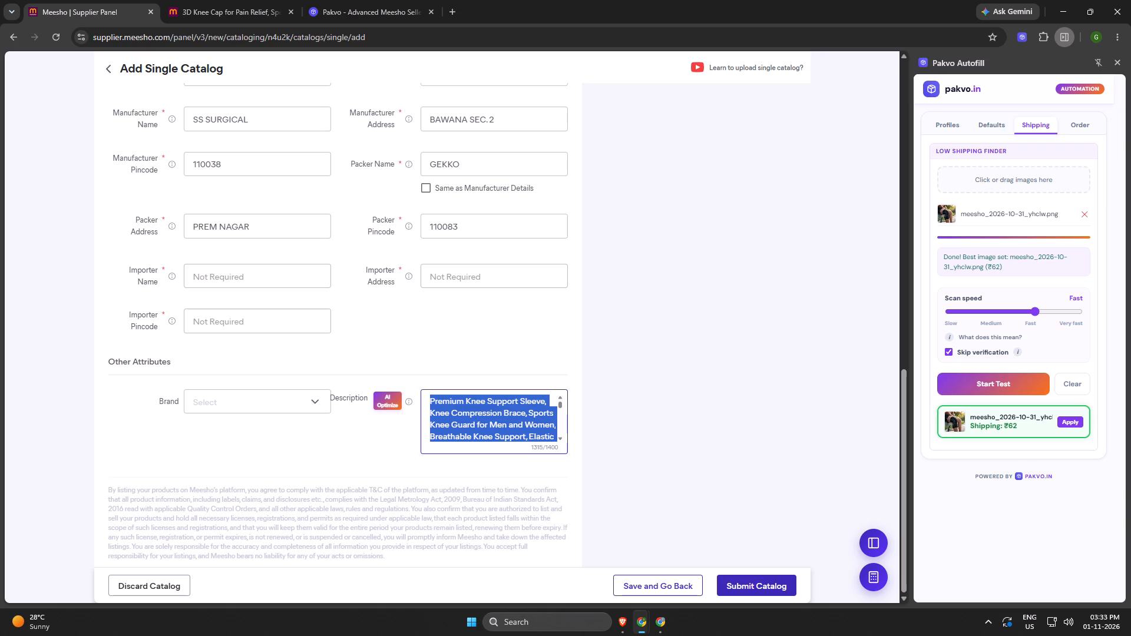
{"action": "key", "text": "ctrl+a"}
{"action": "key", "text": "BackSpace"}
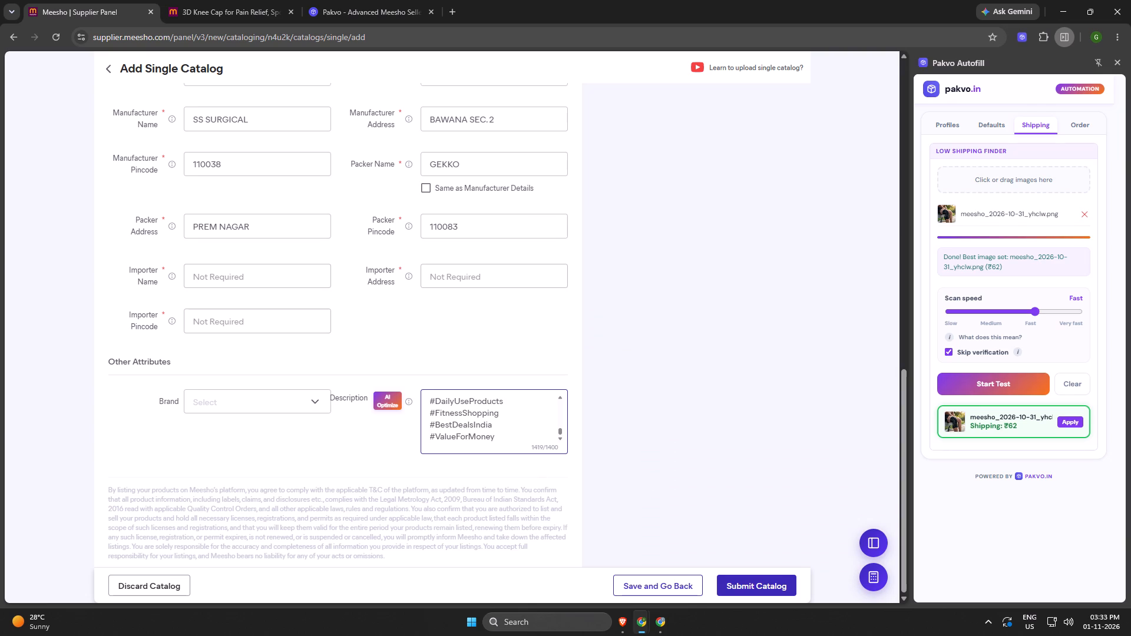
{"action": "left_click_drag", "start_coordinate": [438, 436], "coordinate": [437, 436]}
{"action": "triple_click", "coordinate": [436, 436]}
{"action": "left_click", "coordinate": [438, 444]}
{"action": "left_click", "coordinate": [443, 439]}
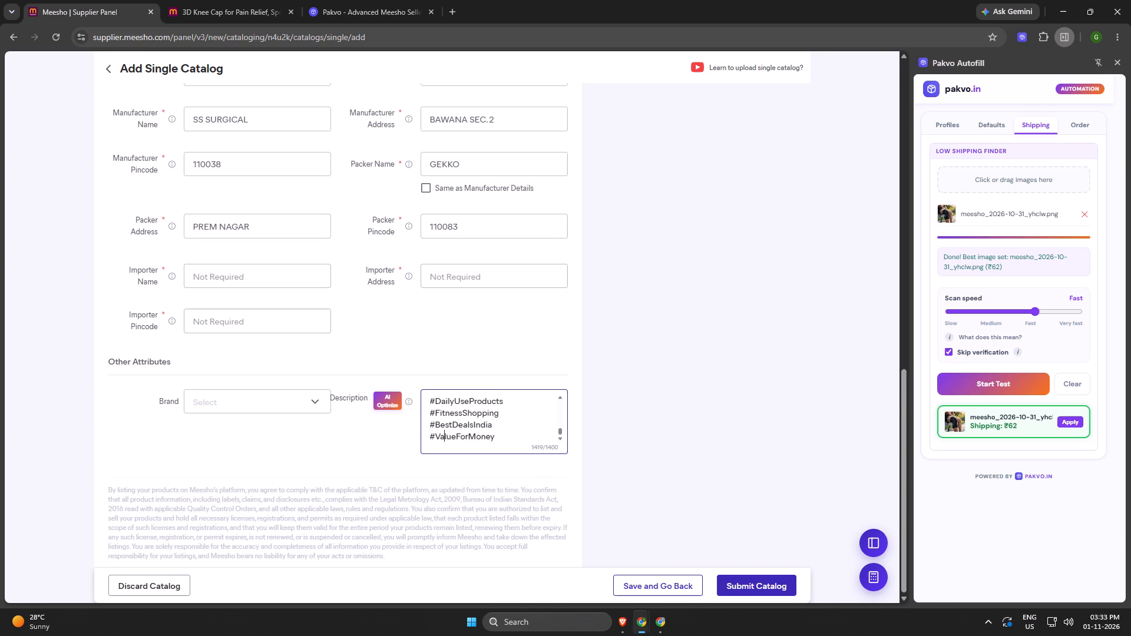
{"action": "double_click", "coordinate": [443, 439]}
{"action": "left_click", "coordinate": [443, 439]}
{"action": "left_click", "coordinate": [443, 439]}
{"action": "double_click", "coordinate": [463, 442]}
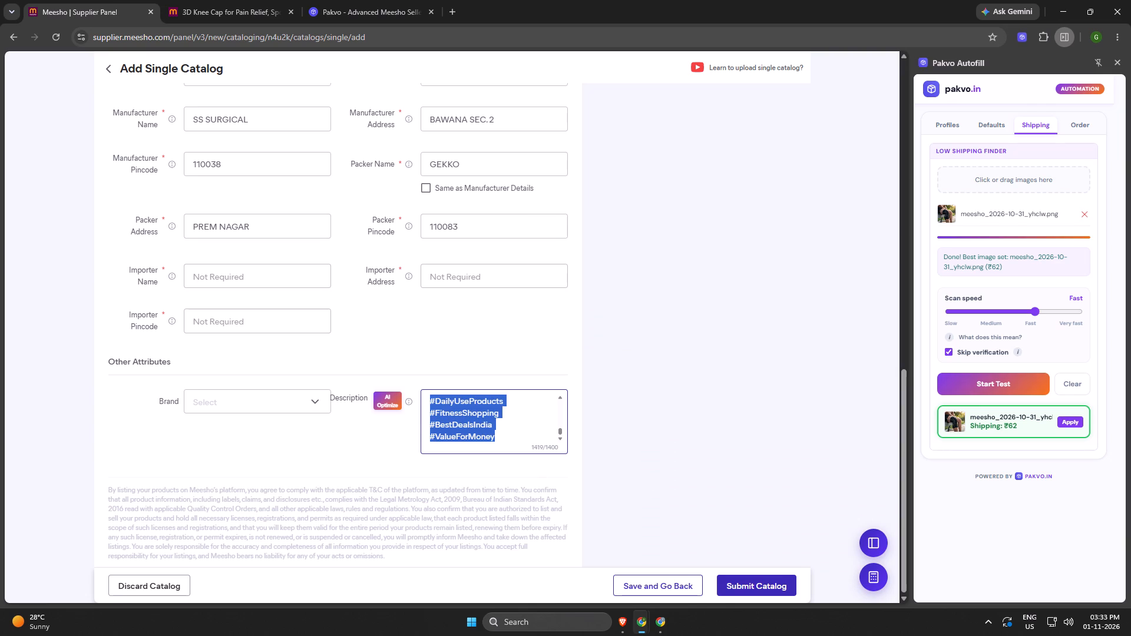
{"action": "left_click", "coordinate": [505, 442]}
{"action": "left_click", "coordinate": [508, 437]}
{"action": "left_click_drag", "start_coordinate": [508, 437], "coordinate": [430, 433]}
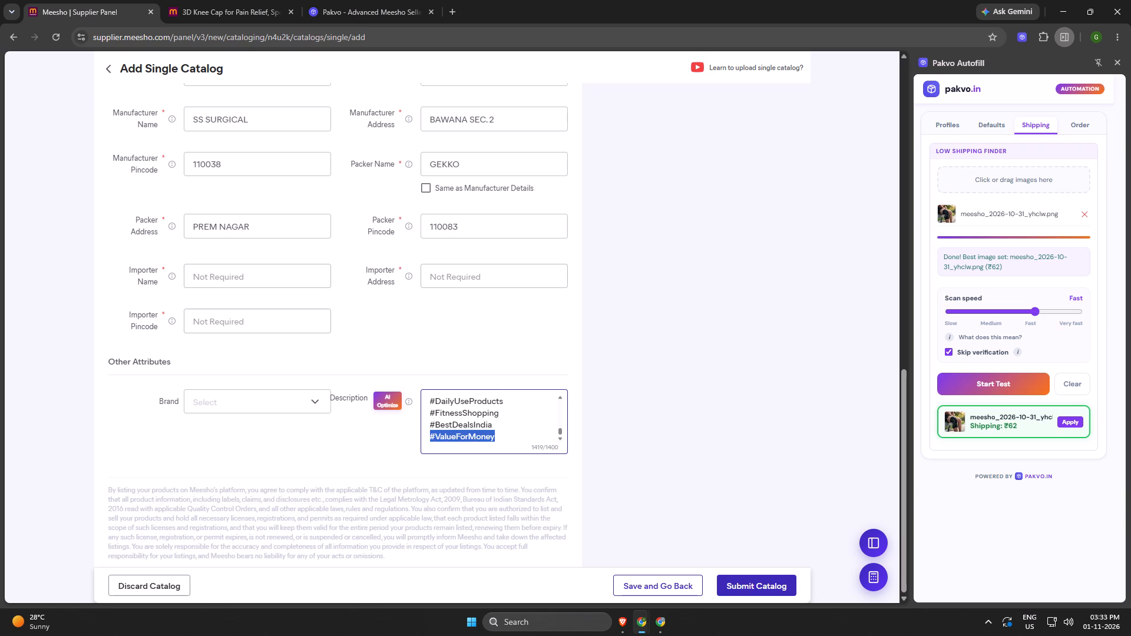
{"action": "left_click_drag", "start_coordinate": [430, 433], "coordinate": [429, 433]}
{"action": "key", "text": "BackSpace"}
Delete the hashtag #BestDealsIndia from the end of the catalog description.
{"action": "left_click_drag", "start_coordinate": [497, 436], "coordinate": [428, 429]}
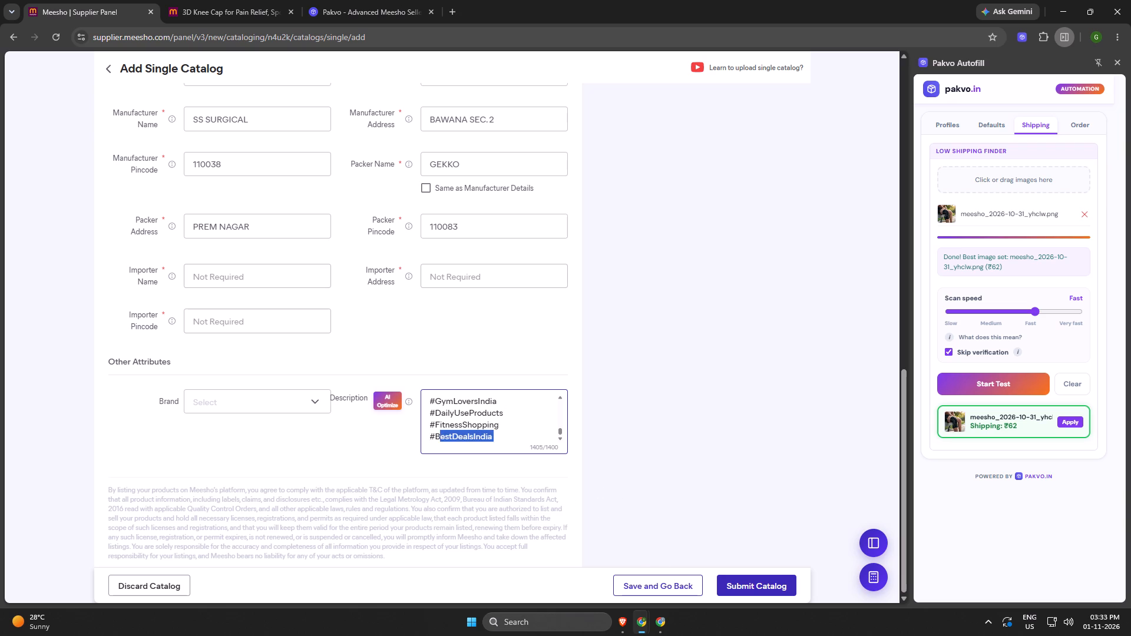
{"action": "left_click_drag", "start_coordinate": [428, 429], "coordinate": [413, 428]}
{"action": "left_click", "coordinate": [412, 428]}
{"action": "left_click_drag", "start_coordinate": [497, 440], "coordinate": [419, 440]}
{"action": "key", "text": "BackSpace"}
Add the images meesho_2026-10-31_vmysl (1), meesho_2026-10-31_9irhe and meesho_2026-10-31_vjnei from Downloads to the catalog's uploaded images.
{"action": "scroll", "coordinate": [614, 489], "scroll_direction": "up", "scroll_amount": 5}
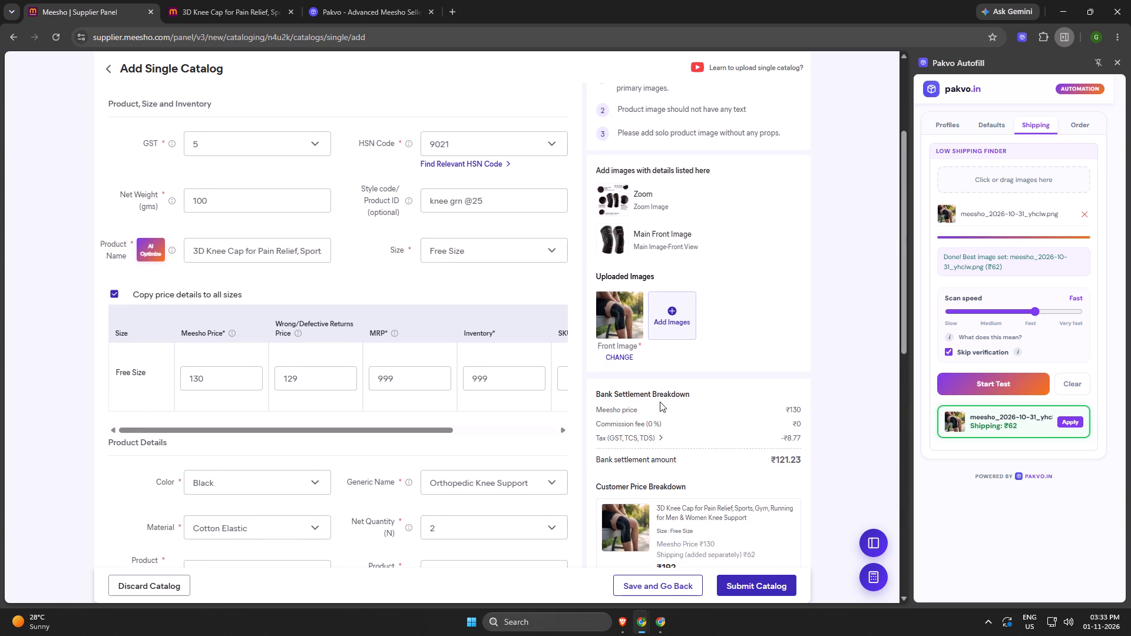
{"action": "left_click", "coordinate": [663, 332]}
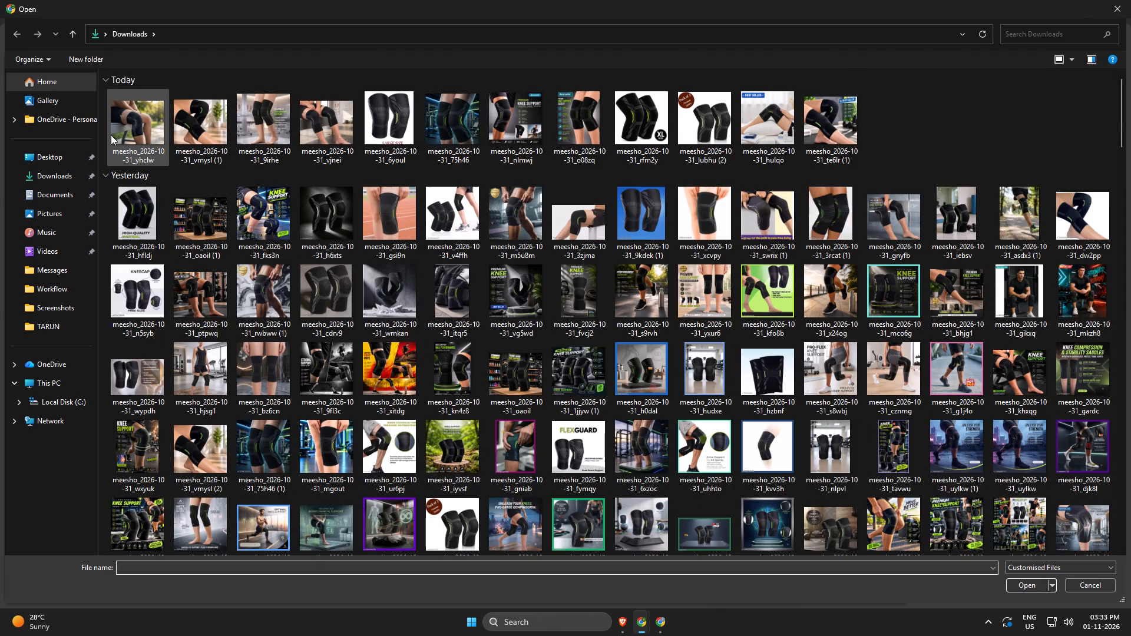
{"action": "left_click", "coordinate": [182, 120], "text": "ctrl"}
{"action": "left_click", "coordinate": [257, 122], "text": "ctrl"}
{"action": "left_click", "coordinate": [335, 128]}
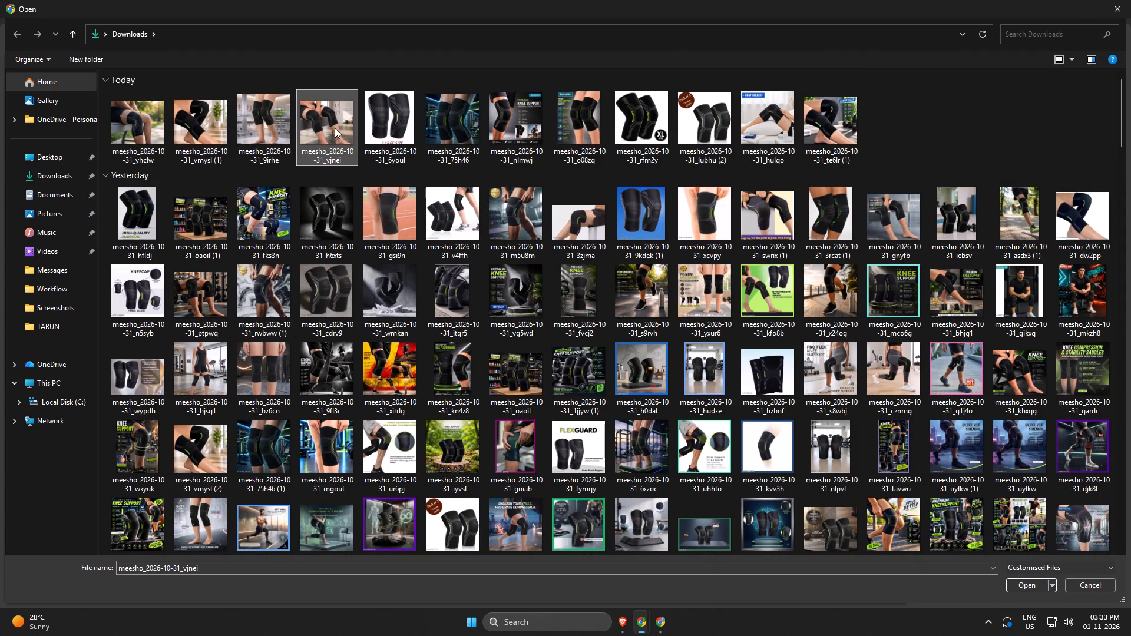
{"action": "left_click", "coordinate": [279, 129], "text": "ctrl"}
{"action": "left_click", "coordinate": [222, 128], "text": "ctrl"}
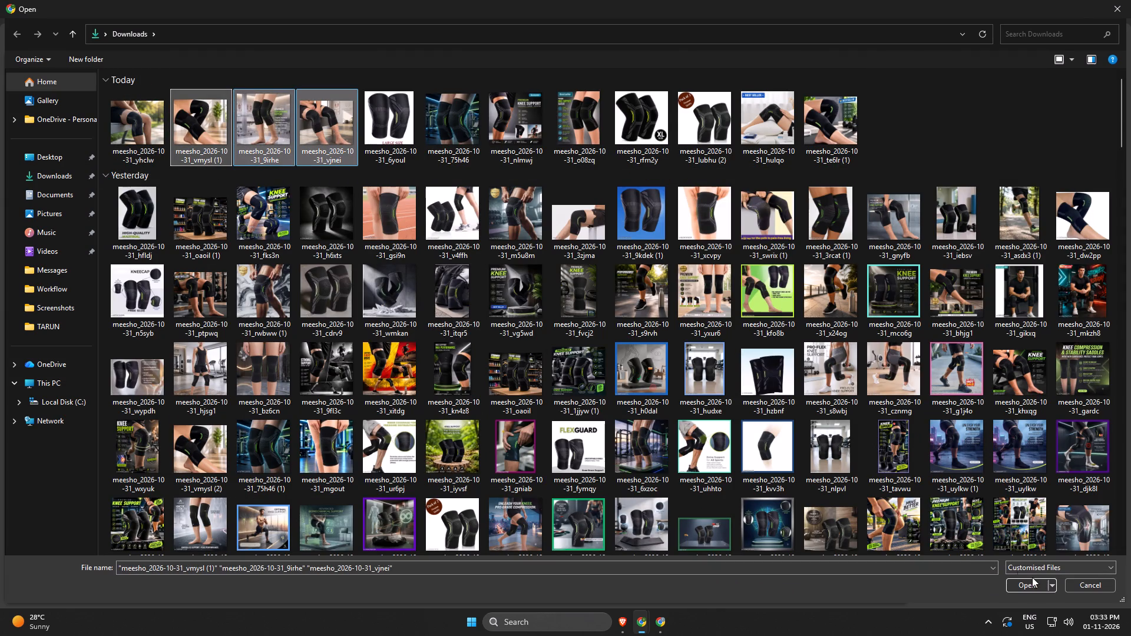
{"action": "left_click", "coordinate": [1029, 582]}
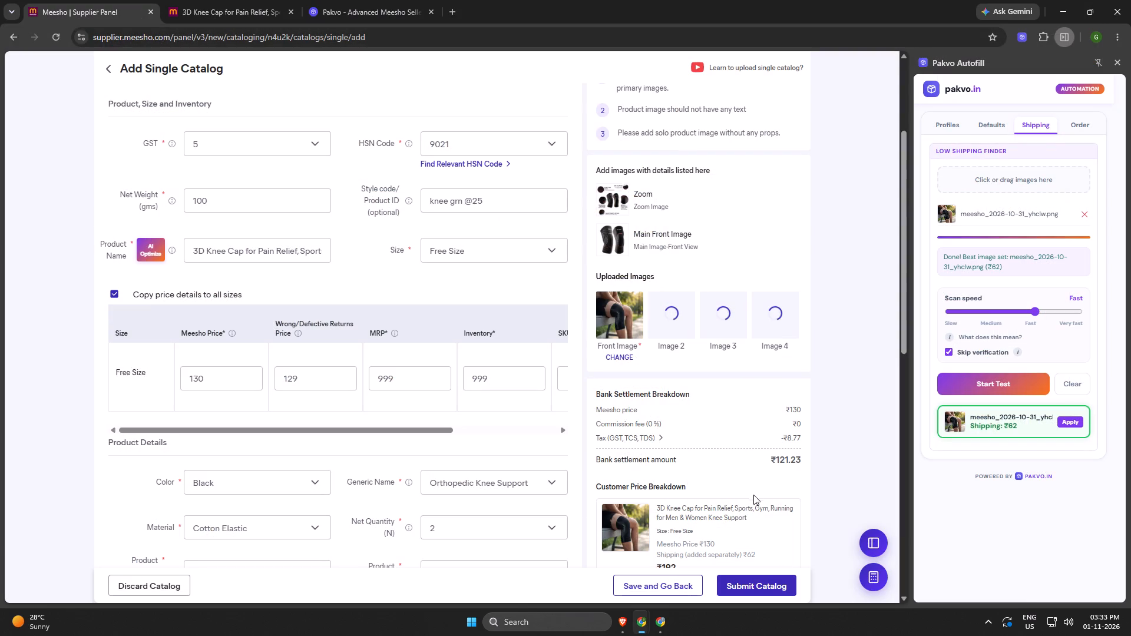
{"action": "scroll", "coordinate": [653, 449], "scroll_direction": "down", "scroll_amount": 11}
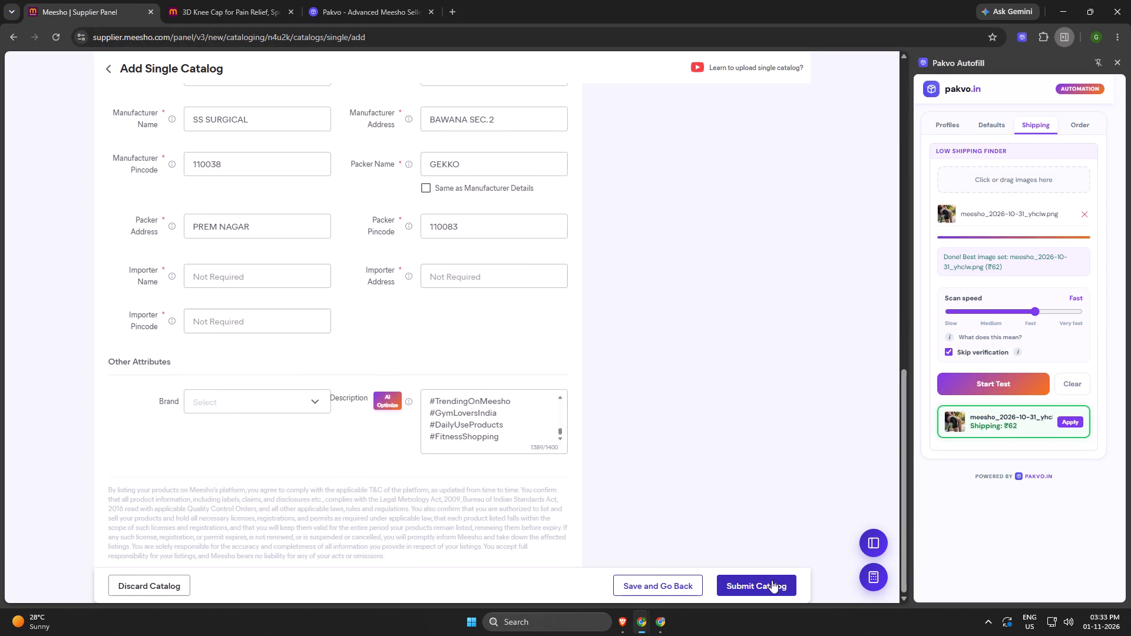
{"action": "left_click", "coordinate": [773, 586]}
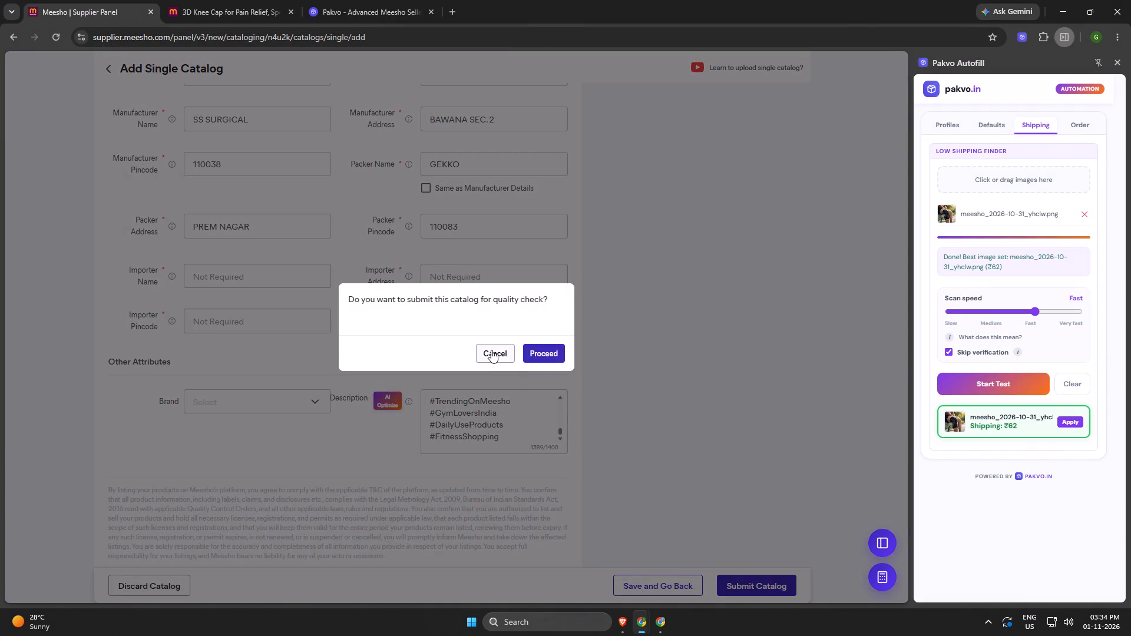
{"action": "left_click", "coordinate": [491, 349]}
{"action": "scroll", "coordinate": [550, 422], "scroll_direction": "up", "scroll_amount": 5}
{"action": "scroll", "coordinate": [609, 337], "scroll_direction": "up", "scroll_amount": 4}
{"action": "scroll", "coordinate": [491, 293], "scroll_direction": "up", "scroll_amount": 3}
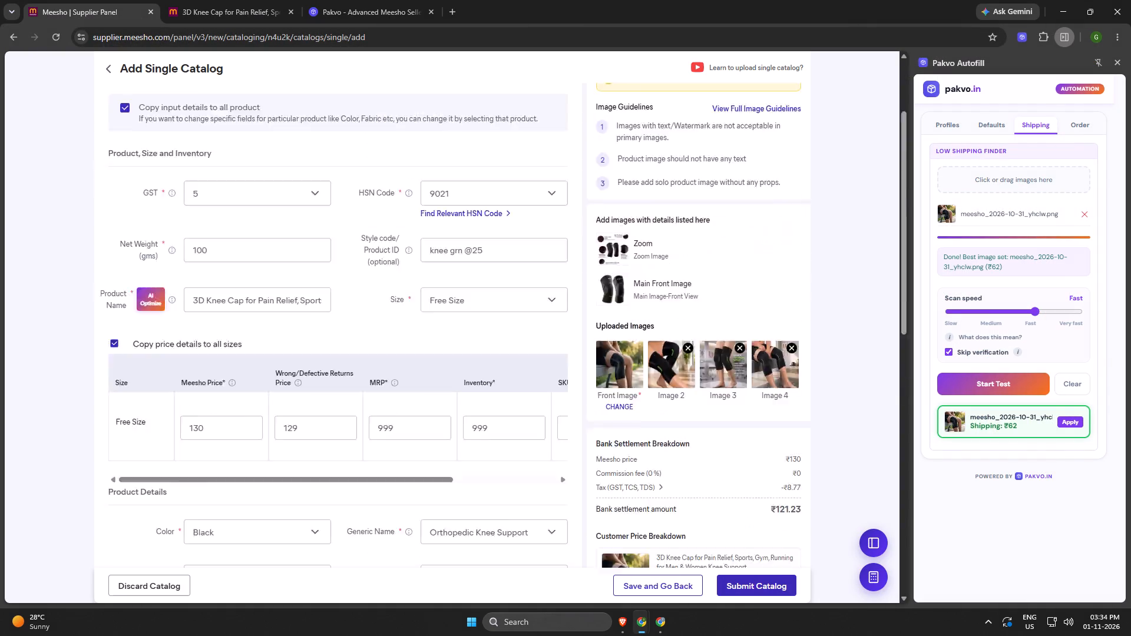
{"action": "left_click", "coordinate": [498, 368]}
{"action": "key", "text": "BackSpace"}
{"action": "key", "text": "BackSpace"}
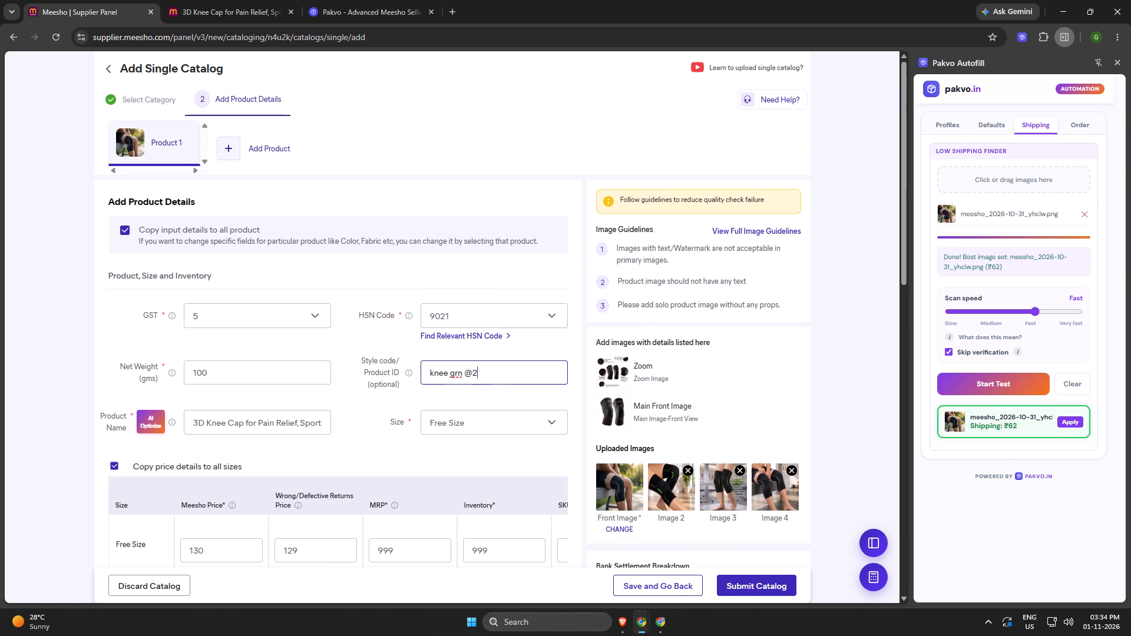
{"action": "left_click", "coordinate": [560, 402]}
{"action": "left_click", "coordinate": [560, 403]}
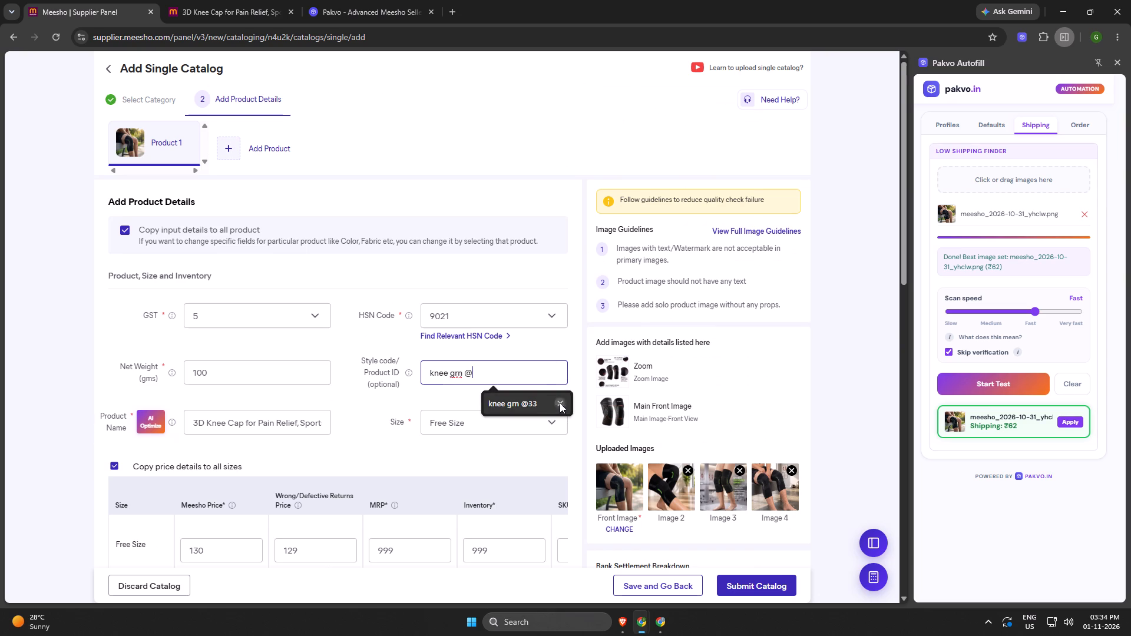
{"action": "left_click", "coordinate": [548, 378]}
{"action": "type", "text": "34"}
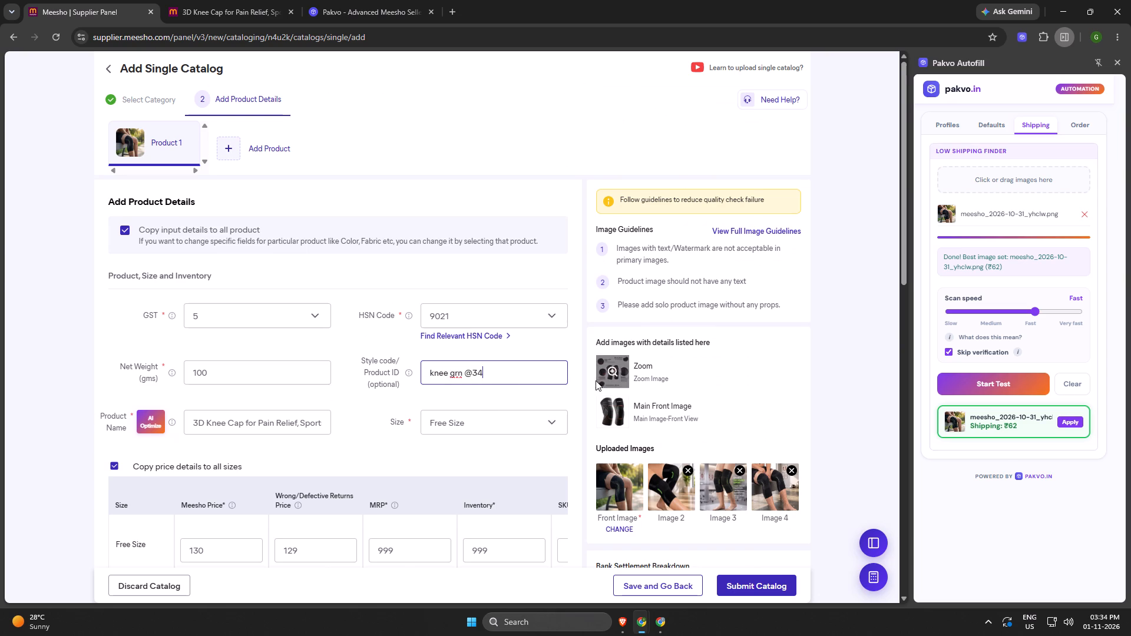
Submit the catalog for quality check and dismiss the steps offered for increasing the new catalog's visibility.
{"action": "scroll", "coordinate": [464, 384], "scroll_direction": "down", "scroll_amount": 12}
{"action": "left_click", "coordinate": [740, 580]}
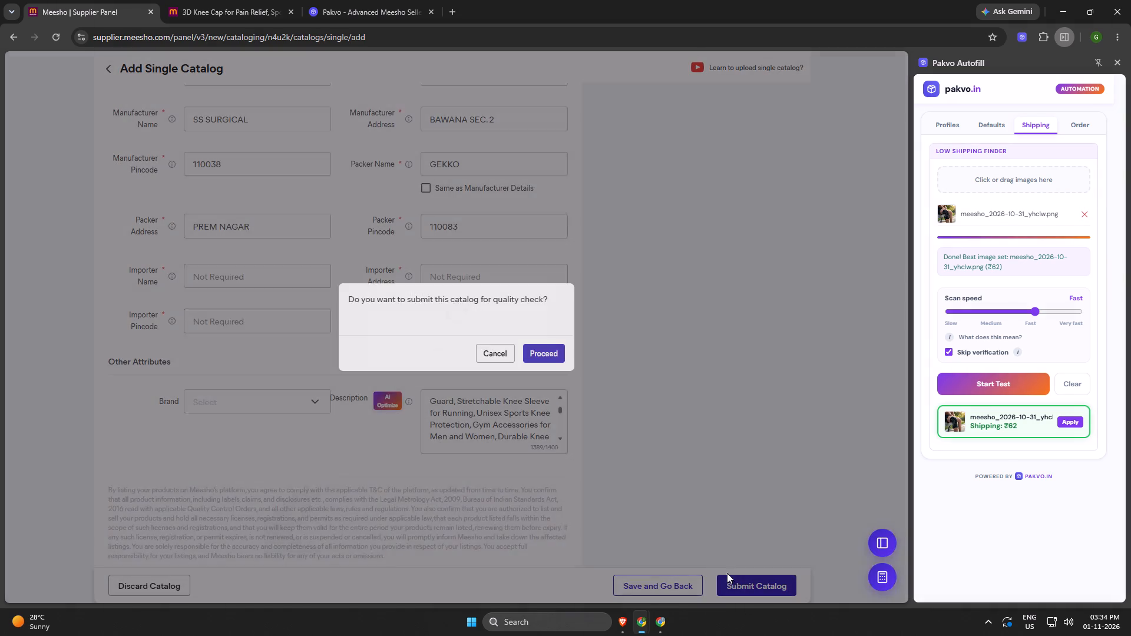
{"action": "left_click", "coordinate": [567, 349]}
{"action": "left_click", "coordinate": [547, 350]}
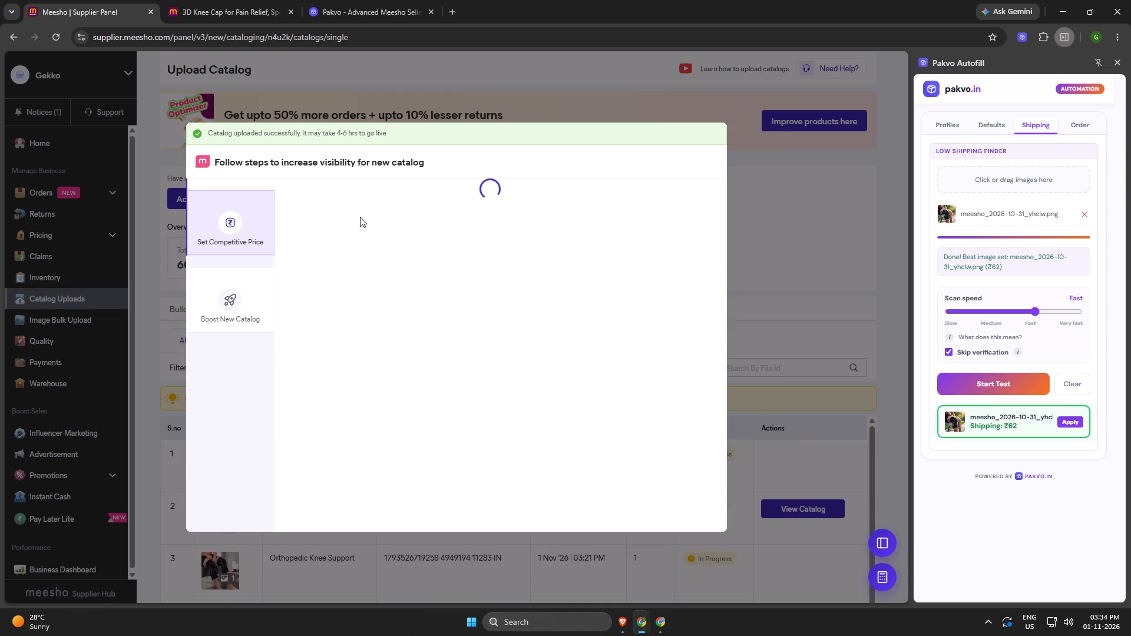
{"action": "left_click", "coordinate": [611, 516]}
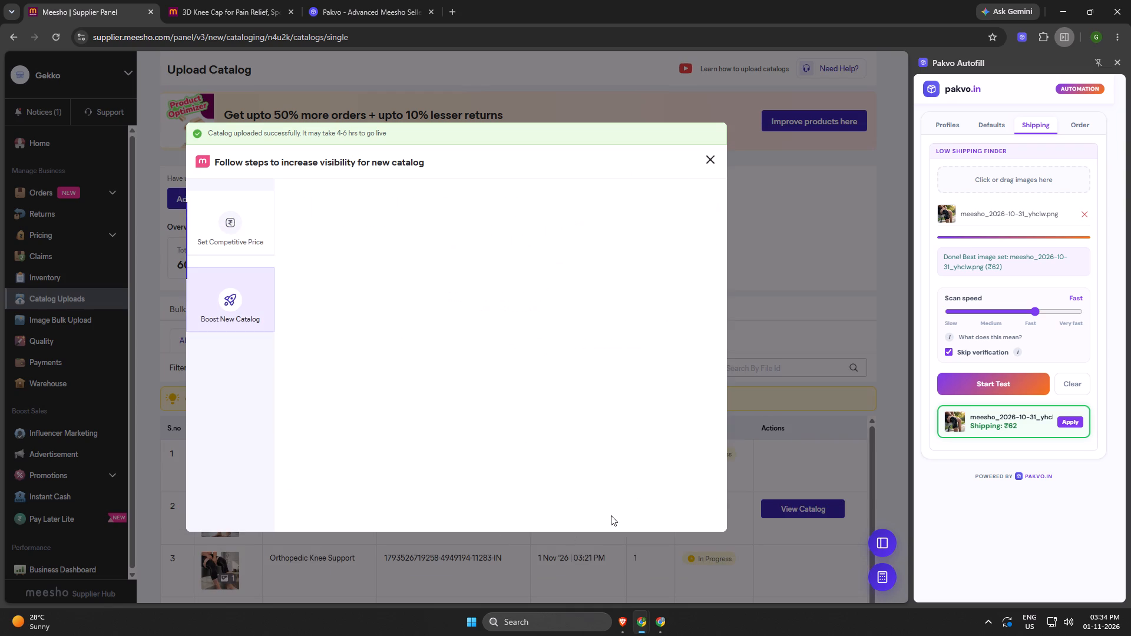
{"action": "left_click", "coordinate": [710, 162]}
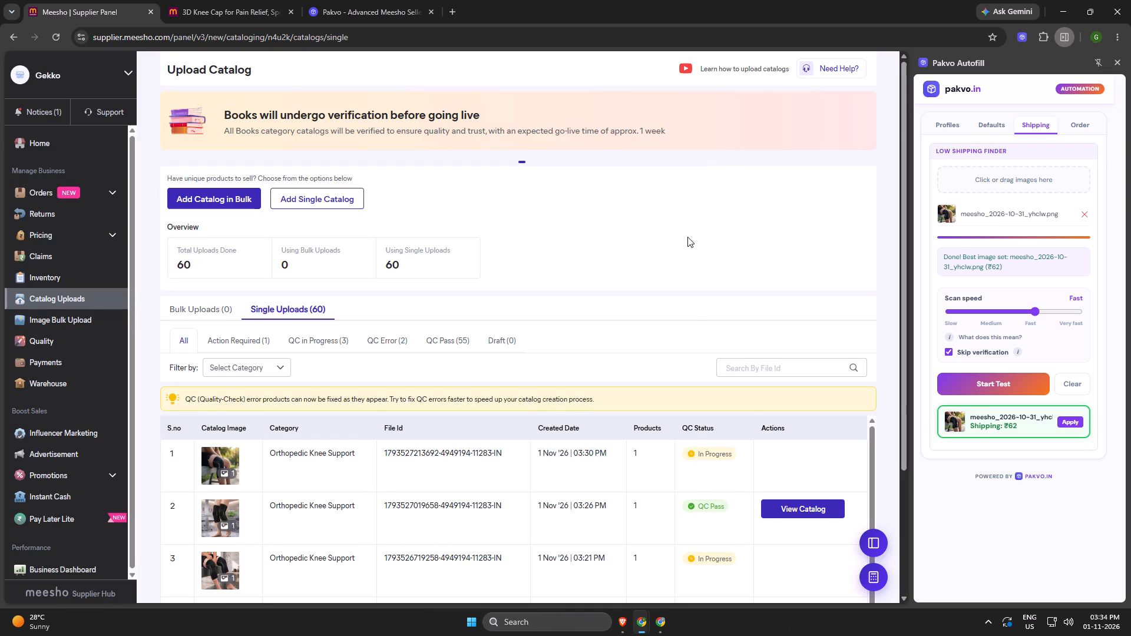
Review the quality-check statuses of the recent knee support catalogs in the single uploads list.
{"action": "scroll", "coordinate": [668, 354], "scroll_direction": "down", "scroll_amount": 1}
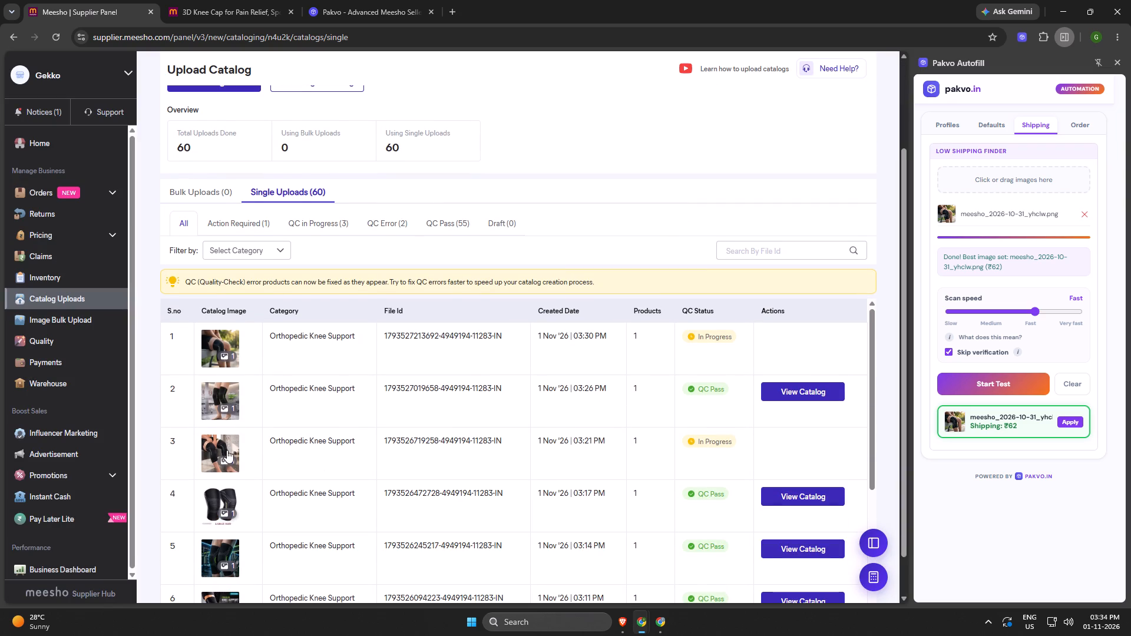
{"action": "scroll", "coordinate": [330, 452], "scroll_direction": "down", "scroll_amount": 3}
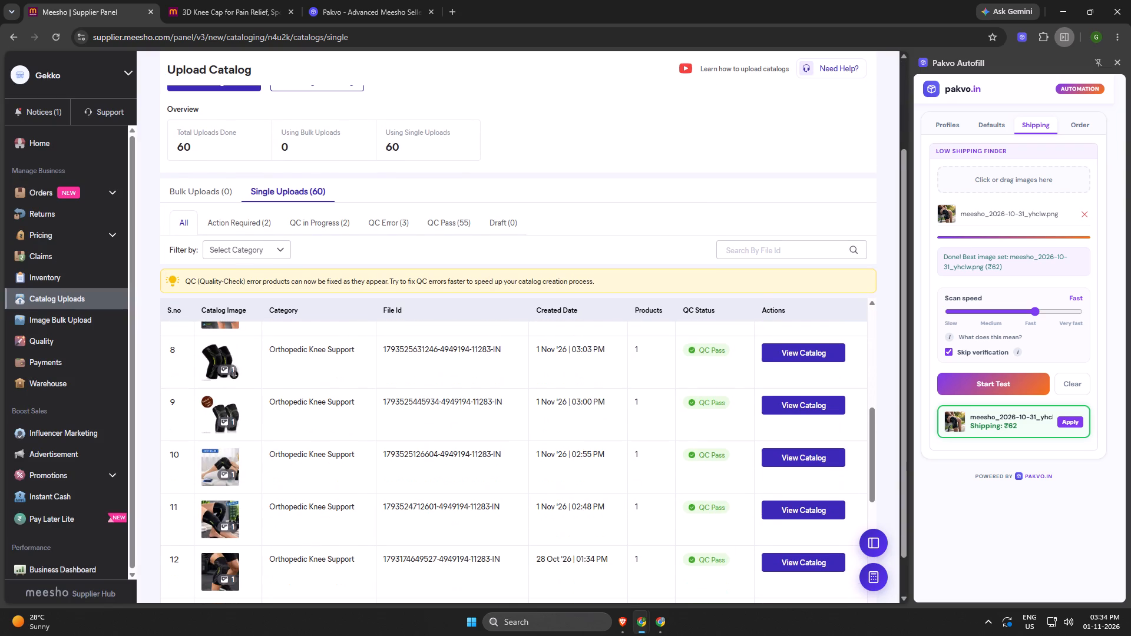
{"action": "scroll", "coordinate": [331, 452], "scroll_direction": "up", "scroll_amount": 2}
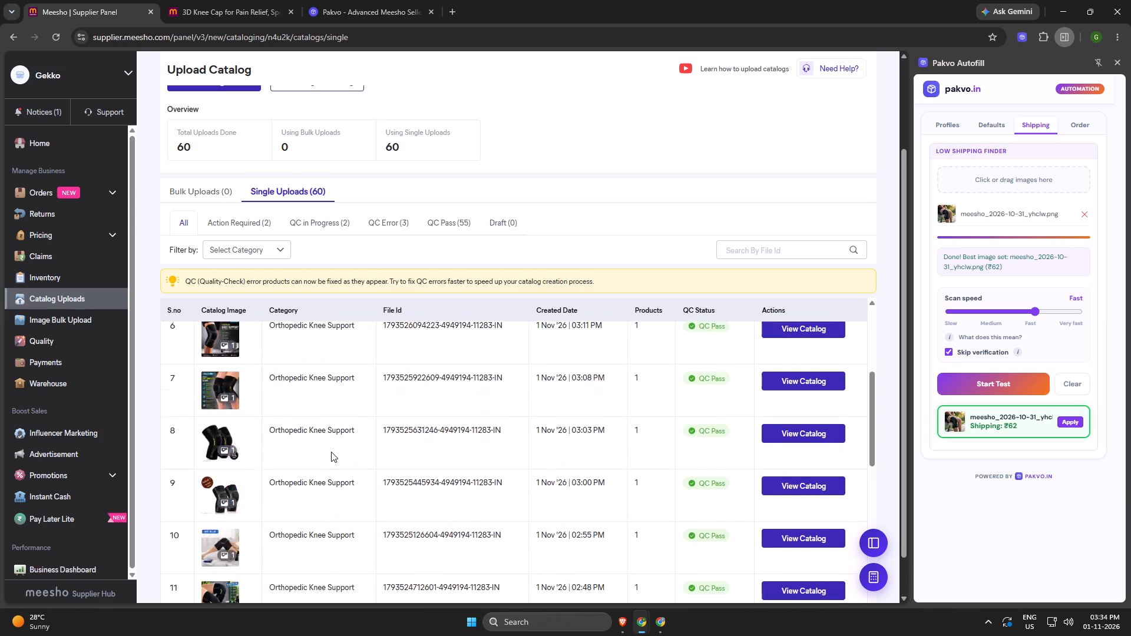
{"action": "scroll", "coordinate": [331, 452], "scroll_direction": "up", "scroll_amount": 4}
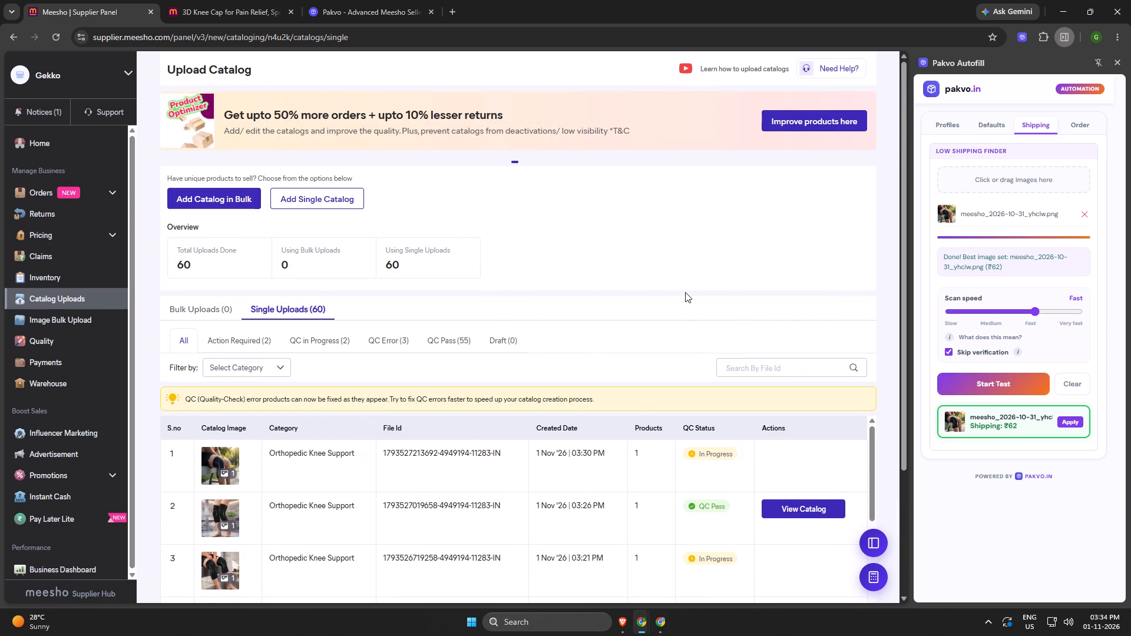
Crop the printed number off the bottom of meesho_2026-10-31_mgout from Downloads, to 1254 x 1200, and save over the original.
{"action": "key", "text": "super+e"}
{"action": "left_click", "coordinate": [25, 194]}
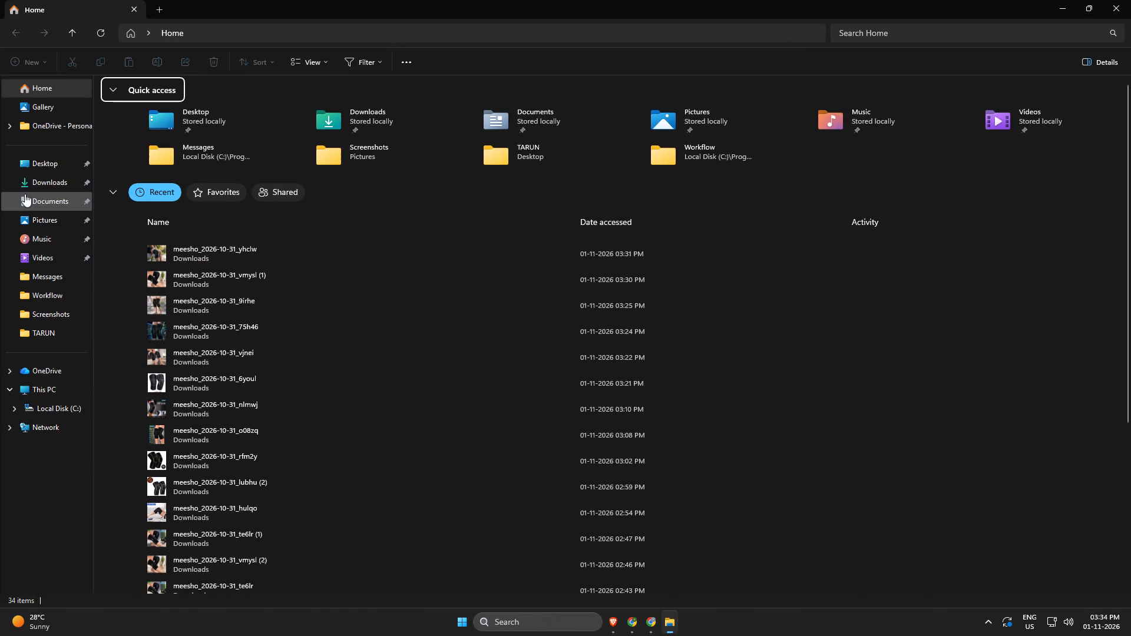
{"action": "left_click", "coordinate": [34, 177]}
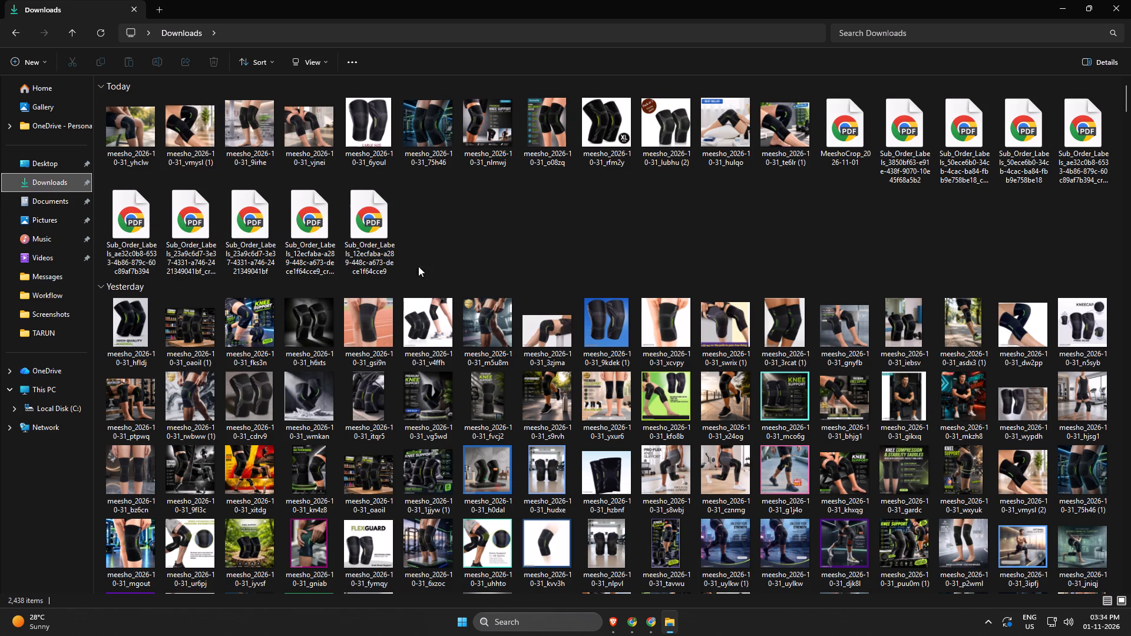
{"action": "scroll", "coordinate": [362, 296], "scroll_direction": "down", "scroll_amount": 1}
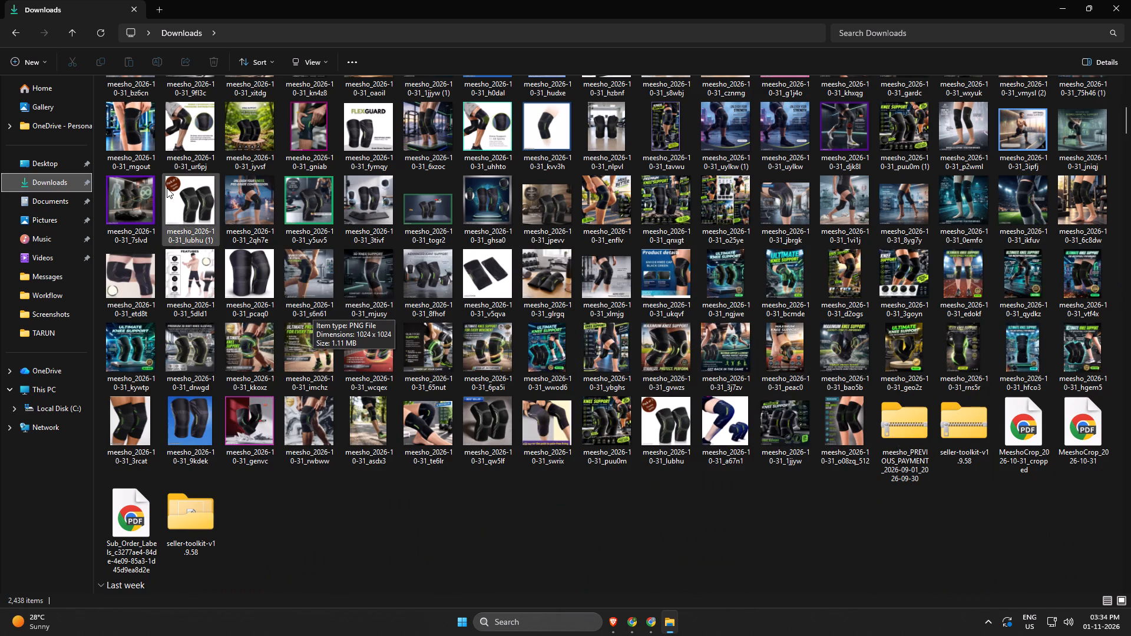
{"action": "double_click", "coordinate": [128, 139]}
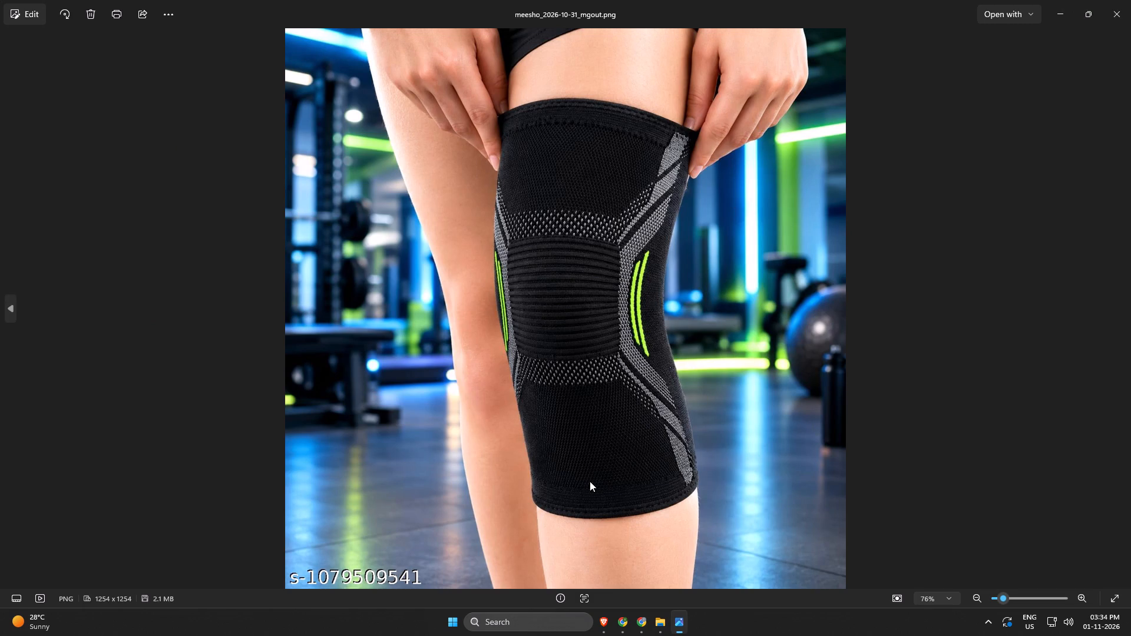
{"action": "left_click", "coordinate": [28, 19]}
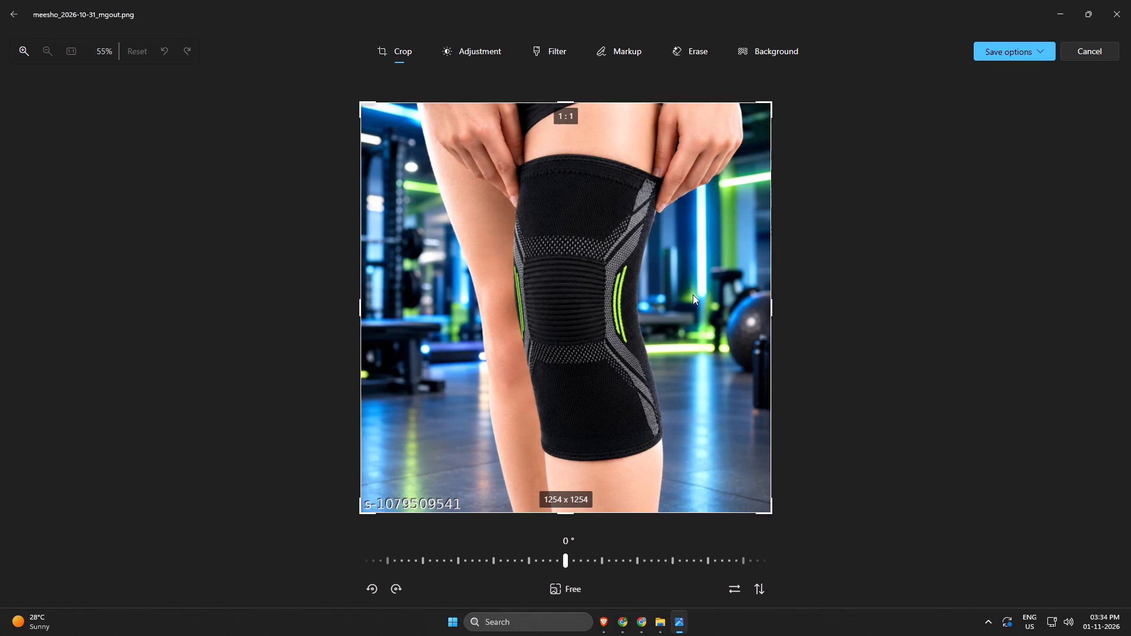
{"action": "left_click_drag", "start_coordinate": [567, 517], "coordinate": [568, 499]}
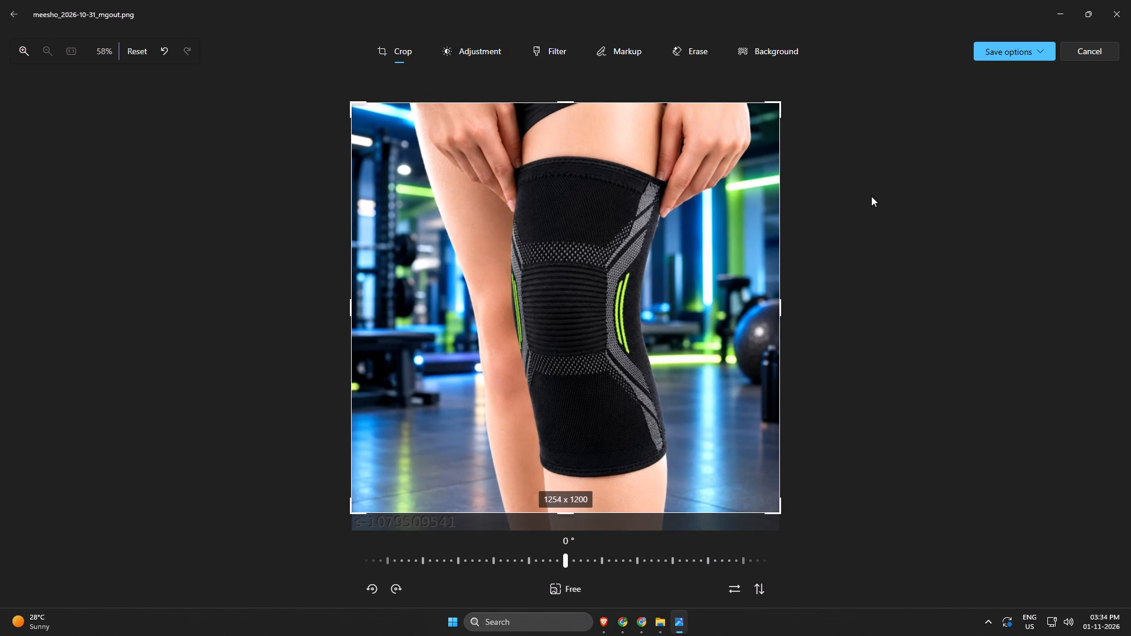
{"action": "left_click", "coordinate": [988, 53]}
{"action": "left_click", "coordinate": [1006, 90]}
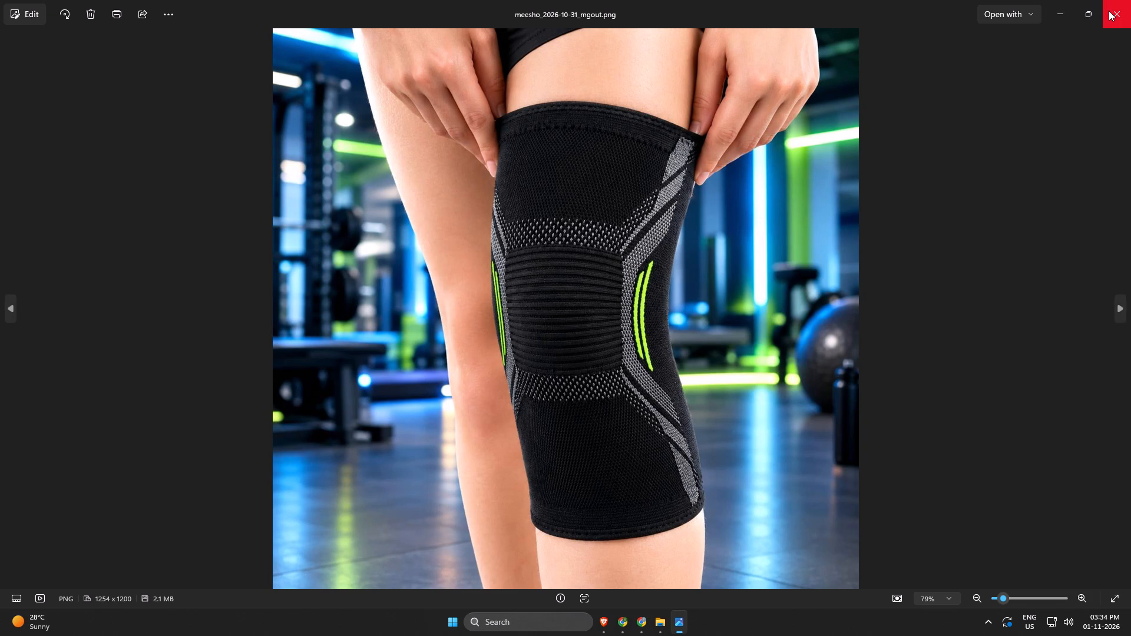
{"action": "left_click", "coordinate": [1111, 13]}
{"action": "scroll", "coordinate": [423, 237], "scroll_direction": "up", "scroll_amount": 6}
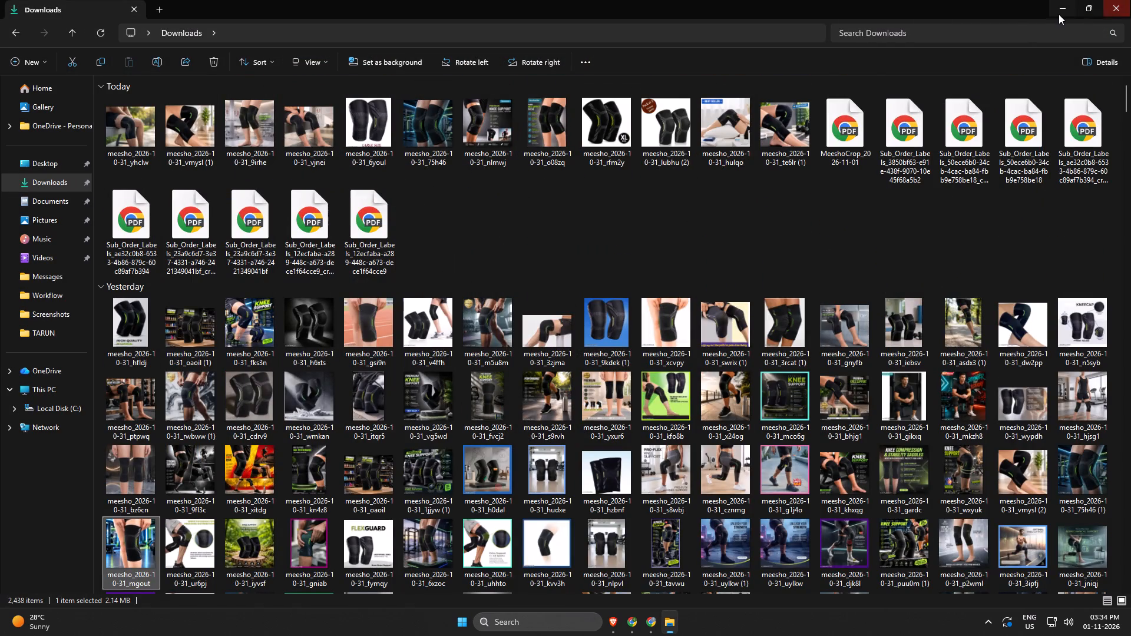
{"action": "left_click", "coordinate": [1059, 14]}
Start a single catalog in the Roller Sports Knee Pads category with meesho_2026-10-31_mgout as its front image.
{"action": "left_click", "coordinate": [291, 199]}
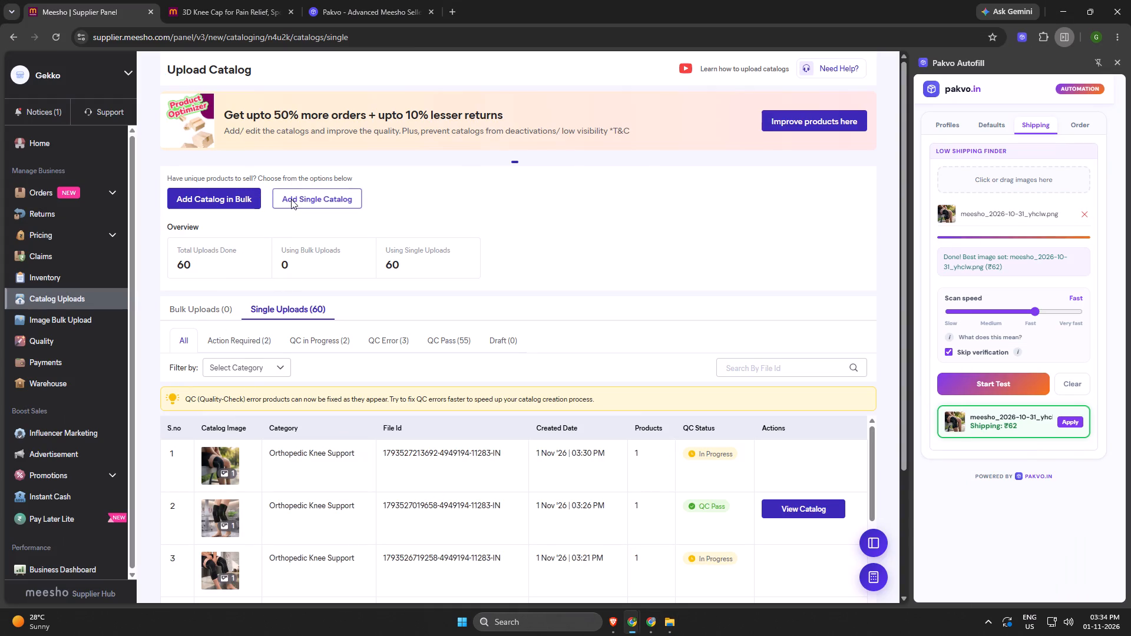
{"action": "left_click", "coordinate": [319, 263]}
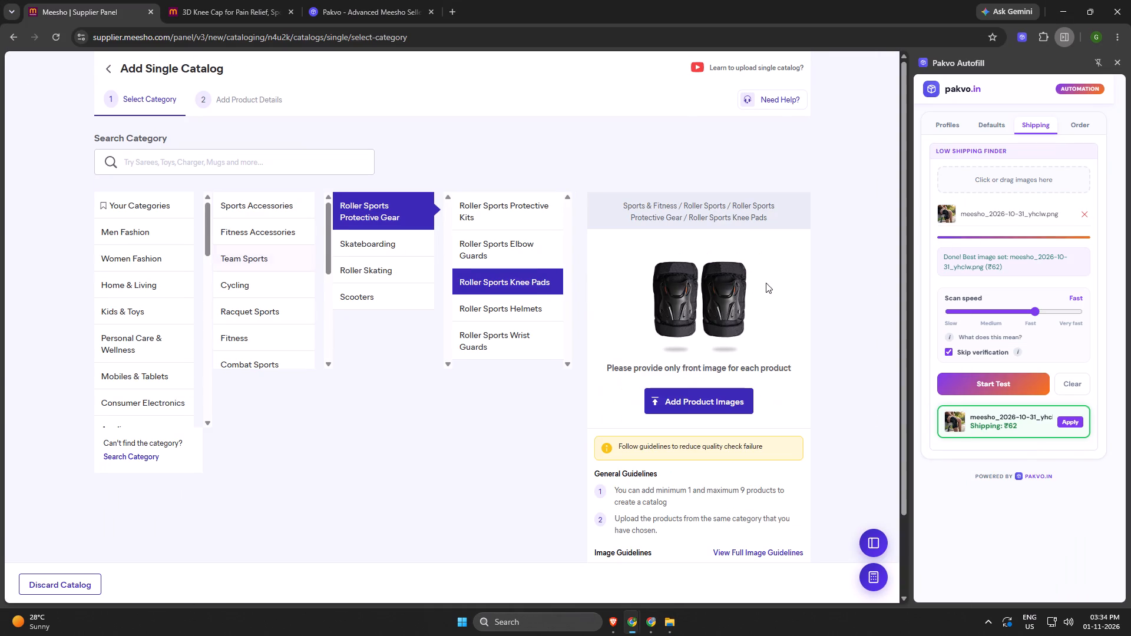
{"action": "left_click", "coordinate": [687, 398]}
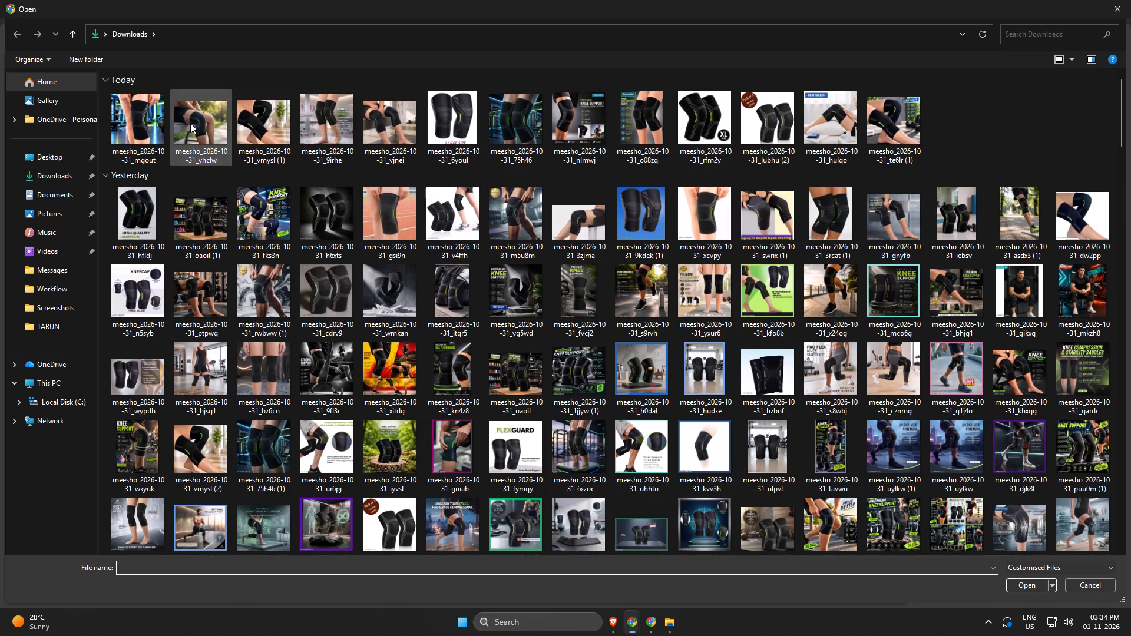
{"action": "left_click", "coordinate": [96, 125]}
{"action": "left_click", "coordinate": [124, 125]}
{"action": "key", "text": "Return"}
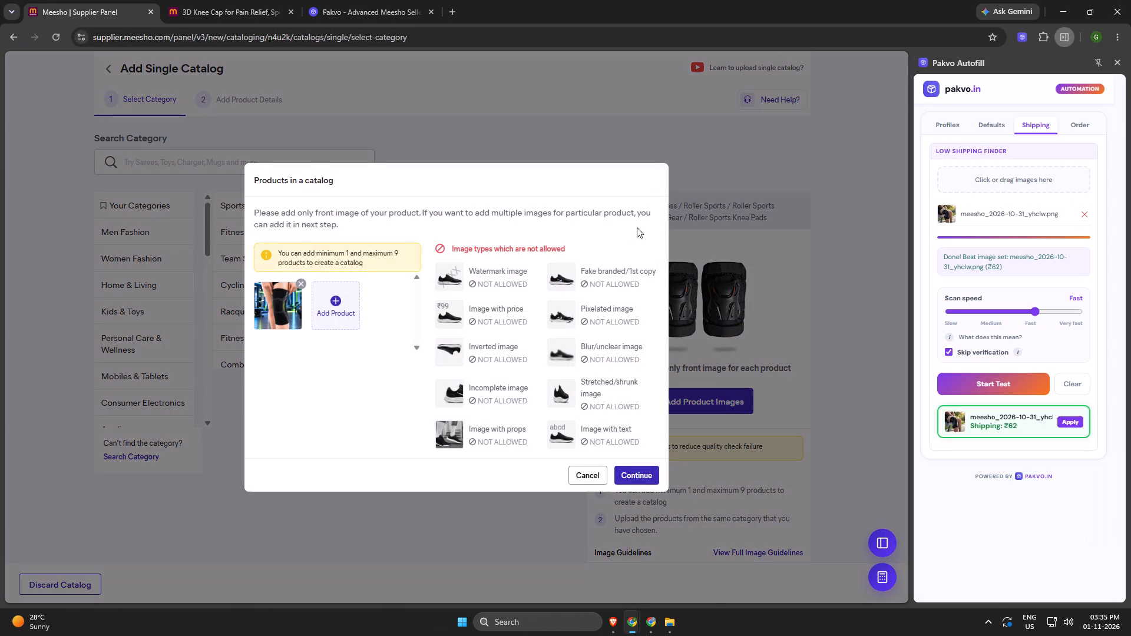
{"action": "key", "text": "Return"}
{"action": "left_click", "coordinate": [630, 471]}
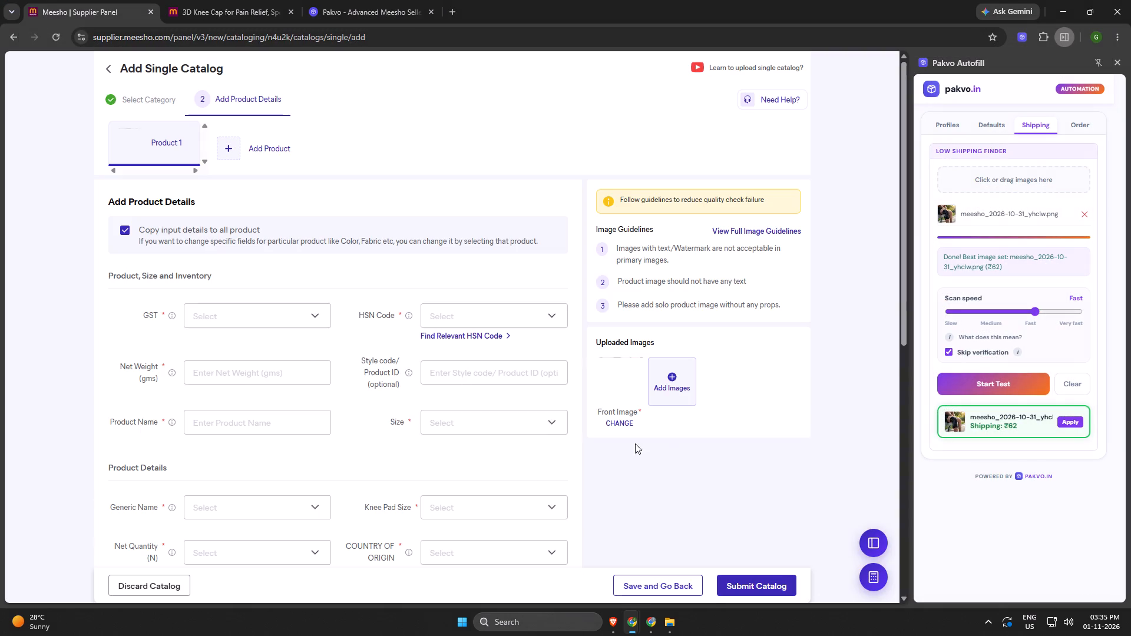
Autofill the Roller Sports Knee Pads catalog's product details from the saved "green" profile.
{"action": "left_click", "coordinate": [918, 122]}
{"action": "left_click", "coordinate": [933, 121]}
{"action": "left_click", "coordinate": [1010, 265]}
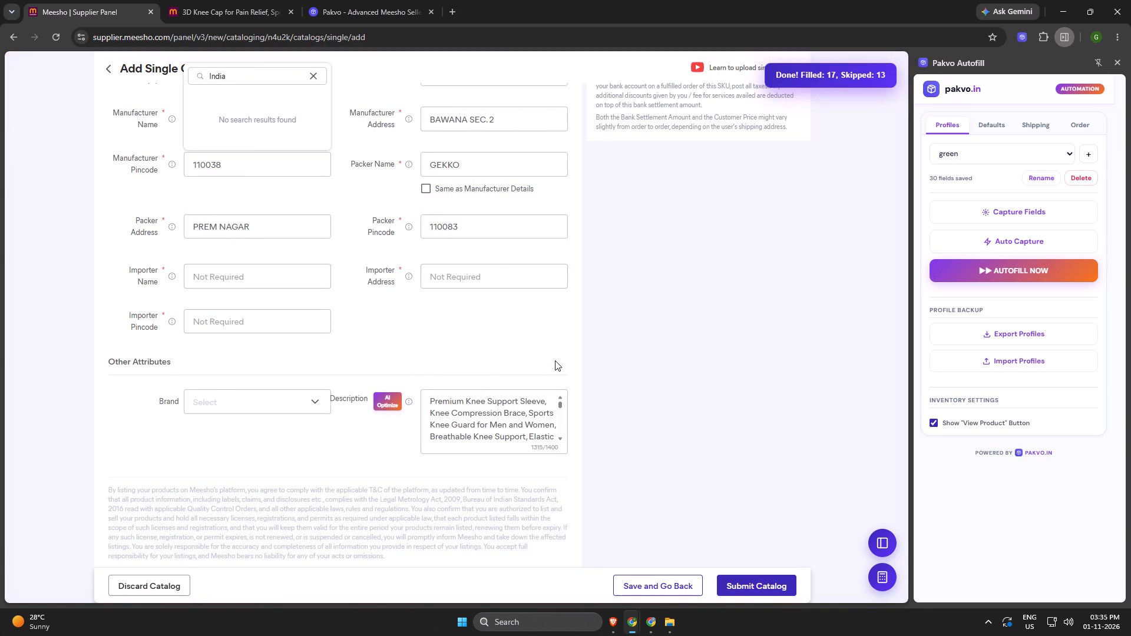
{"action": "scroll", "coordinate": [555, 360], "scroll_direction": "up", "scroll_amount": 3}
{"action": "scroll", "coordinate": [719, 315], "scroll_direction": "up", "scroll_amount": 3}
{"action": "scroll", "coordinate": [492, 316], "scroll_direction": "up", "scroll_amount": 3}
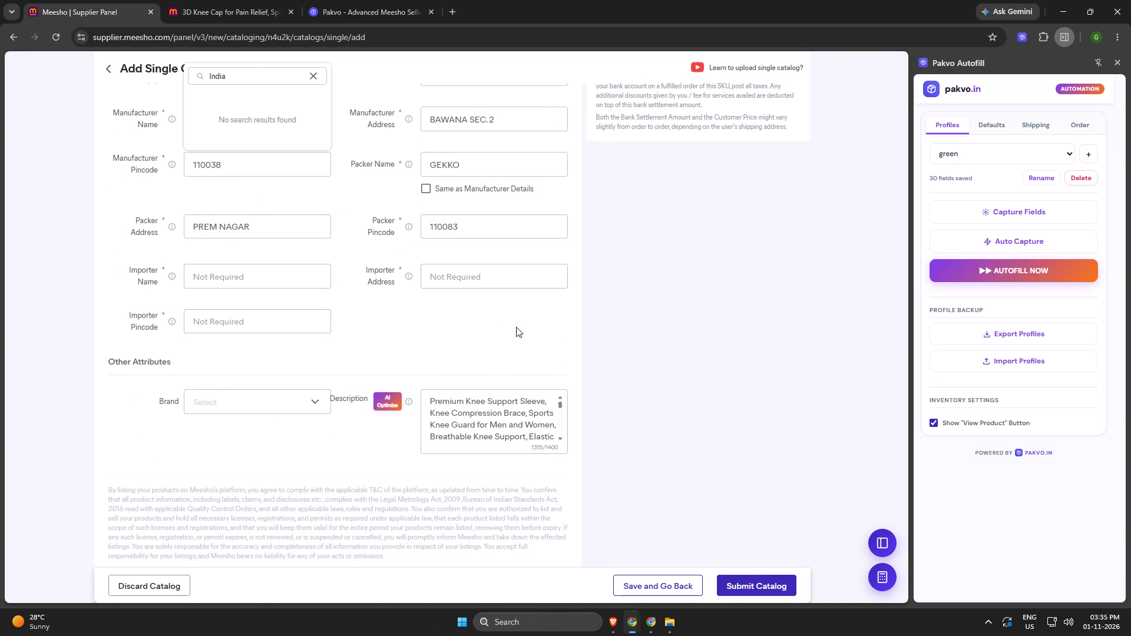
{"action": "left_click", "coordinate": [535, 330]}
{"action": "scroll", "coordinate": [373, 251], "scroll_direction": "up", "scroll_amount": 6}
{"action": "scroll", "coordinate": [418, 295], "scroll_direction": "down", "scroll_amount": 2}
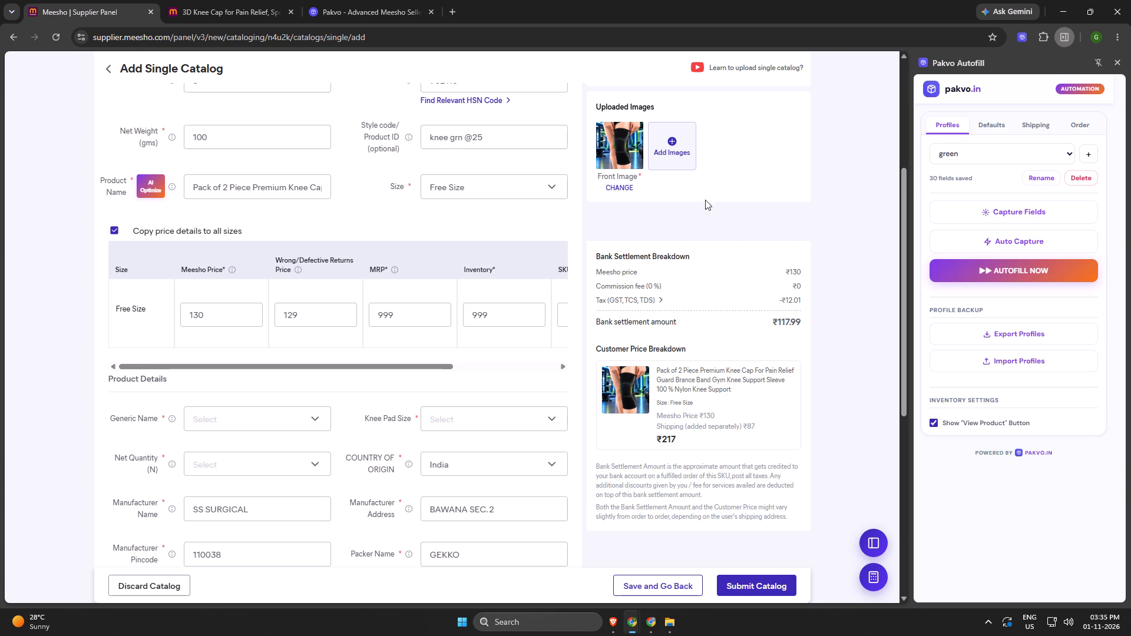
Replace meesho_2026-10-31_yhclw.png with meesho_2026-10-31_mgout.png in the low shipping finder and run the shipping test.
{"action": "left_click_drag", "start_coordinate": [616, 155], "coordinate": [1029, 124]}
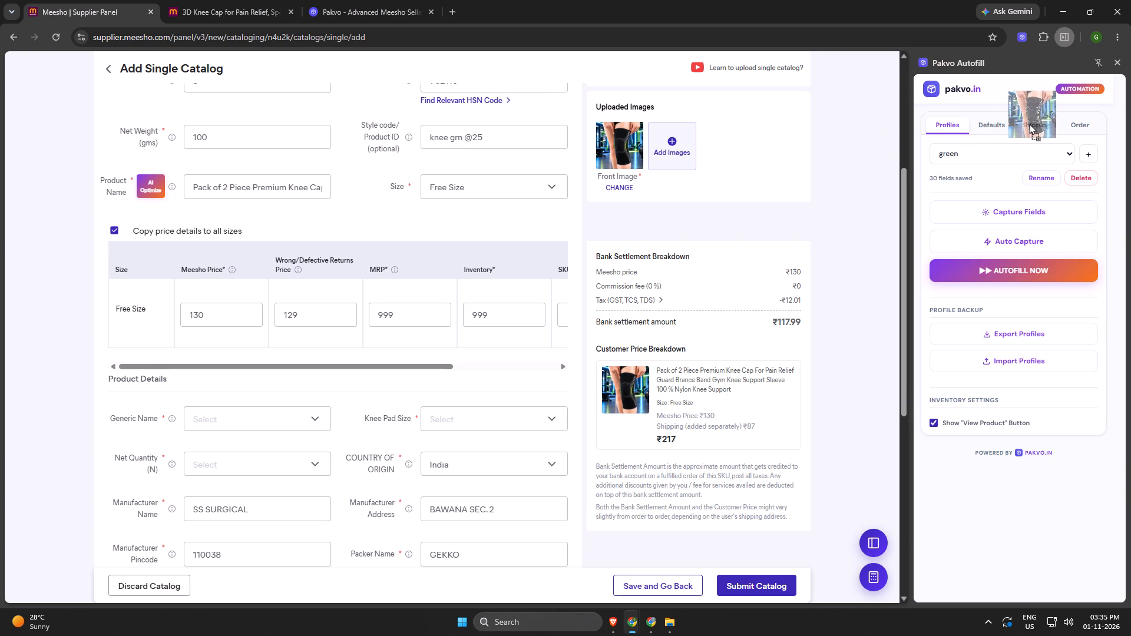
{"action": "left_click_drag", "start_coordinate": [1029, 124], "coordinate": [617, 149]}
{"action": "left_click", "coordinate": [1033, 120]}
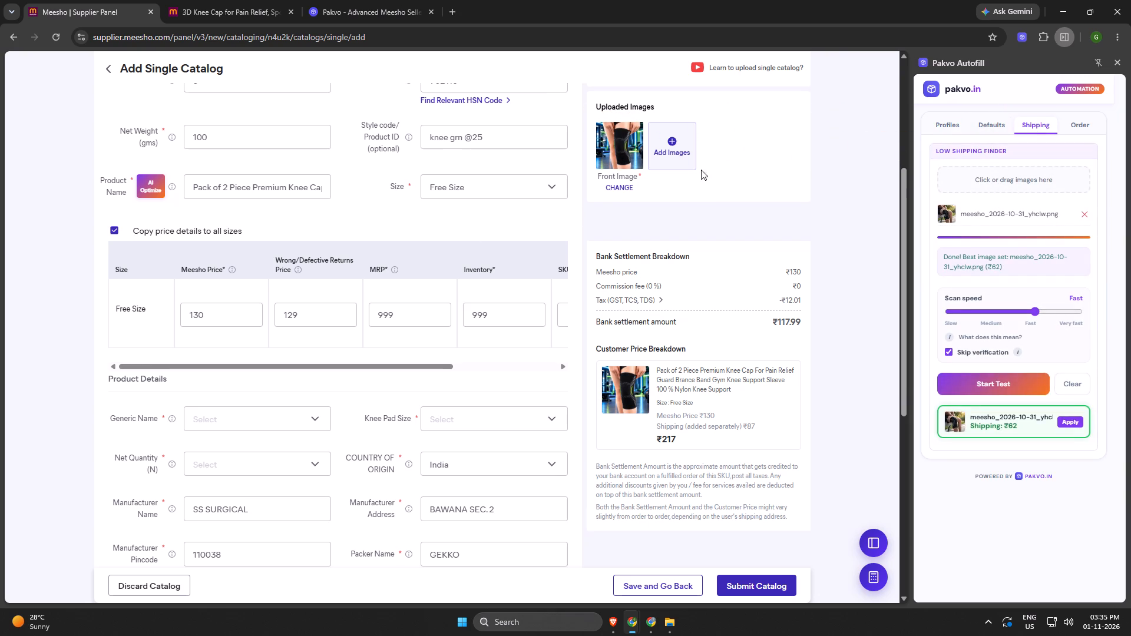
{"action": "left_click_drag", "start_coordinate": [620, 152], "coordinate": [983, 172]}
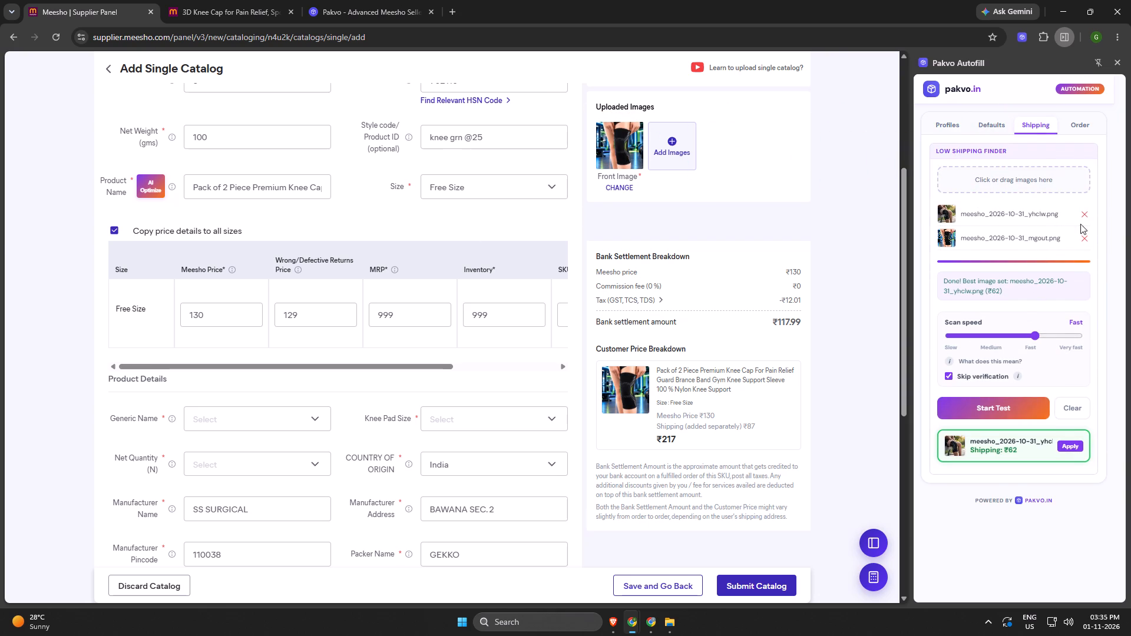
{"action": "left_click", "coordinate": [1086, 215]}
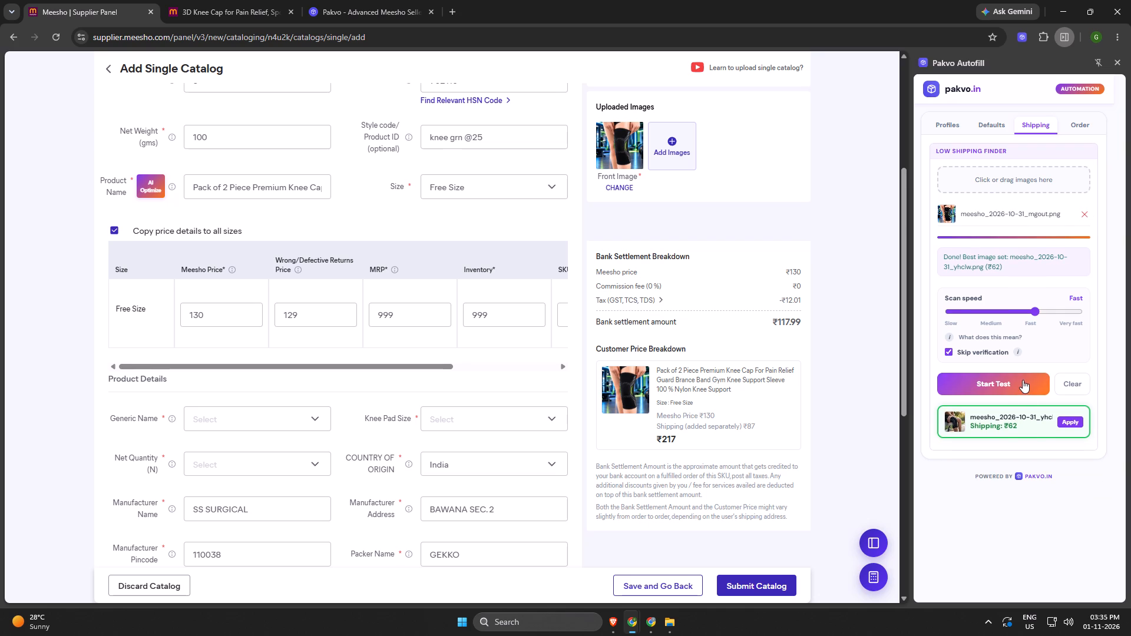
{"action": "left_click", "coordinate": [1023, 380]}
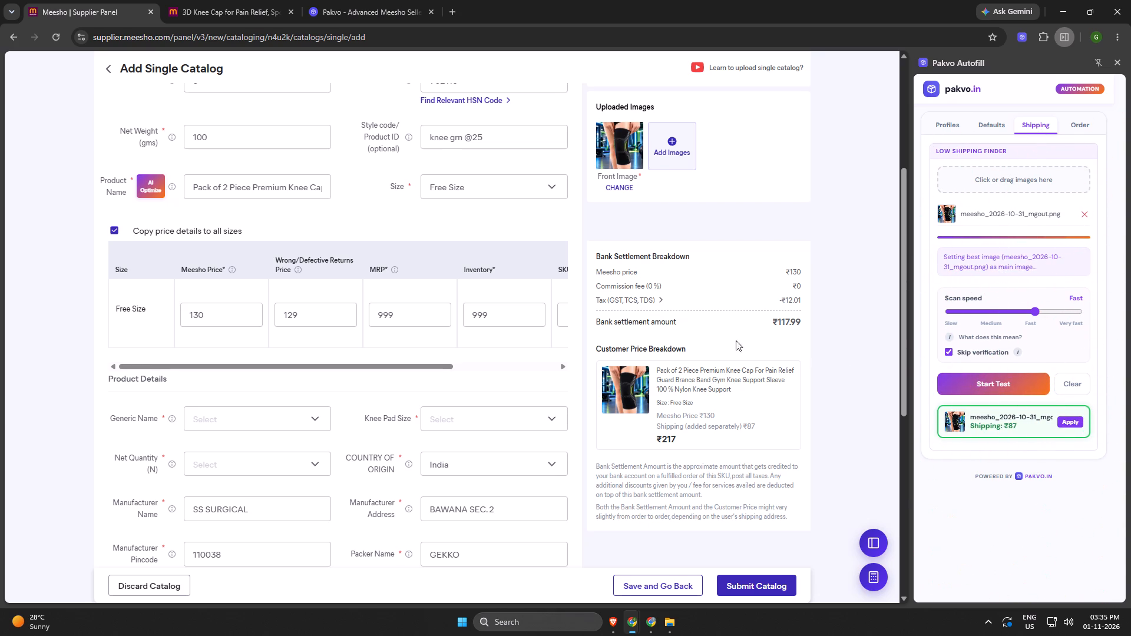
Restart the single catalog under Orthopedic Knee Support with front image meesho_2026-10-31_mgout, deleting the OneDrive - Personal shortcut from Downloads.
{"action": "left_click_drag", "start_coordinate": [753, 412], "coordinate": [730, 413]}
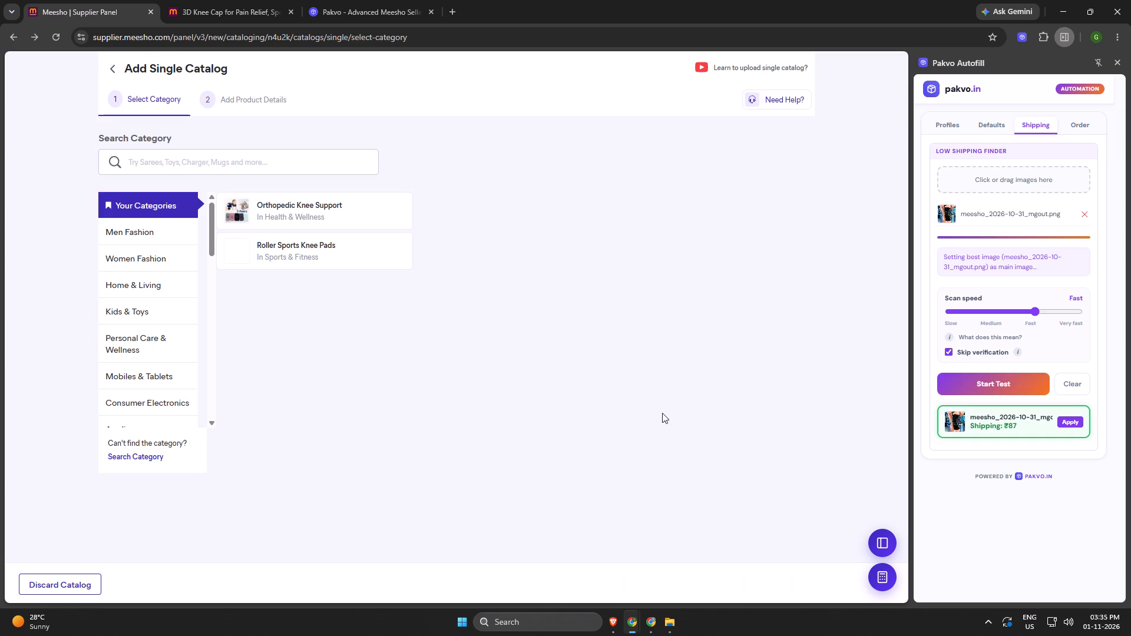
{"action": "left_click", "coordinate": [357, 206]}
{"action": "left_click", "coordinate": [709, 416]}
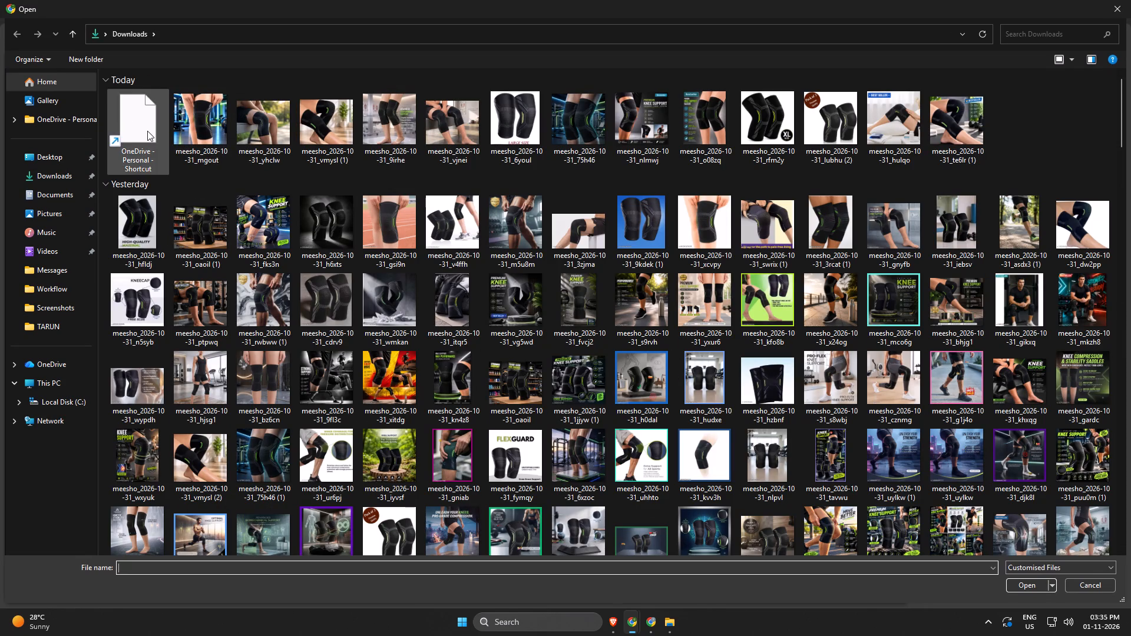
{"action": "left_click", "coordinate": [145, 131]}
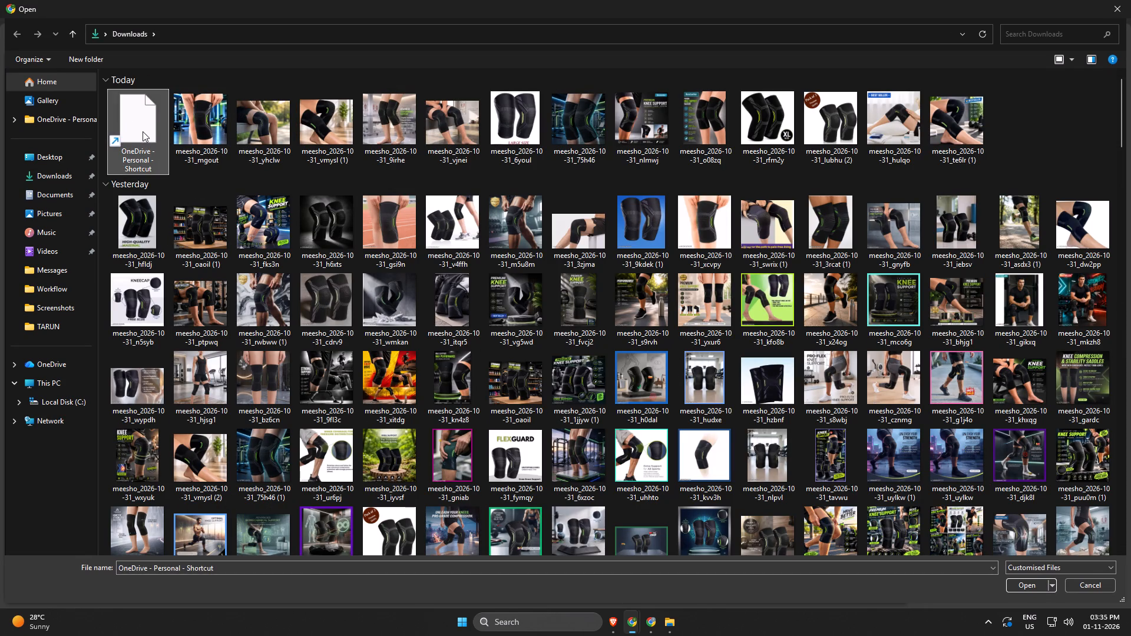
{"action": "key", "text": "Delete"}
{"action": "left_click", "coordinate": [143, 131]}
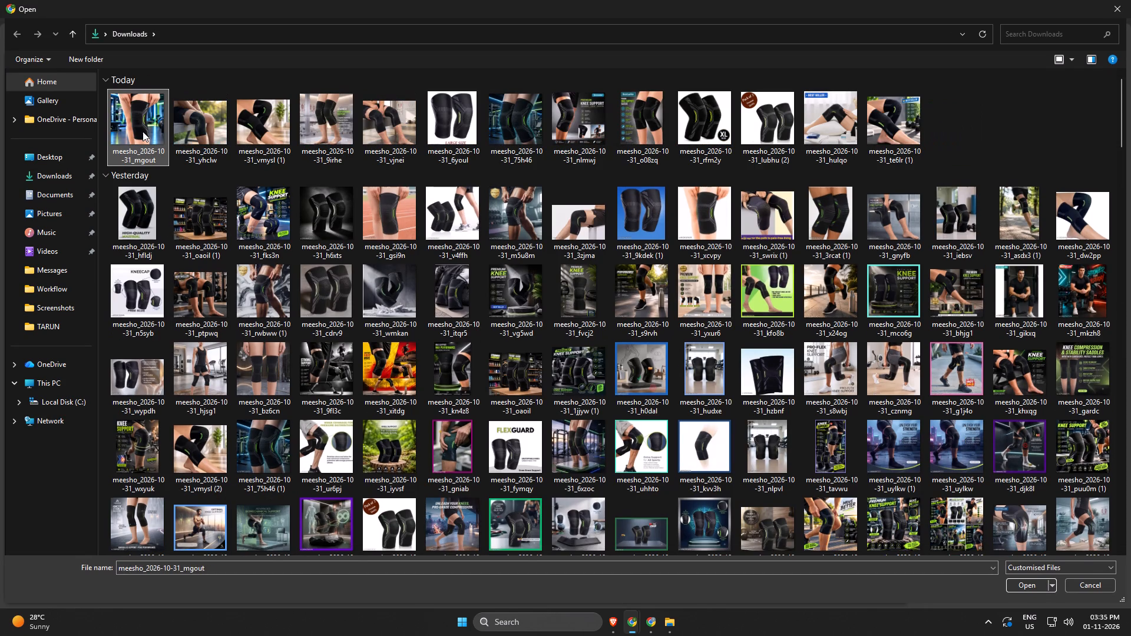
{"action": "key", "text": "Return"}
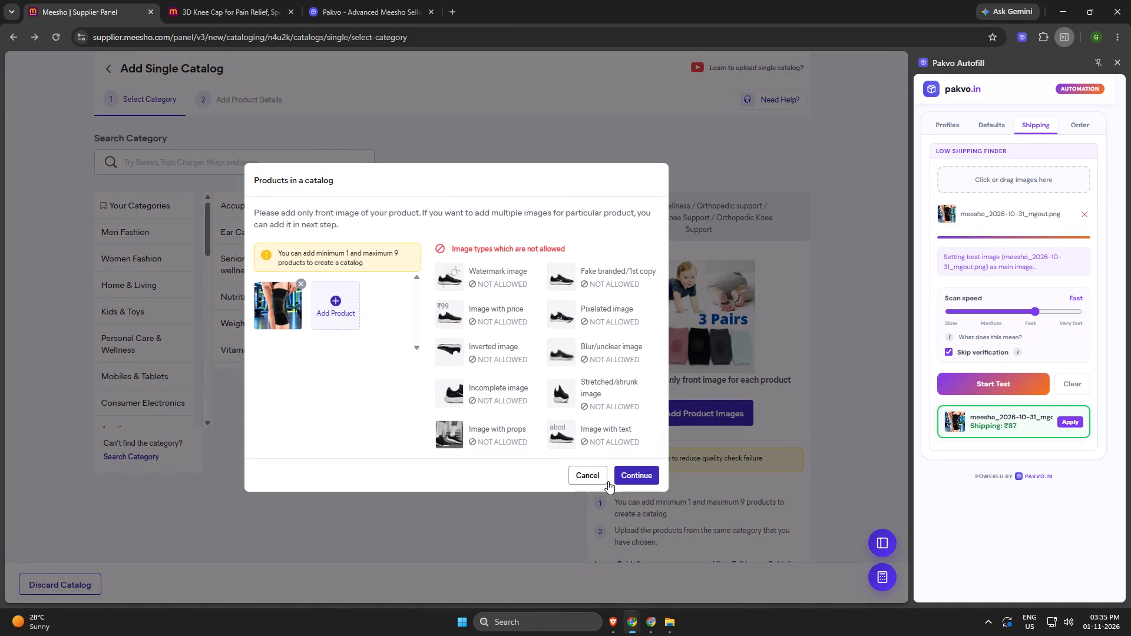
{"action": "left_click", "coordinate": [636, 473]}
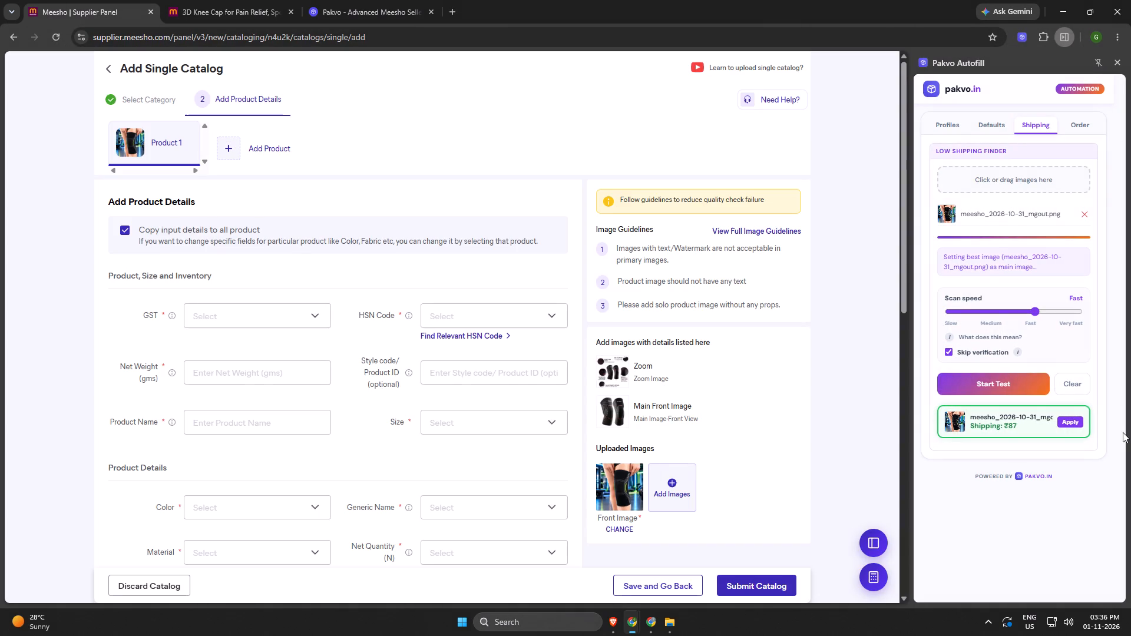
Autofill the Orthopedic Knee Support catalog's product details from the saved "green" profile.
{"action": "scroll", "coordinate": [788, 432], "scroll_direction": "down", "scroll_amount": 2}
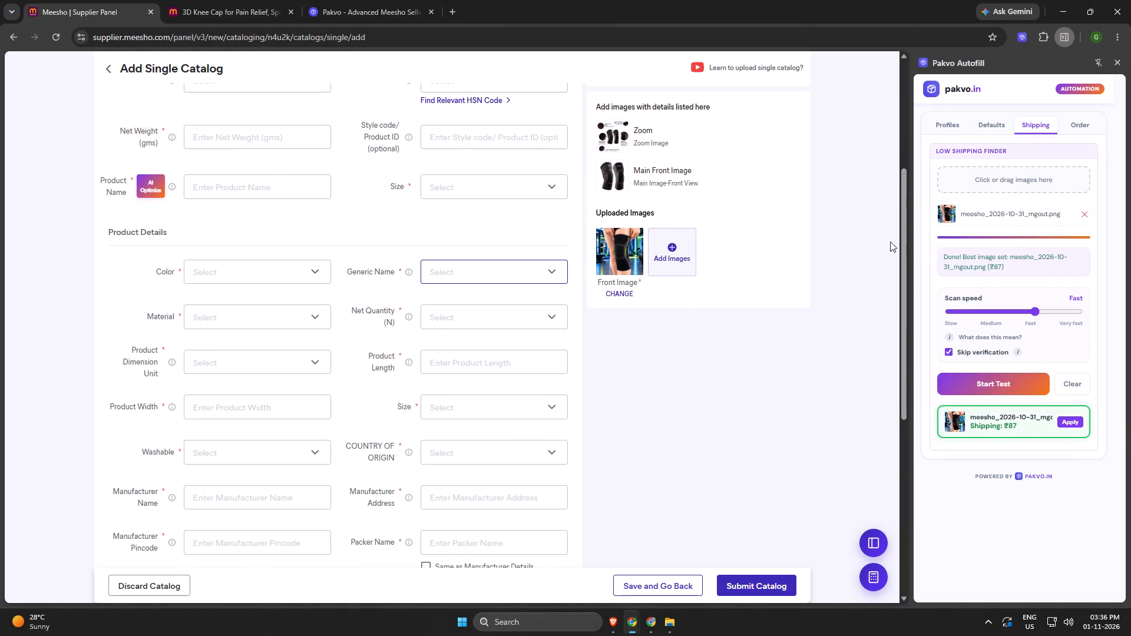
{"action": "left_click", "coordinate": [931, 126]}
{"action": "left_click", "coordinate": [1013, 268]}
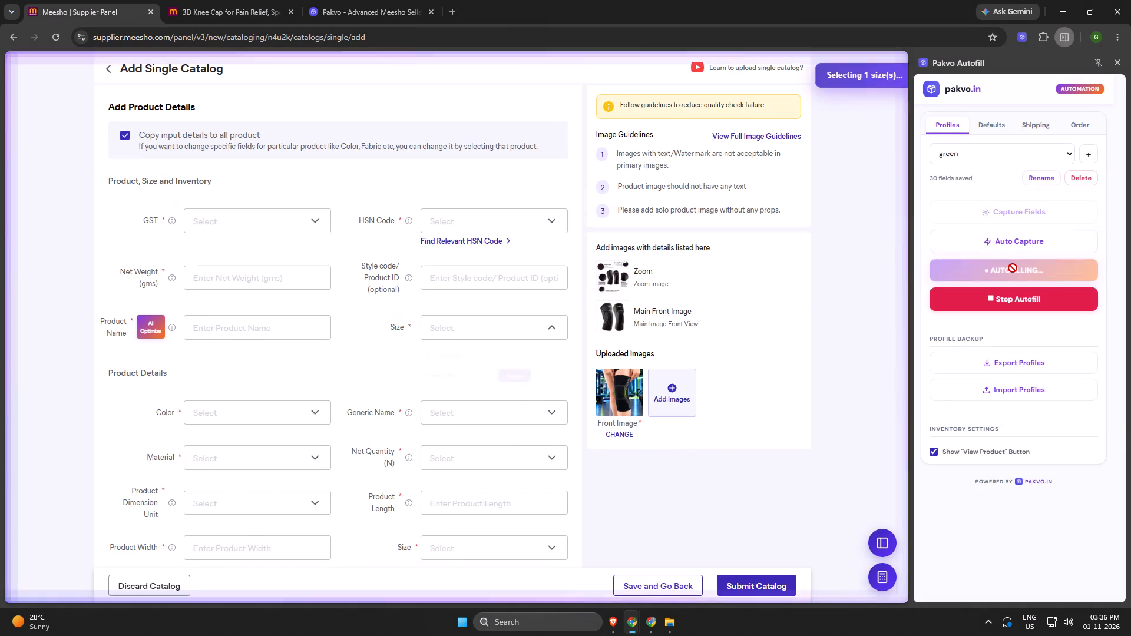
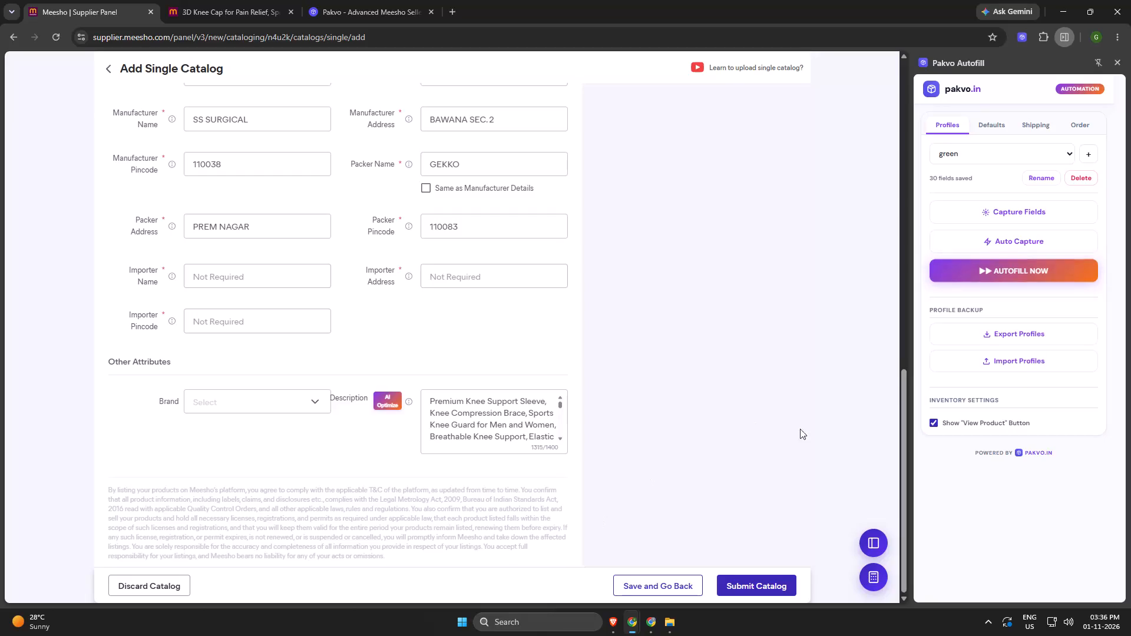
Run AI Optimize on the Orthopedic Knee Support catalog's description.
{"action": "left_click", "coordinate": [385, 403]}
{"action": "scroll", "coordinate": [379, 398], "scroll_direction": "up", "scroll_amount": 1}
Return to the "knee cap" search results on the Meesho shopping site and browse the listings for another reference product.
{"action": "left_click", "coordinate": [232, 0]}
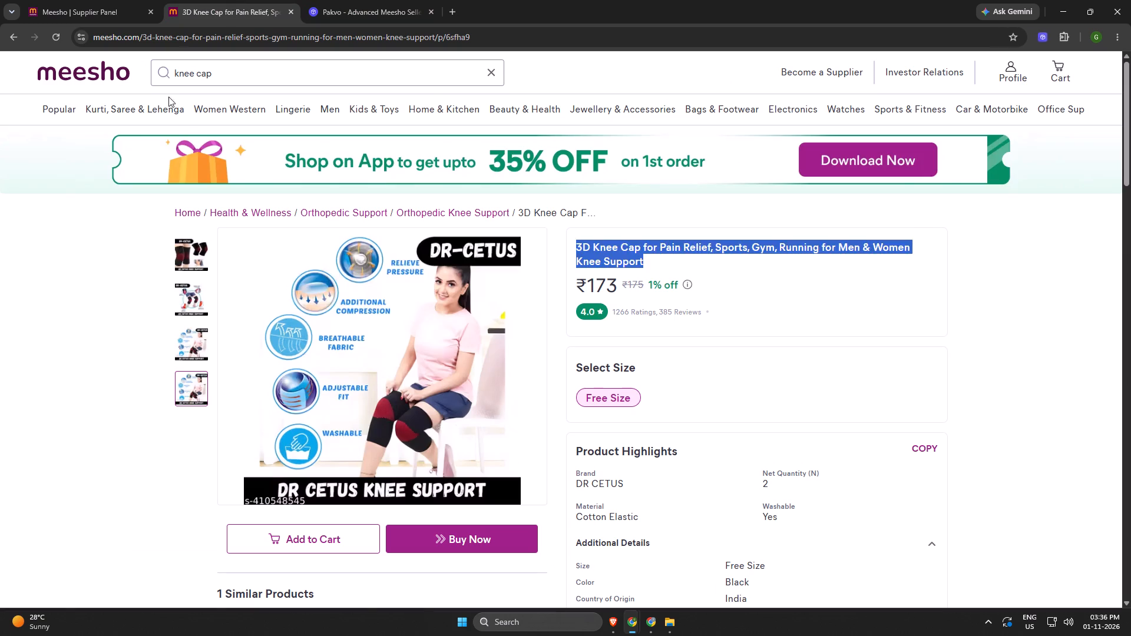
{"action": "left_click", "coordinate": [334, 266]}
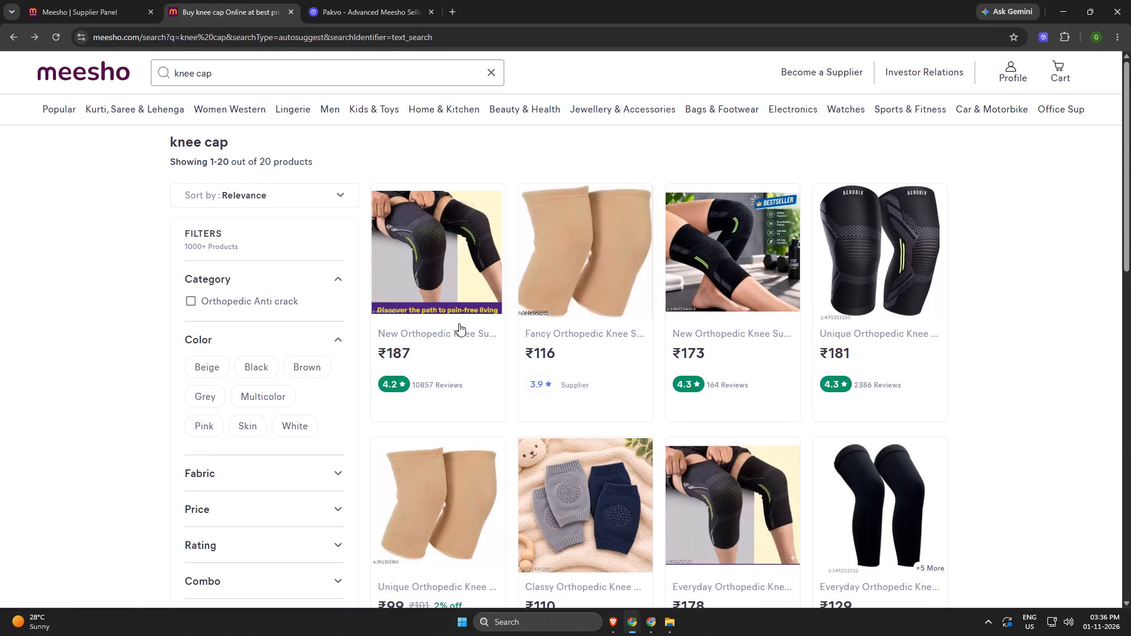
{"action": "scroll", "coordinate": [508, 329], "scroll_direction": "down", "scroll_amount": 10}
{"action": "scroll", "coordinate": [579, 327], "scroll_direction": "up", "scroll_amount": 2}
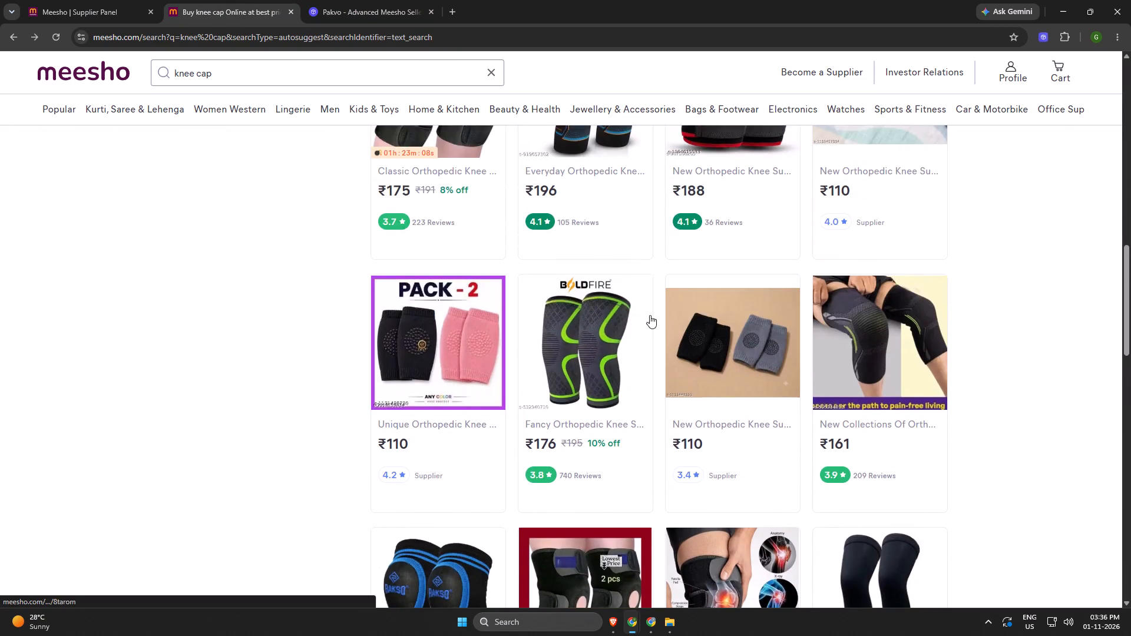
{"action": "scroll", "coordinate": [697, 390], "scroll_direction": "down", "scroll_amount": 2}
{"action": "scroll", "coordinate": [696, 394], "scroll_direction": "up", "scroll_amount": 2}
{"action": "scroll", "coordinate": [704, 412], "scroll_direction": "down", "scroll_amount": 6}
{"action": "scroll", "coordinate": [697, 430], "scroll_direction": "up", "scroll_amount": 1}
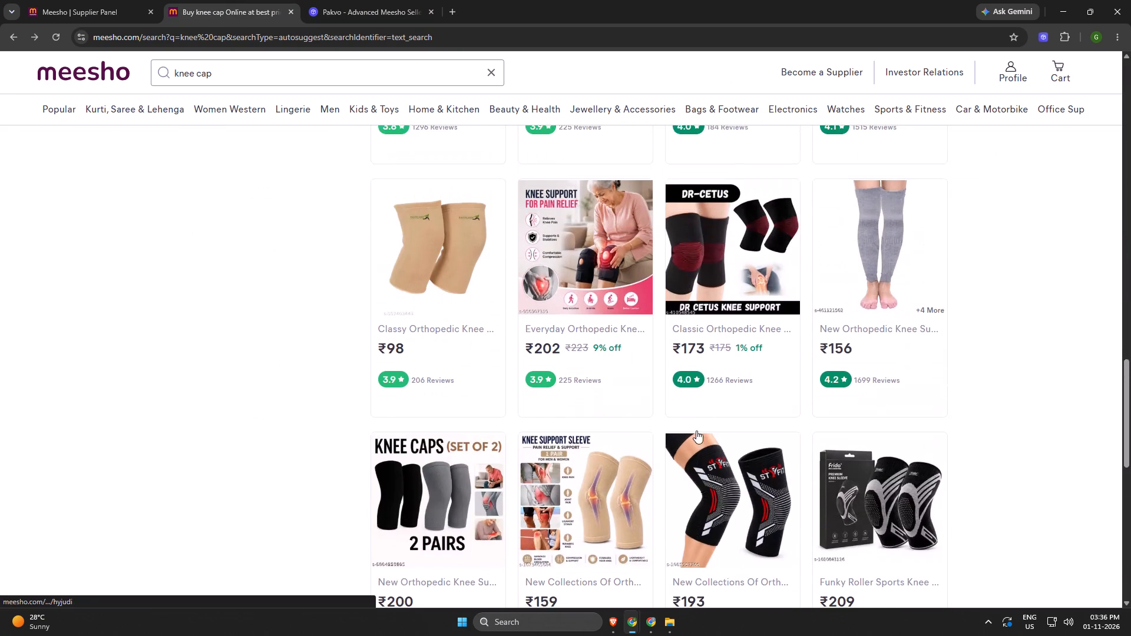
{"action": "scroll", "coordinate": [749, 465], "scroll_direction": "down", "scroll_amount": 2}
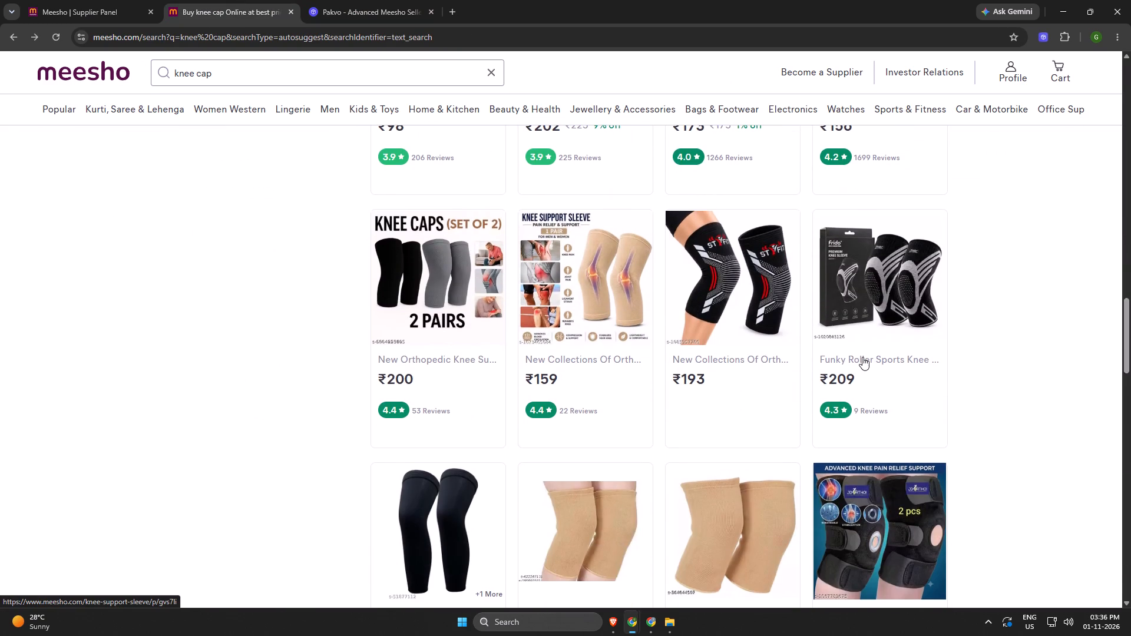
Examine the Frido Knee Support Sleeve listing's details, reviews and "People also viewed" products, and go back to the knee cap results.
{"action": "left_click", "coordinate": [862, 357]}
{"action": "scroll", "coordinate": [700, 396], "scroll_direction": "down", "scroll_amount": 1}
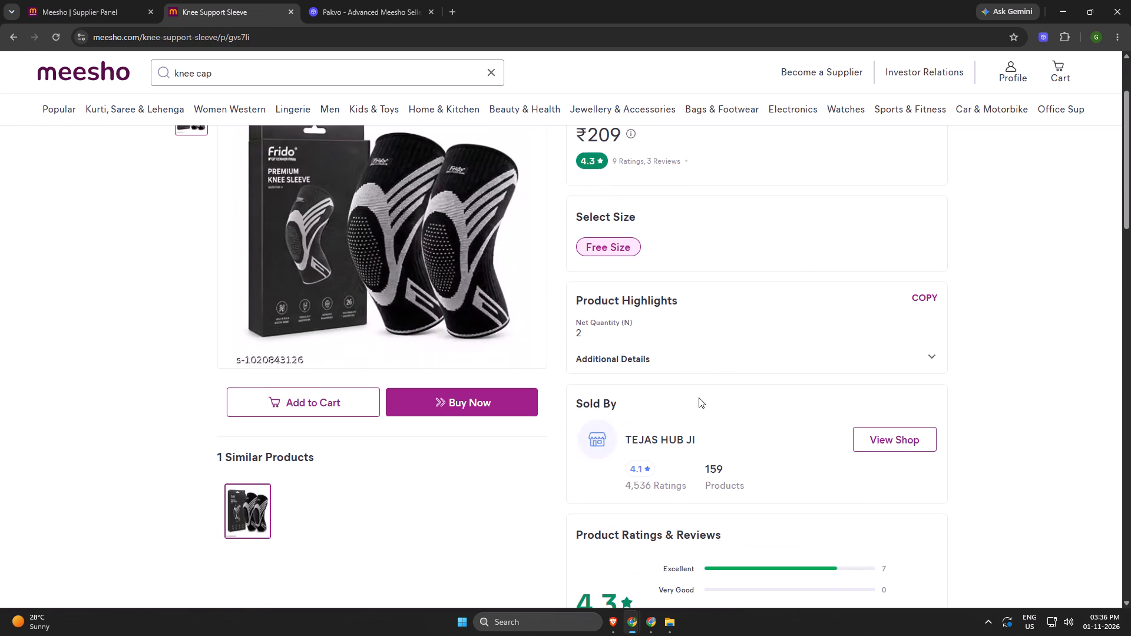
{"action": "scroll", "coordinate": [699, 397], "scroll_direction": "down", "scroll_amount": 3}
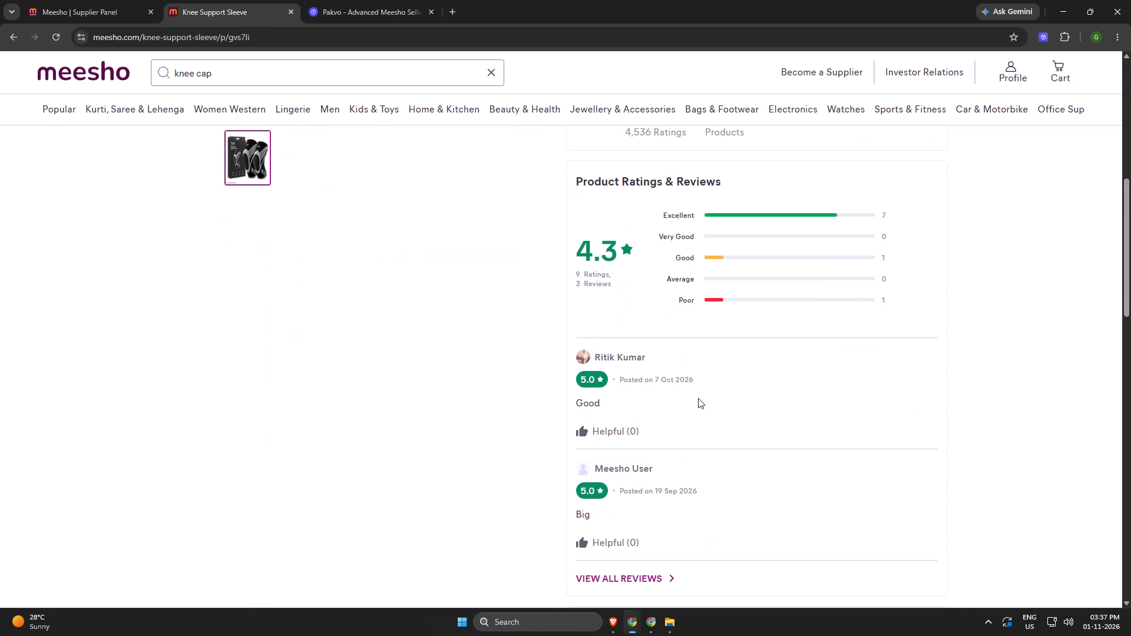
{"action": "scroll", "coordinate": [671, 403], "scroll_direction": "down", "scroll_amount": 4}
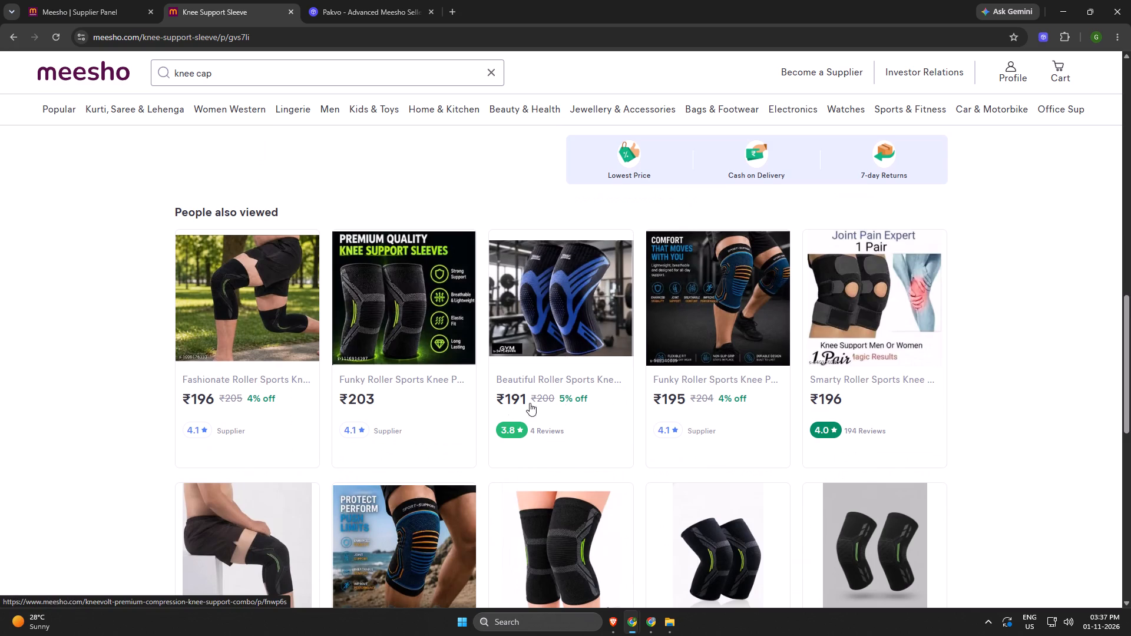
{"action": "scroll", "coordinate": [557, 397], "scroll_direction": "down", "scroll_amount": 3}
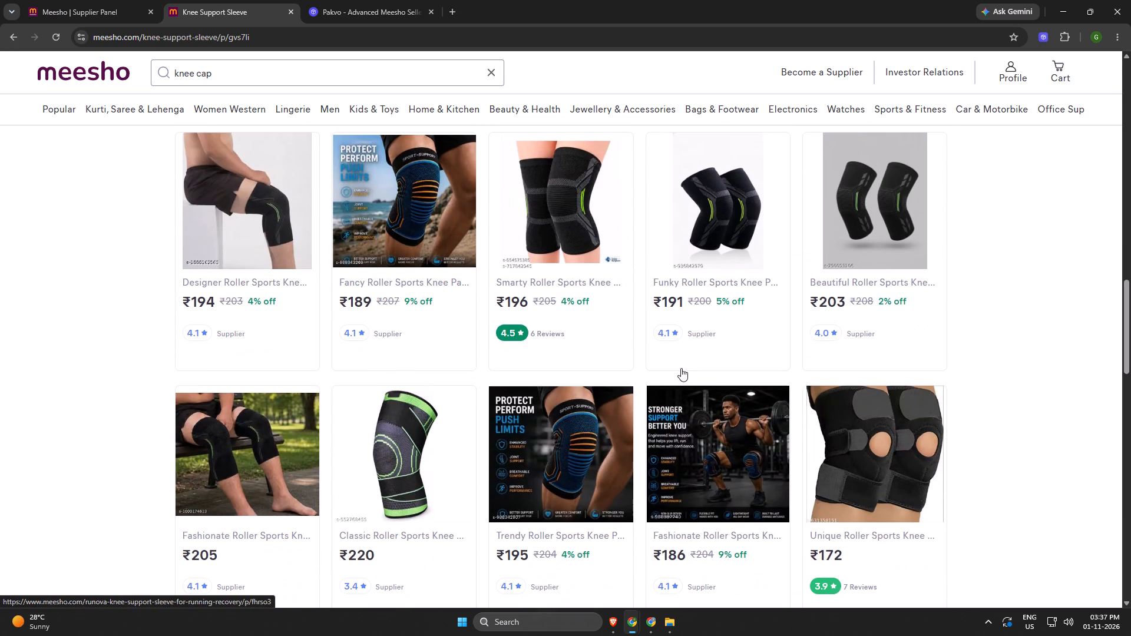
{"action": "scroll", "coordinate": [678, 368], "scroll_direction": "down", "scroll_amount": 1}
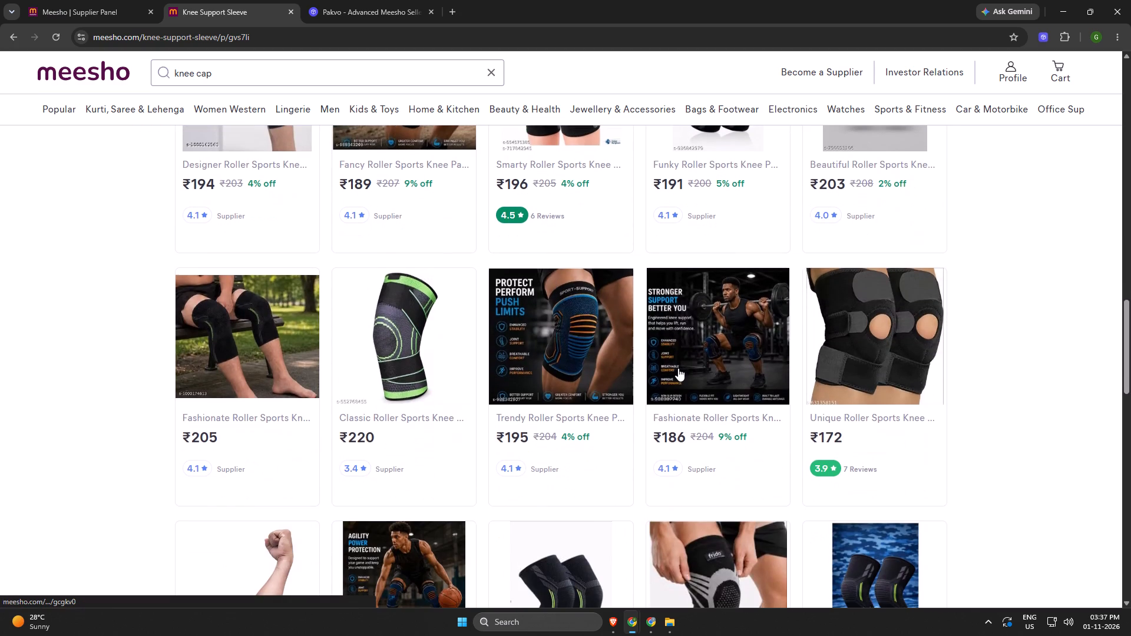
{"action": "scroll", "coordinate": [669, 366], "scroll_direction": "up", "scroll_amount": 5}
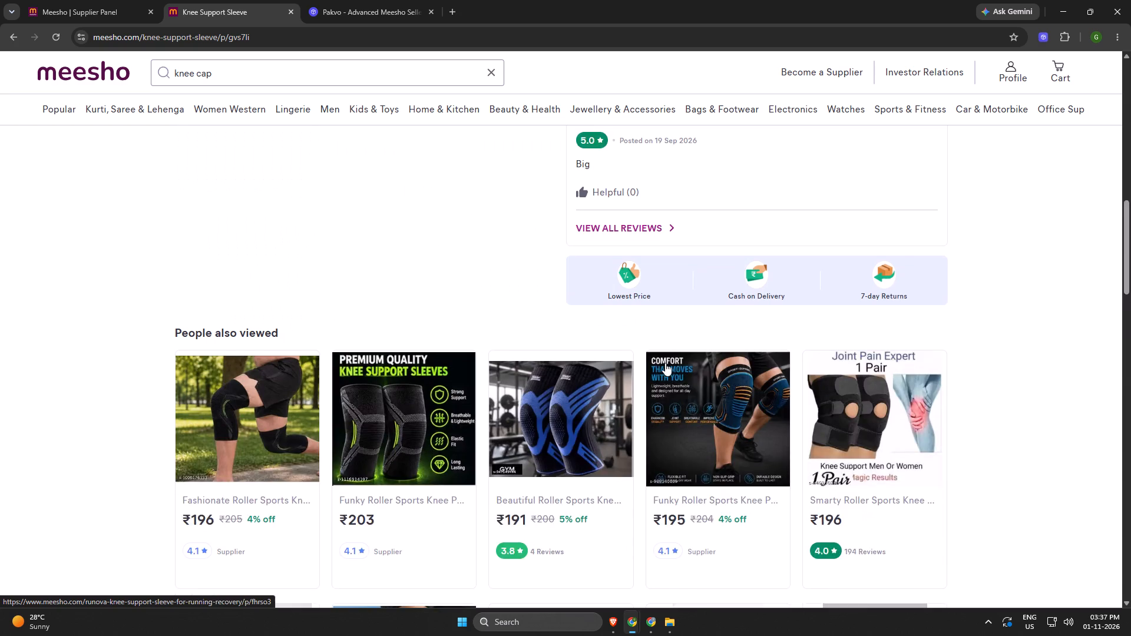
{"action": "scroll", "coordinate": [665, 363], "scroll_direction": "down", "scroll_amount": 2}
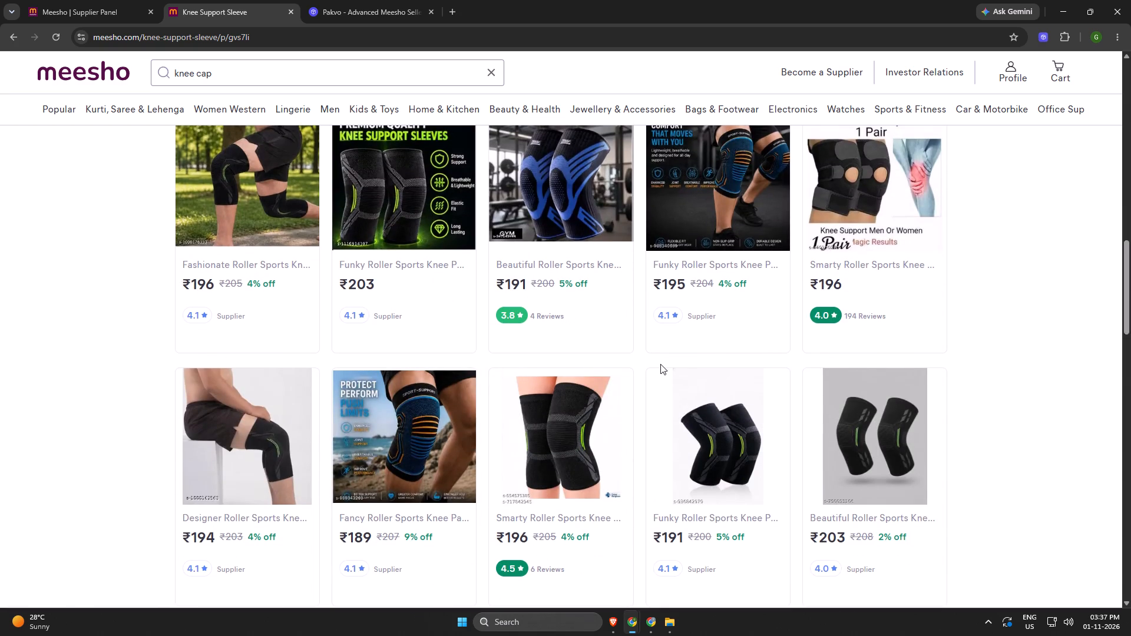
{"action": "left_click", "coordinate": [660, 364]}
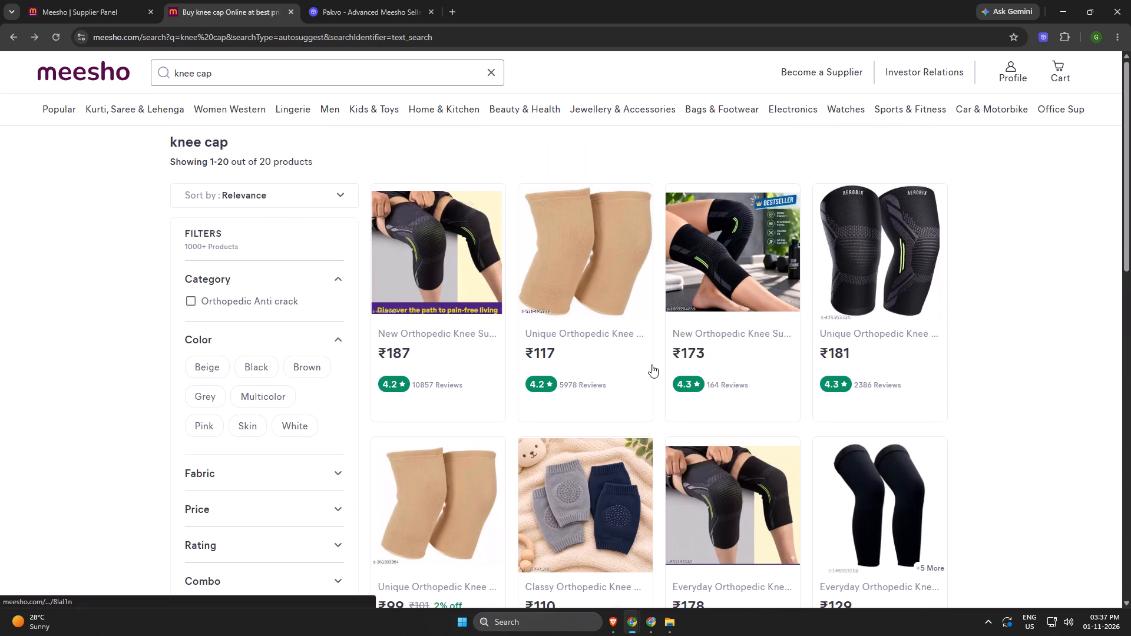